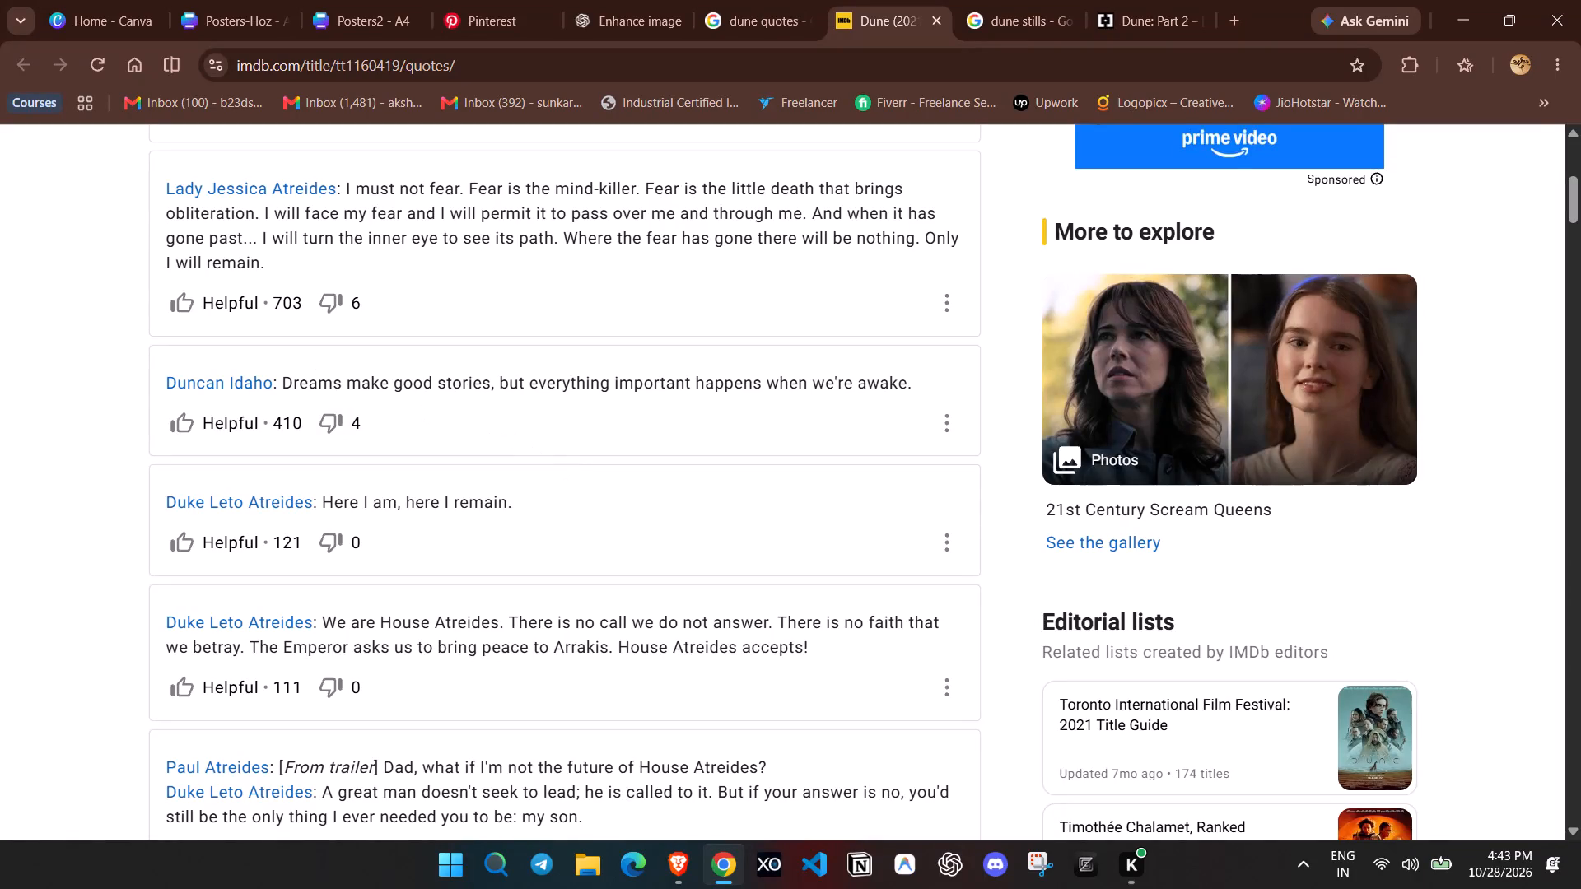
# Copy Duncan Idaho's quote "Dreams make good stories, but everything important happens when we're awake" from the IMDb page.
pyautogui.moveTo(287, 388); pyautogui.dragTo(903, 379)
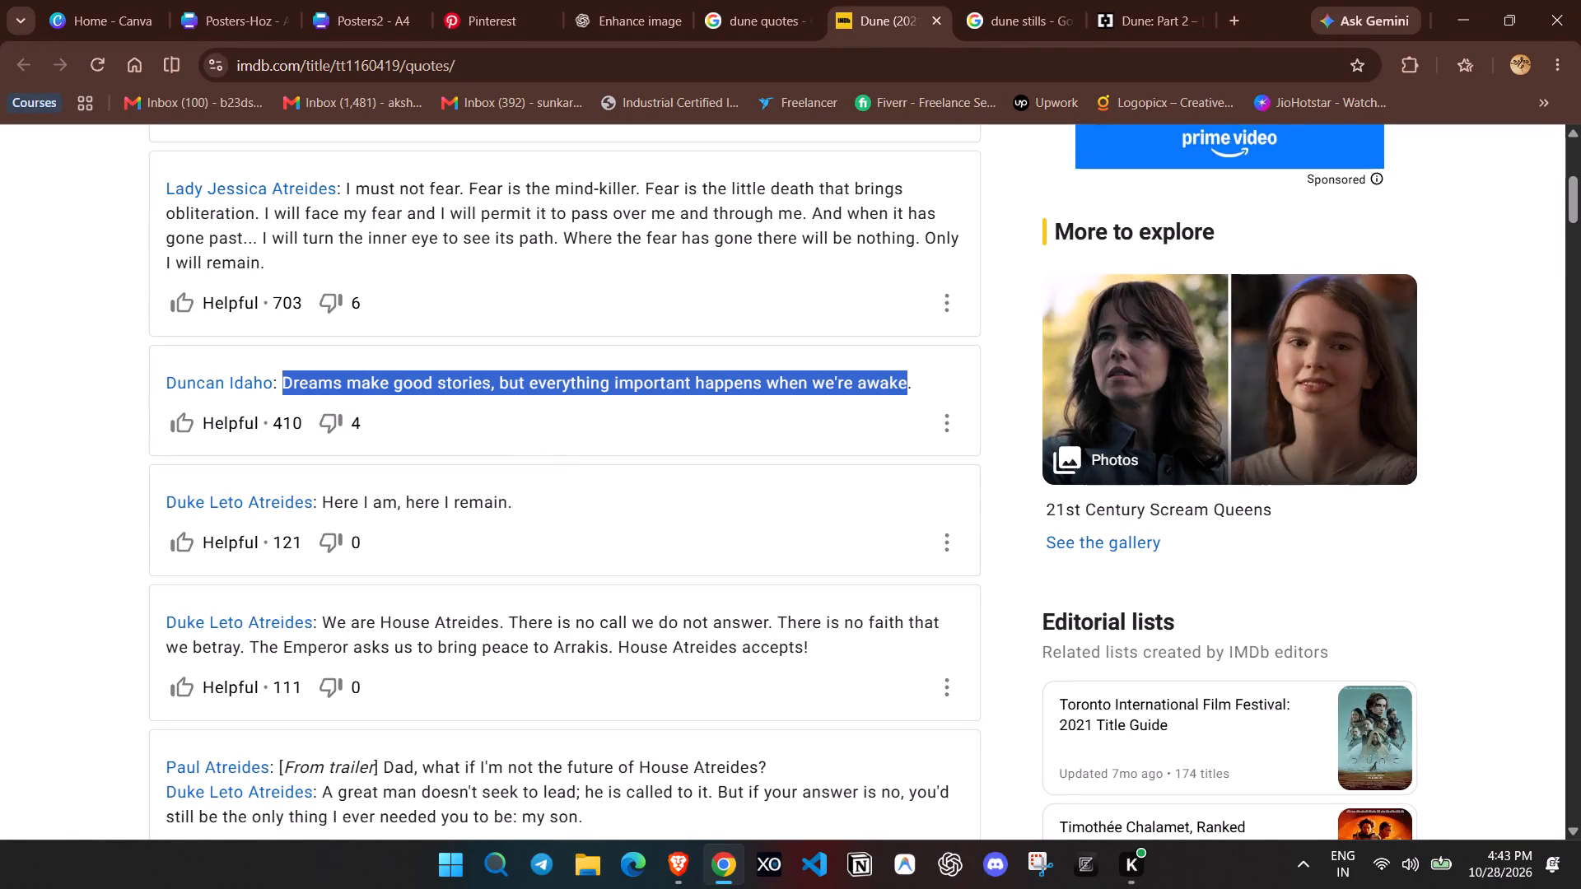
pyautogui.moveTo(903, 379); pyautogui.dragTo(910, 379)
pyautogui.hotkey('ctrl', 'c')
# Copy the Narrator's quote "Dreams are messages from the deep." from the Dune quotes page.
pyautogui.scroll(-3, 557, 378)
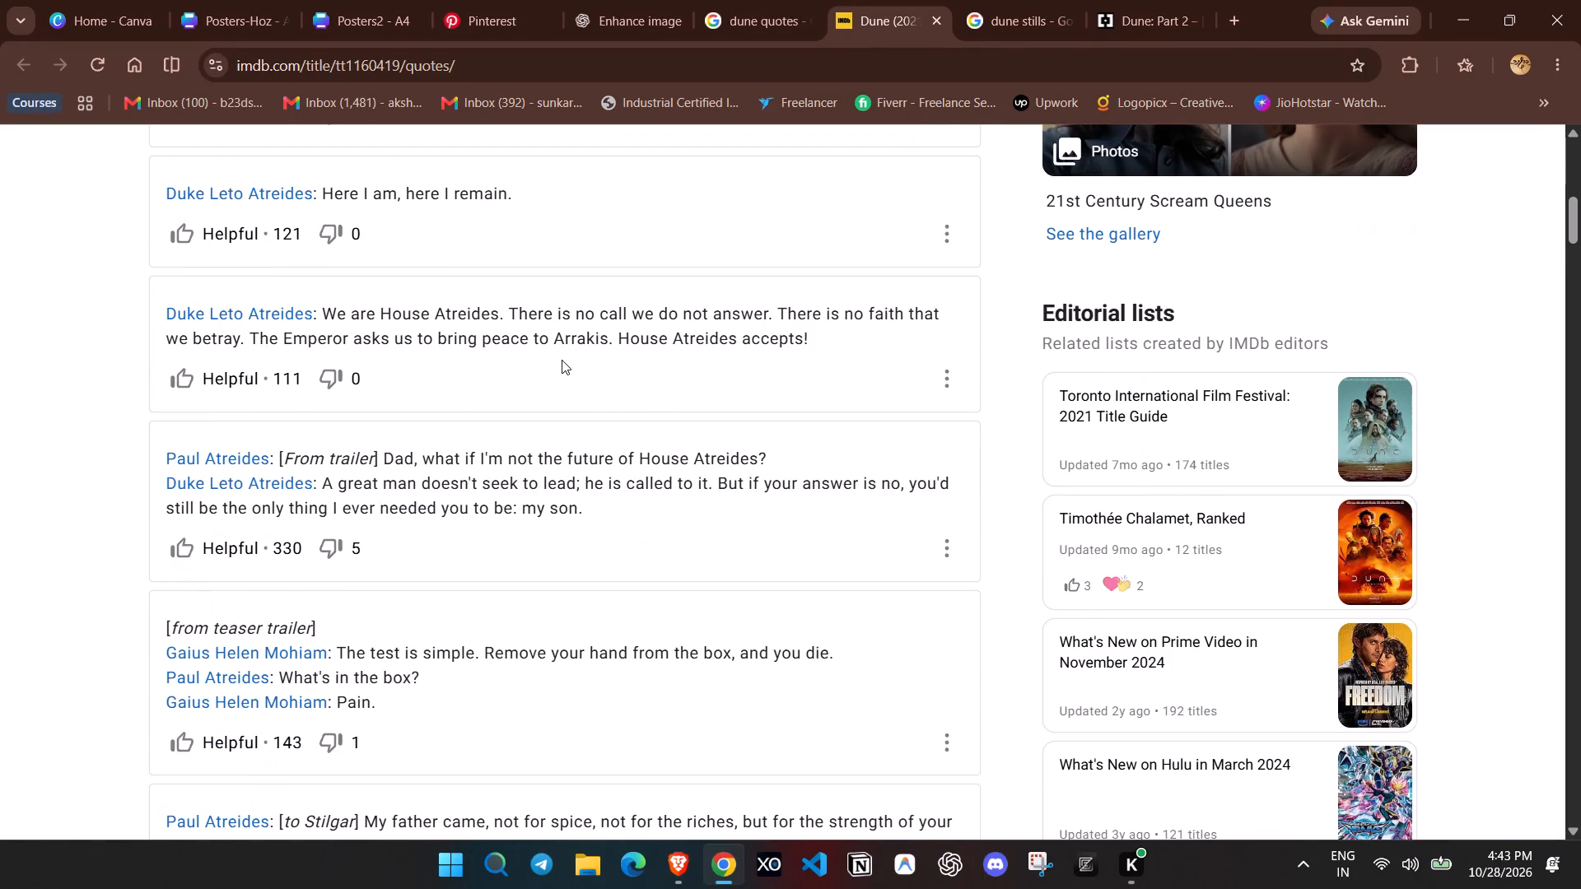
pyautogui.scroll(-4, 562, 357)
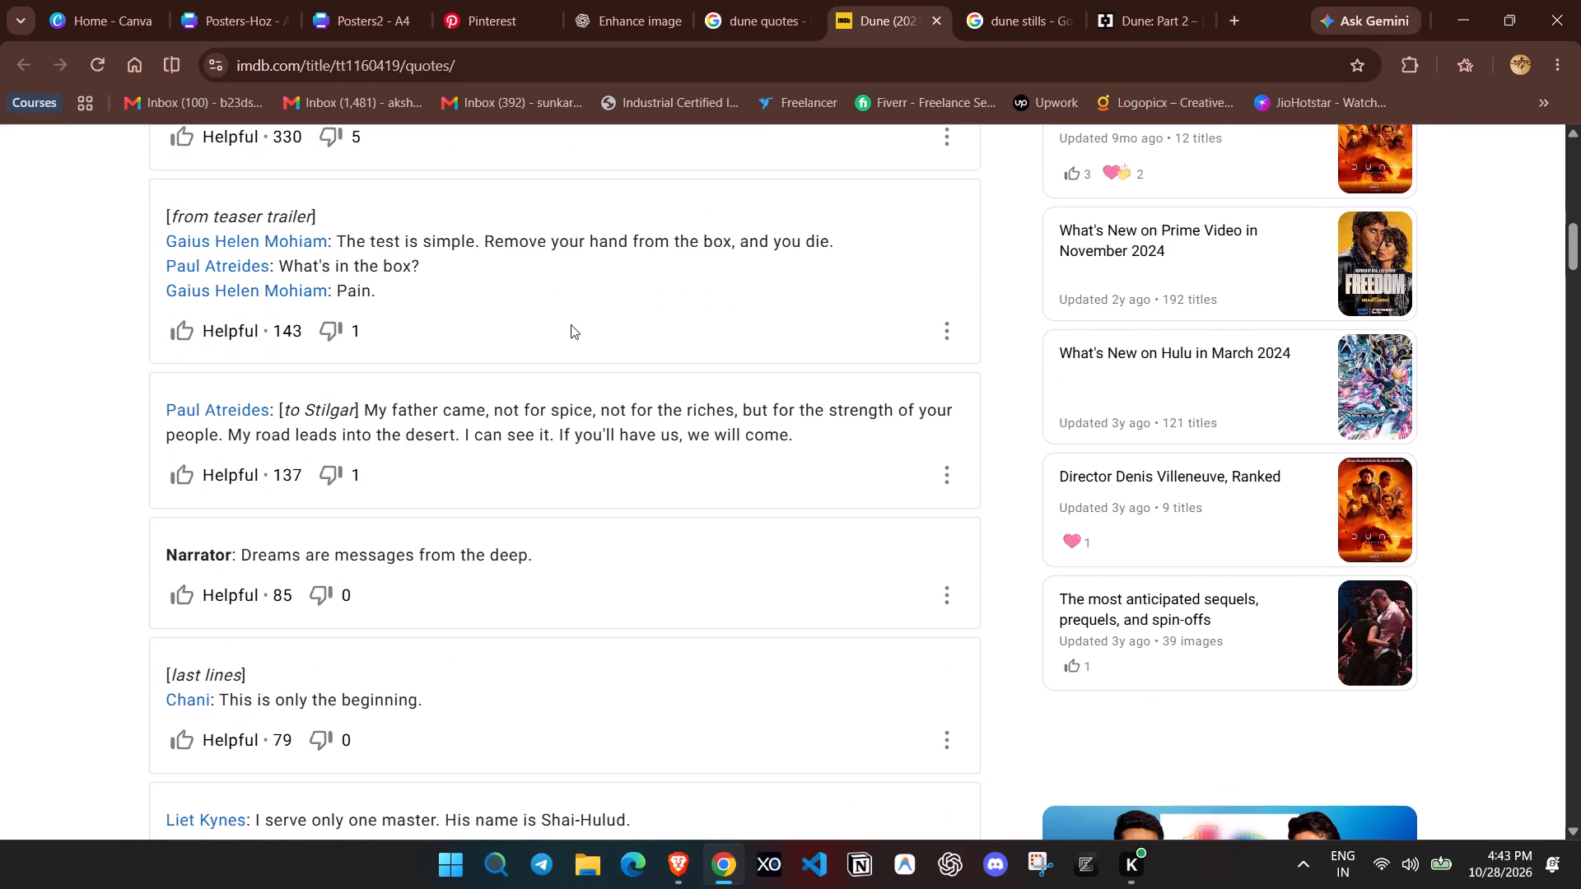
pyautogui.scroll(-2, 573, 328)
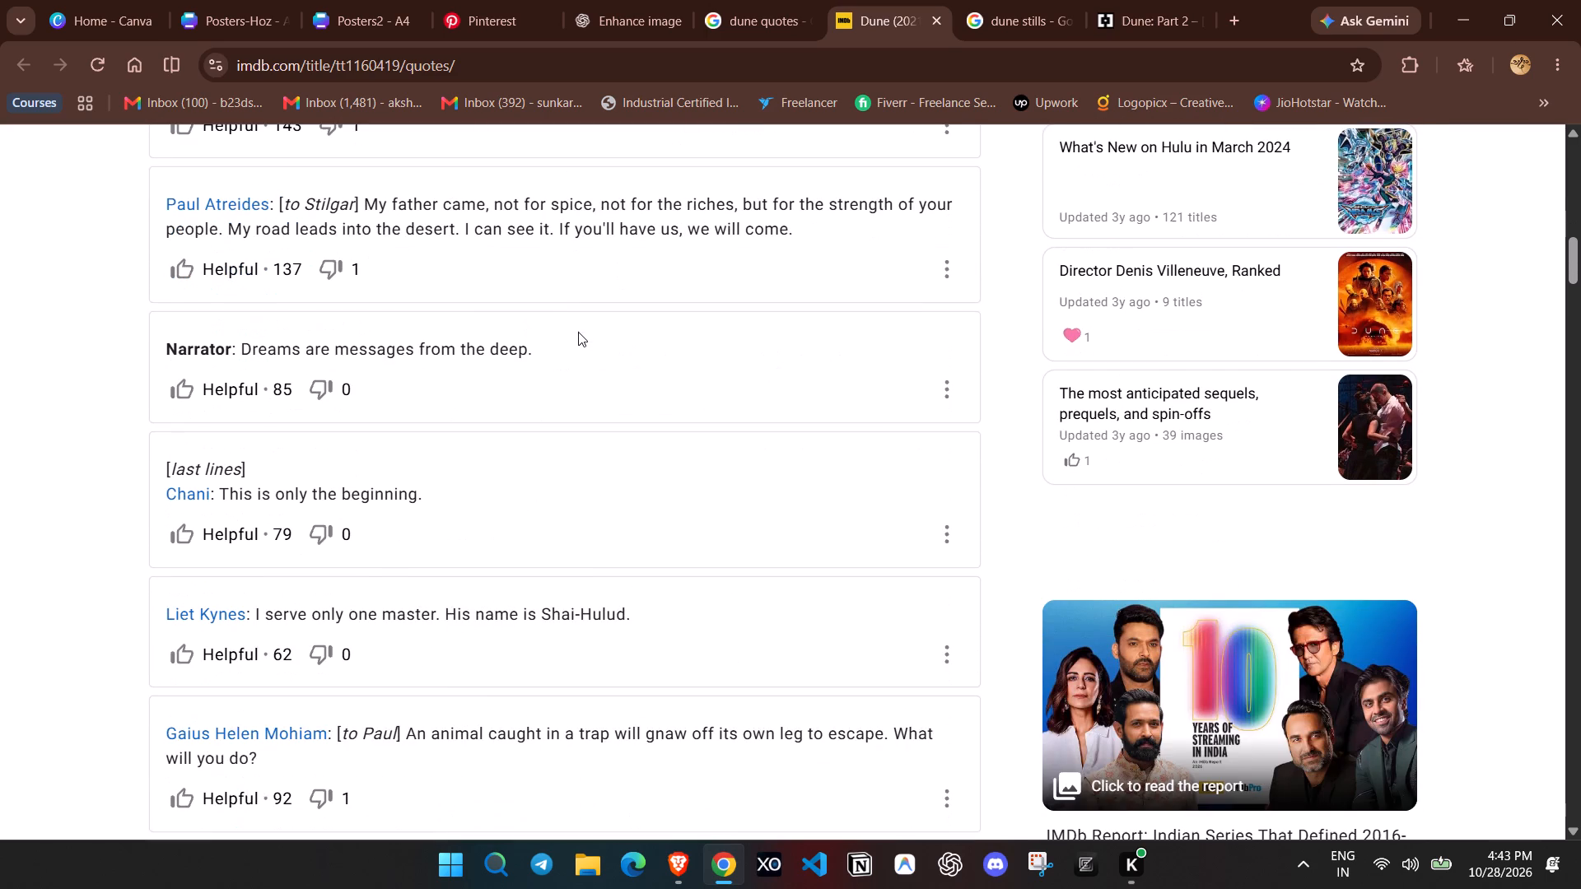
pyautogui.moveTo(237, 346); pyautogui.dragTo(341, 354)
pyautogui.click(248, 341)
pyautogui.moveTo(245, 347); pyautogui.dragTo(423, 356)
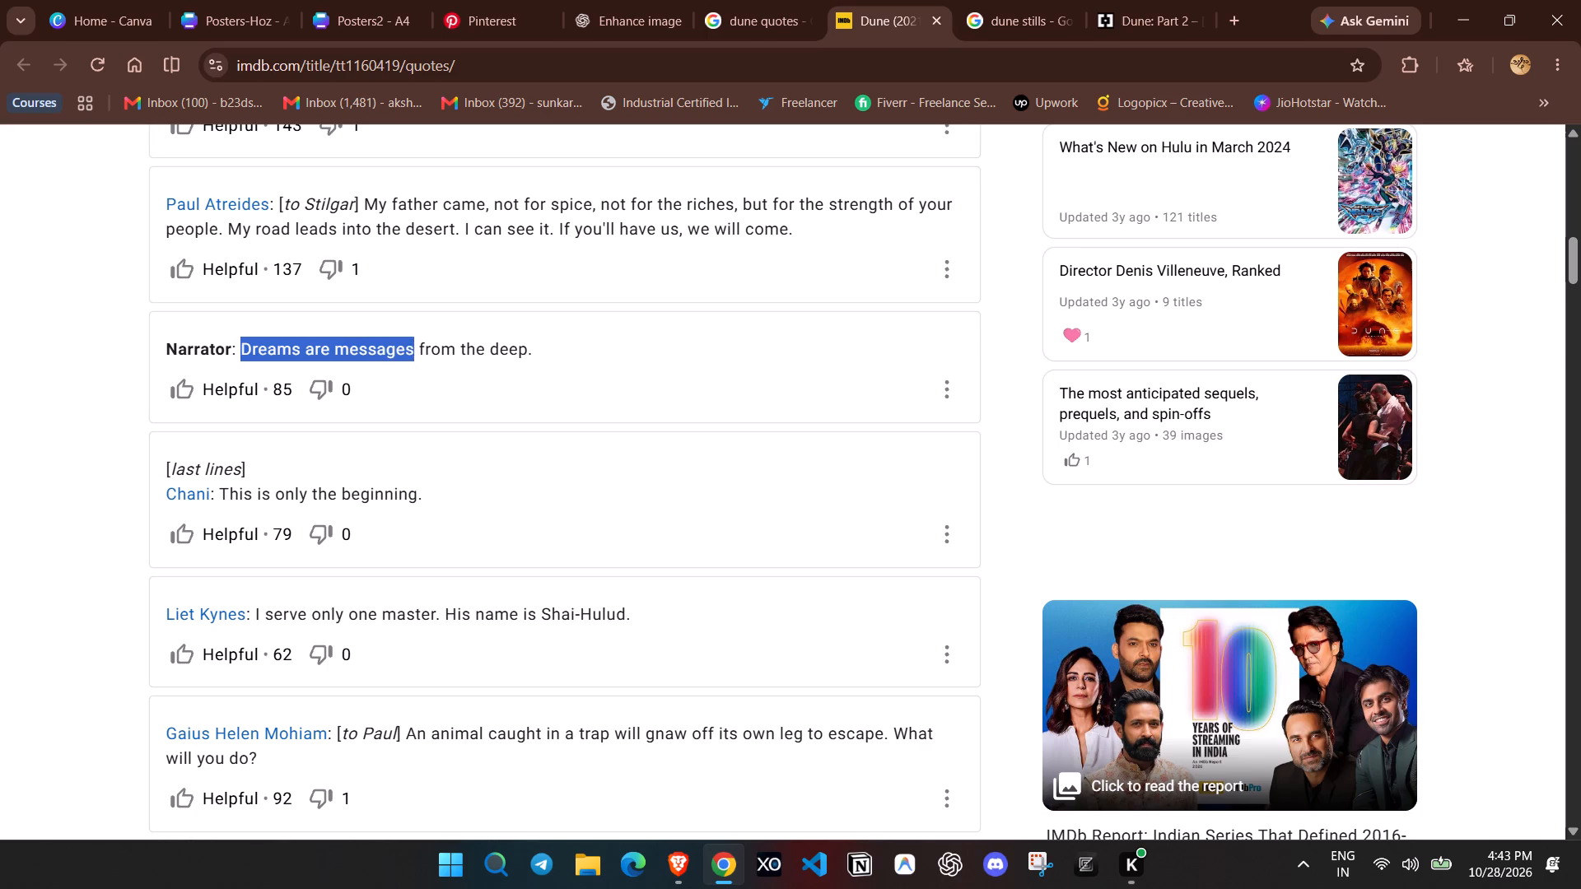
pyautogui.moveTo(423, 356); pyautogui.dragTo(534, 356)
pyautogui.hotkey('ctrl', 'c')
# Switch to the Posters-Hoz Canva design, add the yellow three-line SALE text combination to page 23, and ungroup it.
pyautogui.click(389, 0)
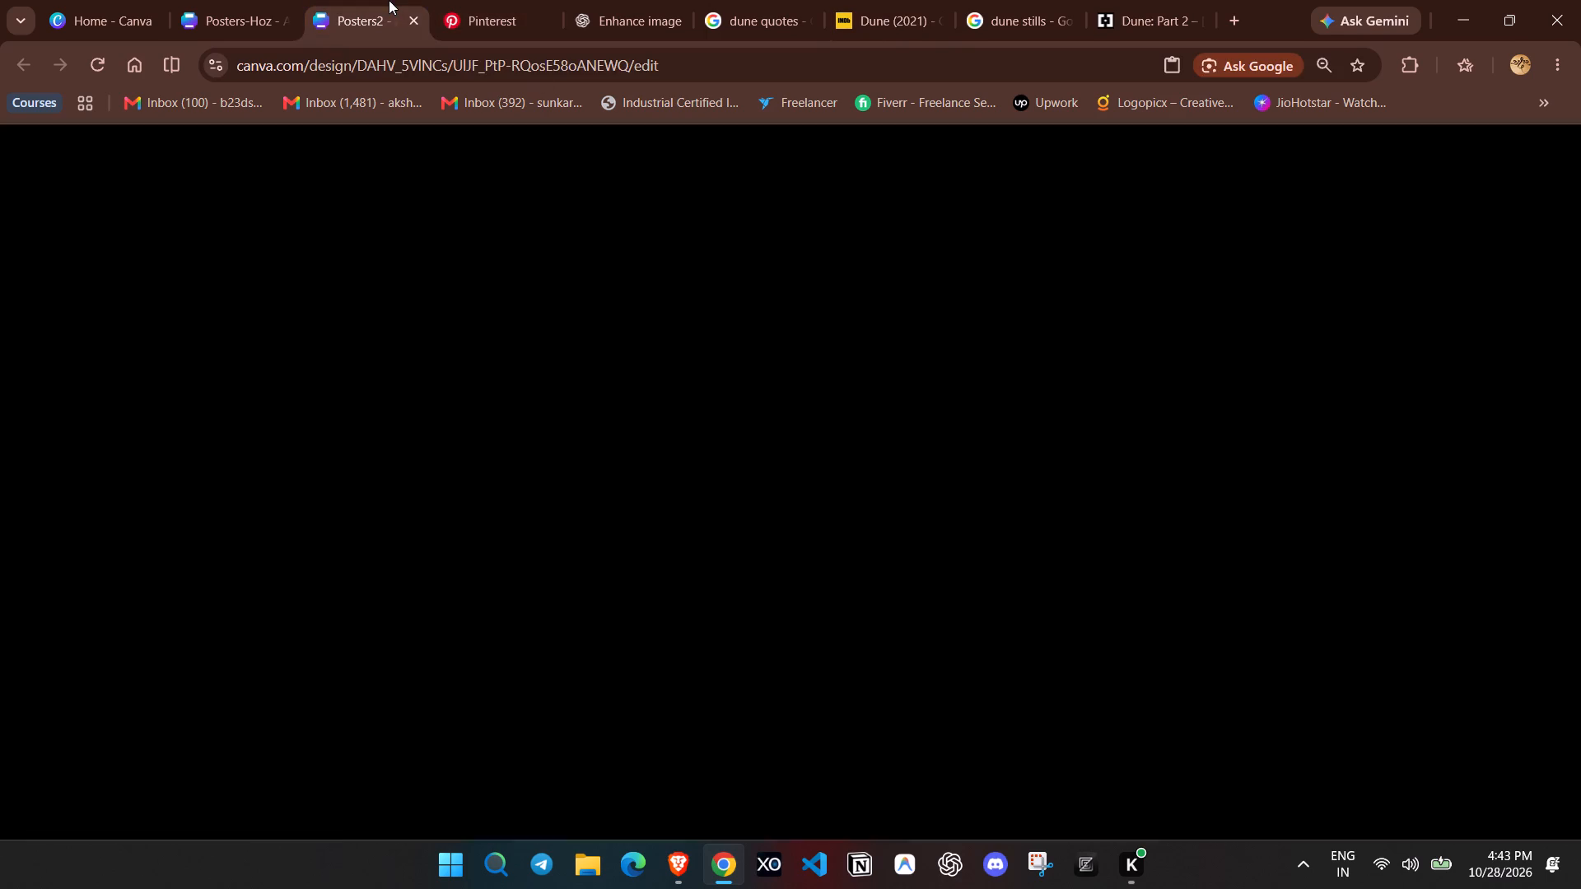
pyautogui.click(301, 0)
pyautogui.click(41, 311)
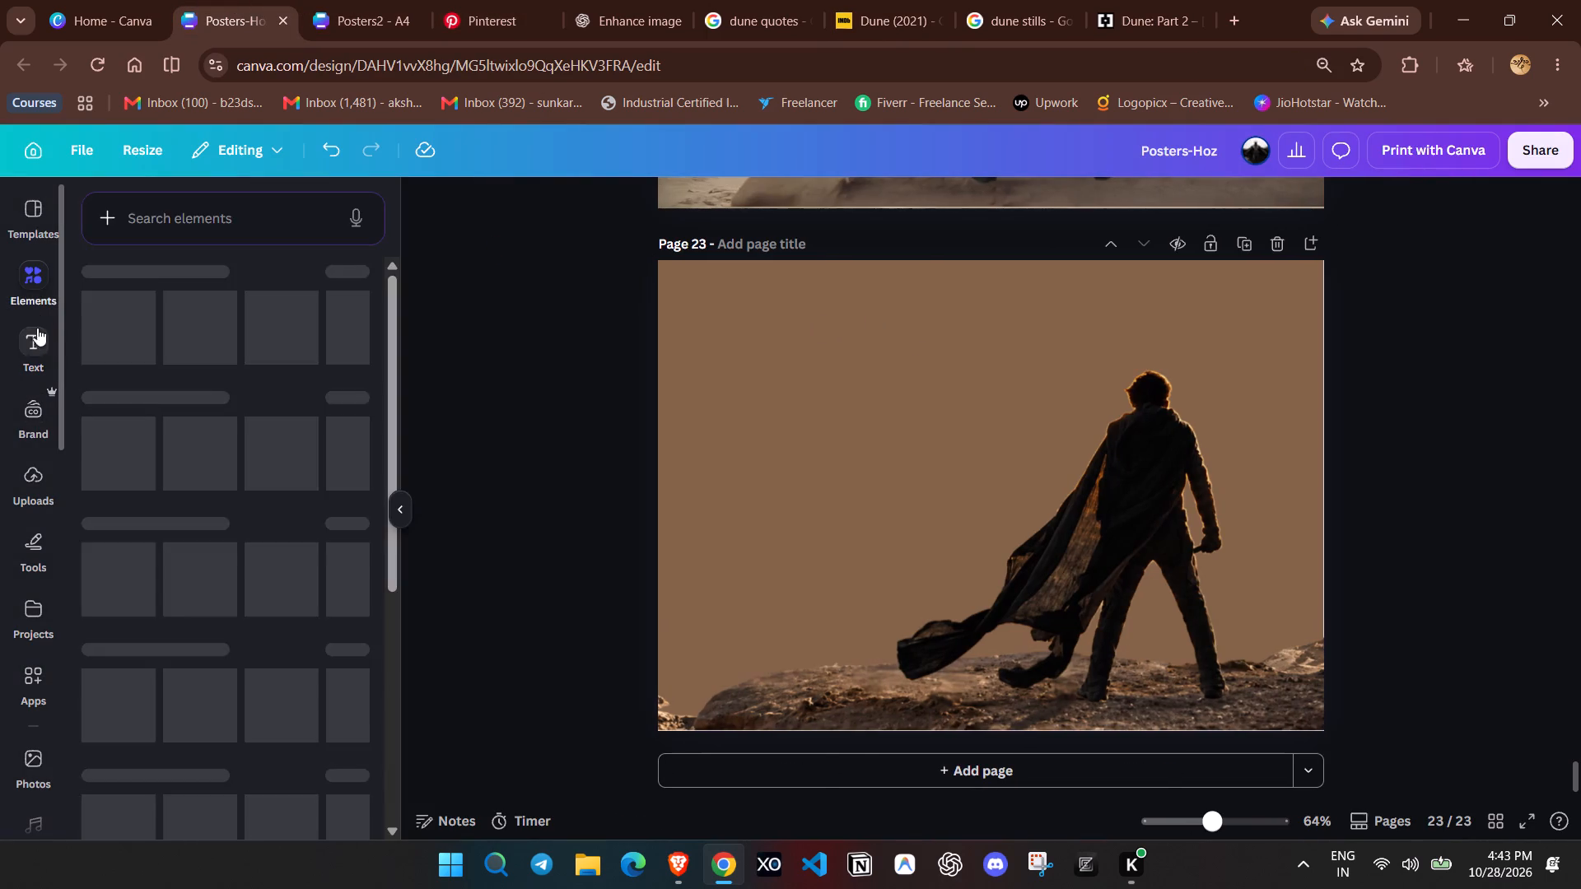
pyautogui.click(33, 346)
pyautogui.scroll(-6, 291, 485)
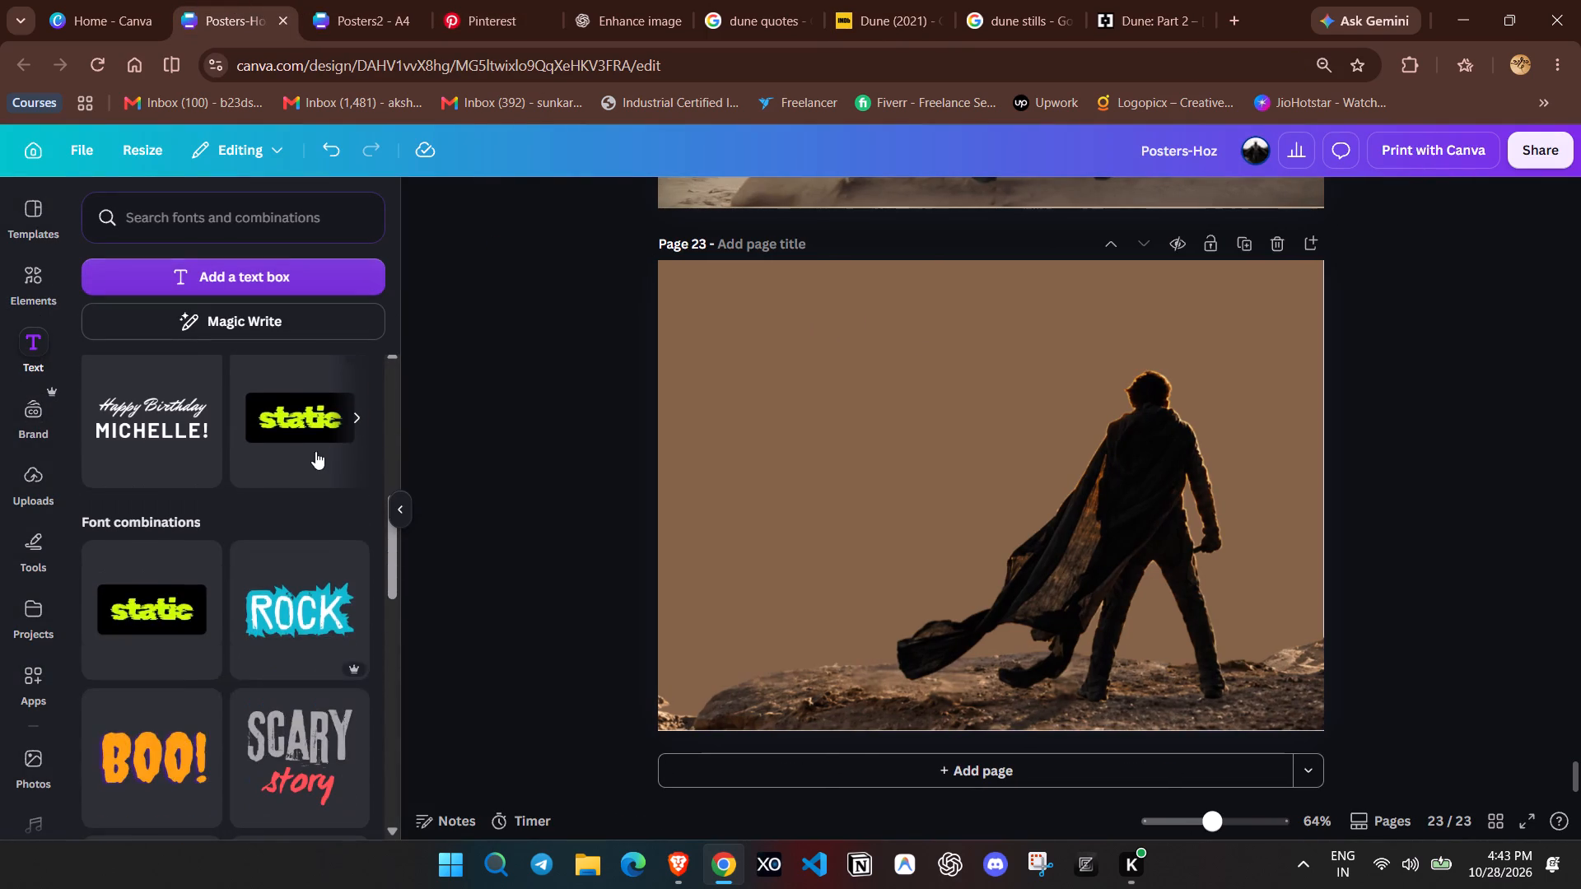
pyautogui.scroll(-10, 323, 440)
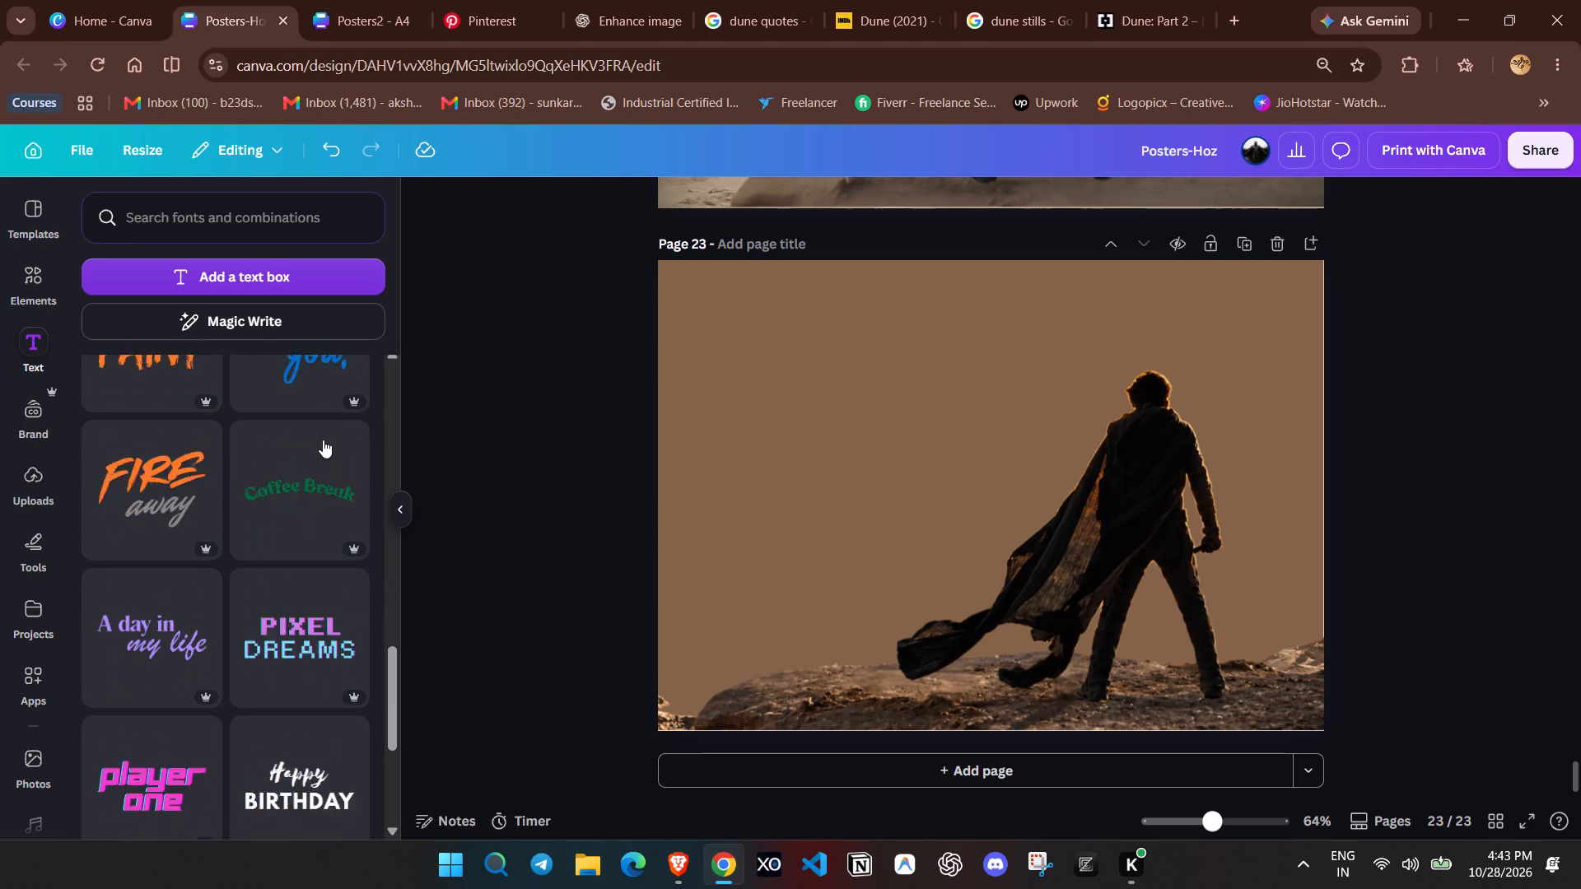
pyautogui.scroll(1, 323, 440)
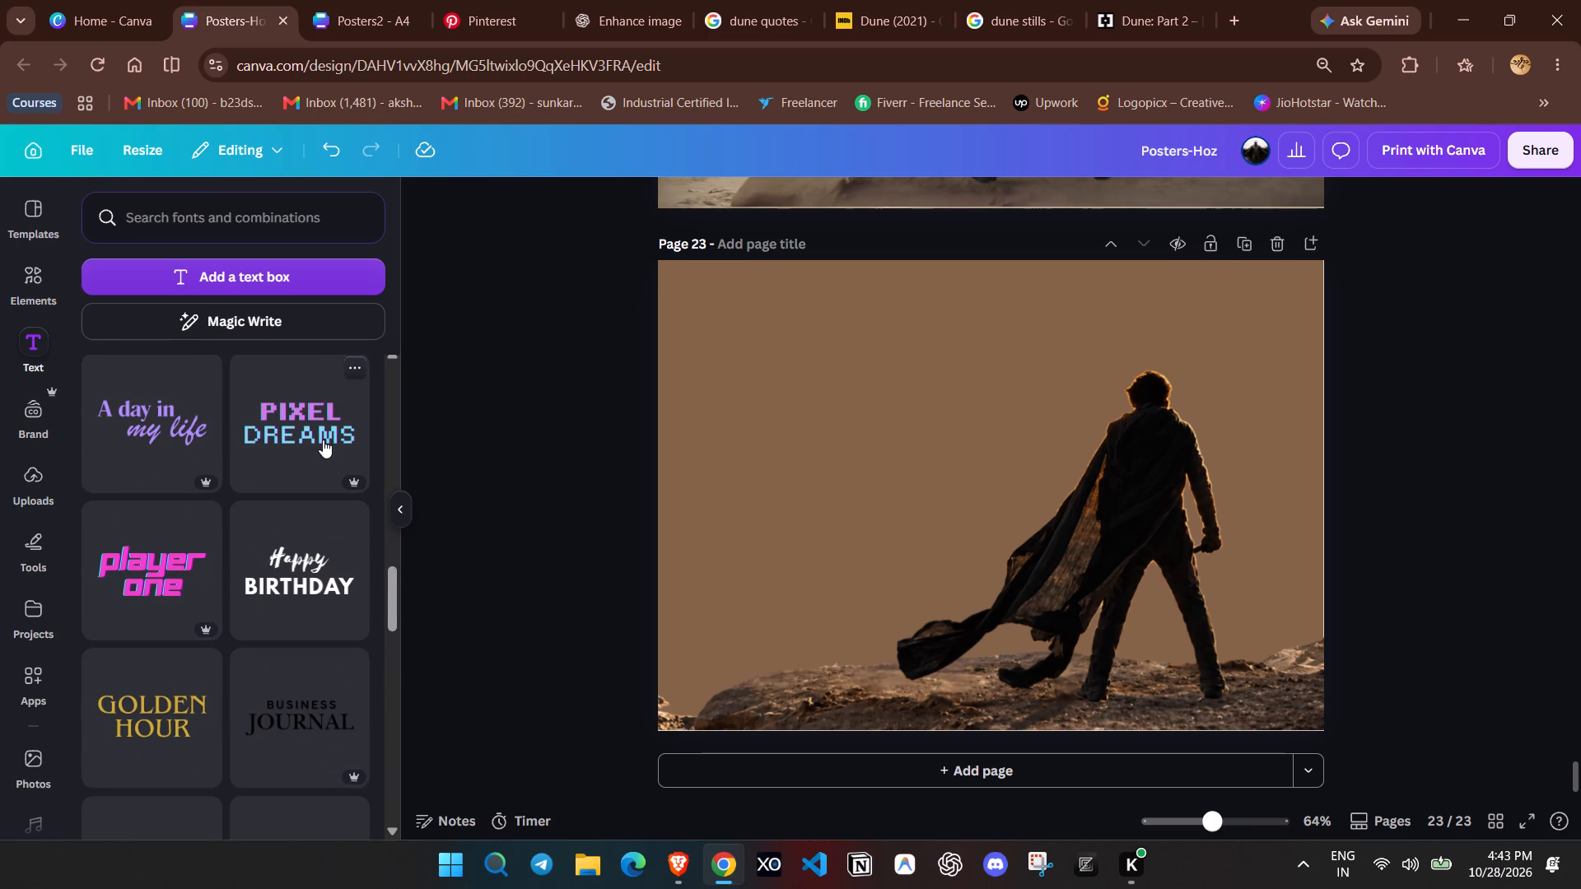
pyautogui.scroll(-6, 323, 440)
pyautogui.scroll(-1, 265, 472)
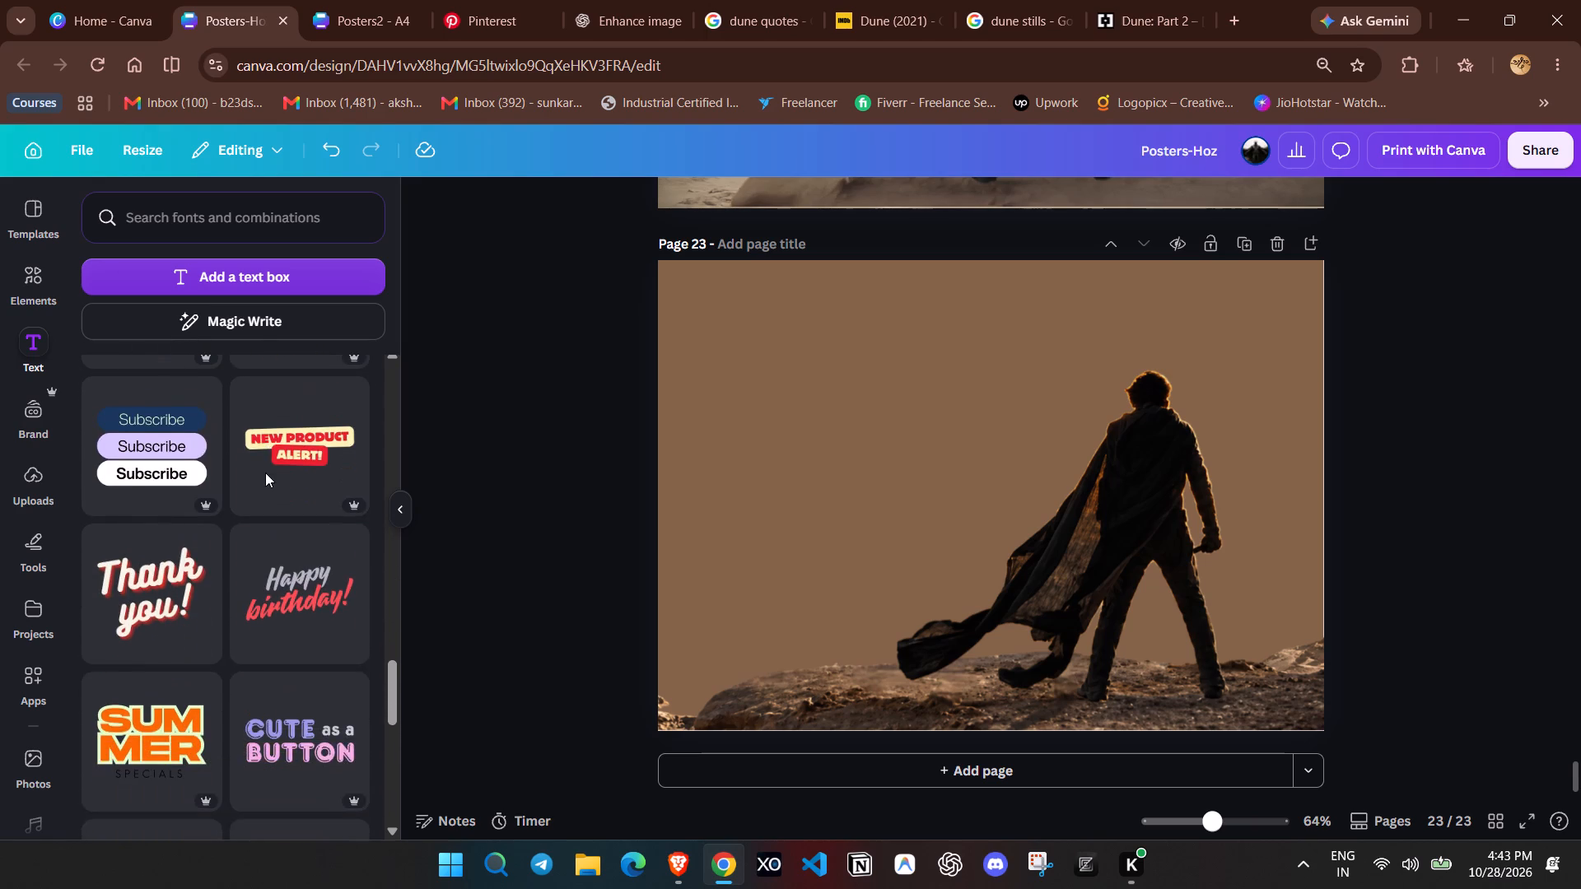
pyautogui.scroll(-4, 265, 472)
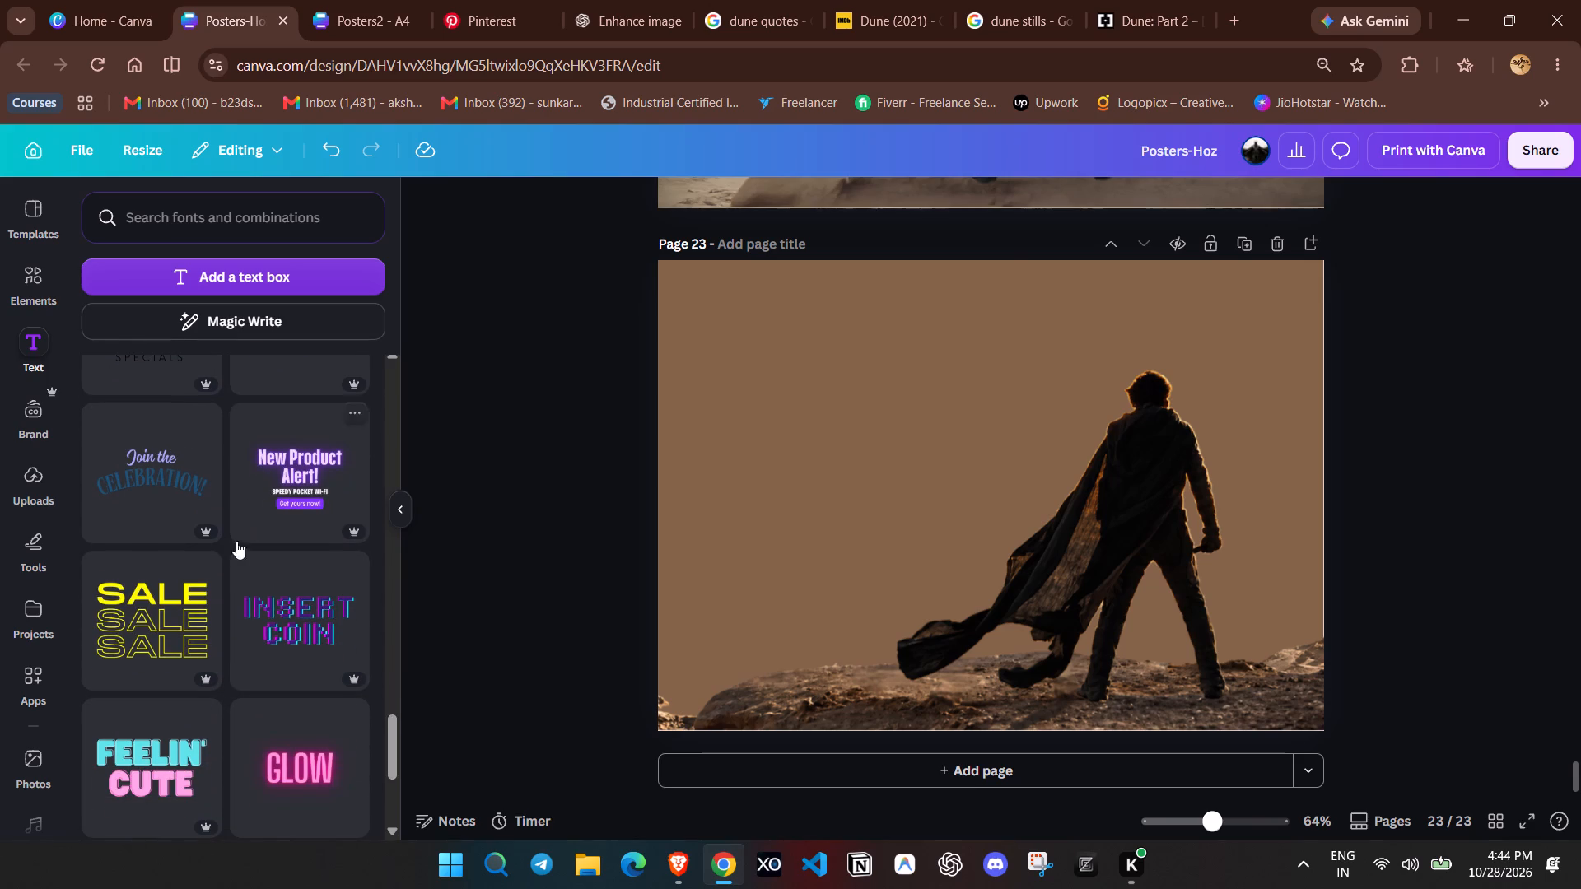
pyautogui.click(194, 598)
pyautogui.click(927, 268)
pyautogui.click(854, 347)
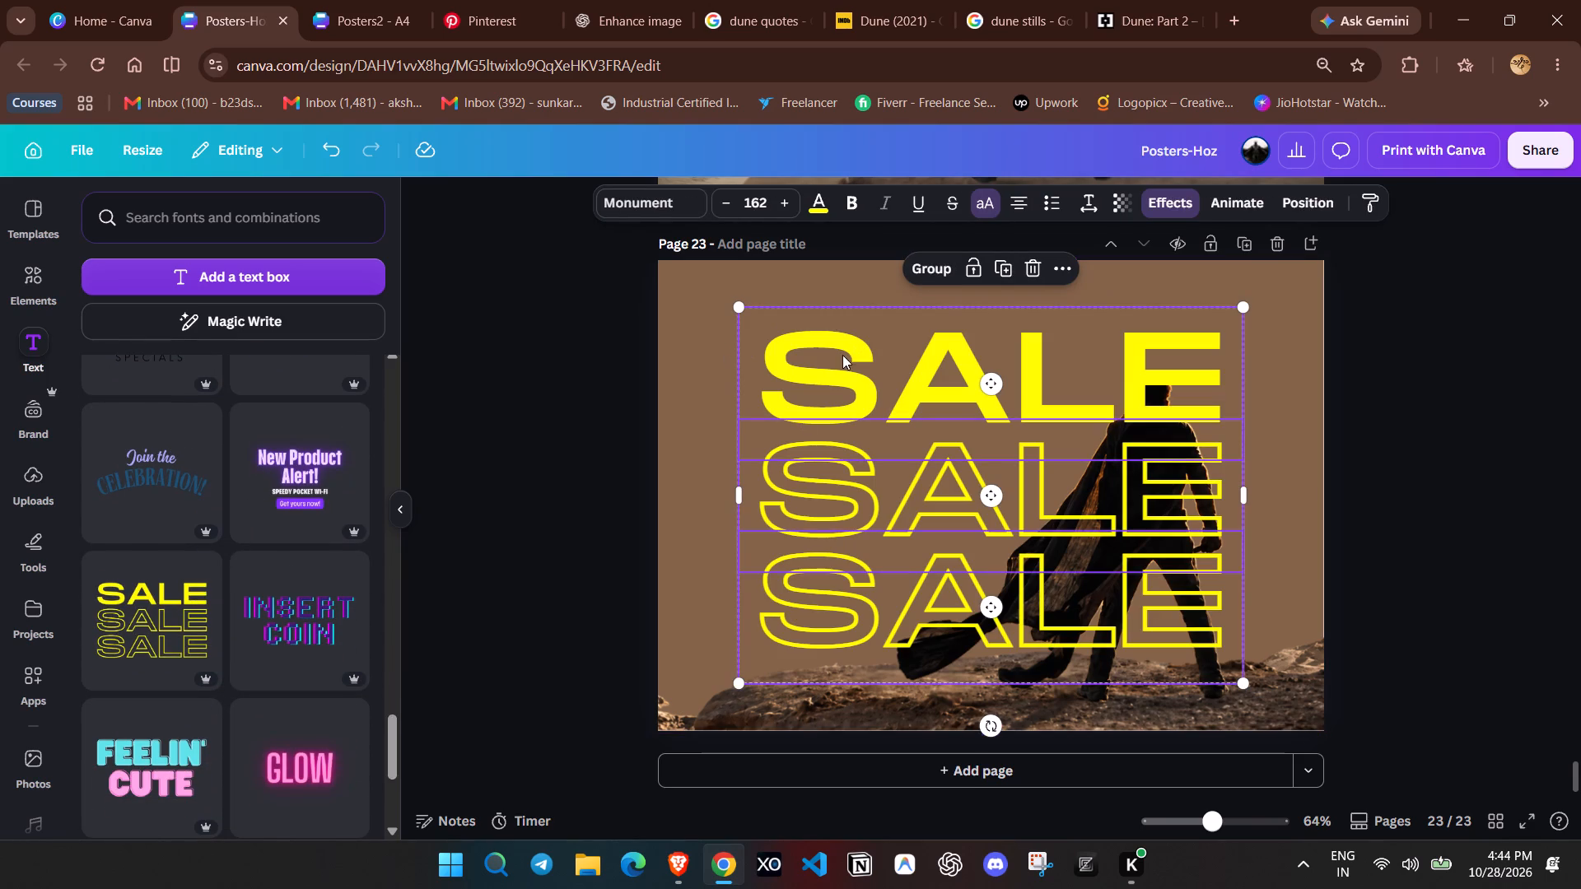
pyautogui.click(712, 380)
# Replace the solid SALE line with the copied quote "Dreams are messages from the deep." at font size 47.
pyautogui.doubleClick(875, 362)
pyautogui.hotkey('ctrl', 'v')
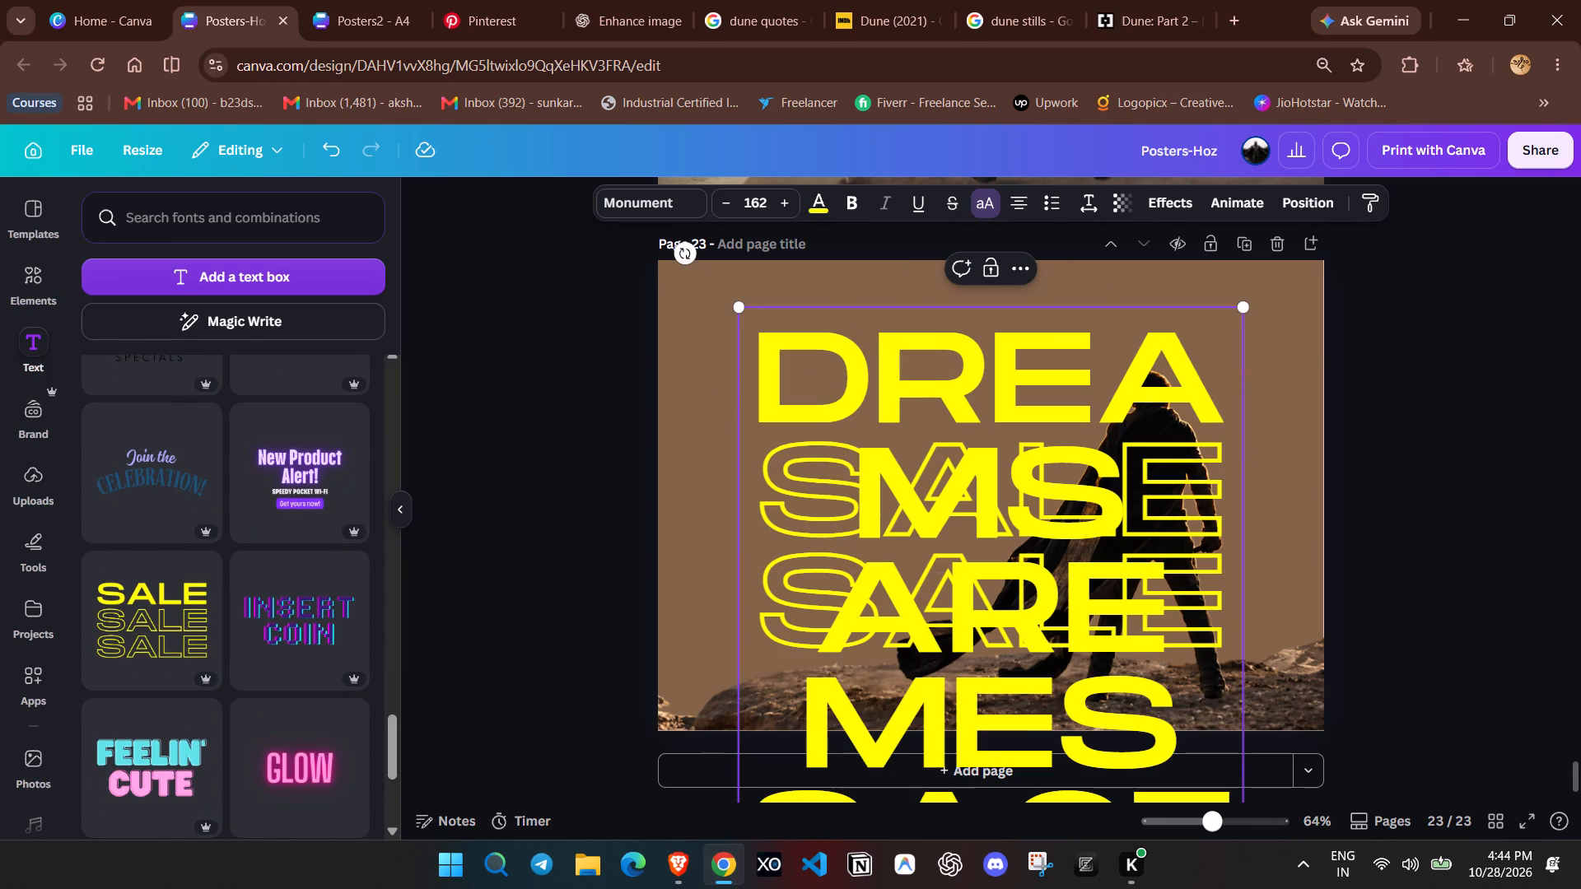
pyautogui.click(771, 208)
pyautogui.click(756, 204)
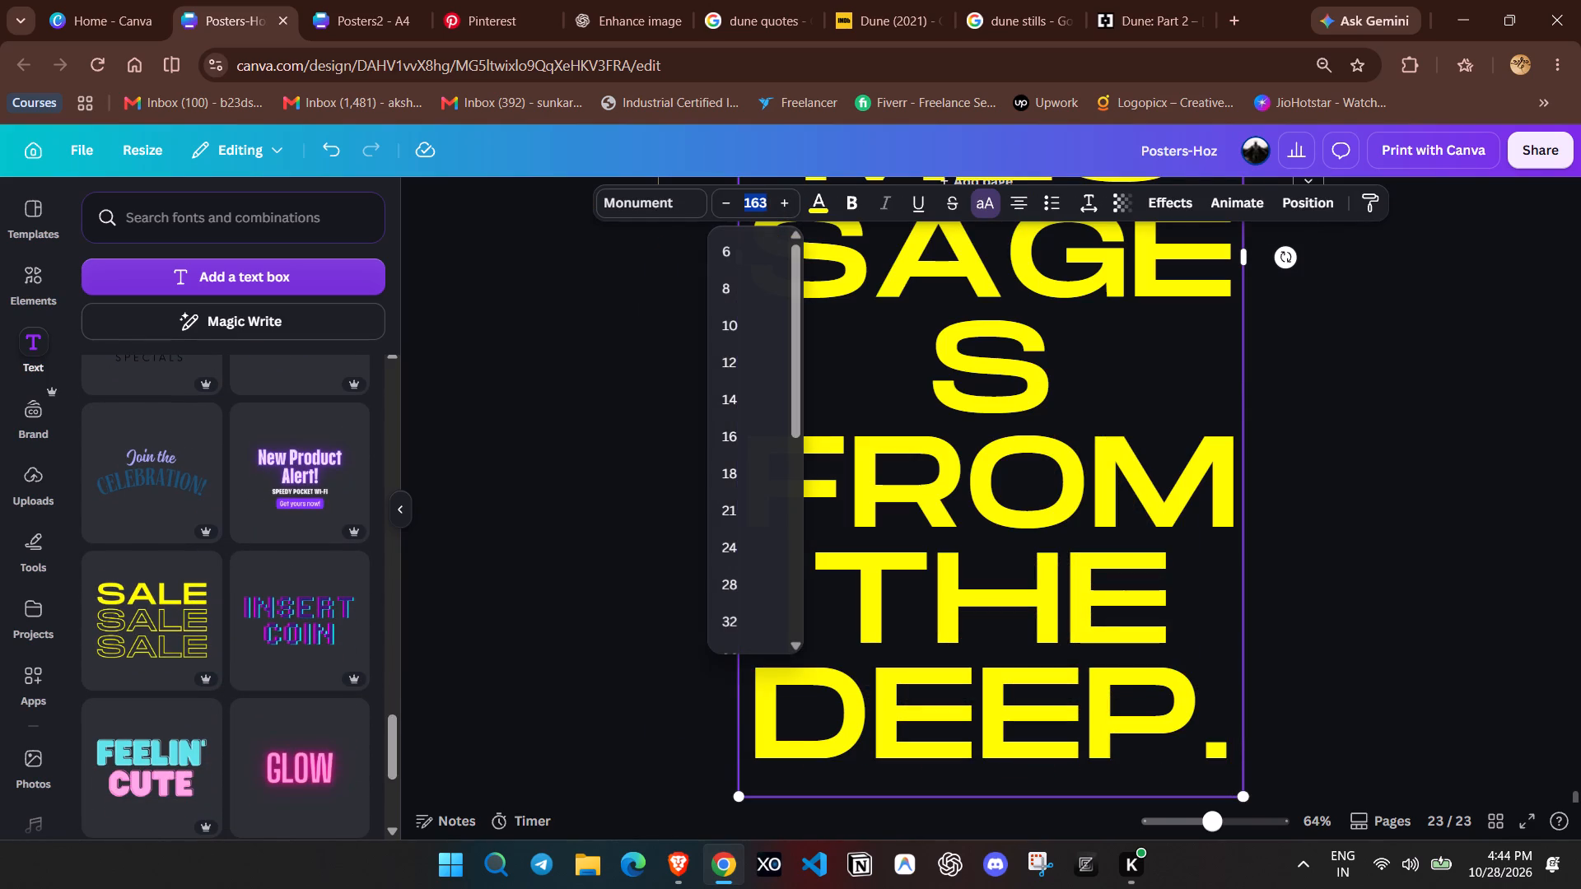
pyautogui.press('4')
pyautogui.press('7')
pyautogui.press('Return')
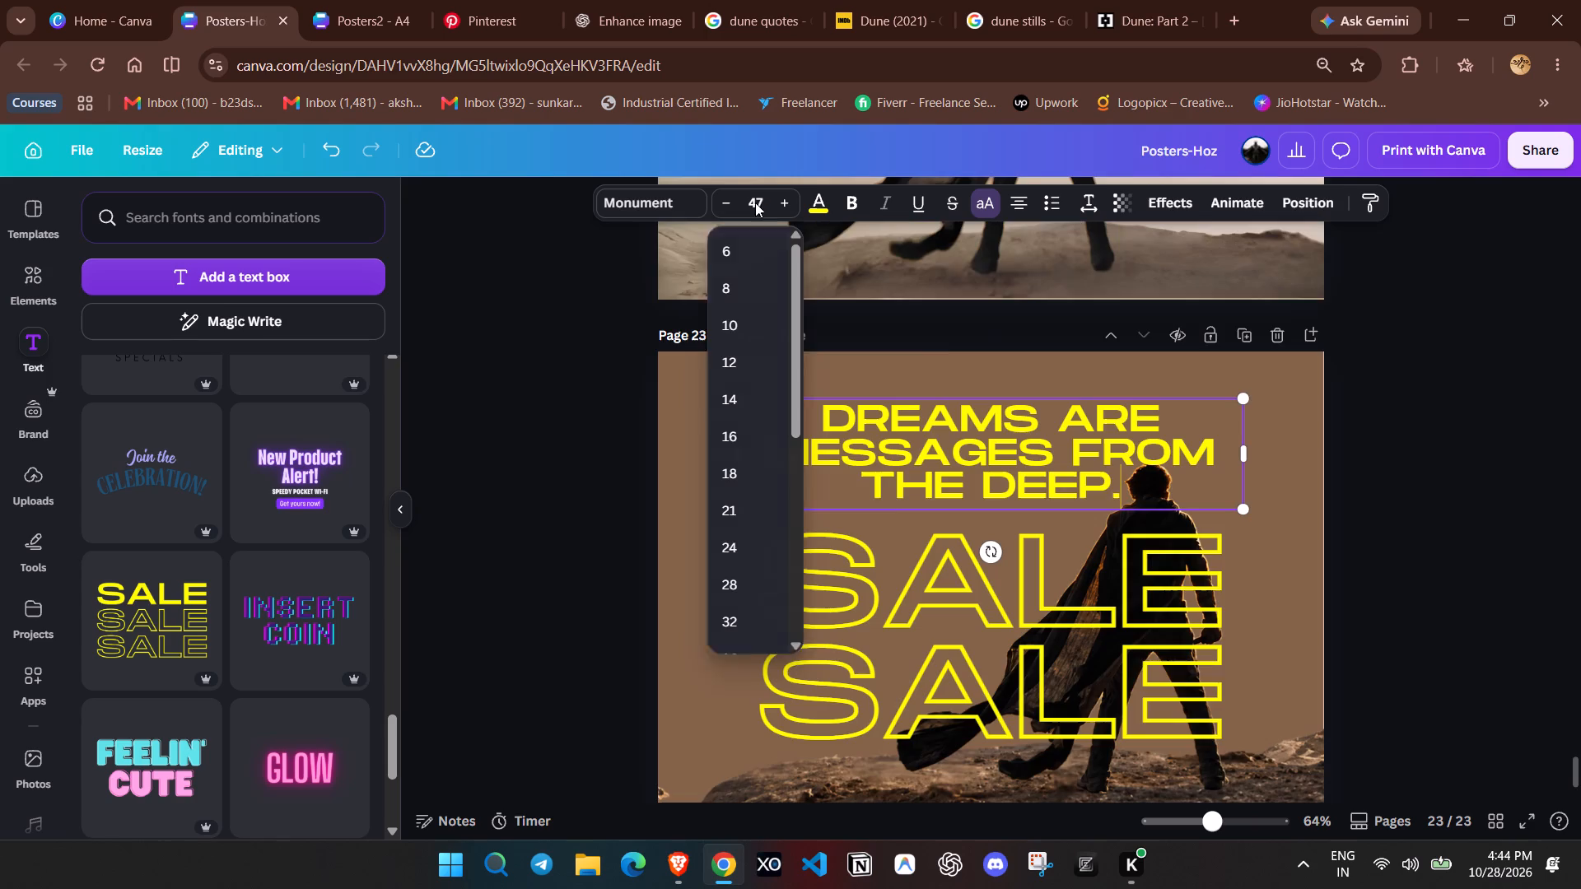
# Delete the two outlined SALE lines from page 23.
pyautogui.click(1000, 608)
pyautogui.click(1022, 458)
pyautogui.click(998, 660)
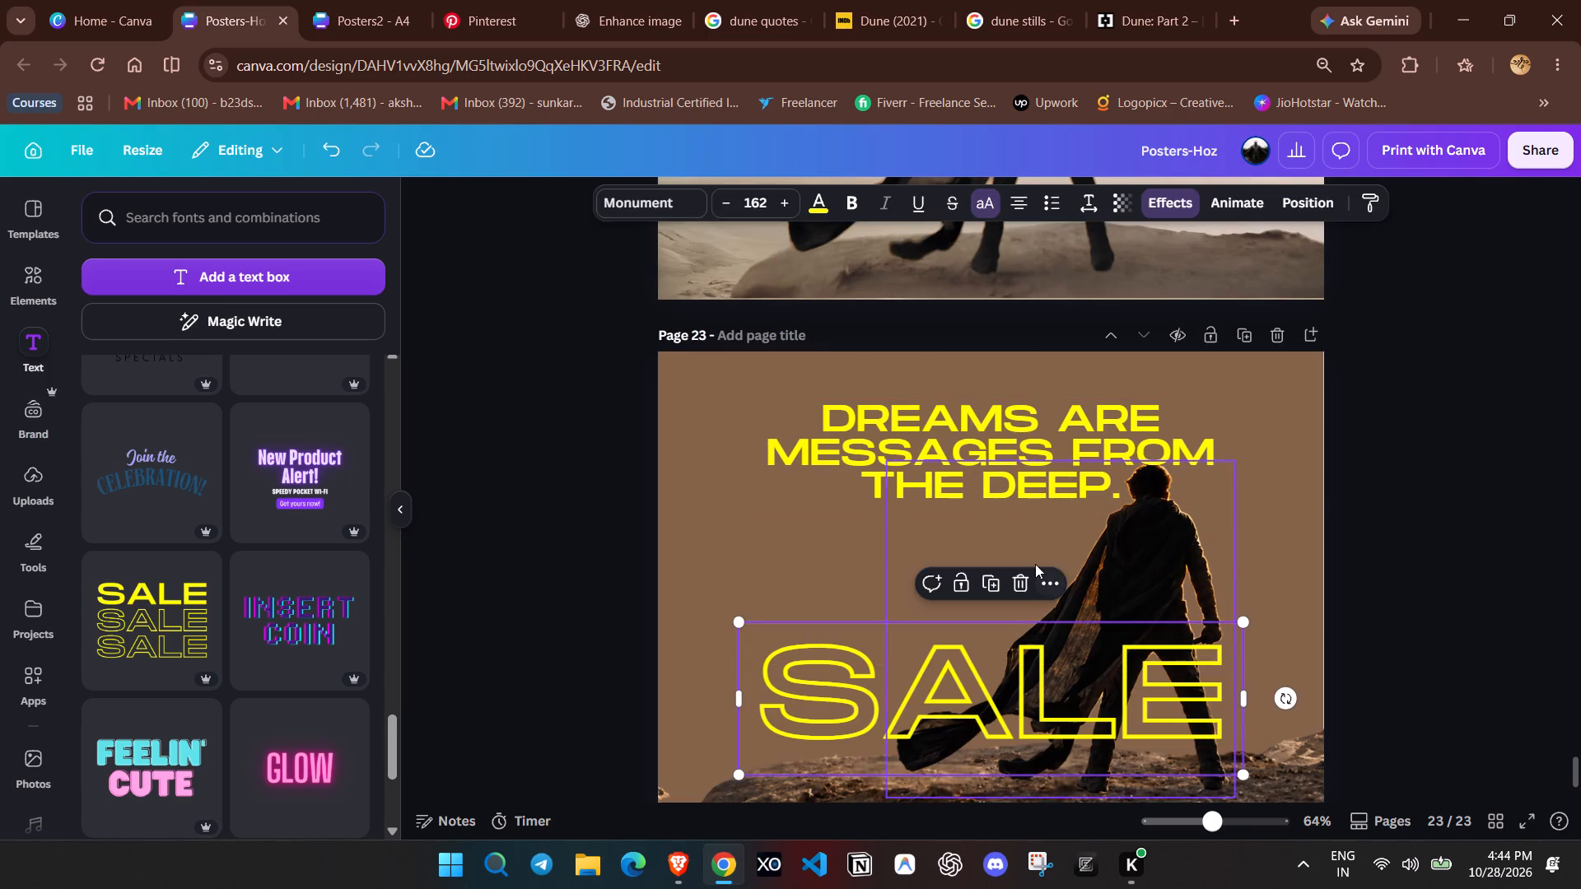
pyautogui.click(1019, 571)
# Left-align the quote text on page 23.
pyautogui.scroll(-1, 1066, 402)
pyautogui.click(977, 333)
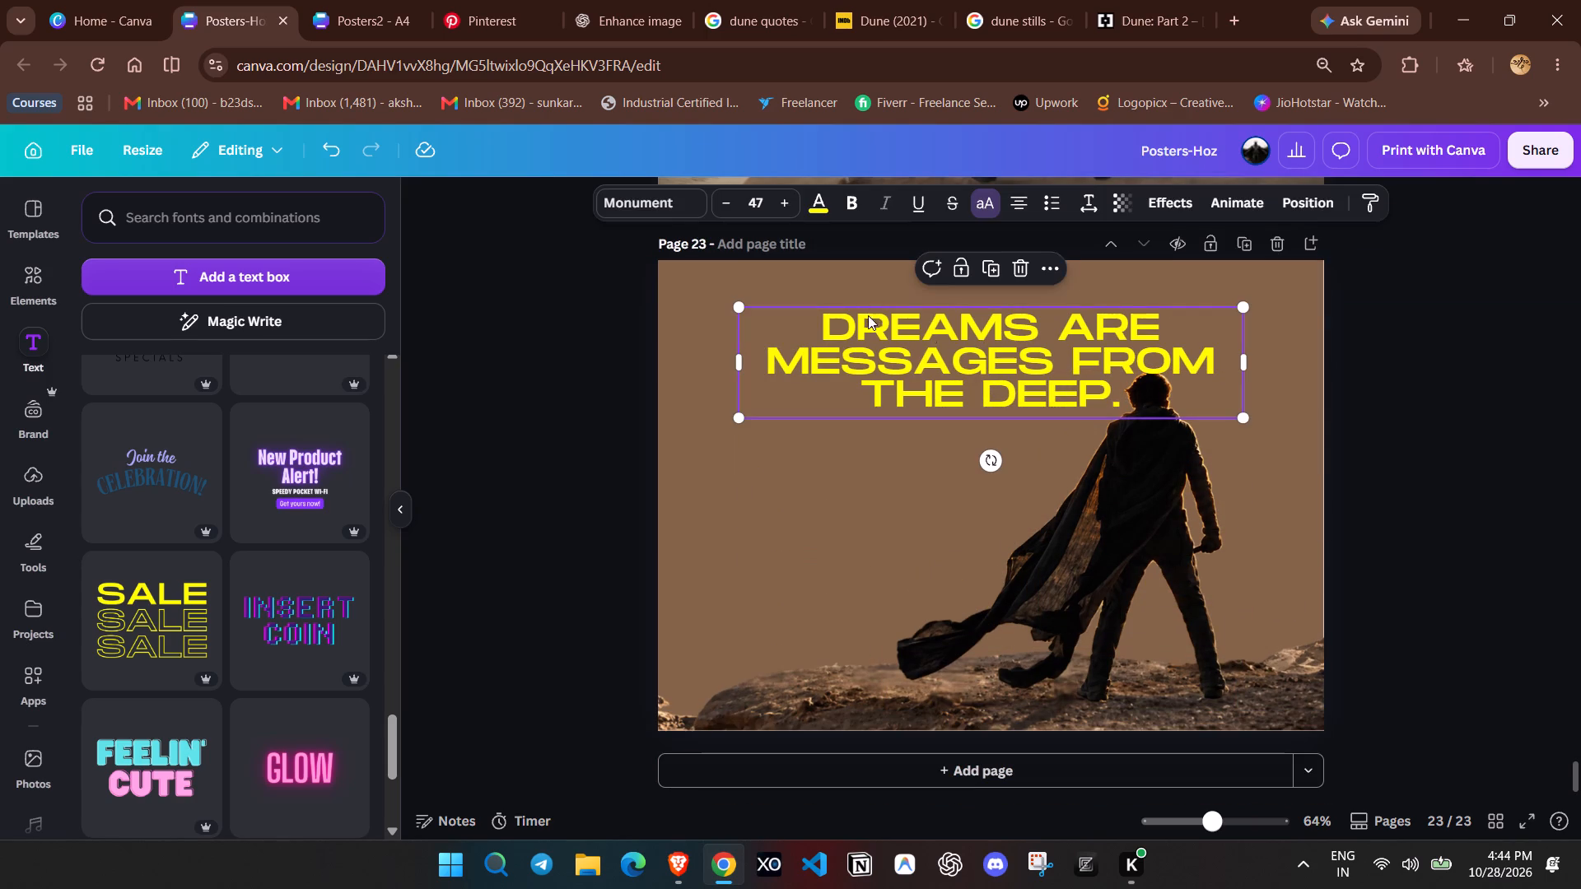
pyautogui.click(1007, 205)
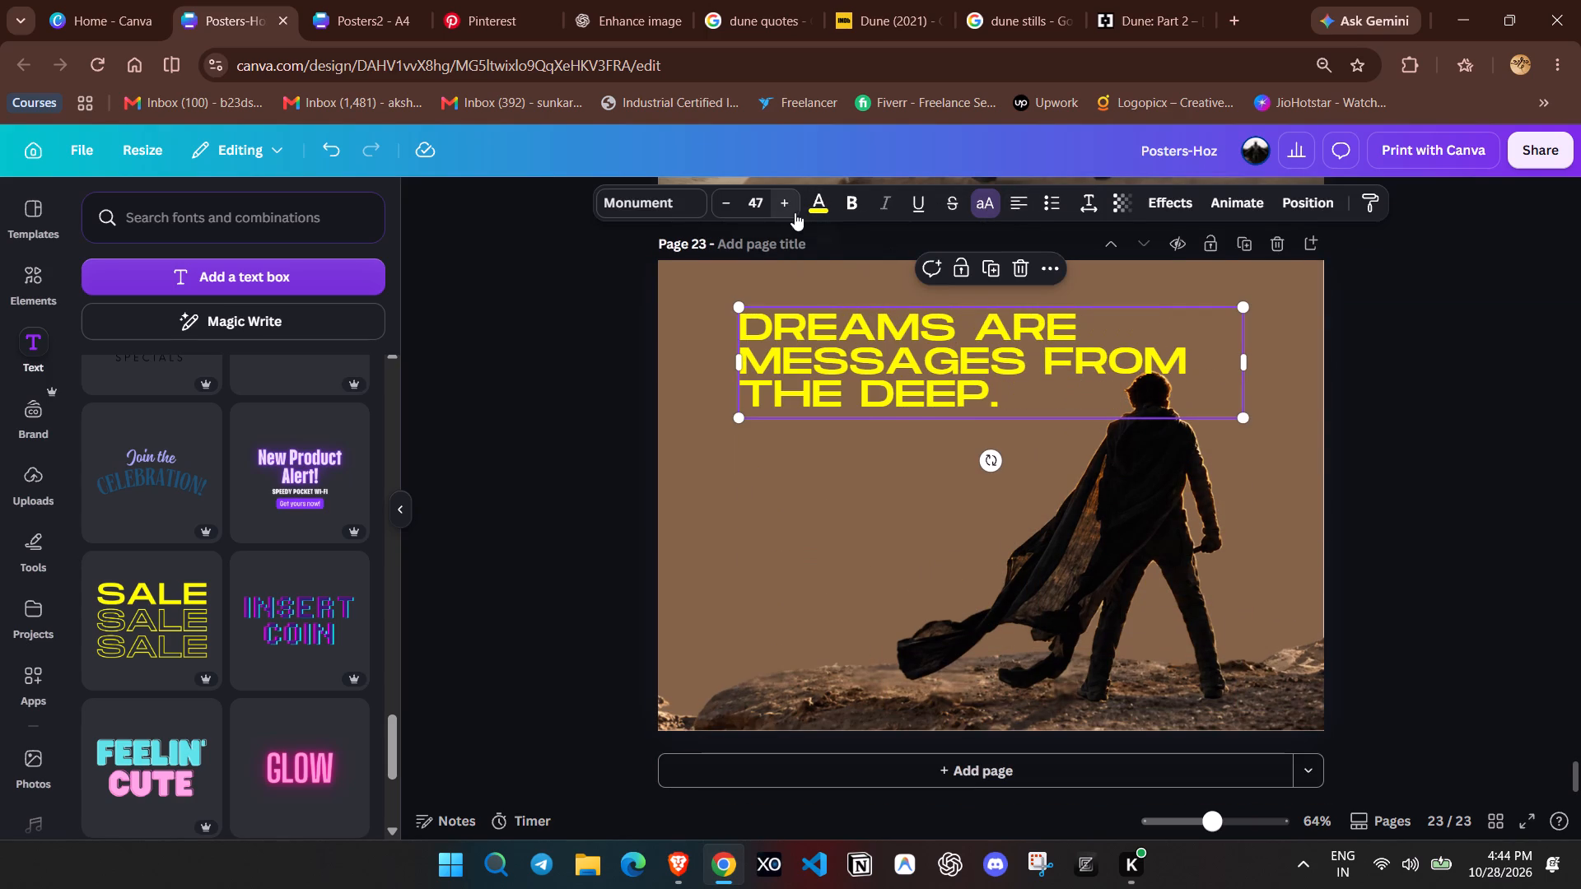
# Fit the text box to the quote and enlarge it to font size about 67.8, spanning nearly the full page width.
pyautogui.moveTo(1242, 366); pyautogui.dragTo(1180, 364)
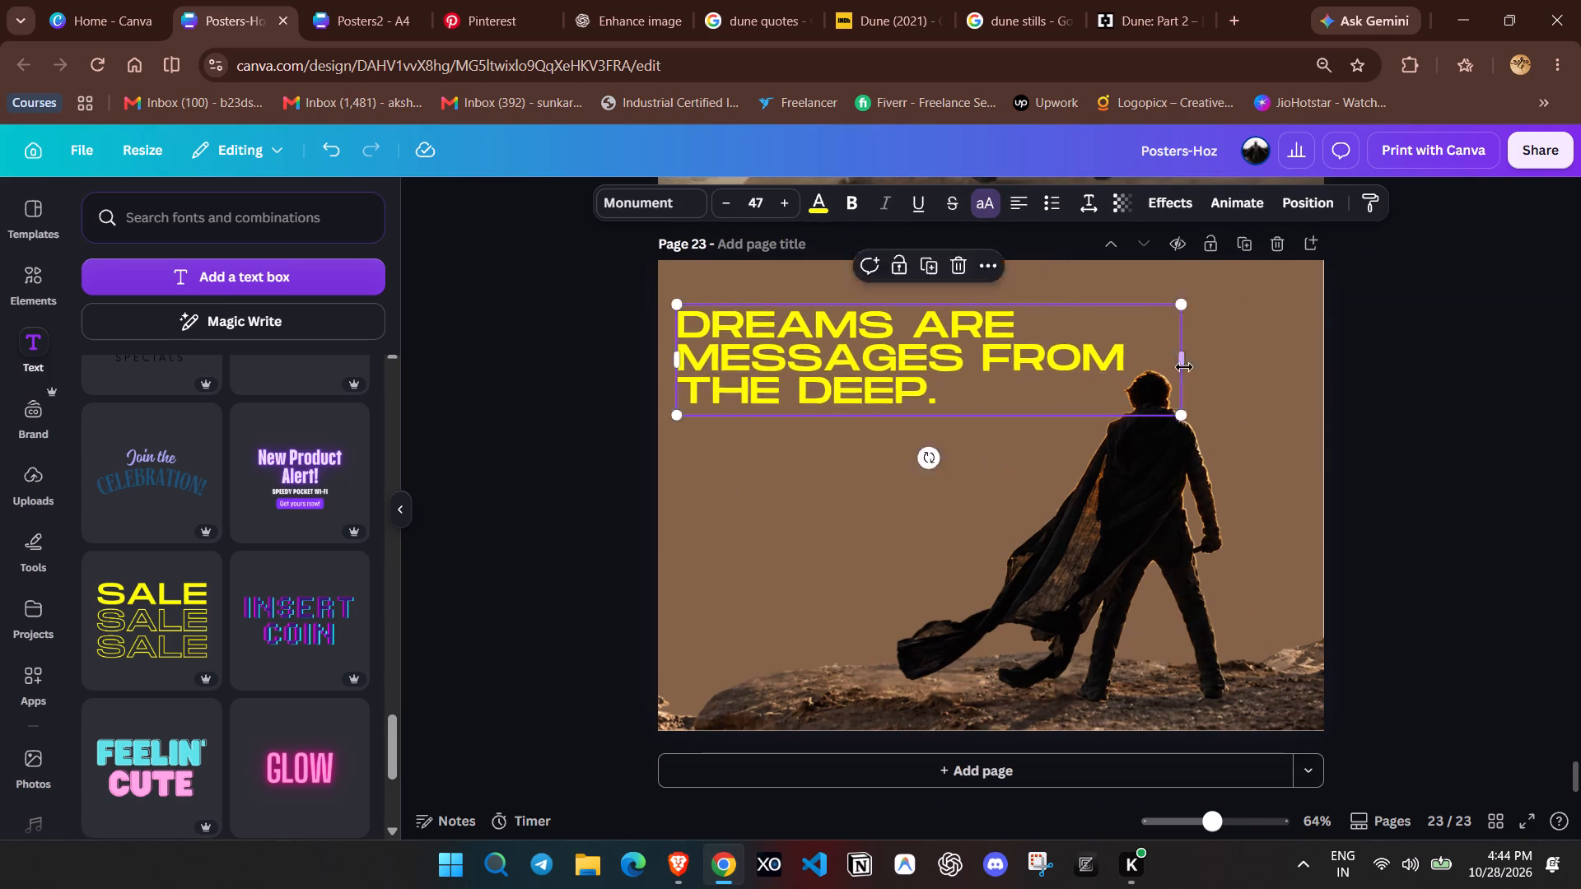
pyautogui.moveTo(1187, 367); pyautogui.dragTo(1134, 364)
pyautogui.moveTo(1127, 421); pyautogui.dragTo(1248, 523)
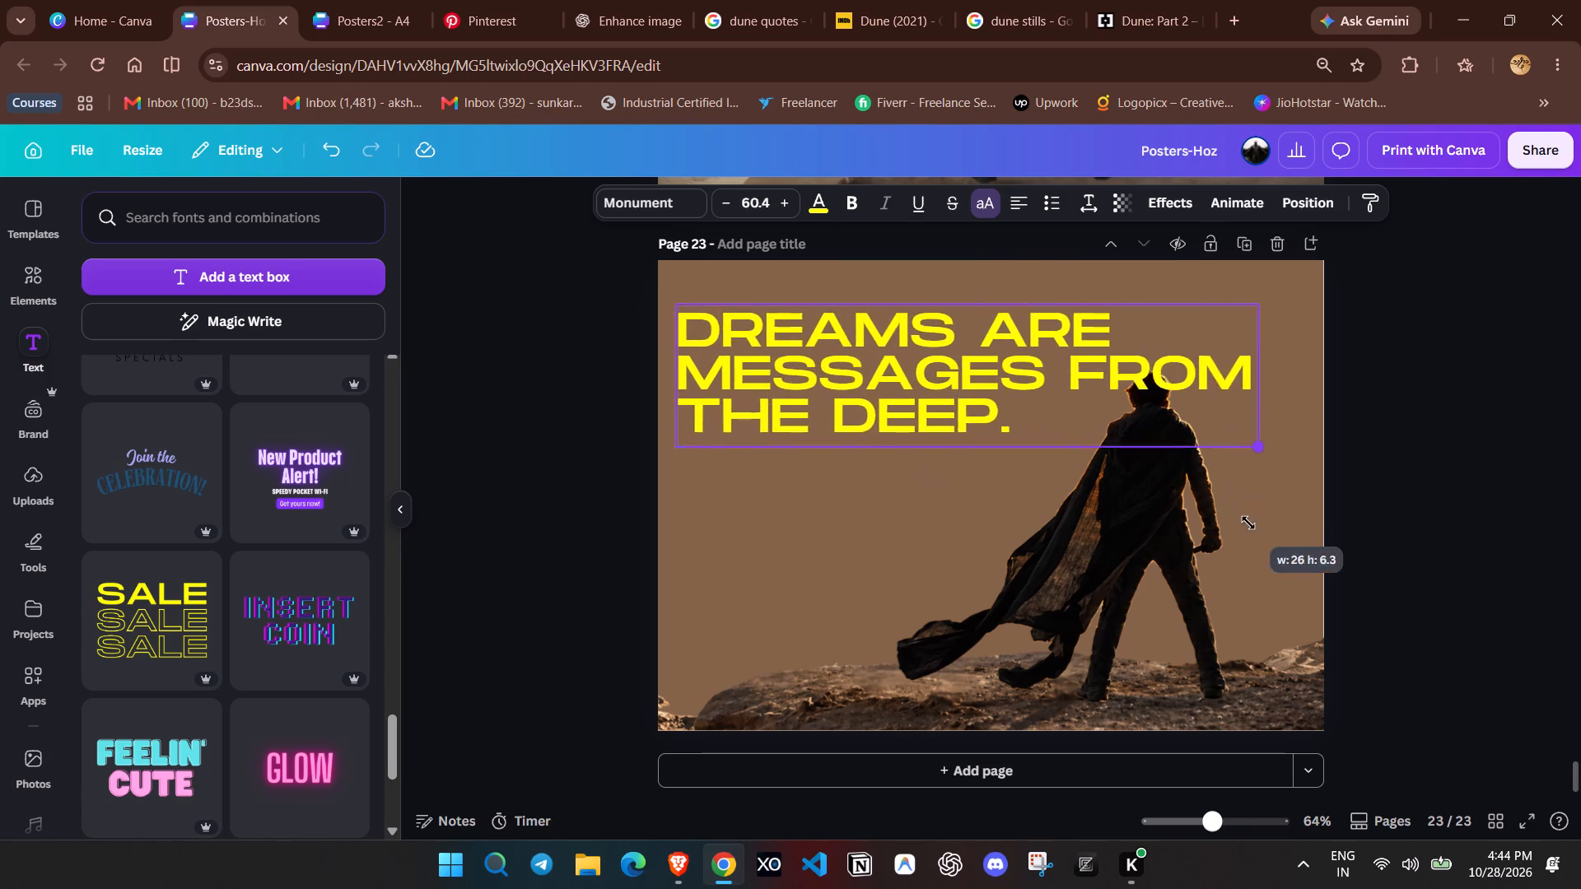
pyautogui.moveTo(1248, 523); pyautogui.dragTo(1303, 571)
pyautogui.moveTo(1166, 376); pyautogui.dragTo(1151, 361)
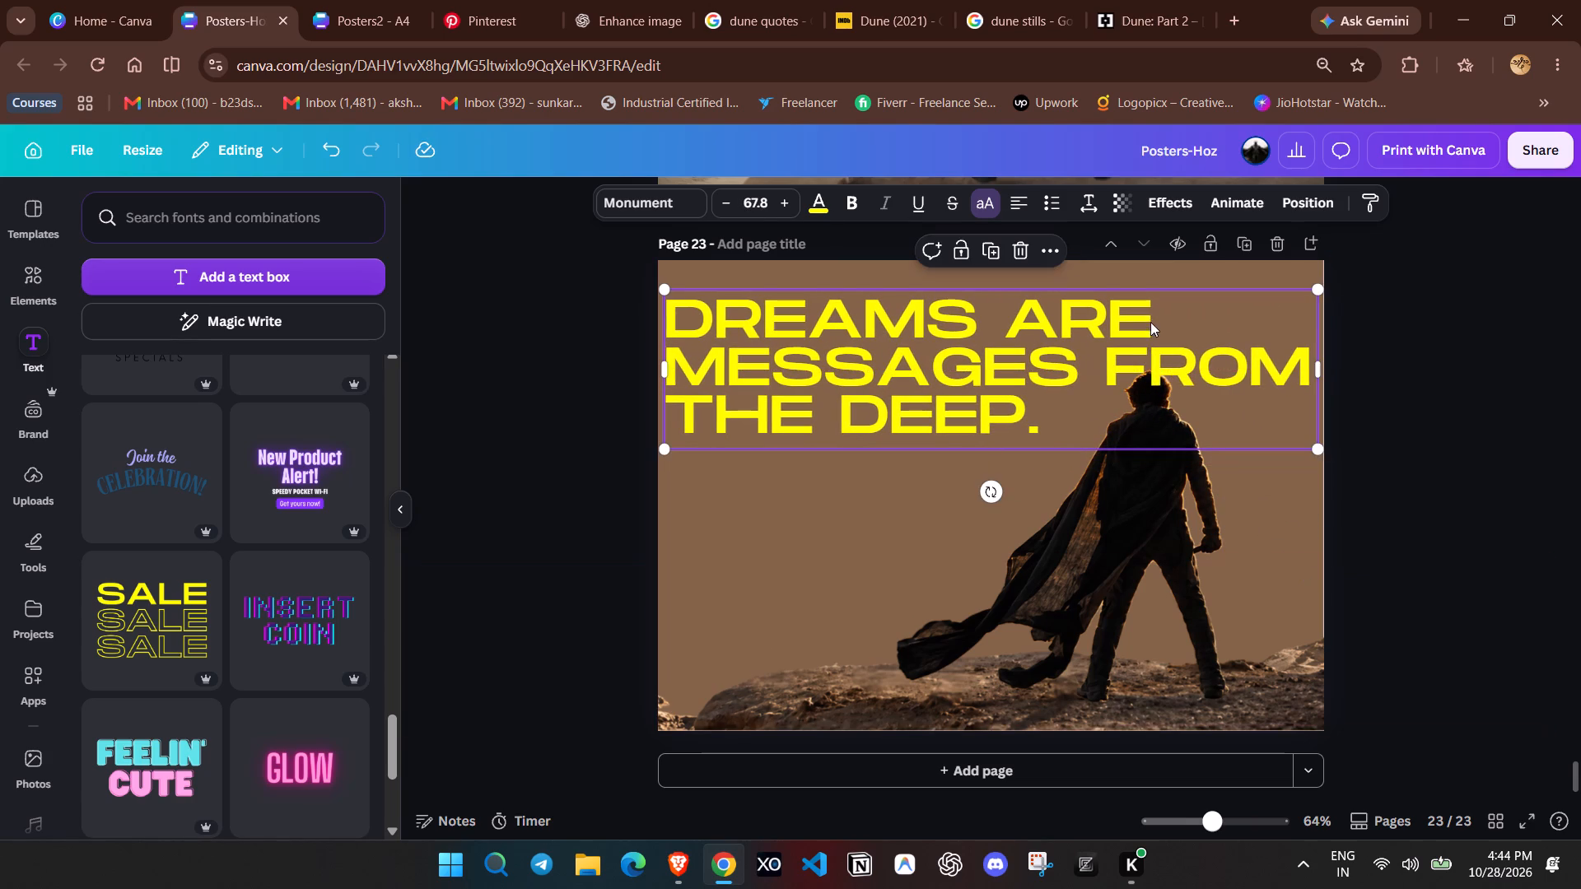
# Send the quote text one layer backward.
pyautogui.rightClick(1145, 328)
pyautogui.click(1073, 577)
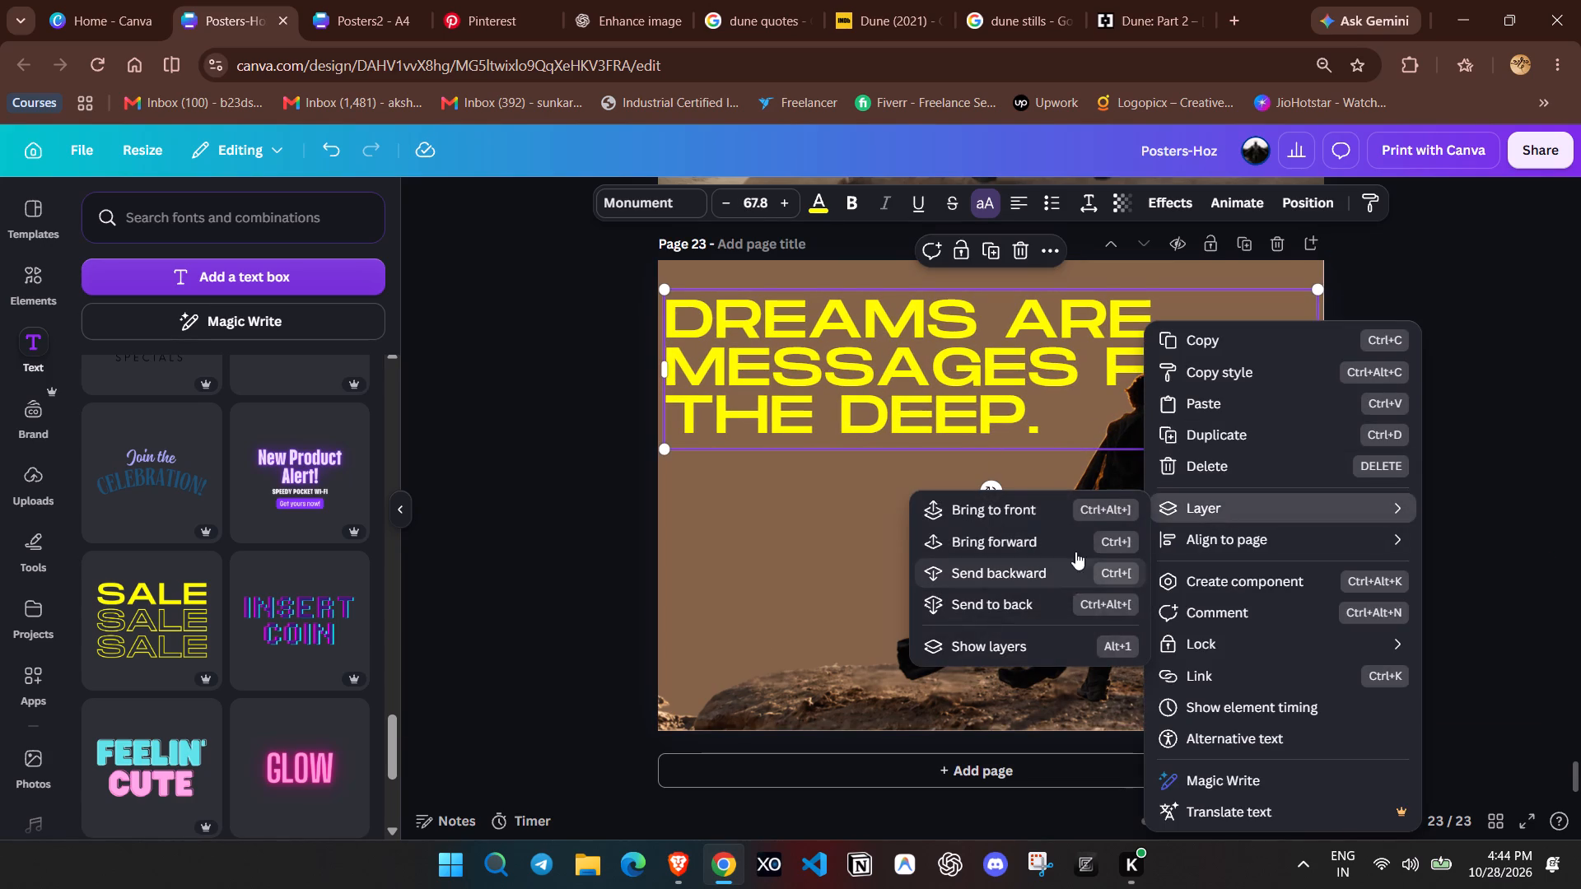
pyautogui.click(1399, 285)
# Move the quote up close to the page's top edge, keeping it centred across the width.
pyautogui.moveTo(1275, 328); pyautogui.dragTo(1275, 316)
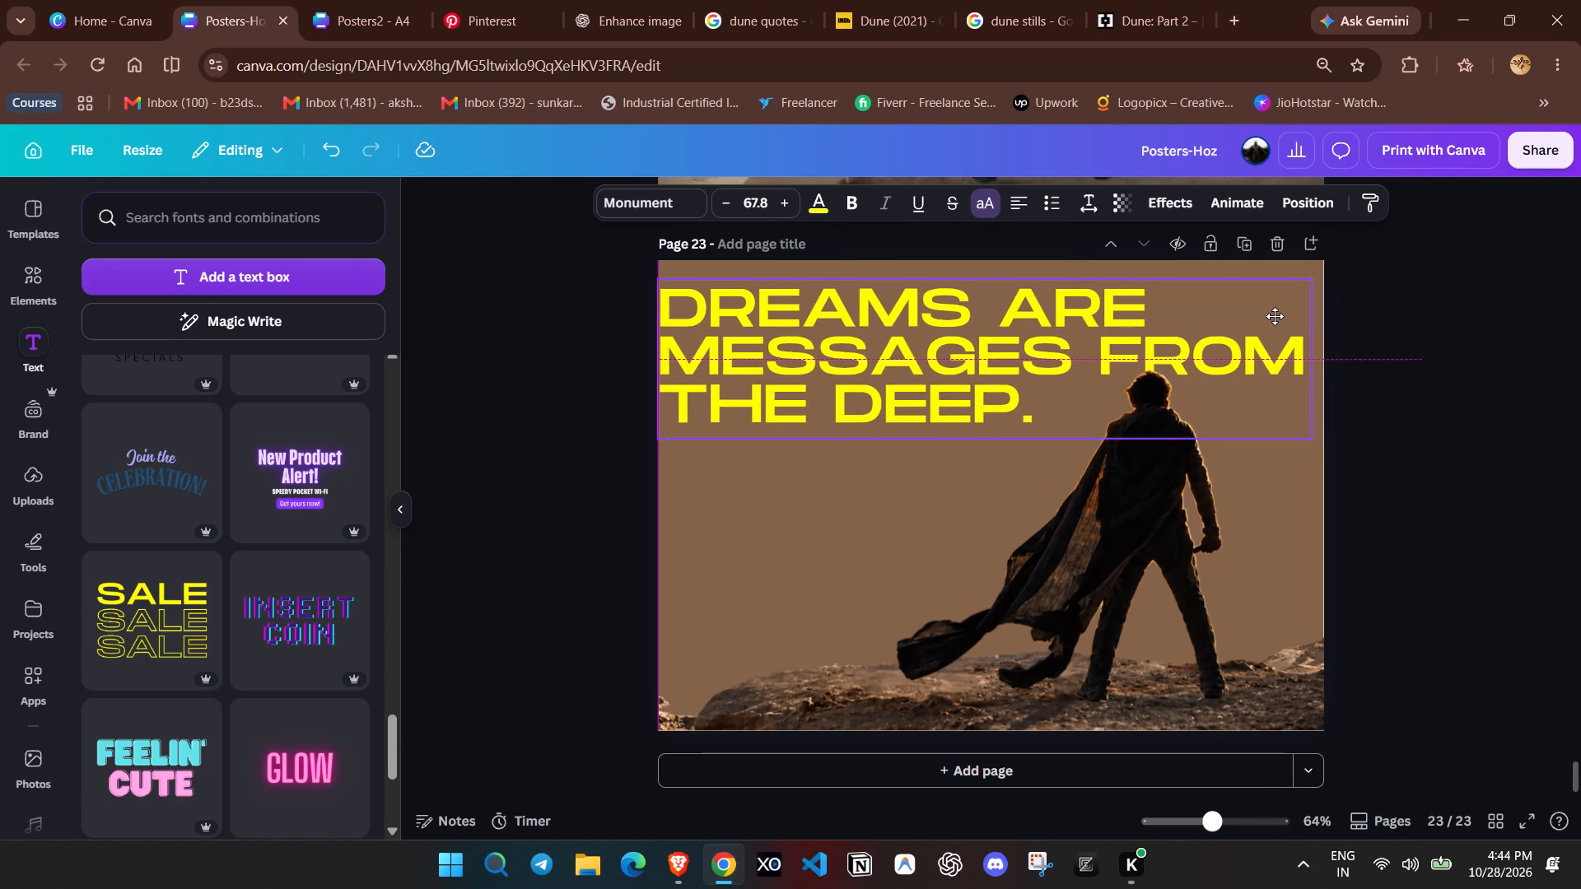
pyautogui.moveTo(1275, 316); pyautogui.dragTo(1276, 310)
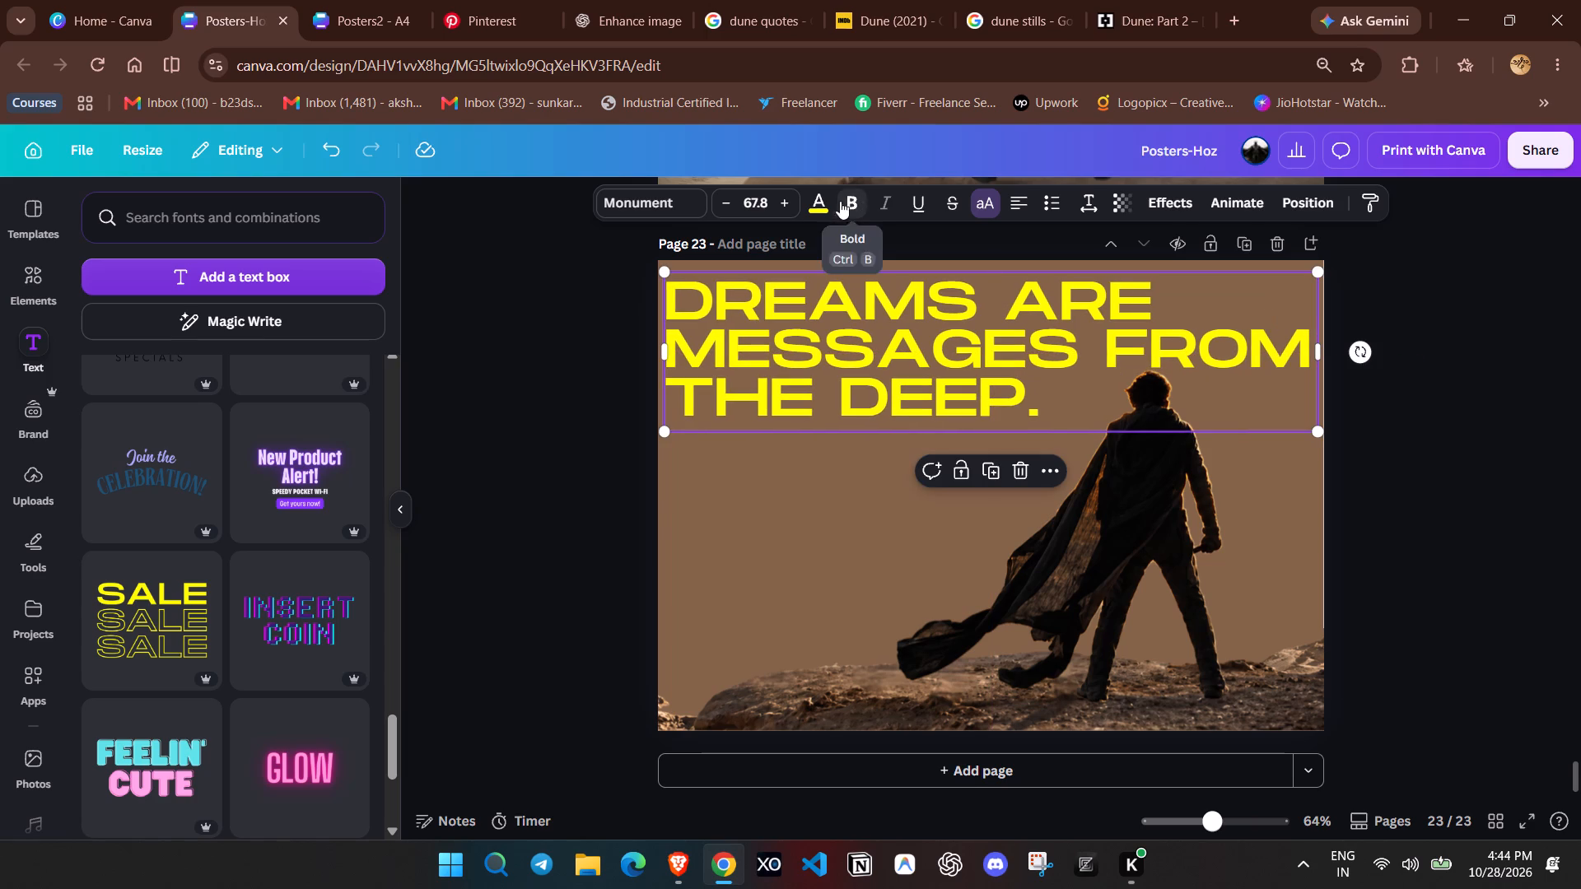
# Recolour the quote text with the very dark brown from the photo colours.
pyautogui.click(821, 193)
pyautogui.scroll(-2, 180, 542)
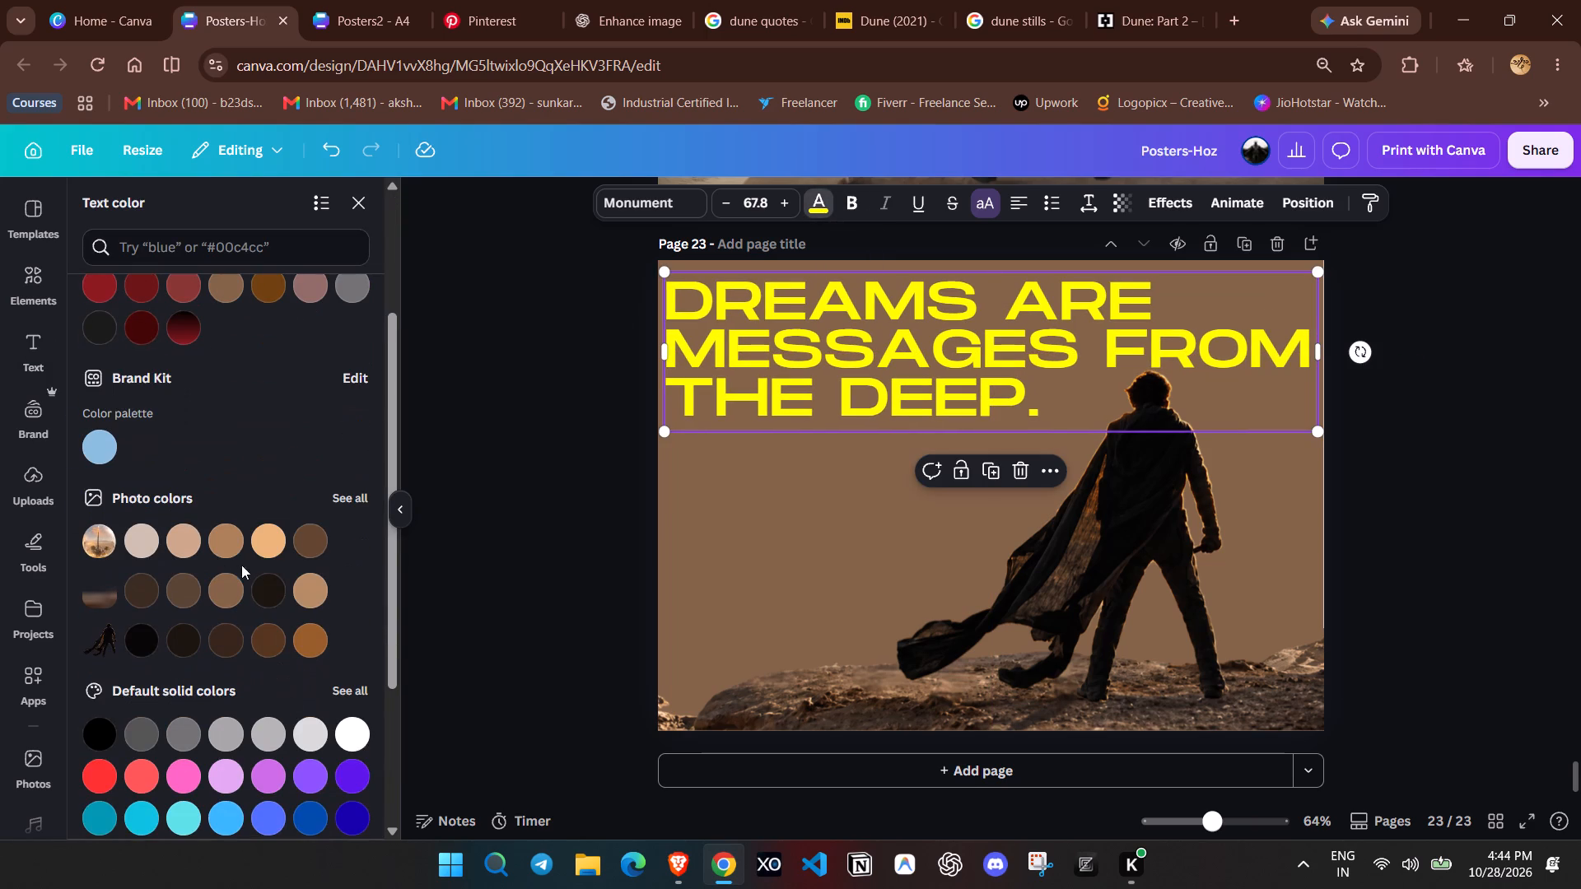
pyautogui.click(265, 582)
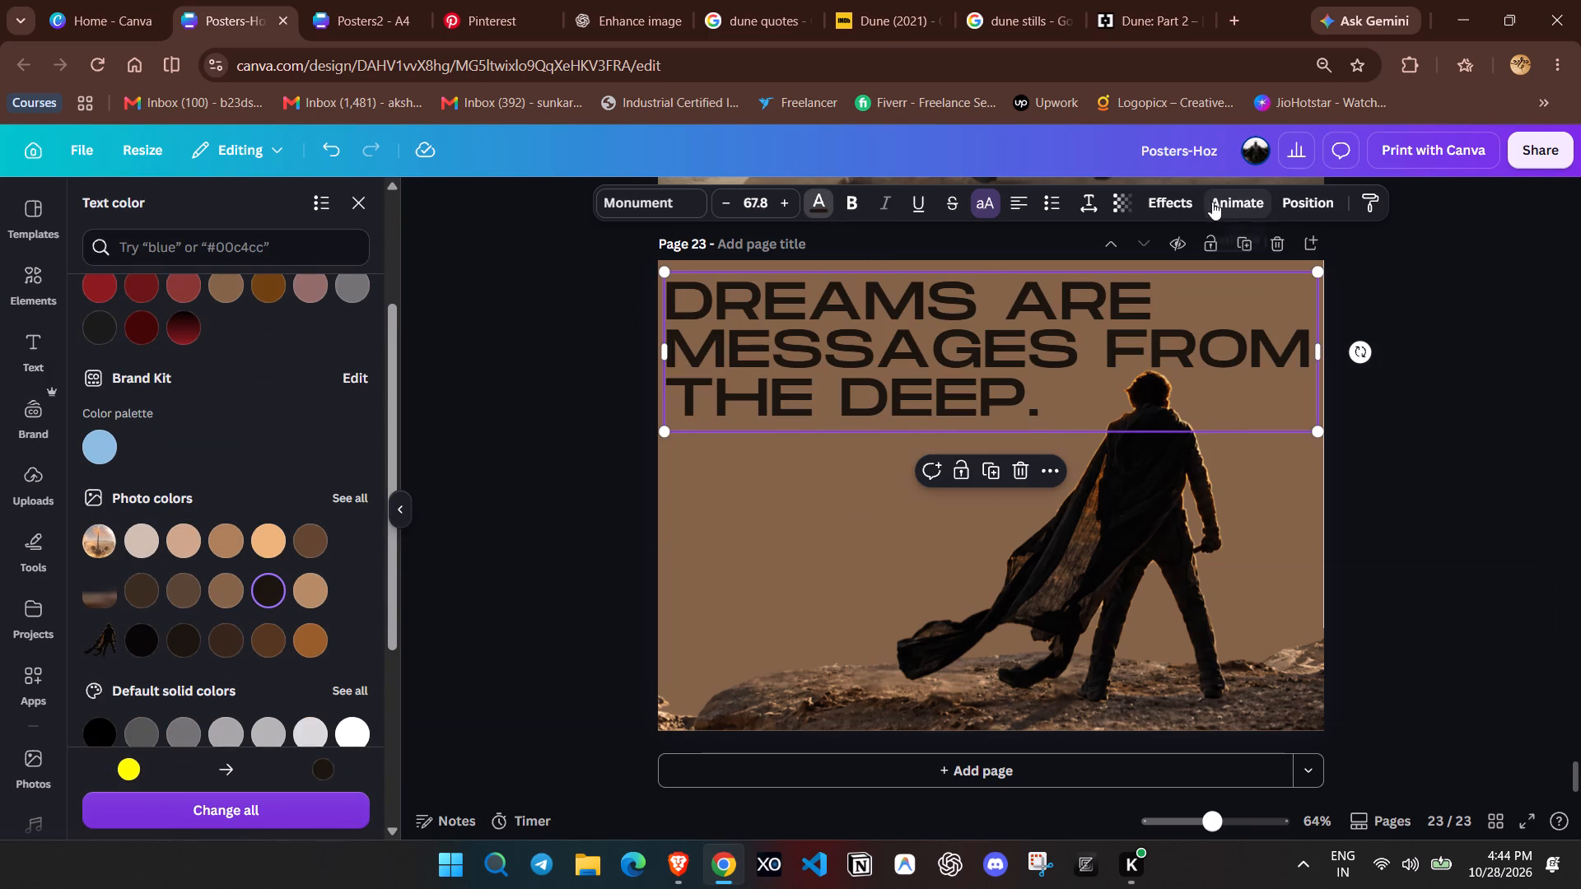
# Apply the Echo effect to the quote with an offset of 40 and the design's very dark brown as effect colour.
pyautogui.click(1181, 194)
pyautogui.click(314, 275)
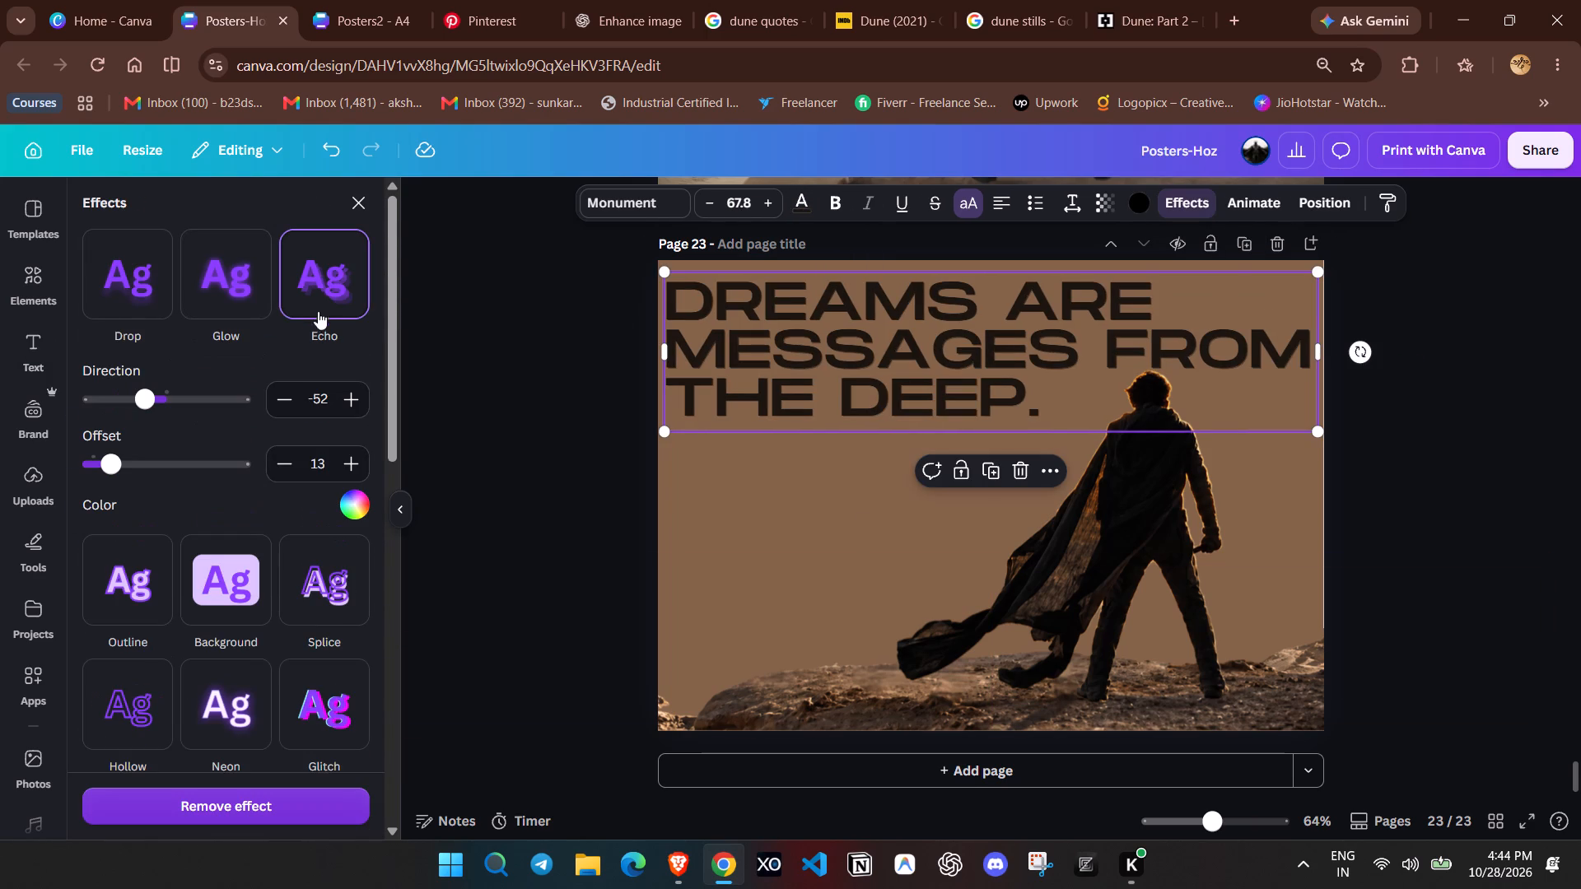
pyautogui.click(349, 513)
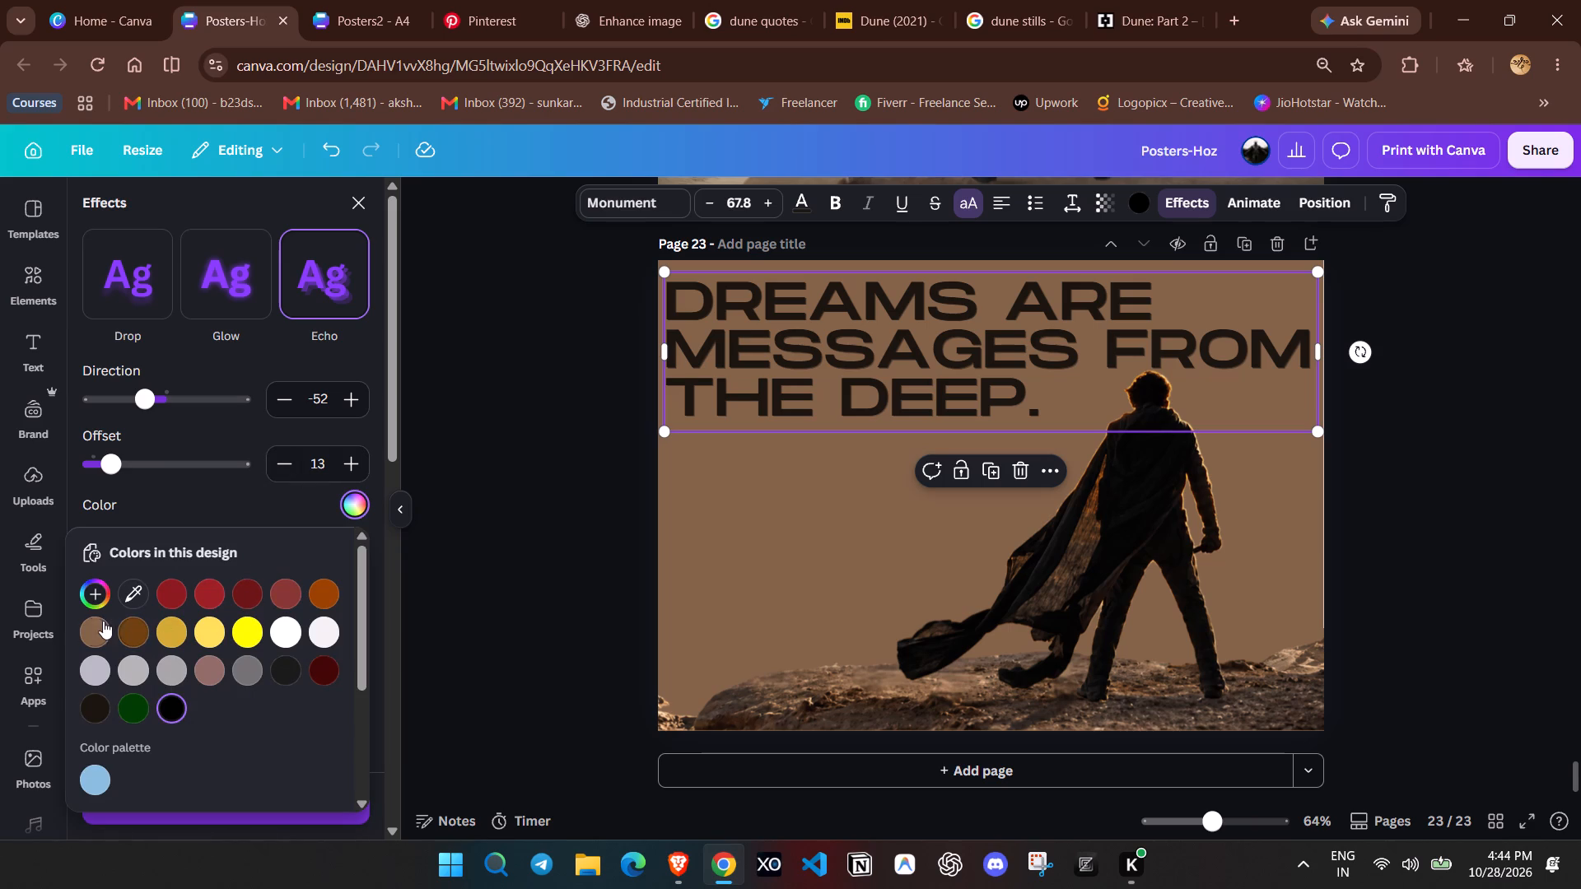
pyautogui.click(103, 621)
pyautogui.moveTo(117, 464); pyautogui.dragTo(174, 489)
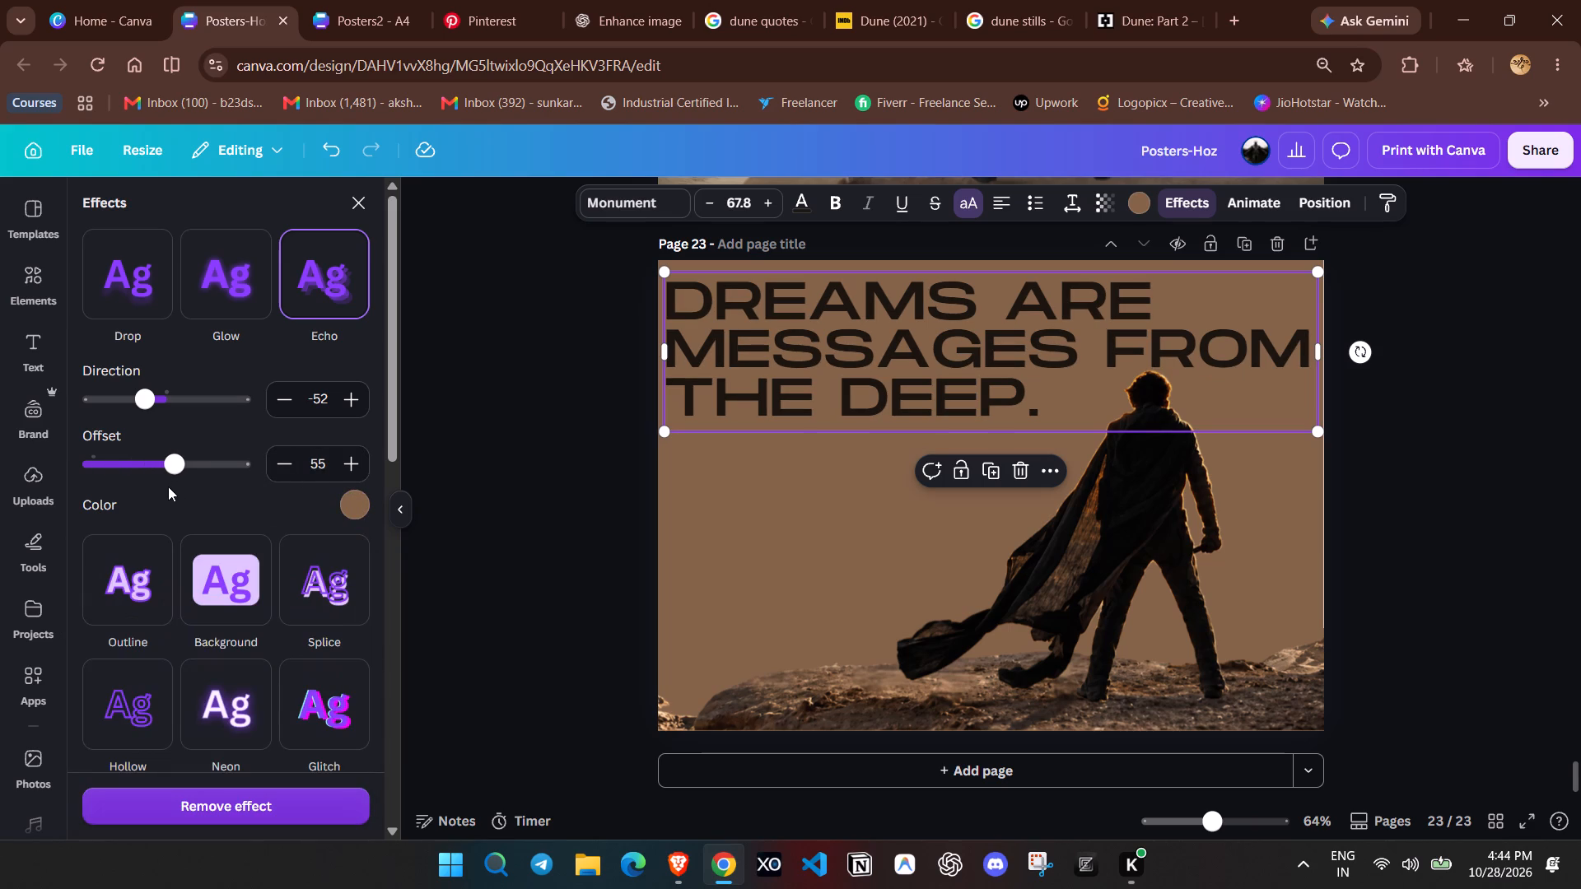
pyautogui.moveTo(178, 468); pyautogui.dragTo(160, 462)
pyautogui.click(347, 509)
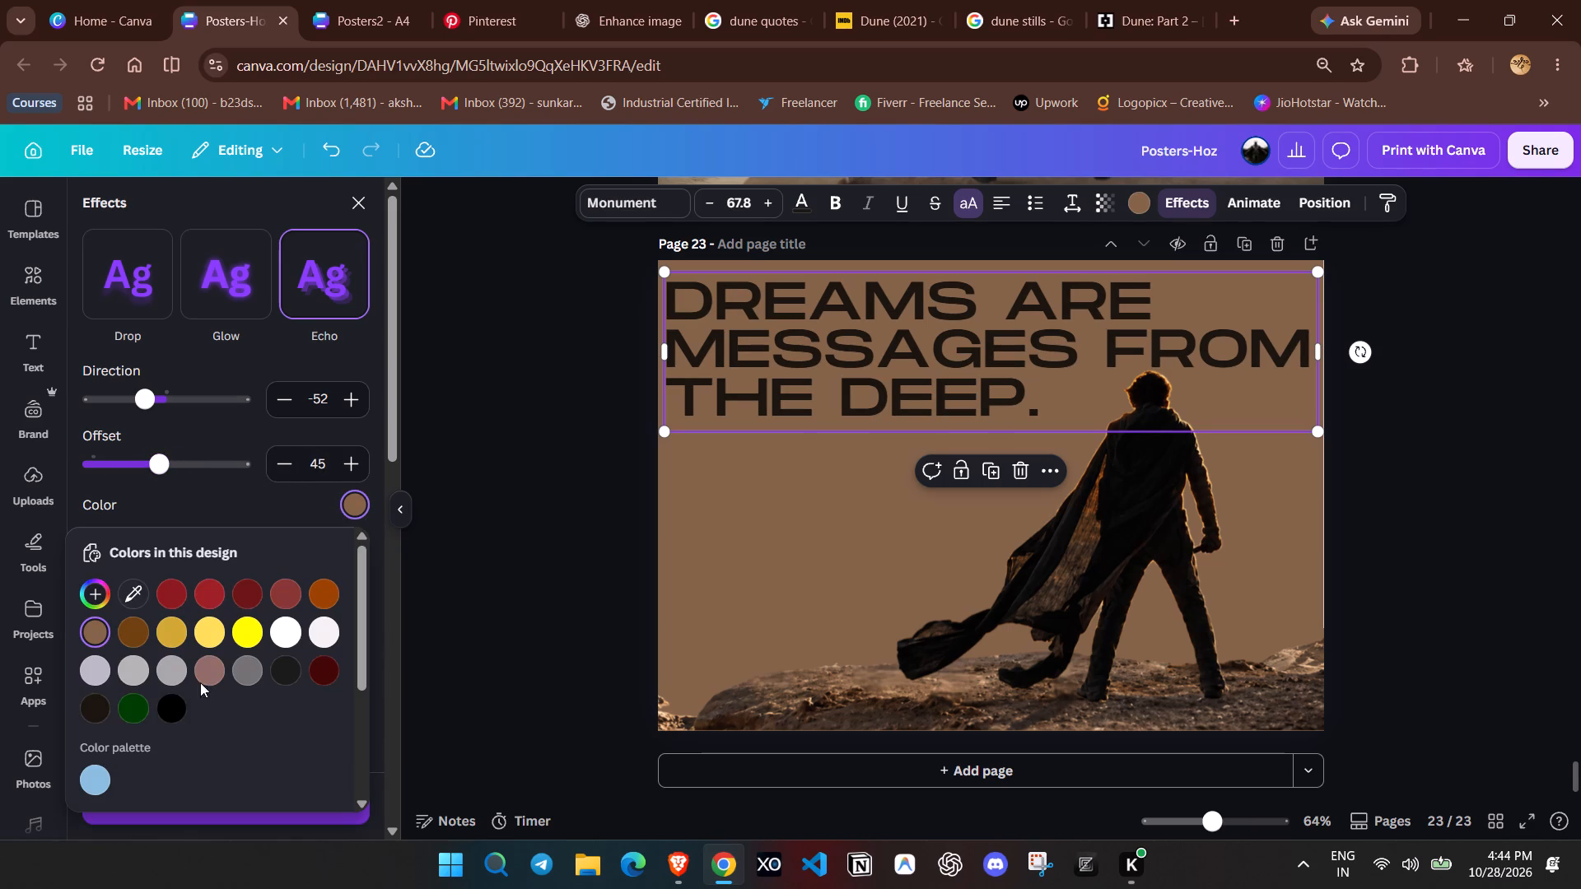
pyautogui.click(95, 702)
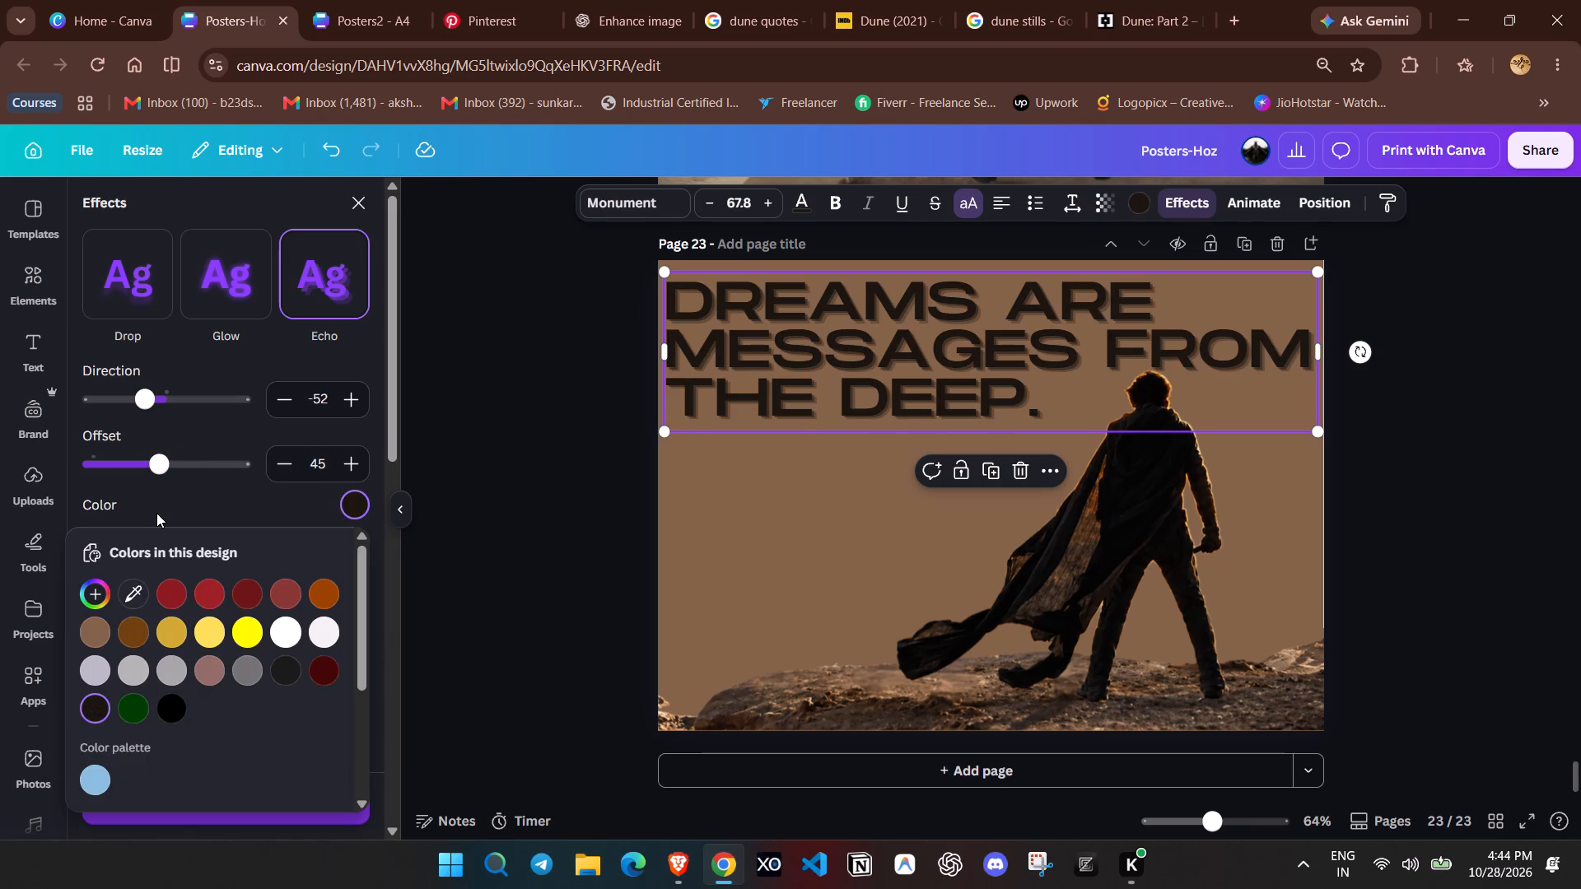
pyautogui.tripleClick(292, 459)
pyautogui.doubleClick(292, 459)
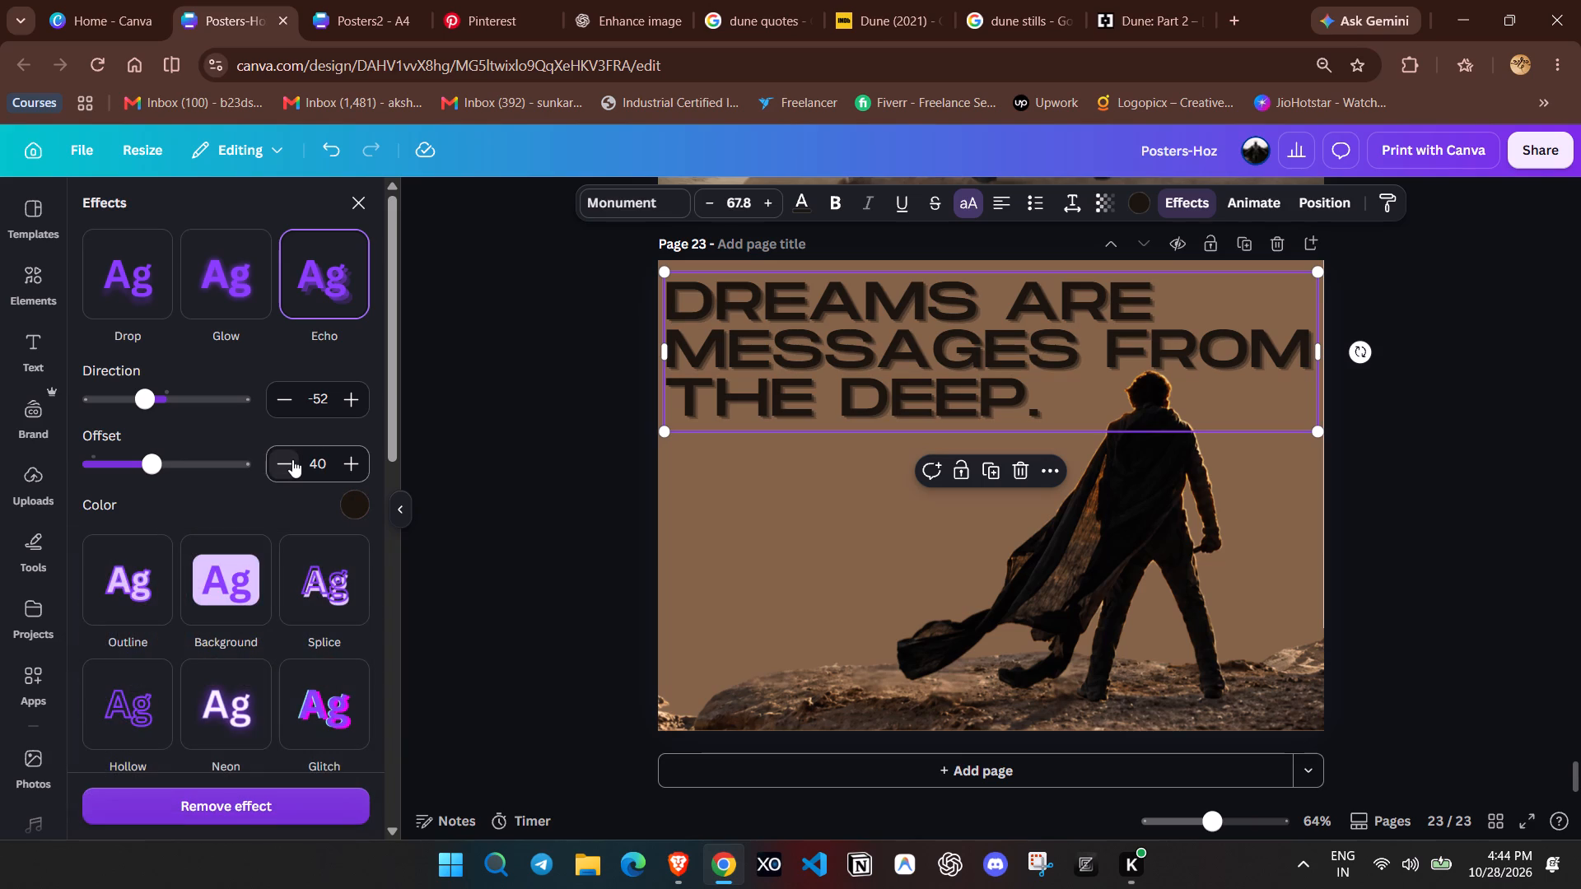
pyautogui.doubleClick(538, 463)
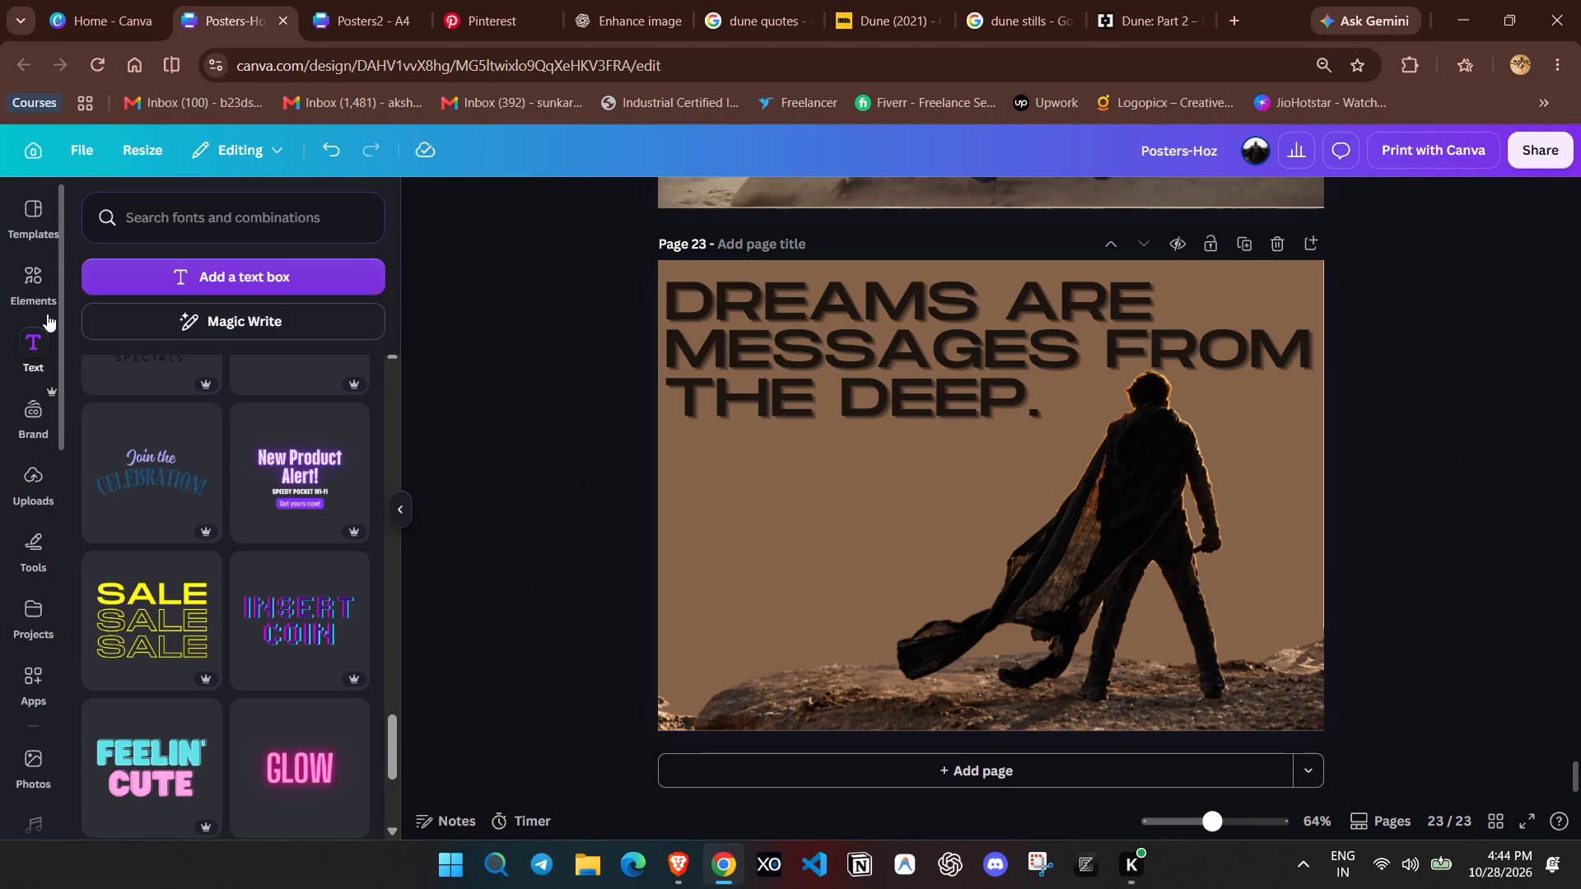
# Search the elements for "gradient" and show all matching graphics.
pyautogui.click(35, 285)
pyautogui.click(239, 238)
pyautogui.click(221, 220)
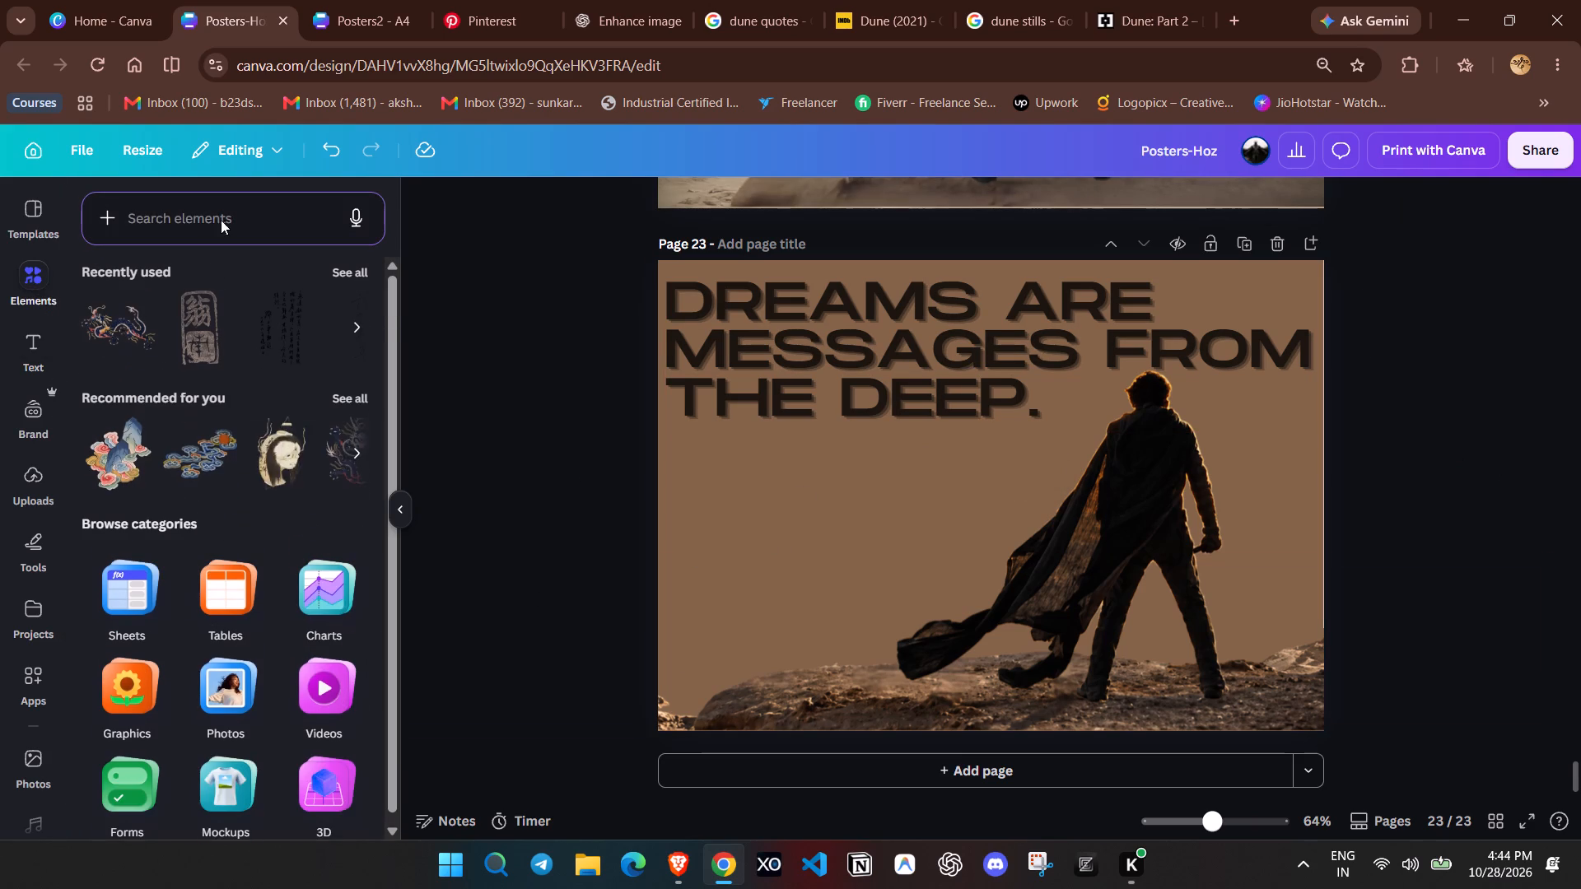
pyautogui.write('gradient')
pyautogui.press('Return')
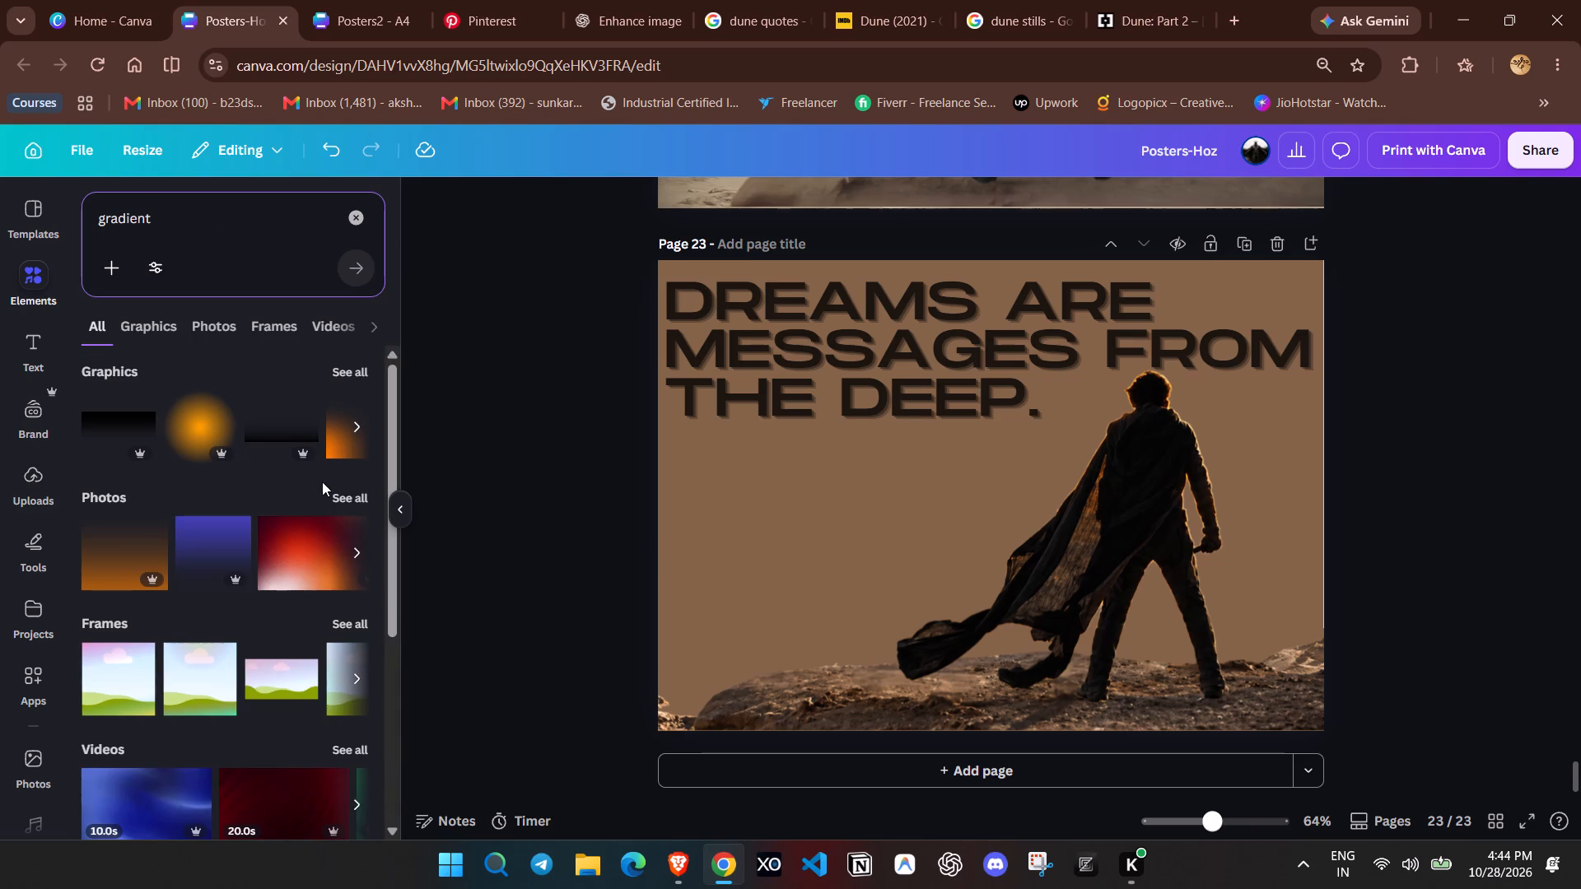
pyautogui.click(341, 379)
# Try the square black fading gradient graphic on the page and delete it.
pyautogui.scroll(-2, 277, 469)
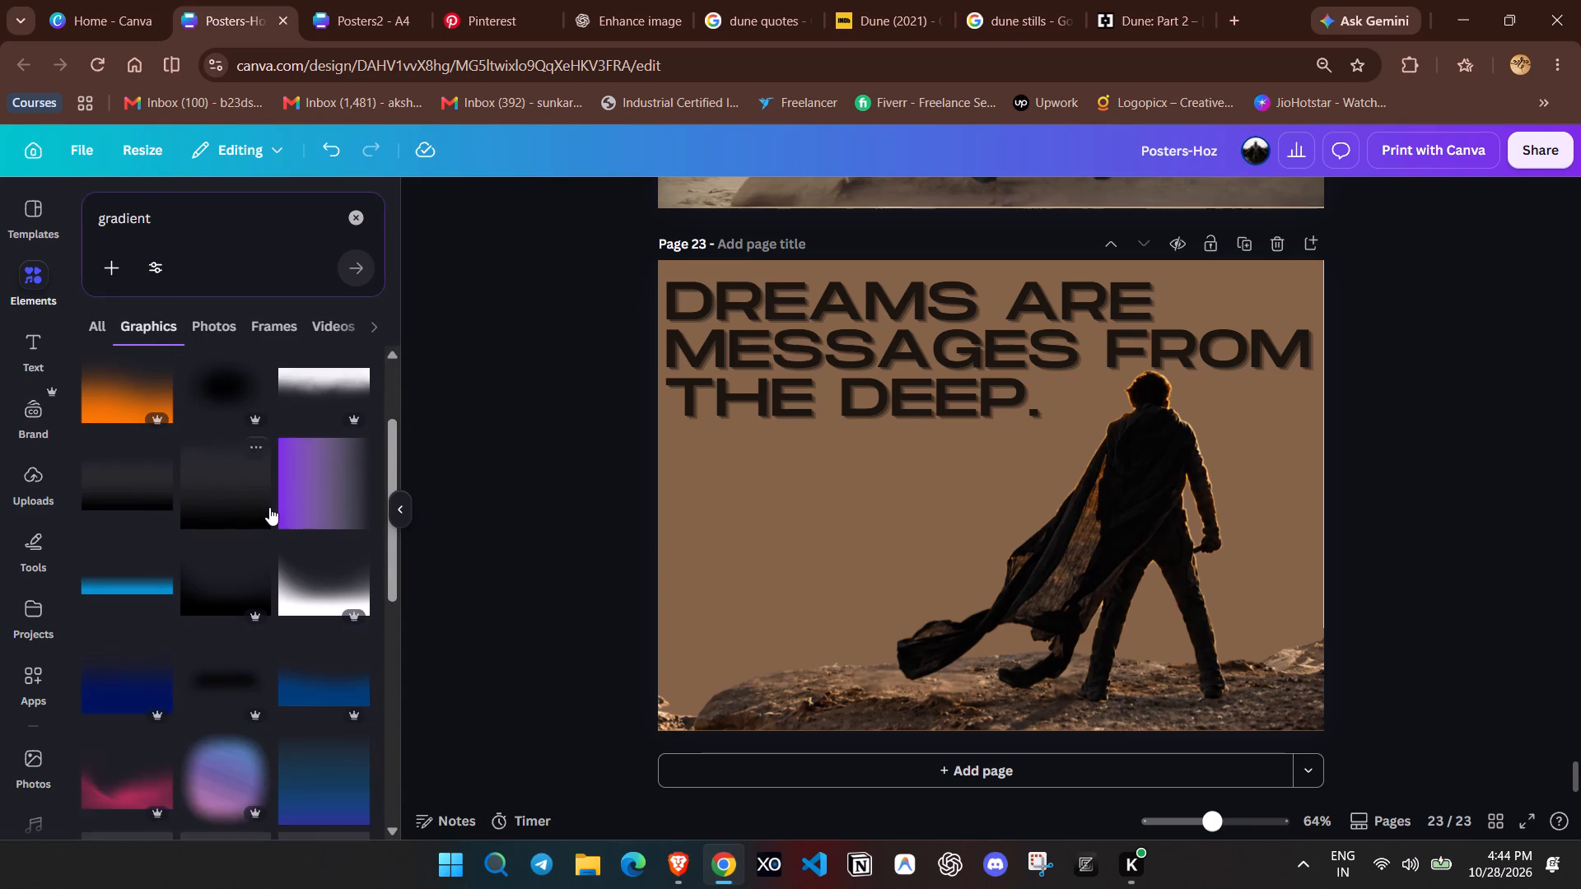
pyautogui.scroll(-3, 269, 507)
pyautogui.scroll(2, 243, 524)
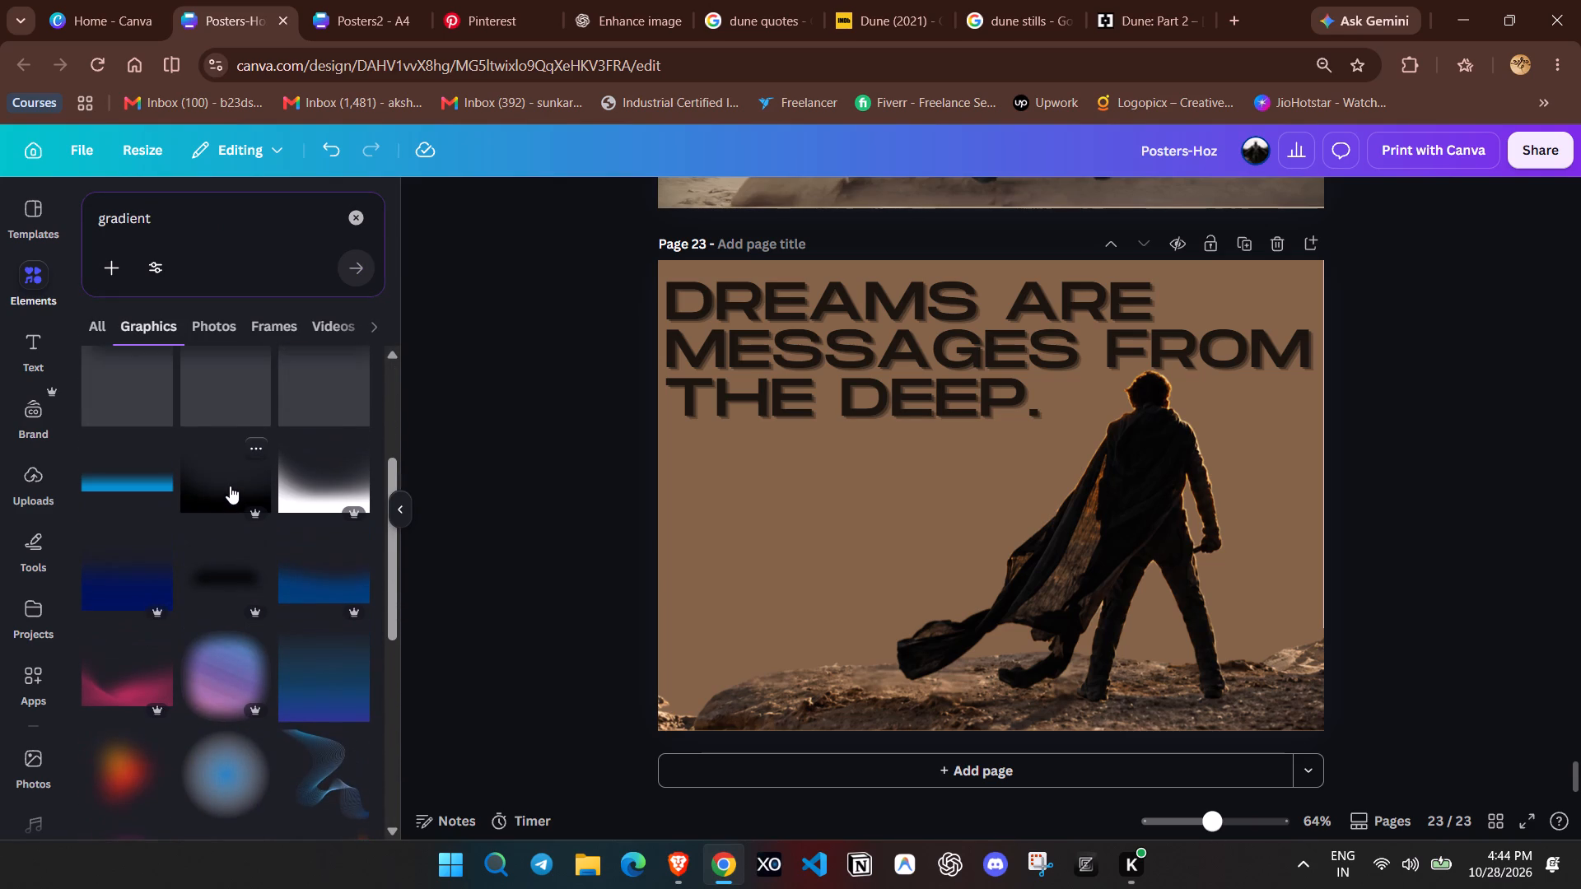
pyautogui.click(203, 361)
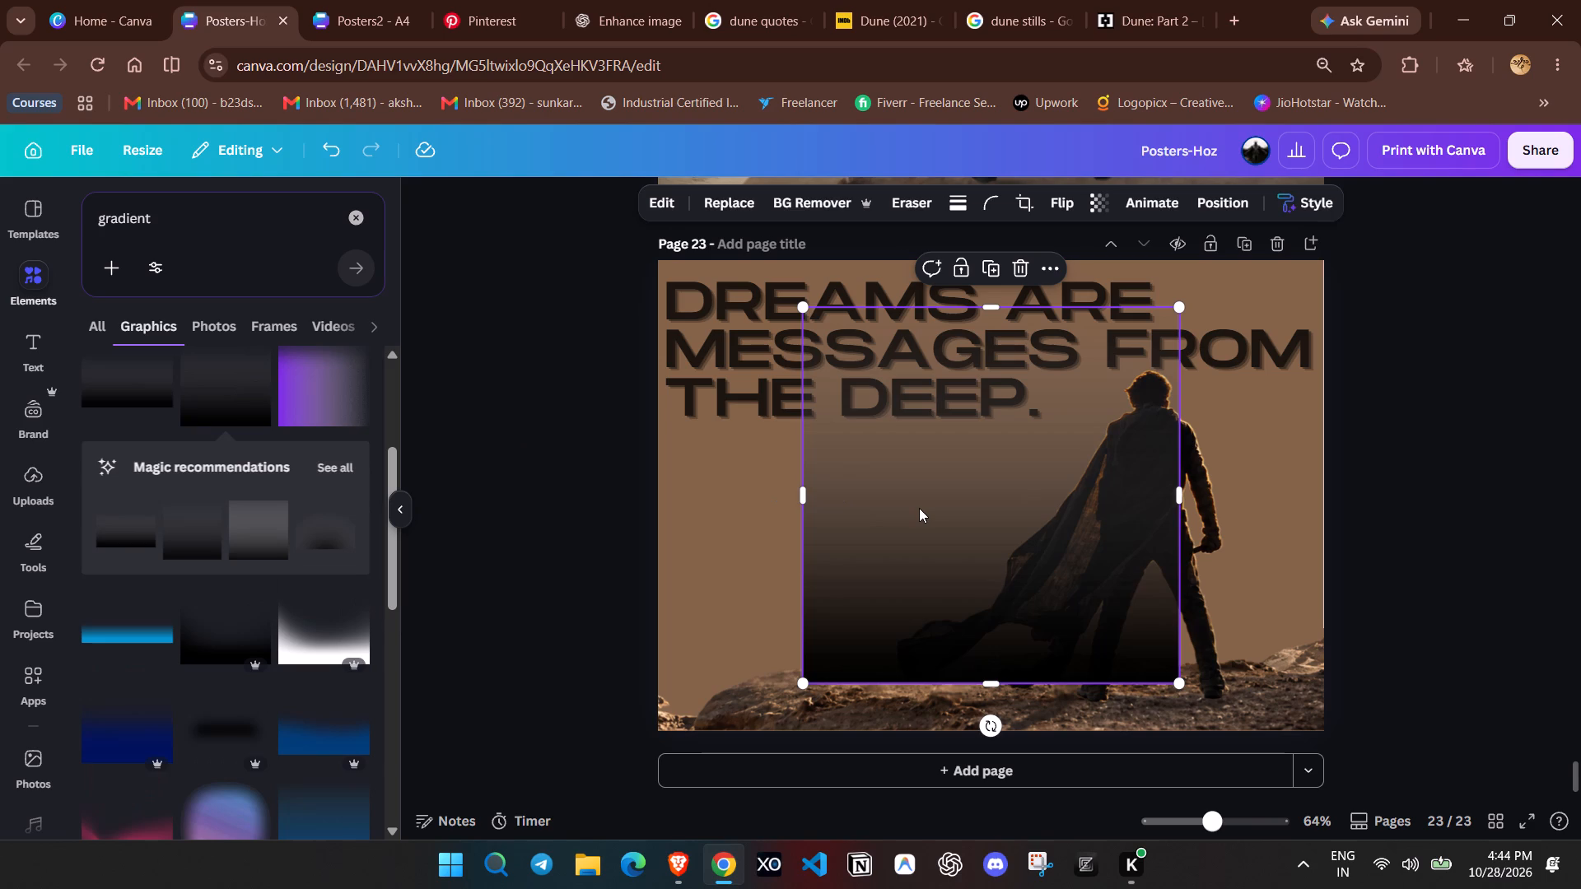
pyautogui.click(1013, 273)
# Add the orange gradient with the wavy, fading upper edge from the gradient graphics to page 23.
pyautogui.scroll(-4, 56, 569)
pyautogui.scroll(-3, 174, 589)
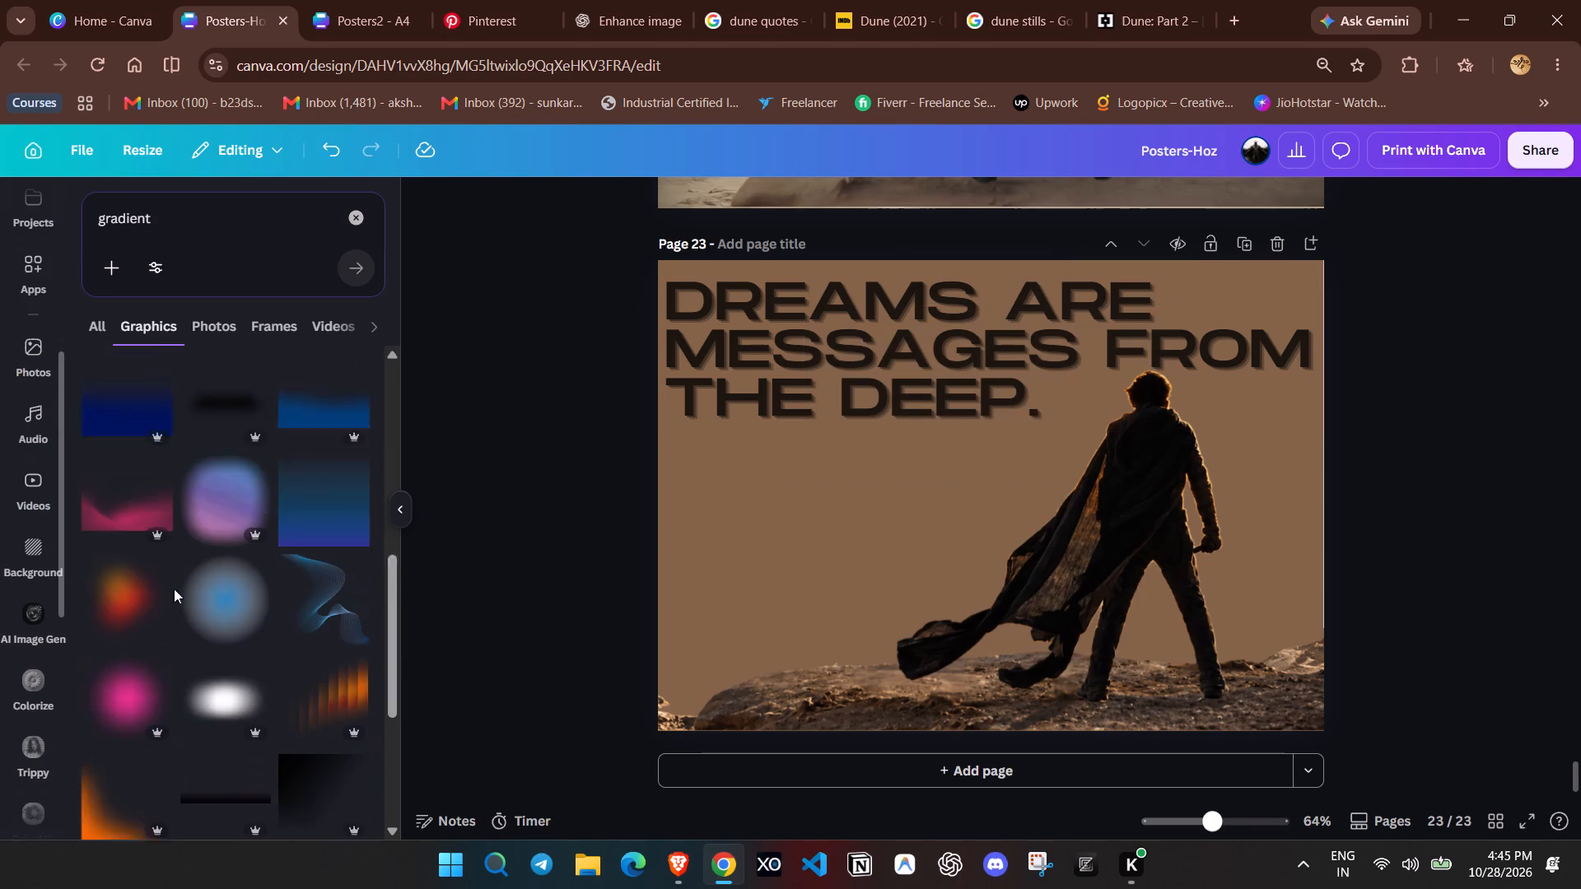
pyautogui.scroll(-4, 174, 589)
pyautogui.scroll(8, 0, 563)
pyautogui.scroll(-3, 227, 562)
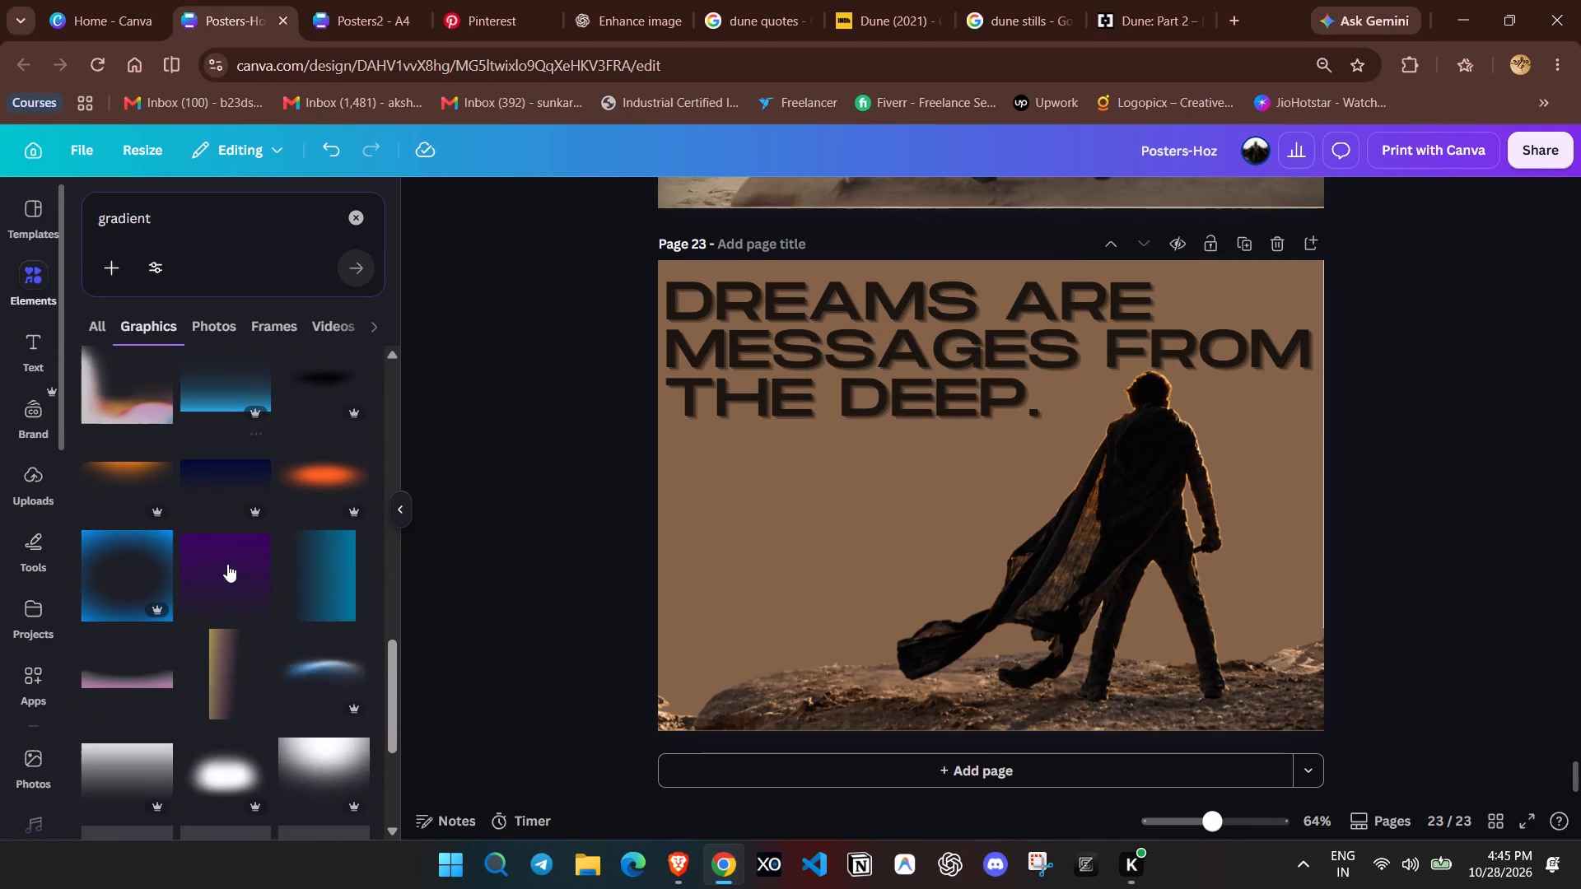
pyautogui.scroll(-5, 222, 556)
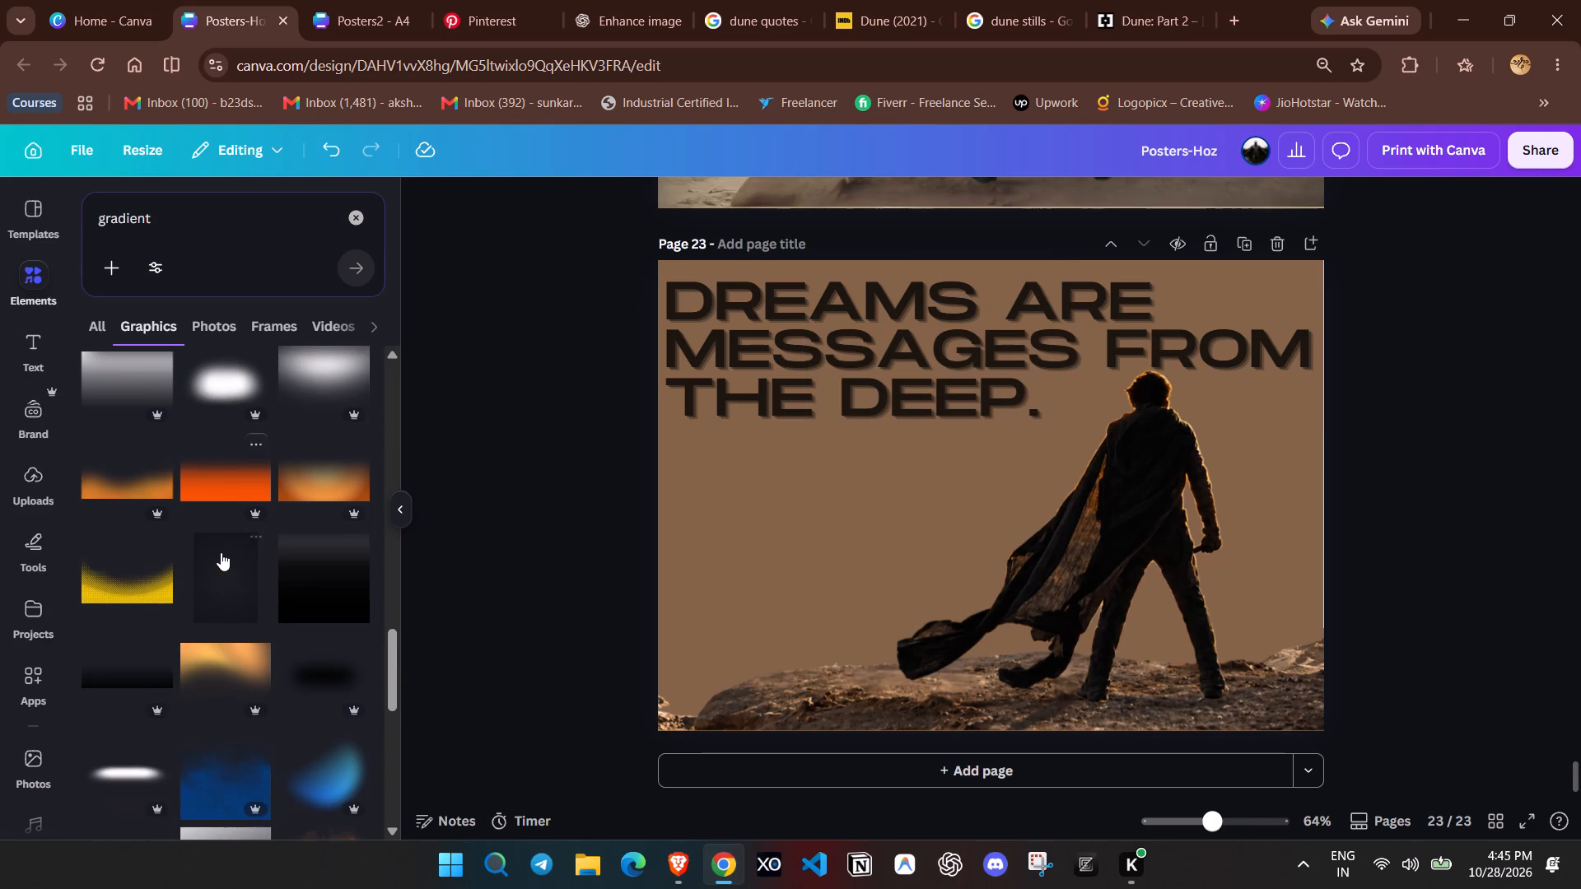
pyautogui.click(167, 489)
# Align the orange gradient with the page's bottom-left corner and enlarge it proportionally to span the full page width.
pyautogui.moveTo(879, 482); pyautogui.dragTo(865, 524)
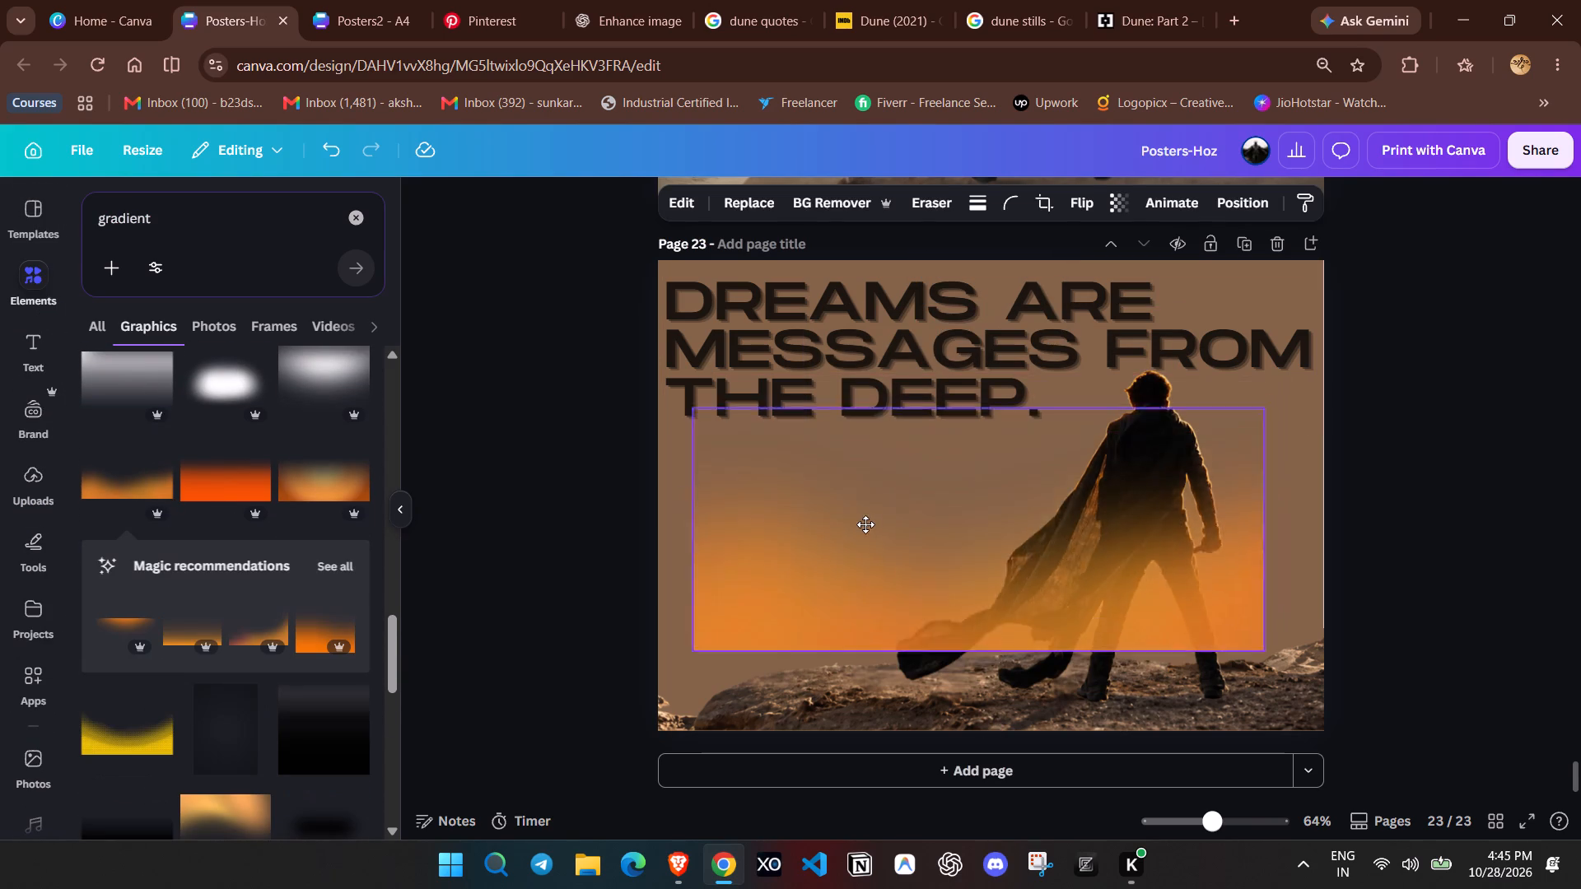
pyautogui.moveTo(865, 524); pyautogui.dragTo(831, 604)
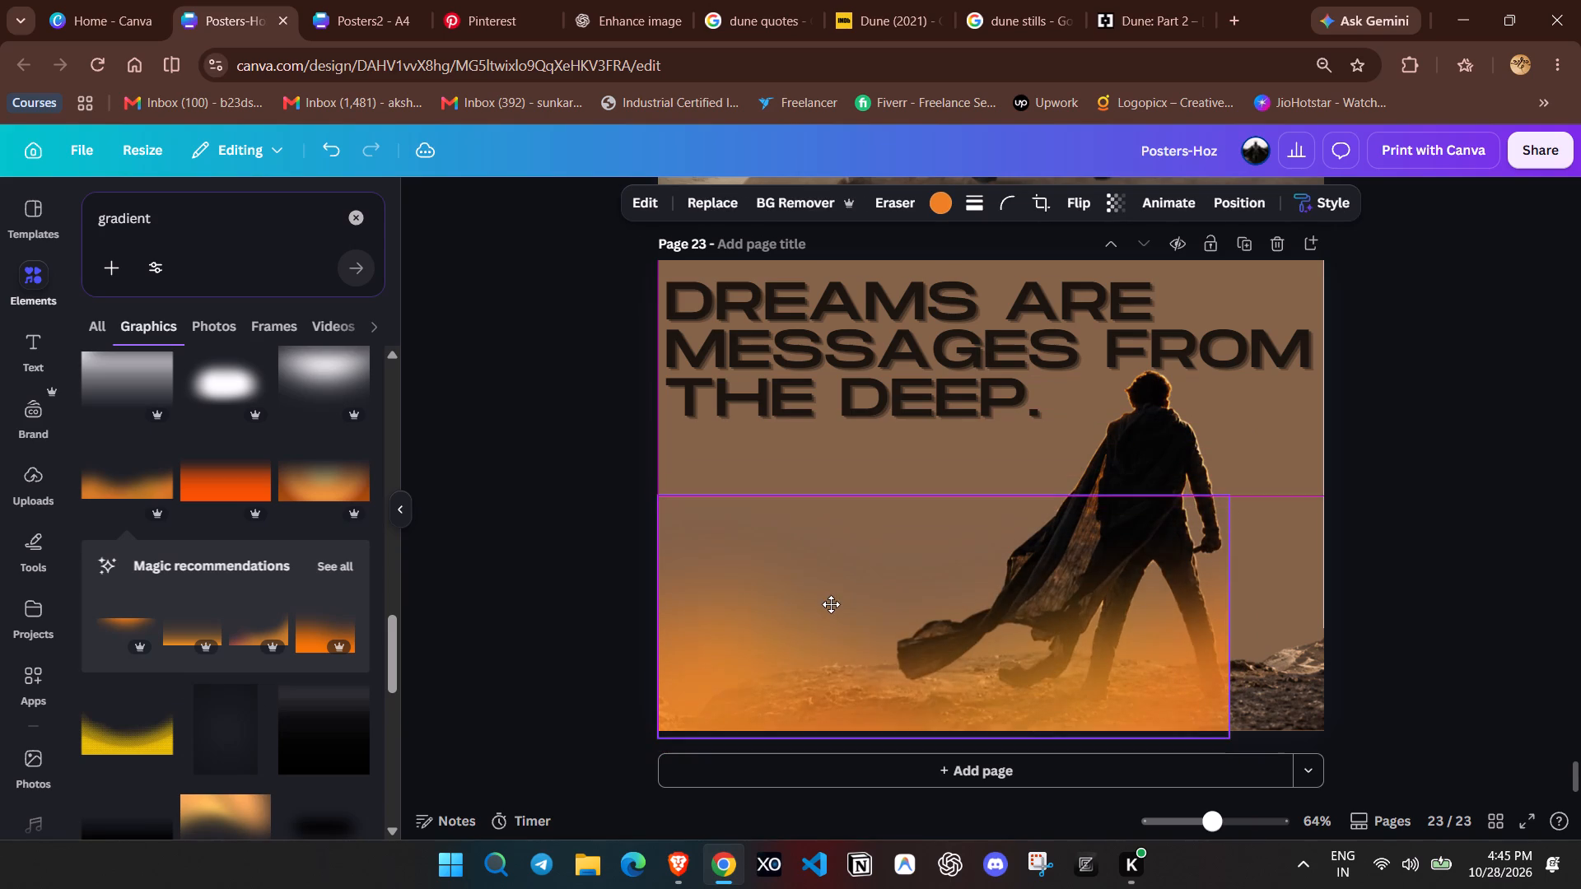
pyautogui.moveTo(831, 604); pyautogui.dragTo(828, 597)
pyautogui.moveTo(1229, 489); pyautogui.dragTo(1285, 433)
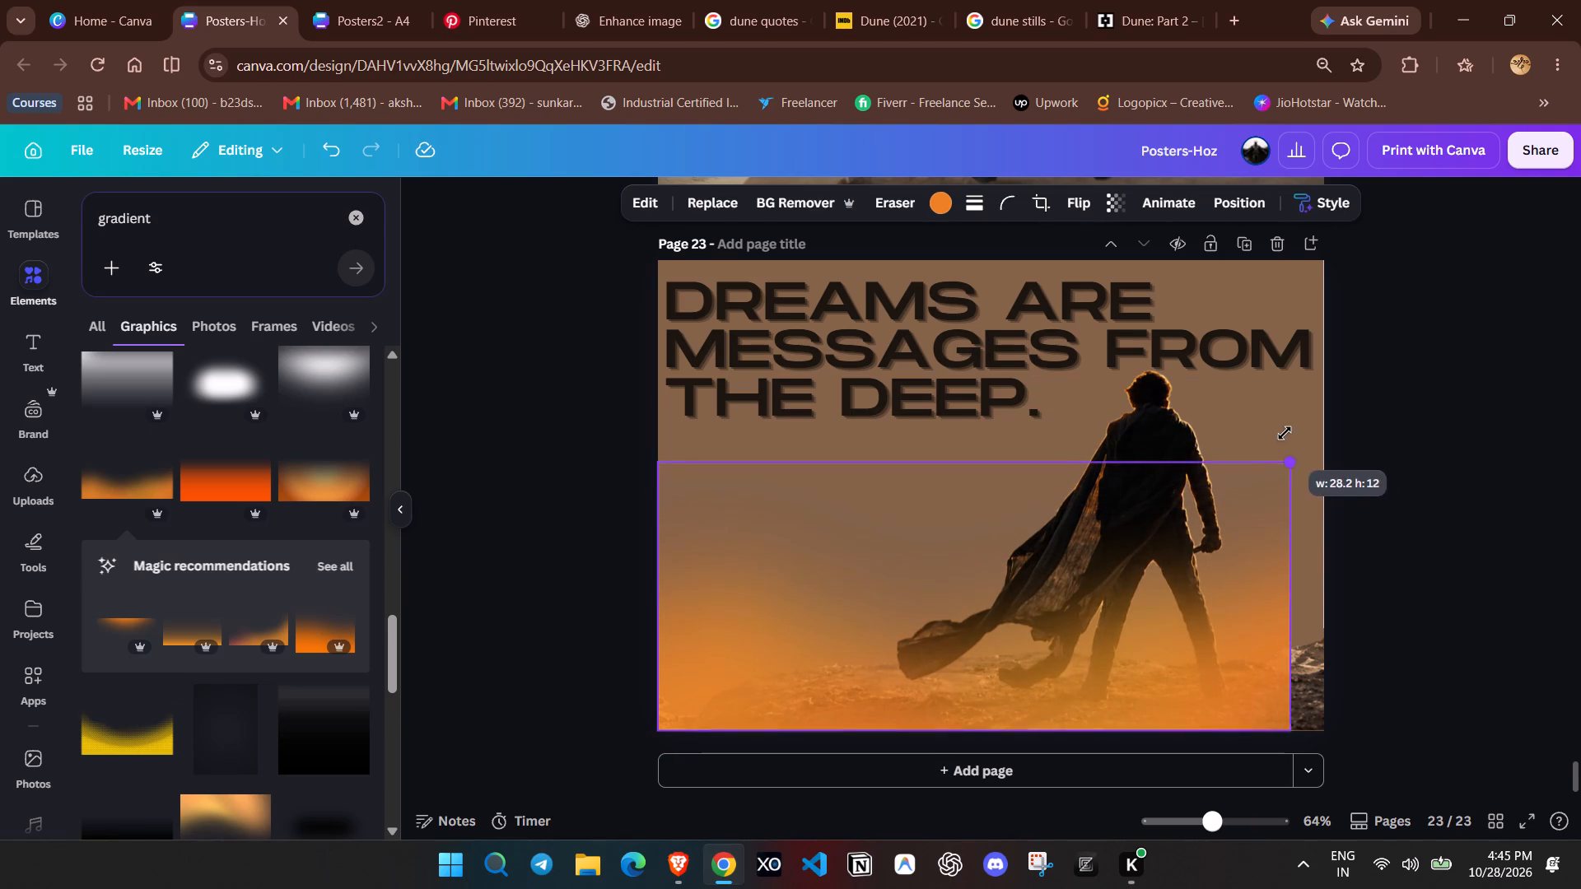
pyautogui.moveTo(1285, 433); pyautogui.dragTo(1307, 414)
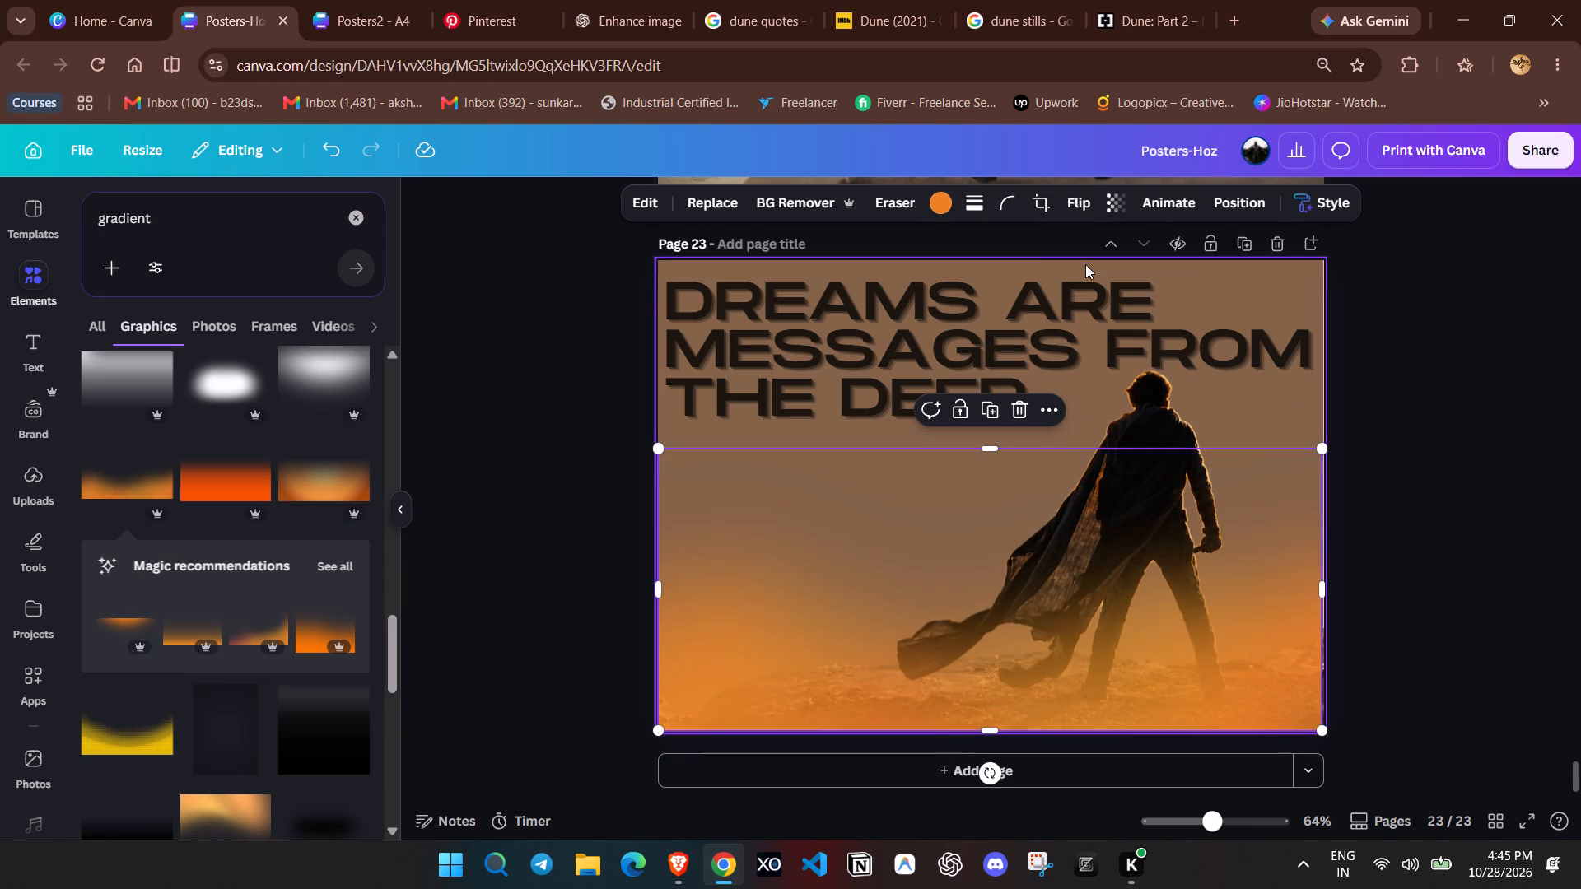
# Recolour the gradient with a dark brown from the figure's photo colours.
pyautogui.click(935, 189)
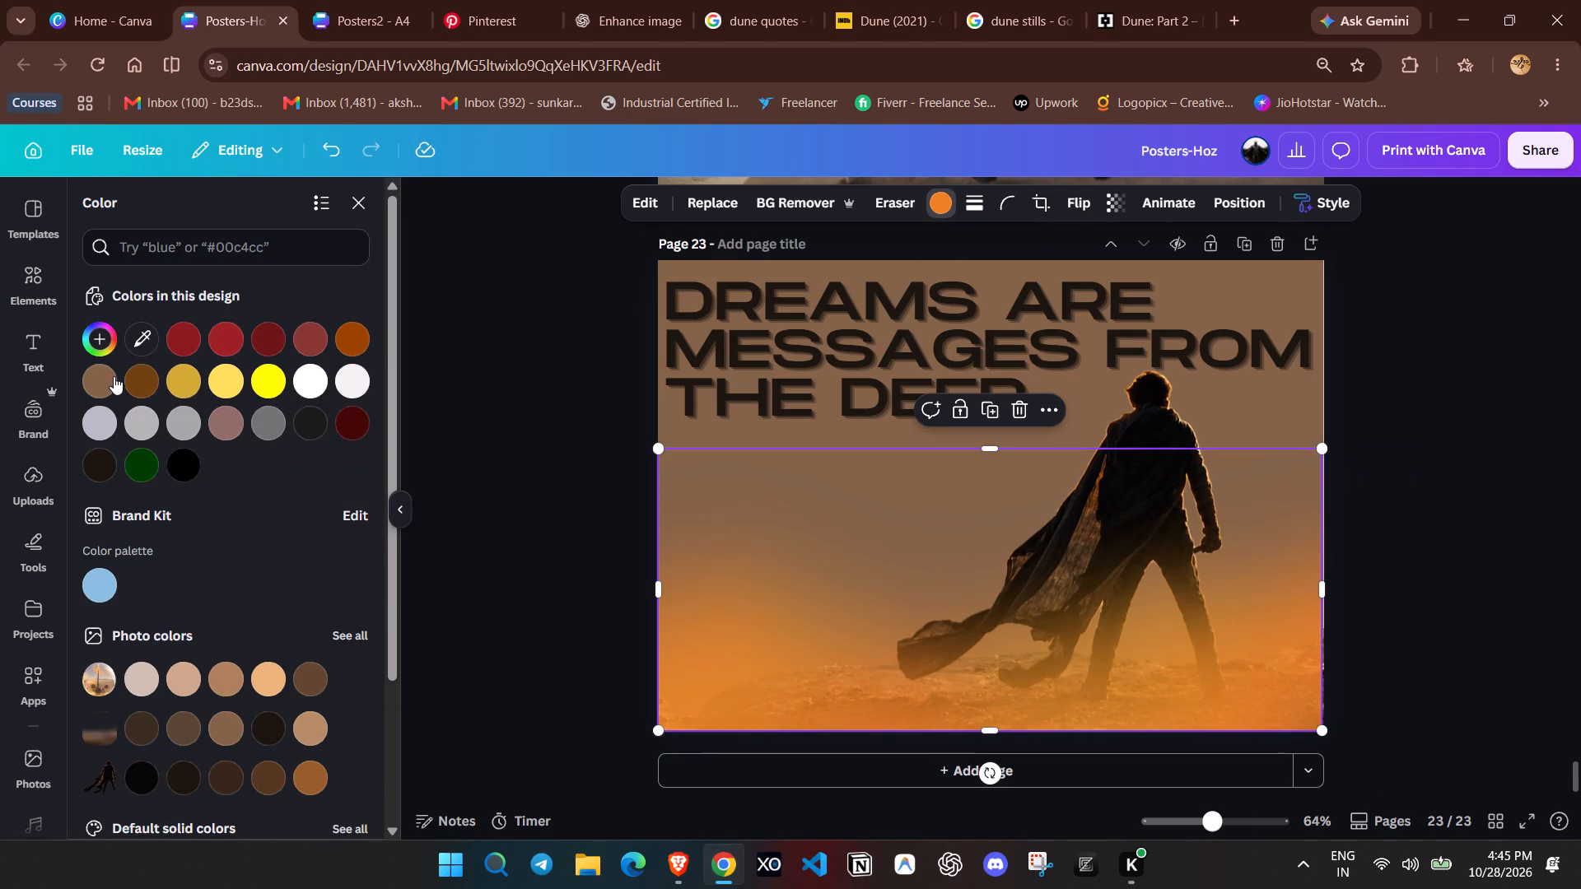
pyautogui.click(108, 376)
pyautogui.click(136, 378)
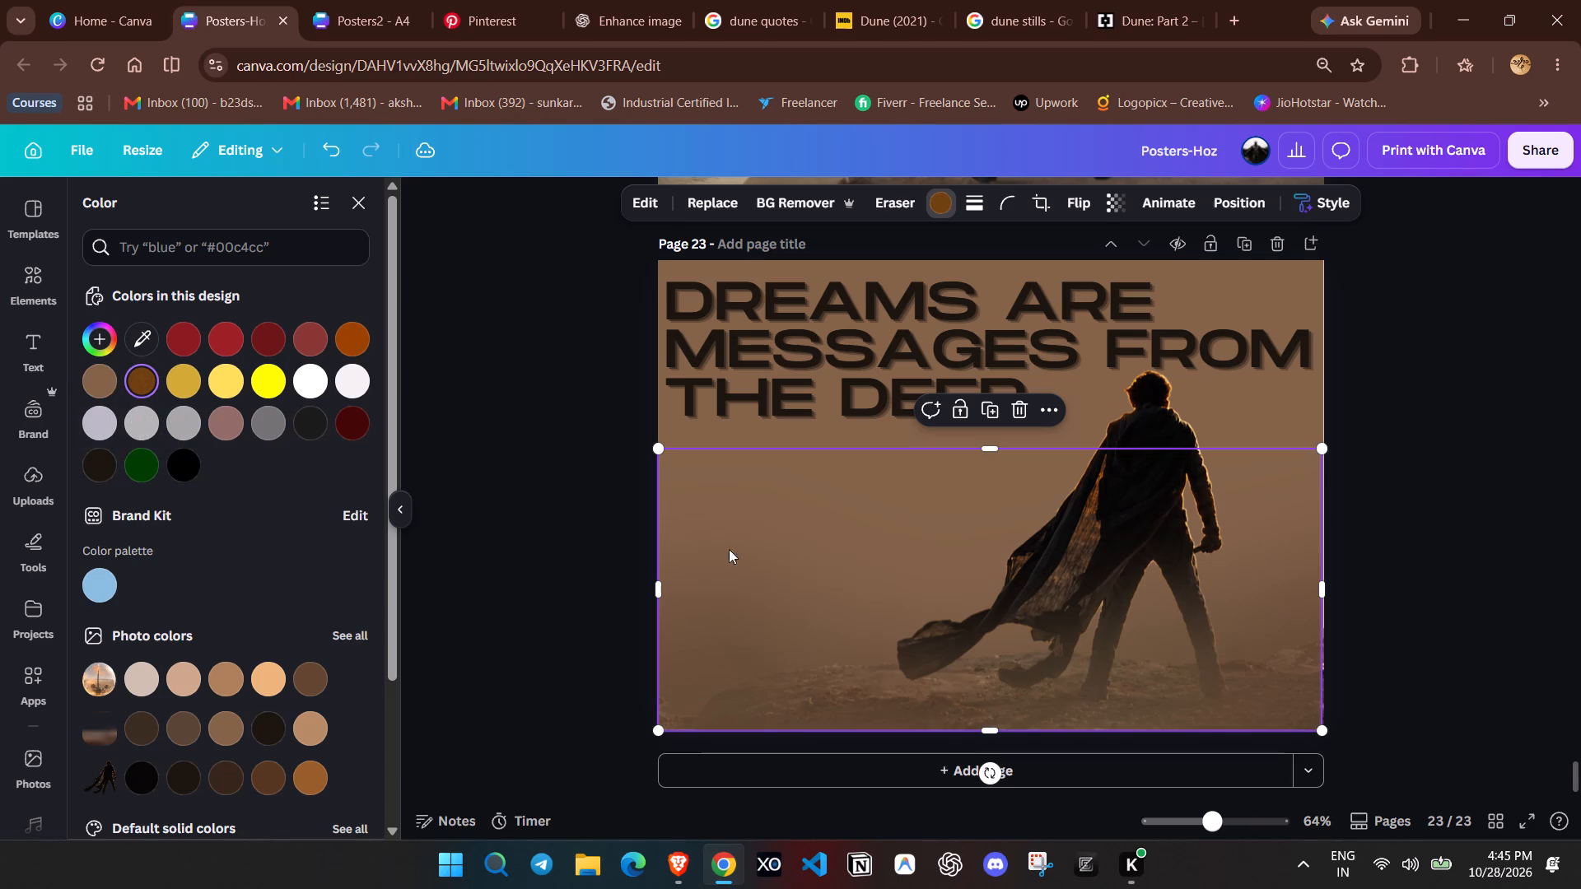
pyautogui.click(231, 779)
# Send the gradient backward until it sits behind the cloaked figure and the rocky ground.
pyautogui.rightClick(799, 598)
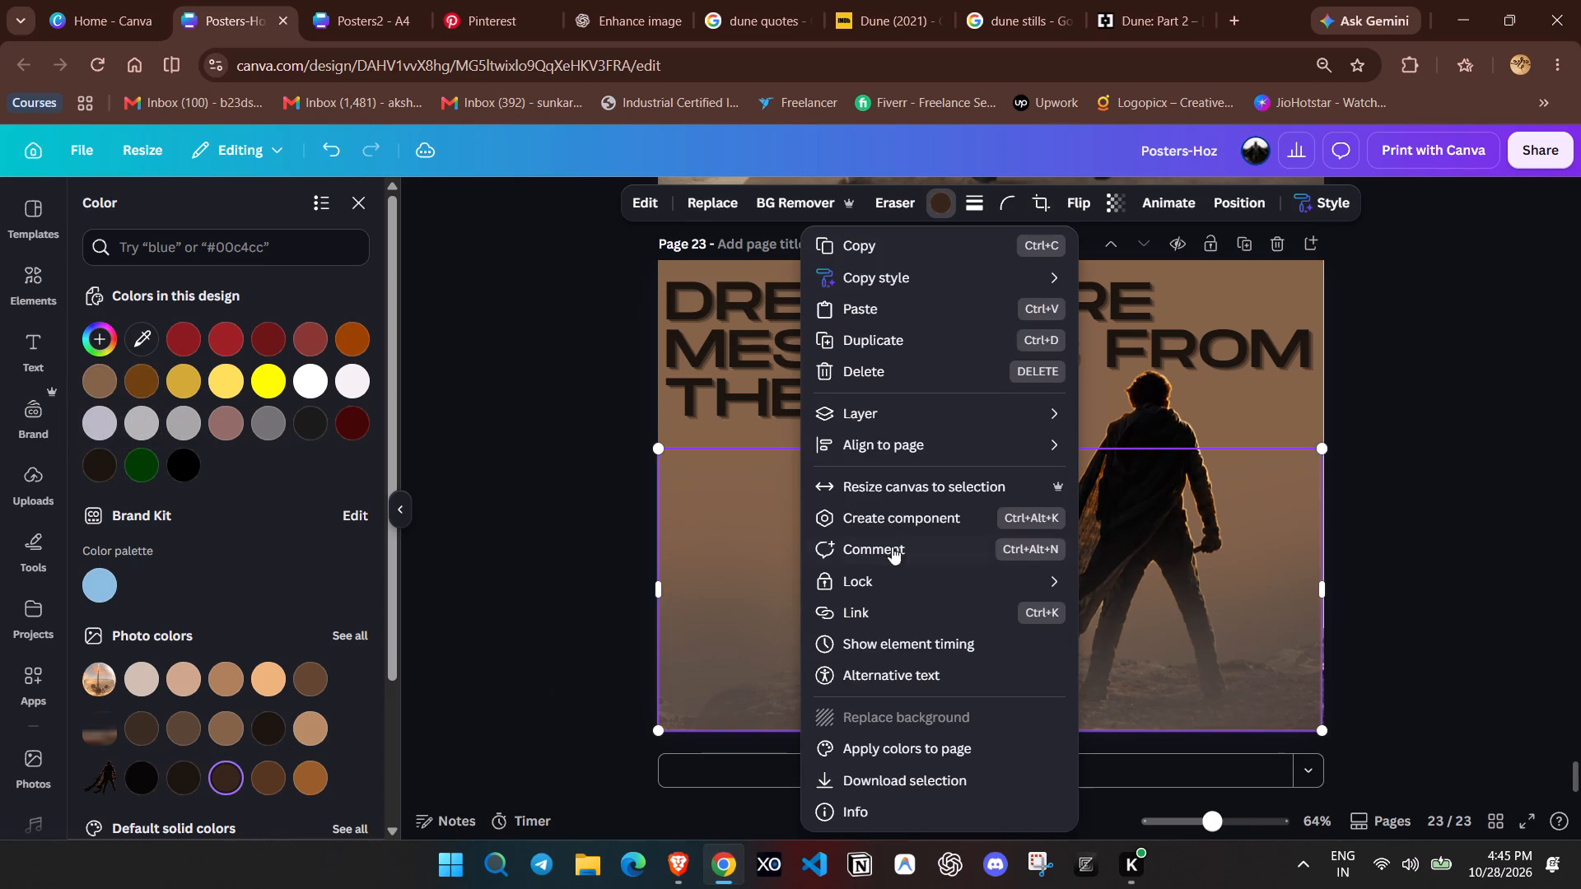
pyautogui.click(1122, 479)
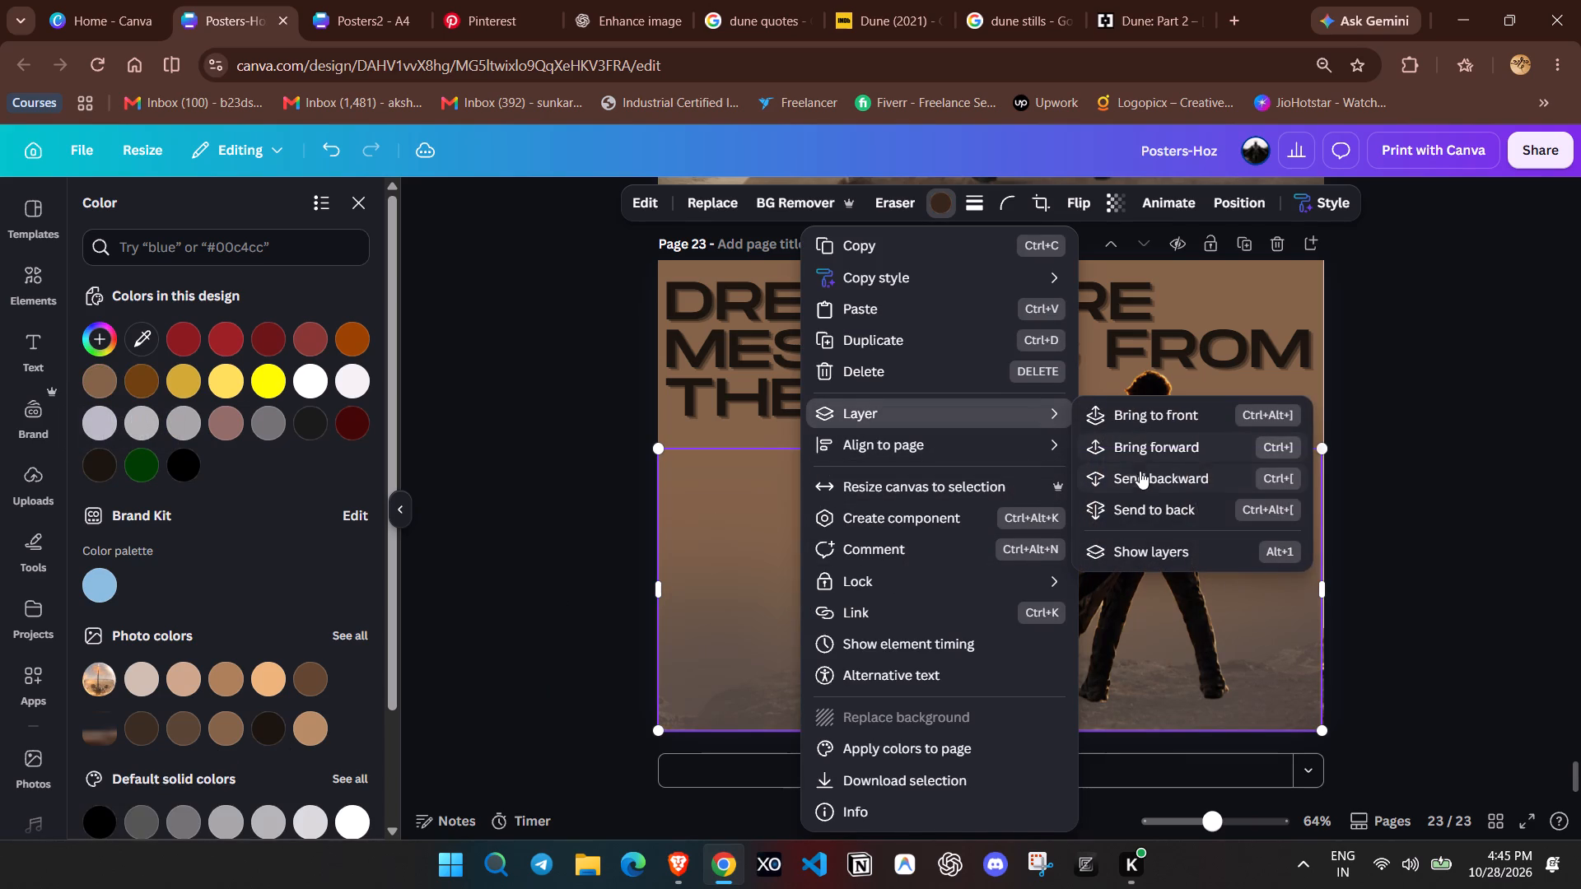
pyautogui.click(1142, 477)
pyautogui.click(1143, 477)
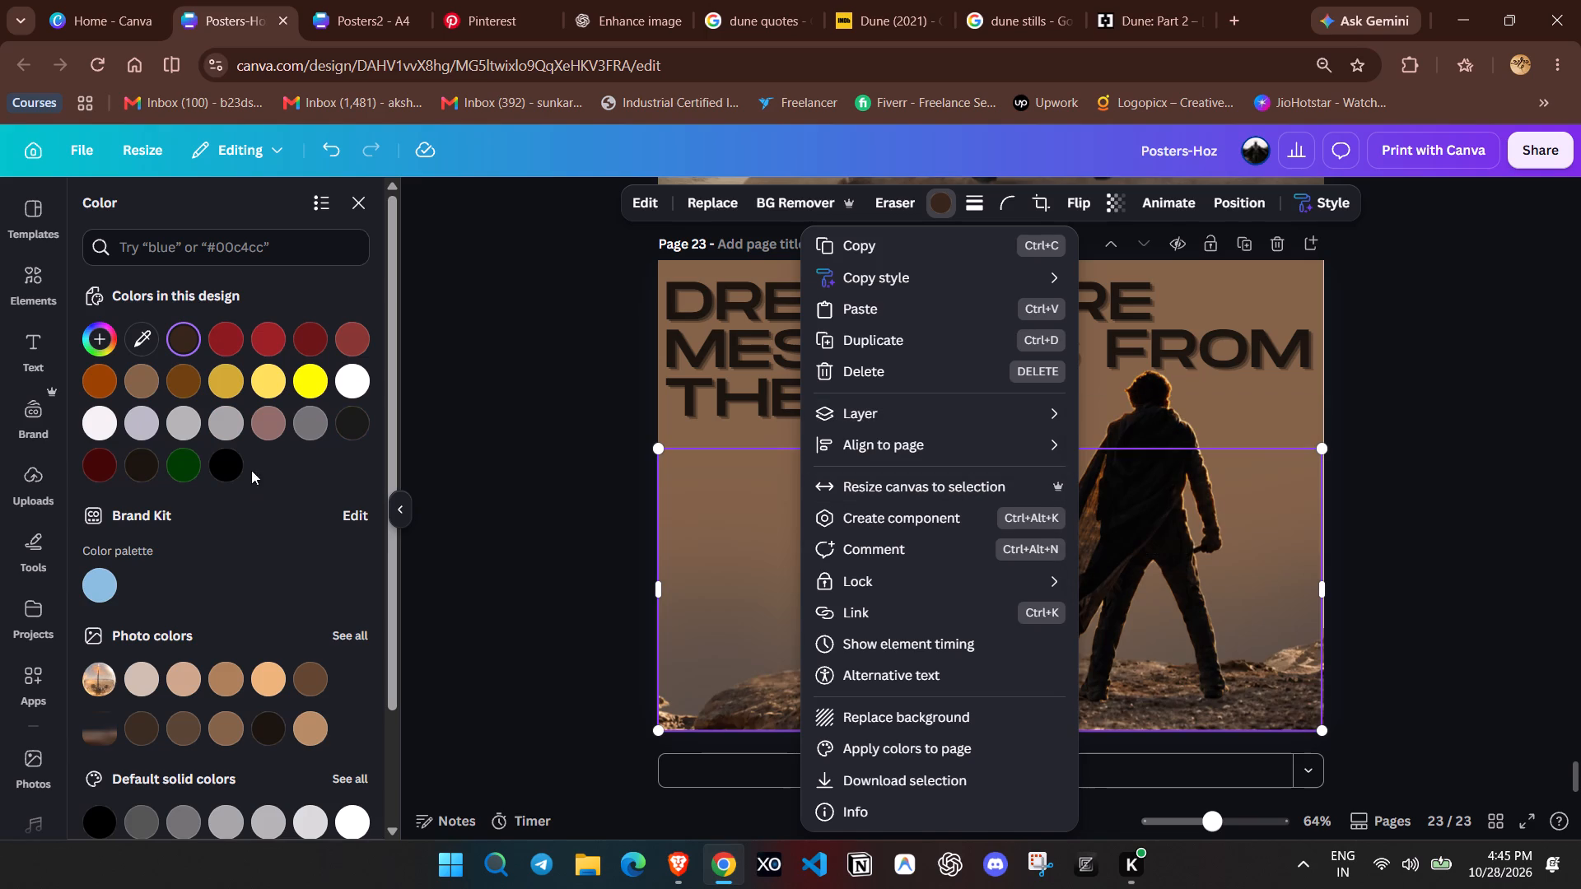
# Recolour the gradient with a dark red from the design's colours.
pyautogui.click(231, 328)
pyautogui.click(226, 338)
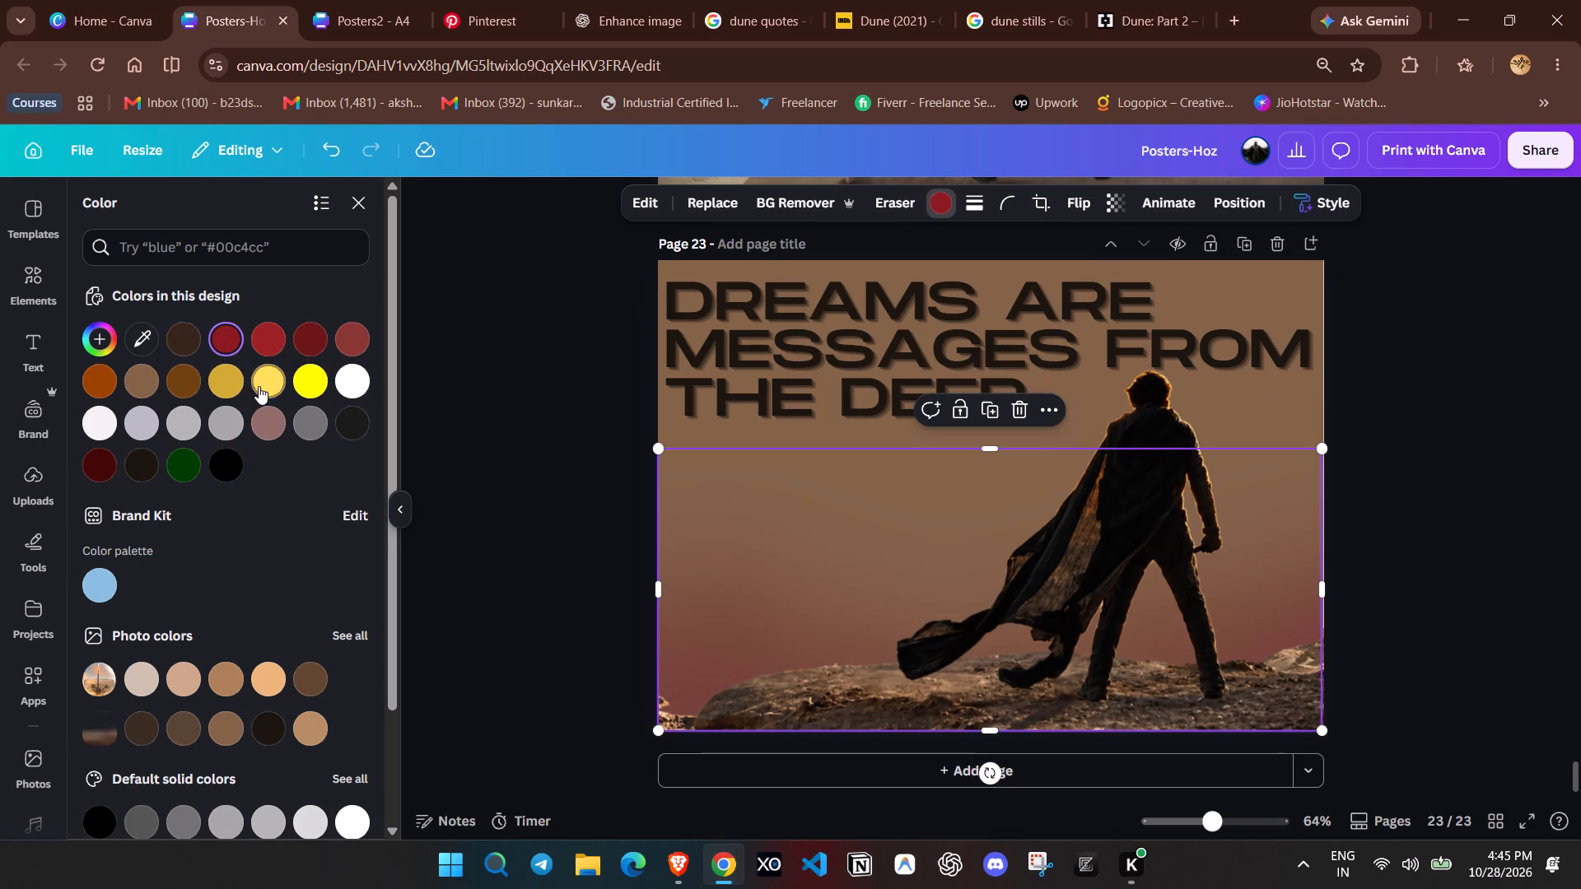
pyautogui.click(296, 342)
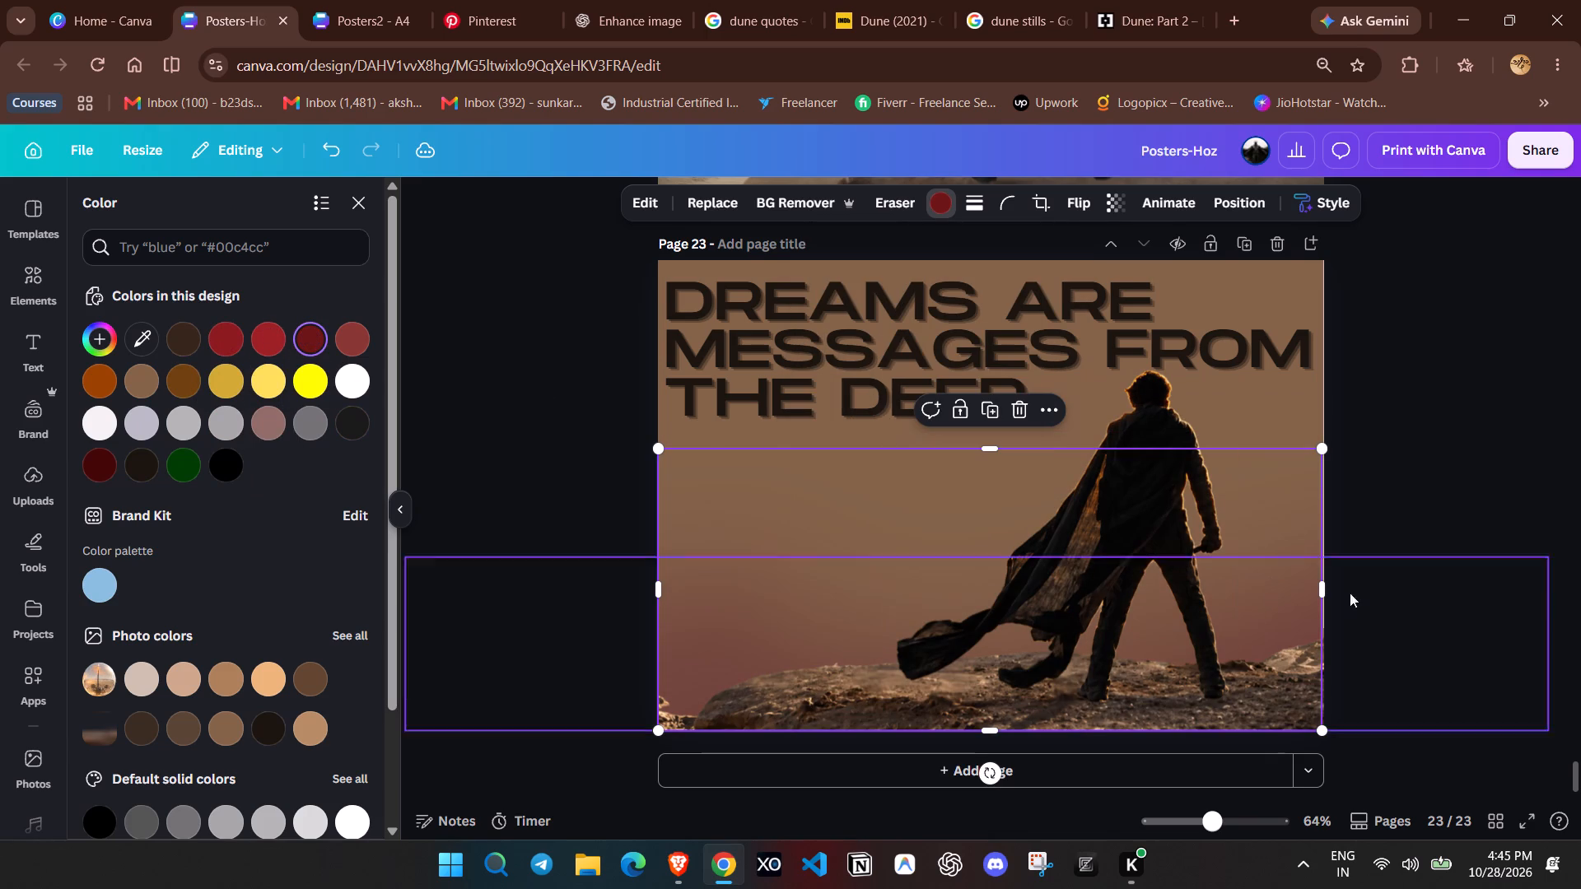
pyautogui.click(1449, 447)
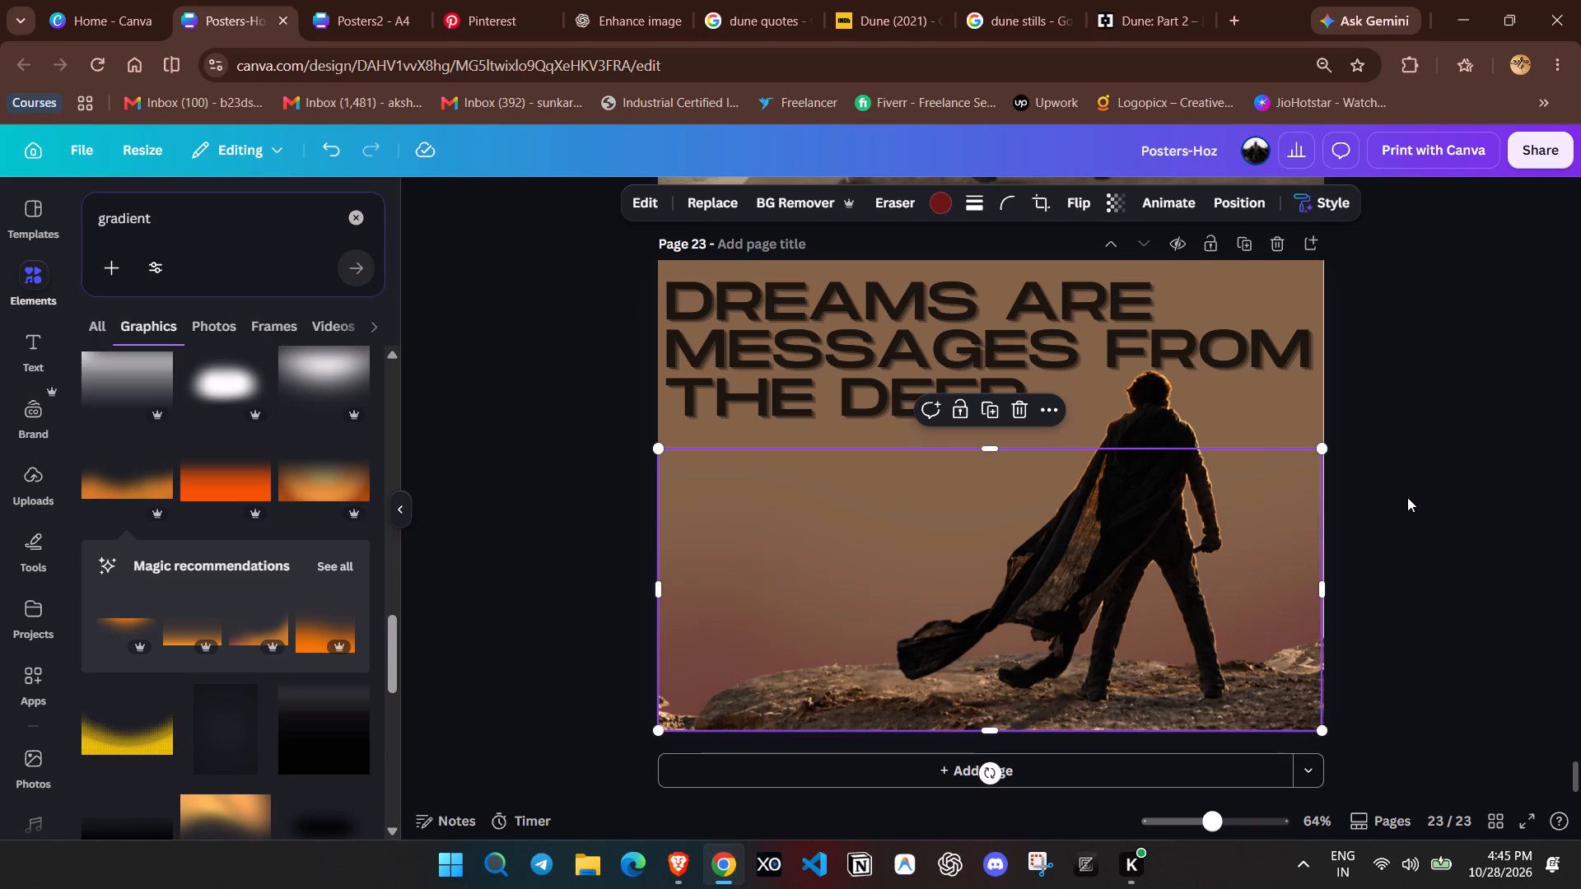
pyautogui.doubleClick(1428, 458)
# Move the quote slightly closer to the page's top edge.
pyautogui.click(837, 351)
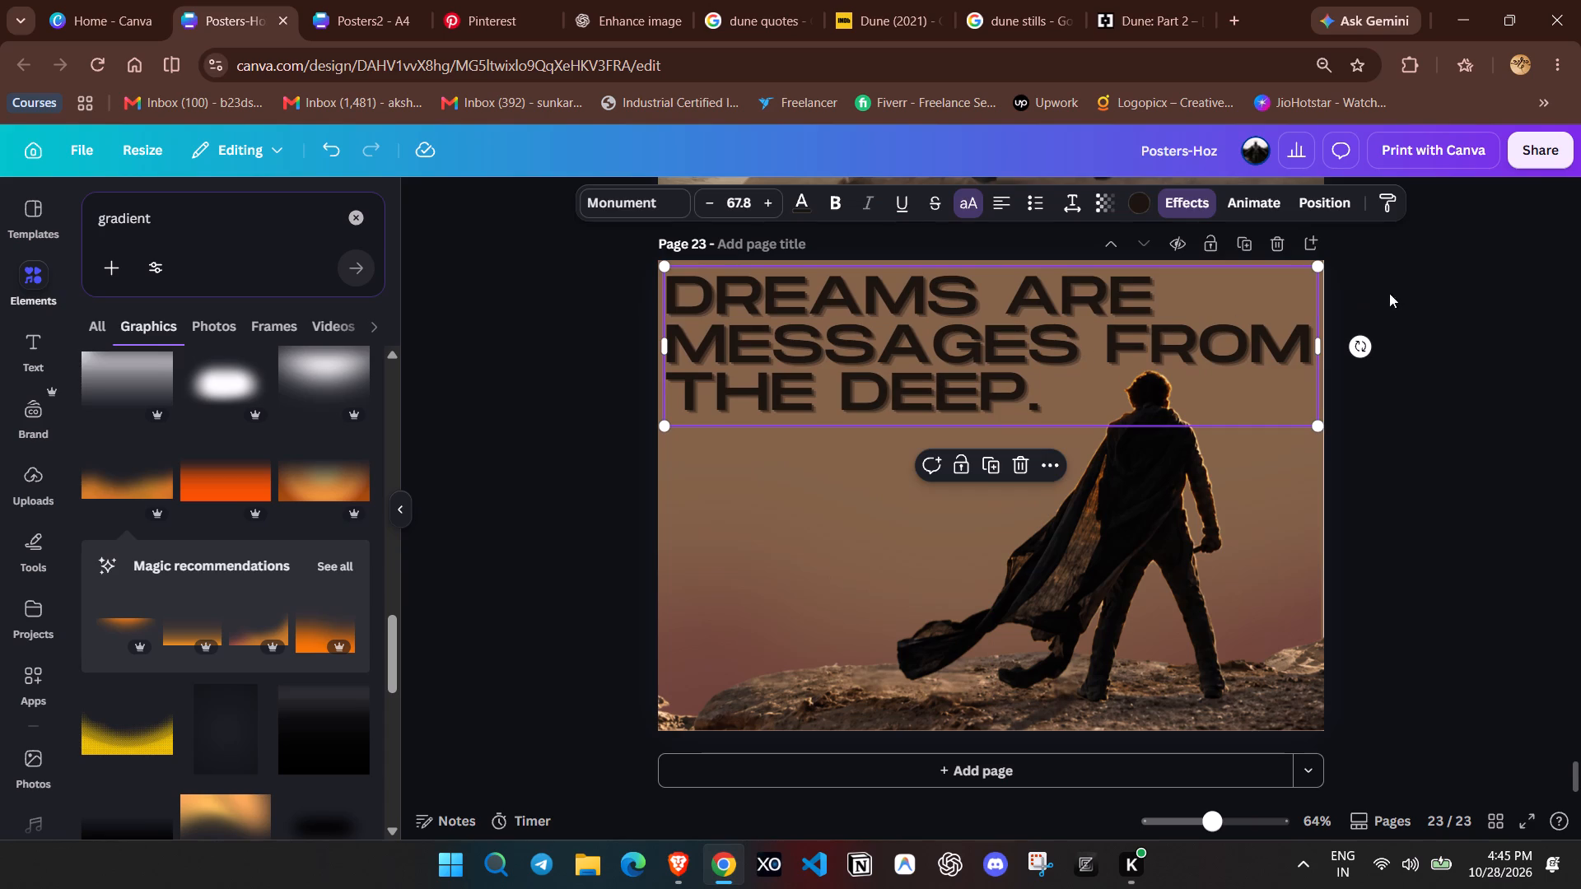
pyautogui.click(1425, 277)
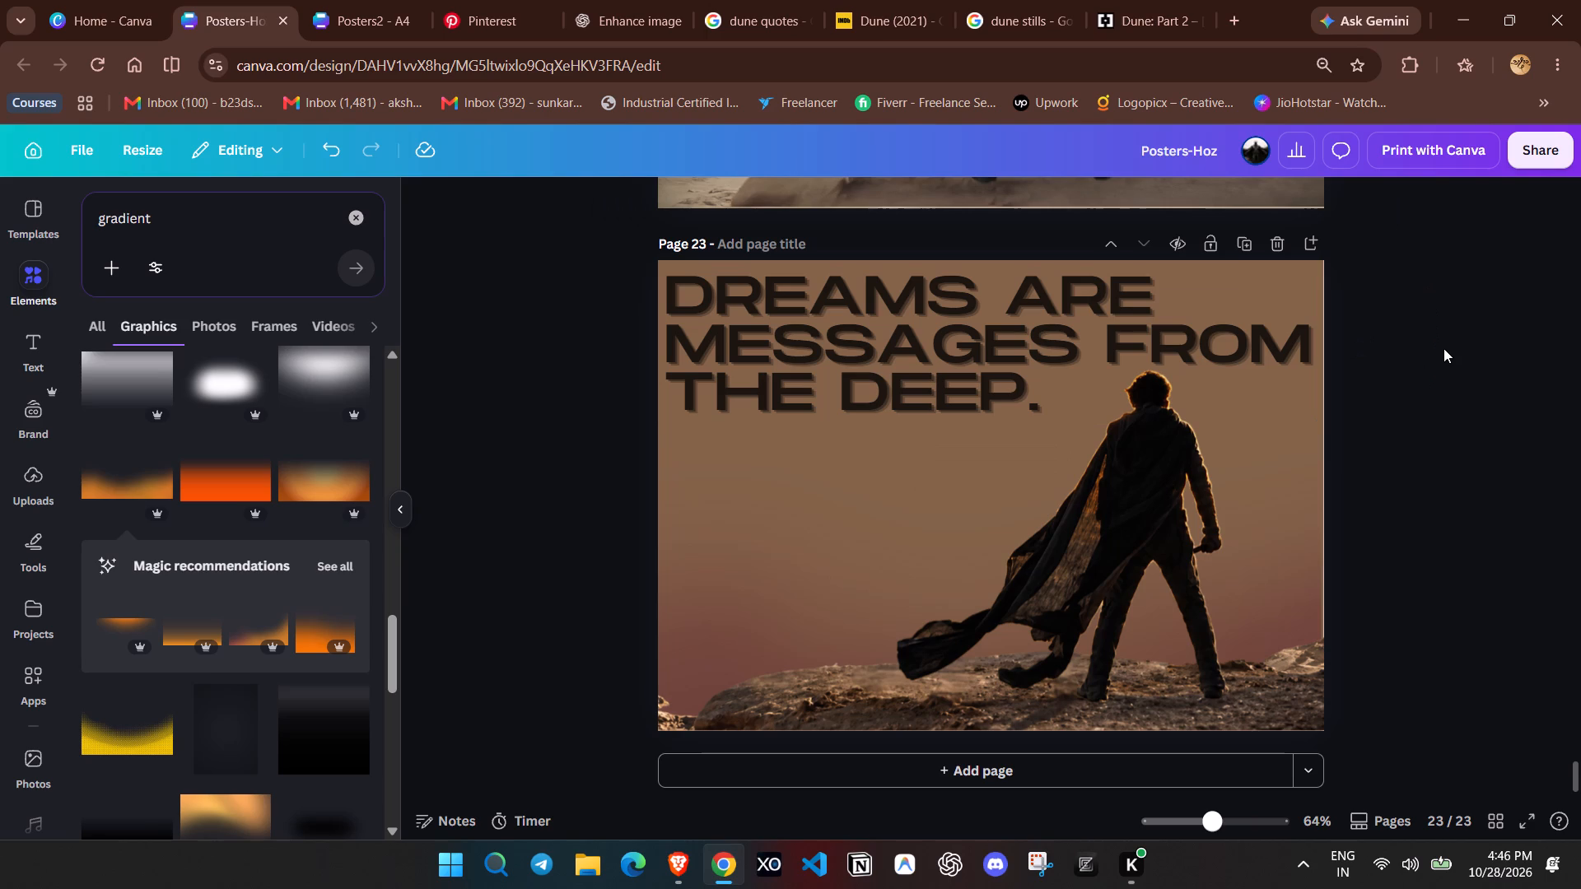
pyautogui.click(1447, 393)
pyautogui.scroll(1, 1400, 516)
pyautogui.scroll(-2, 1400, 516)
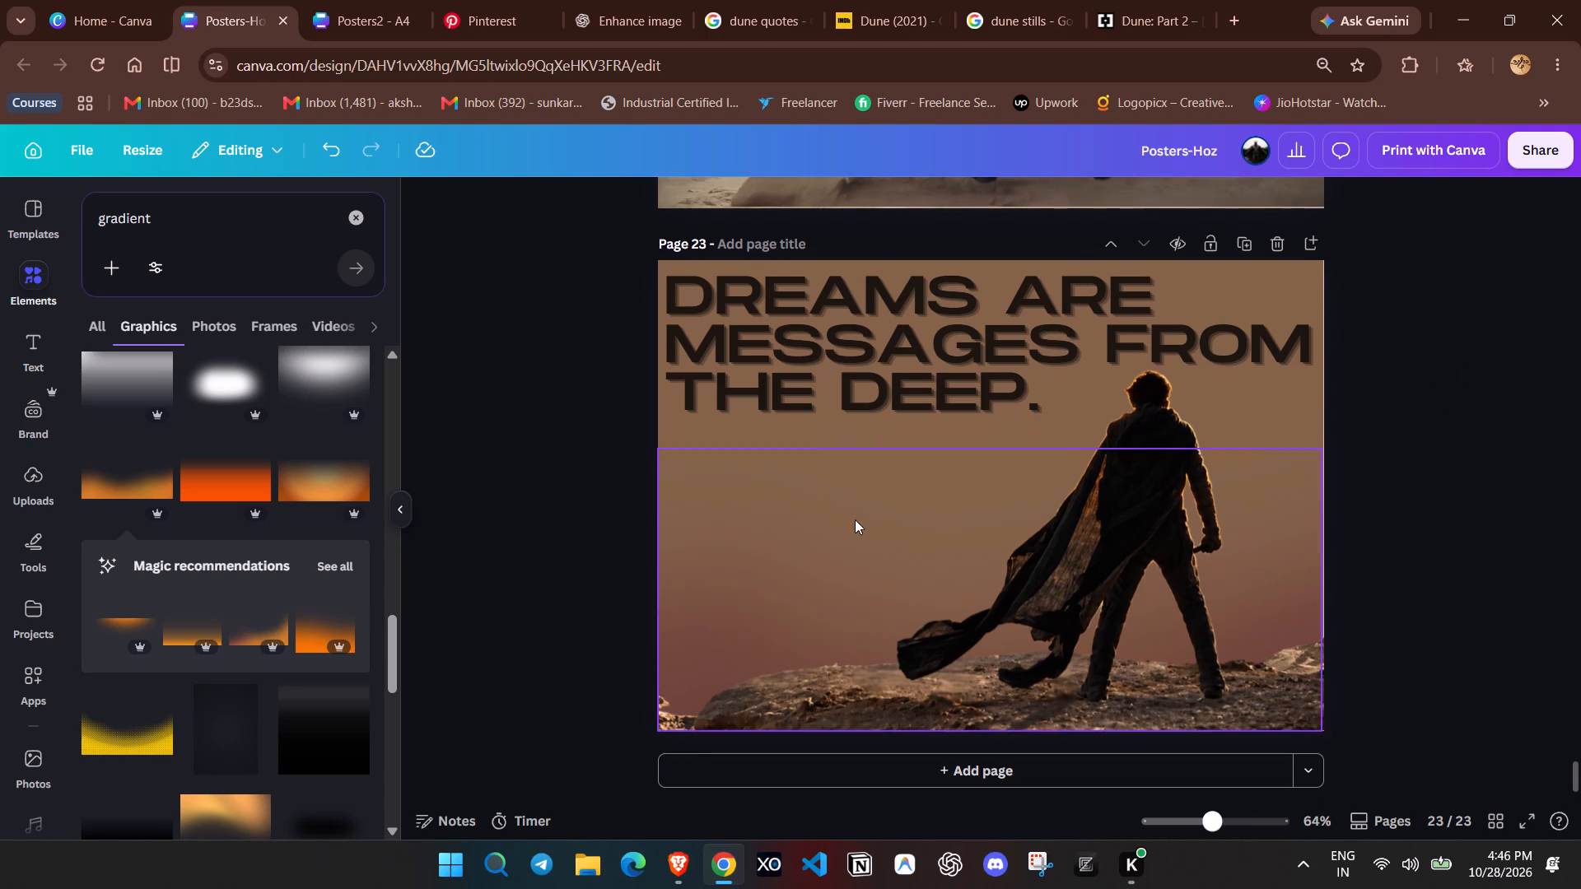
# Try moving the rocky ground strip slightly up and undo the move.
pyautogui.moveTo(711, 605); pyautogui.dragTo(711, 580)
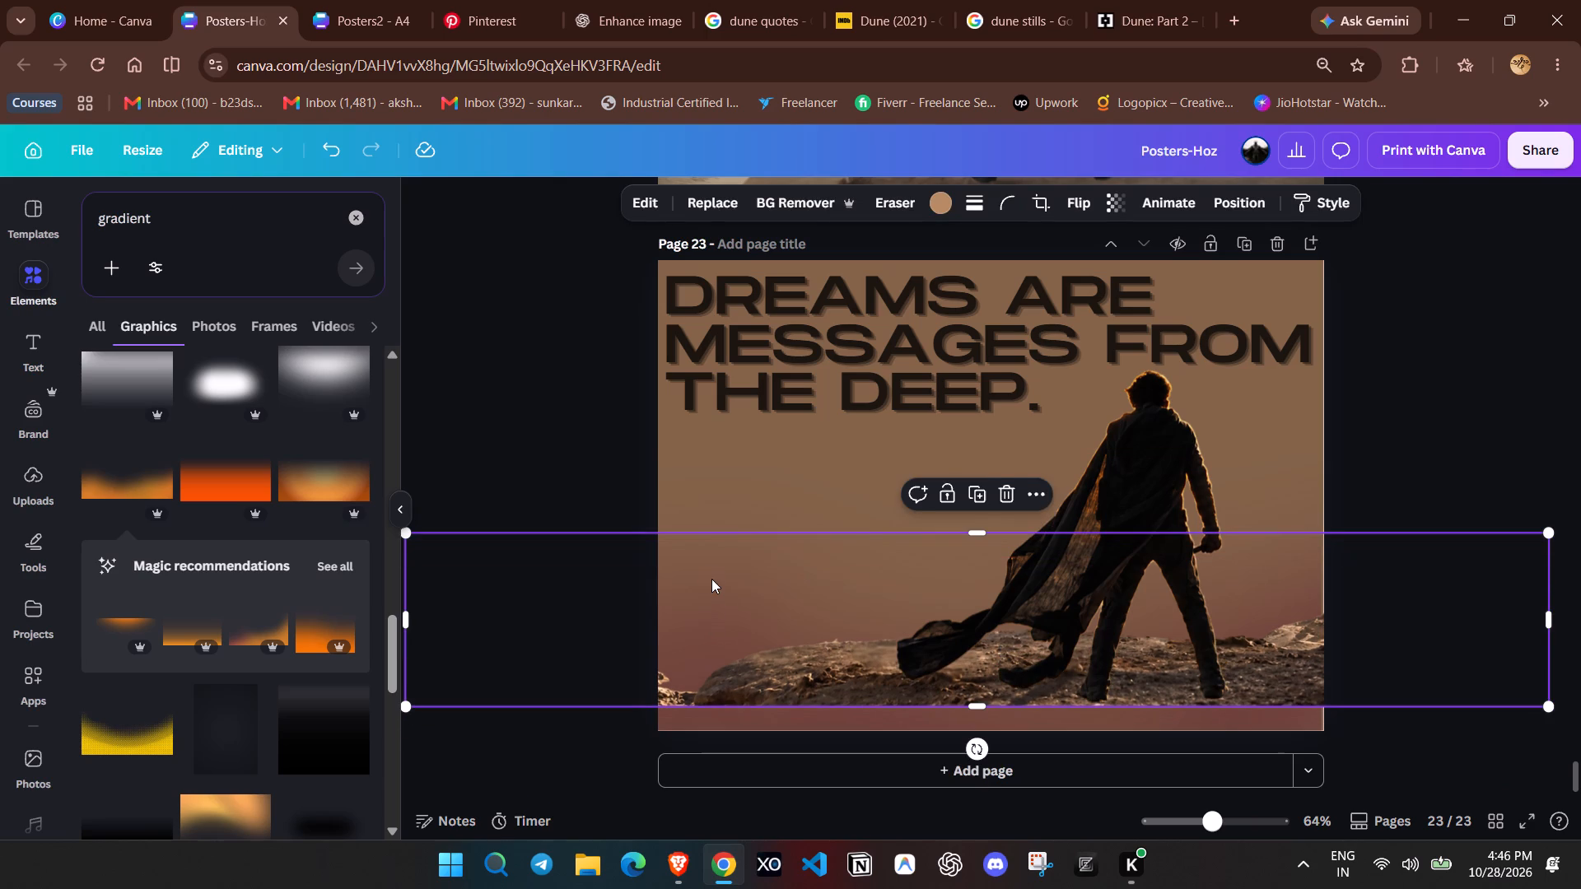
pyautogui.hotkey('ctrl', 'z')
# Recolour the gradient behind the figure with the light orange from the photo colours, after comparing other photo tones.
pyautogui.click(726, 505)
pyautogui.click(949, 195)
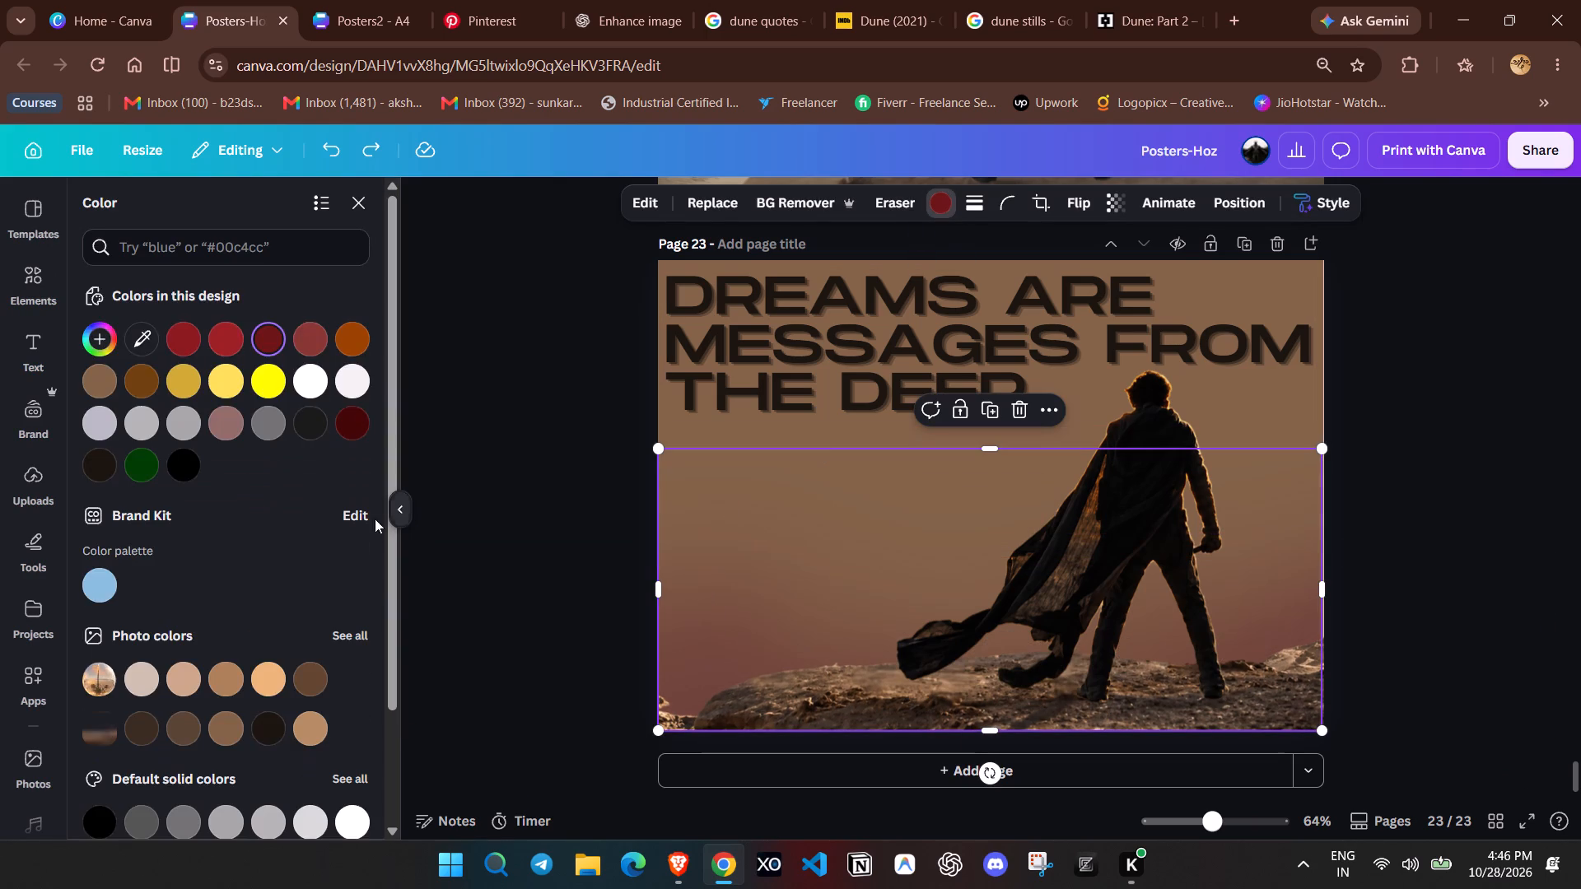
pyautogui.scroll(-2, 80, 593)
pyautogui.click(273, 586)
pyautogui.scroll(-2, 273, 581)
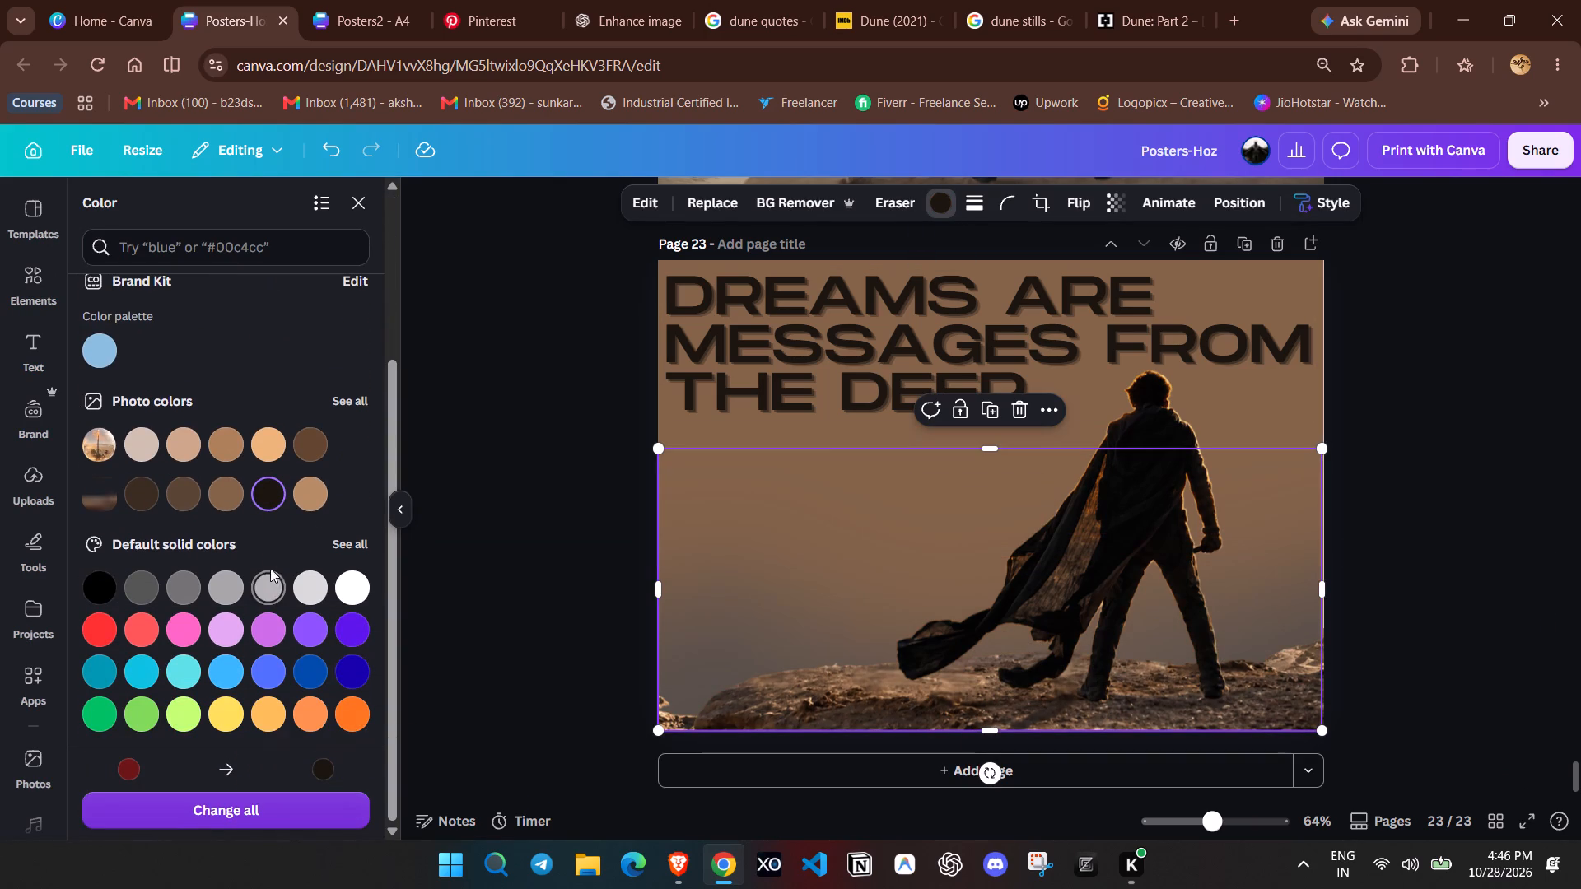
pyautogui.click(306, 490)
pyautogui.click(266, 446)
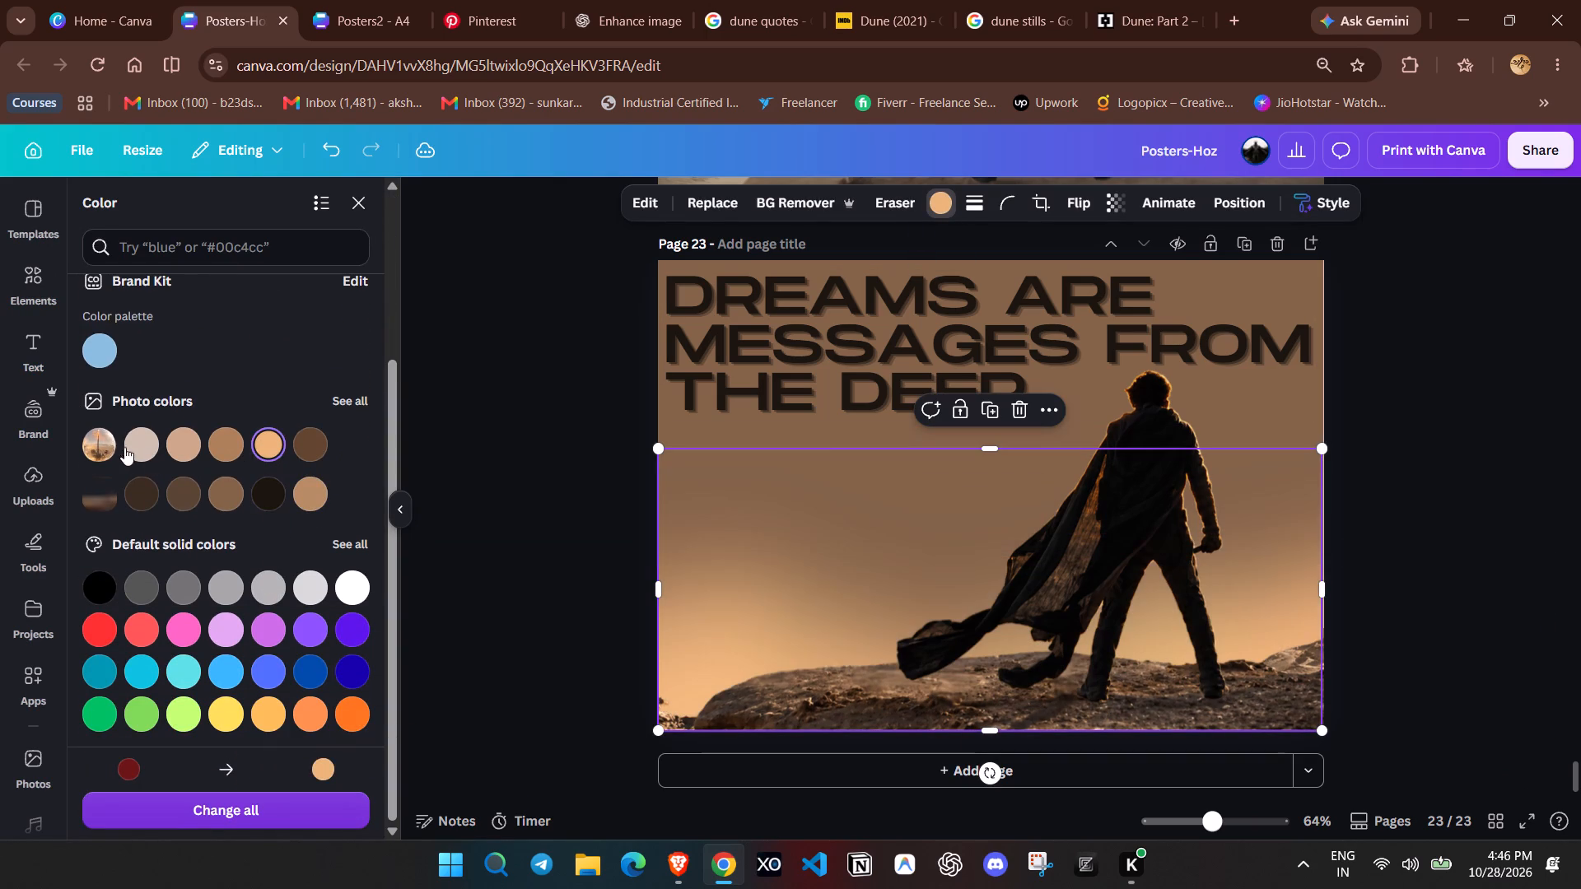
pyautogui.click(138, 445)
pyautogui.click(263, 452)
pyautogui.doubleClick(1429, 448)
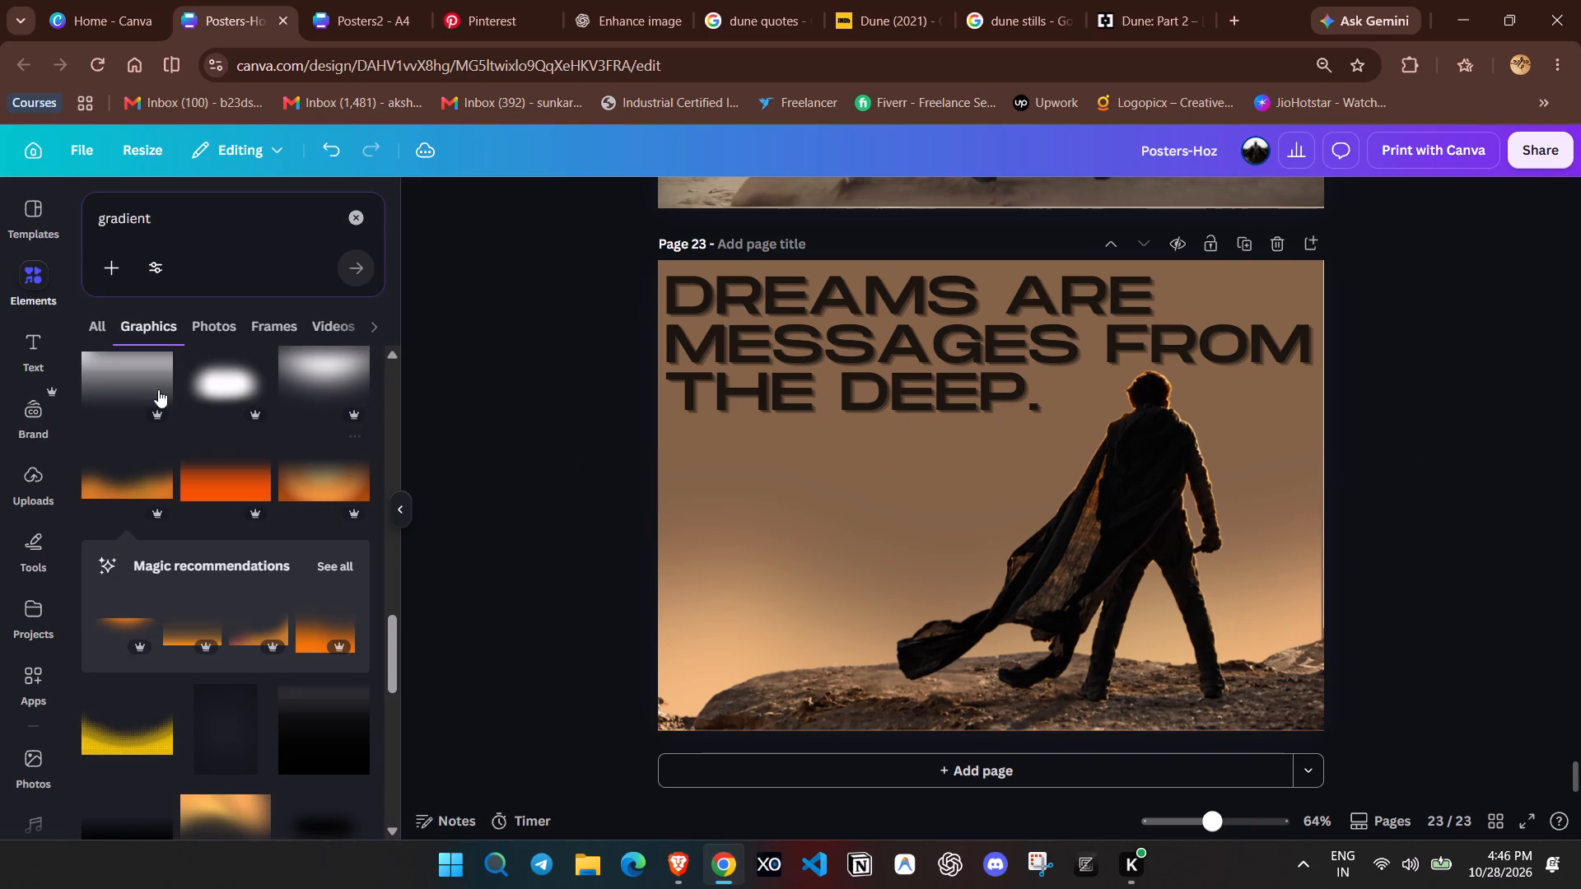
# Search the graphics for "sand" and add the long, low sand mound to page 23.
pyautogui.scroll(-4, 312, 503)
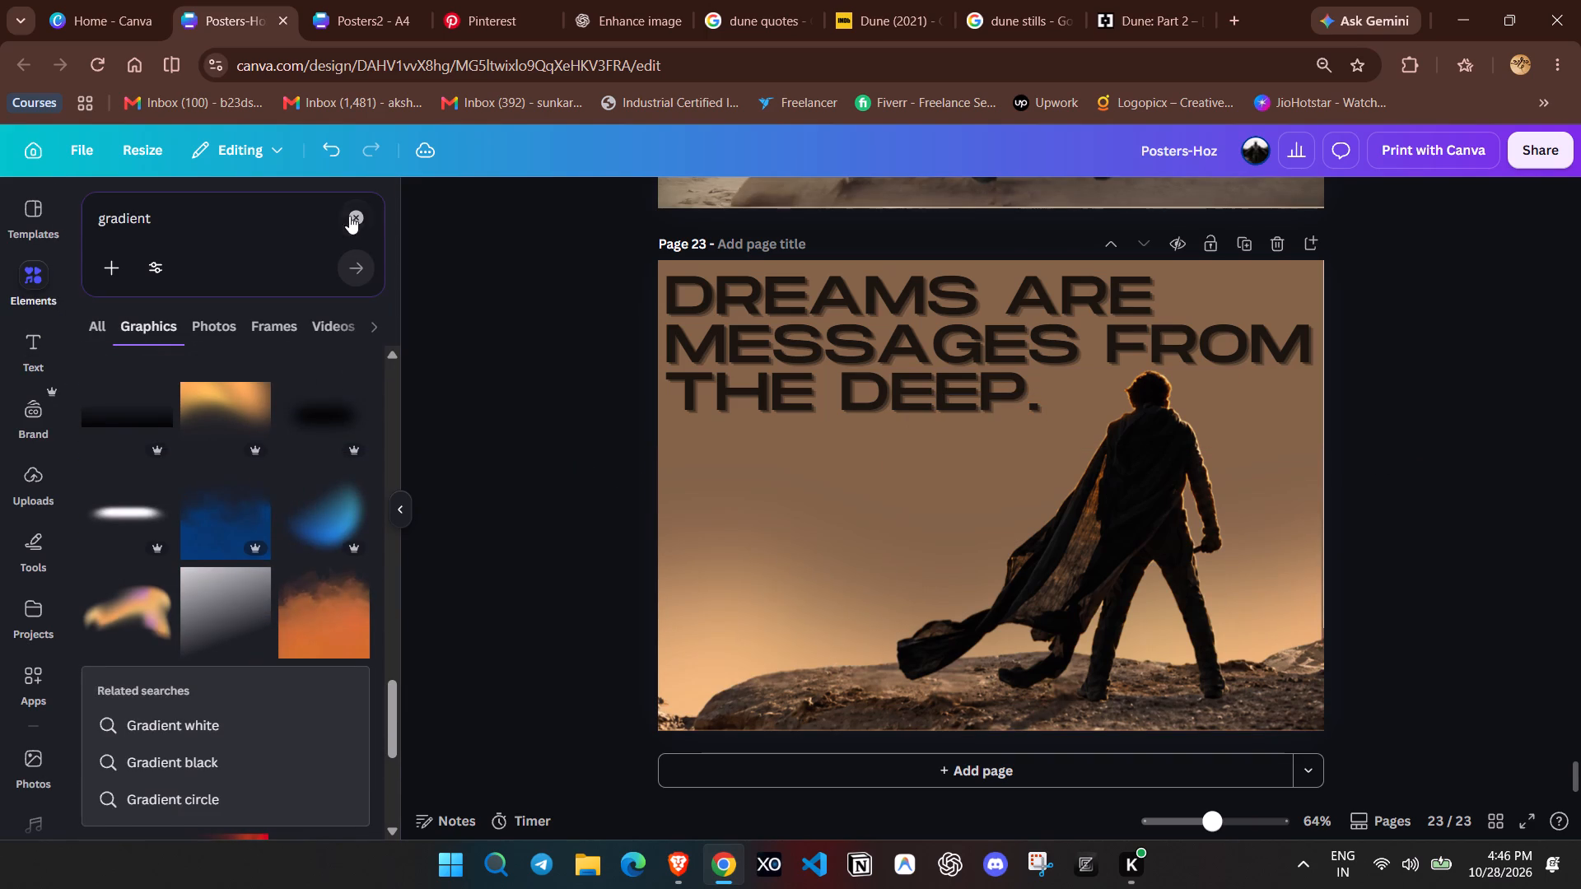
pyautogui.click(358, 216)
pyautogui.write('sand')
pyautogui.press('Return')
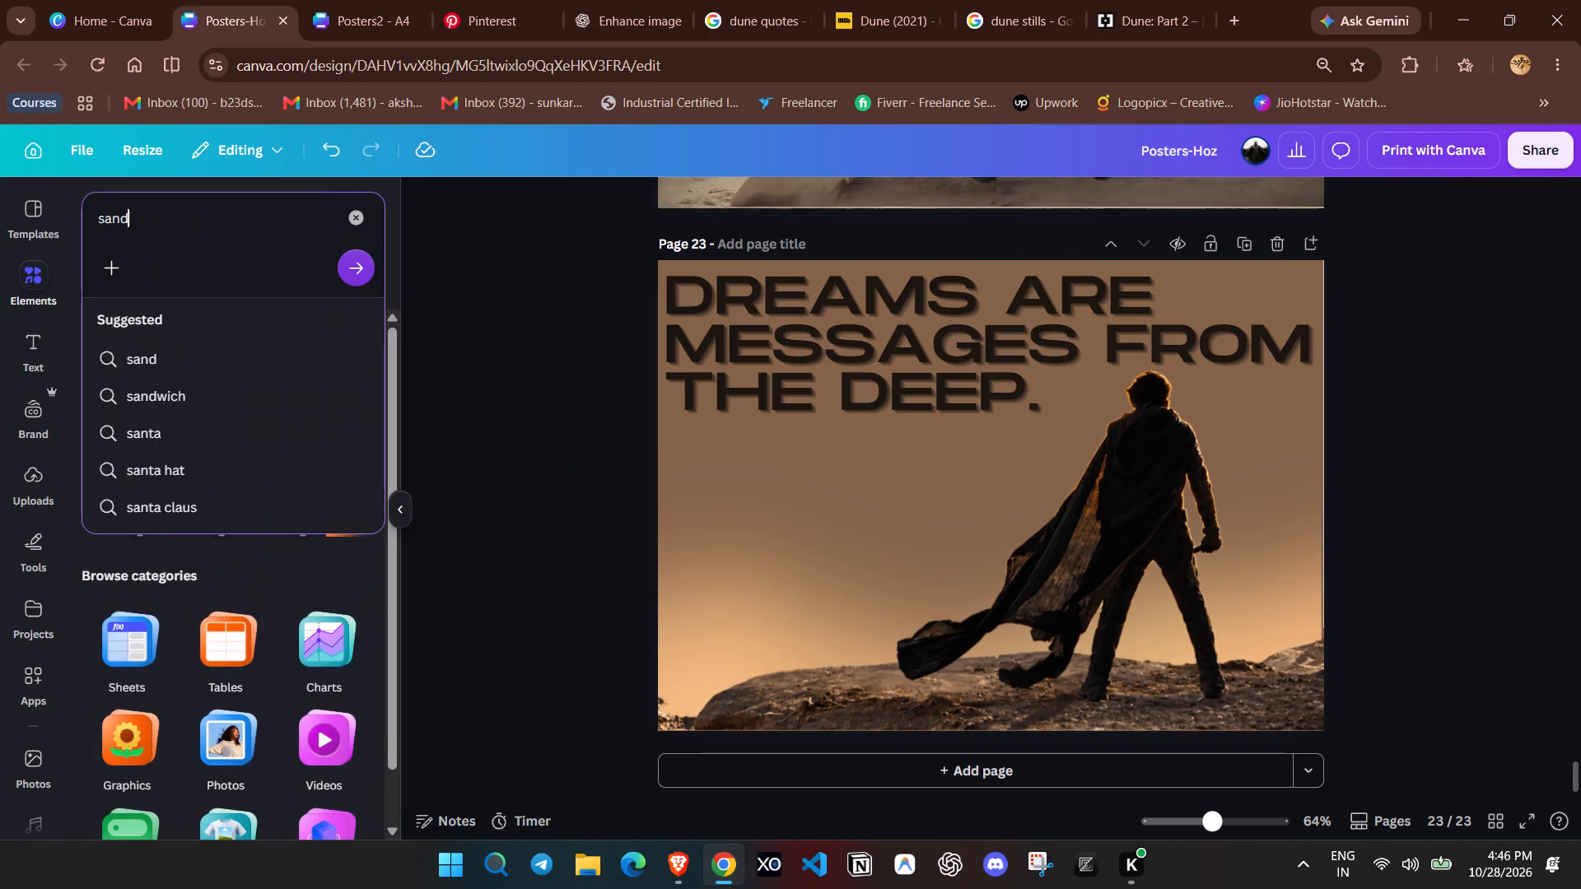
pyautogui.click(347, 367)
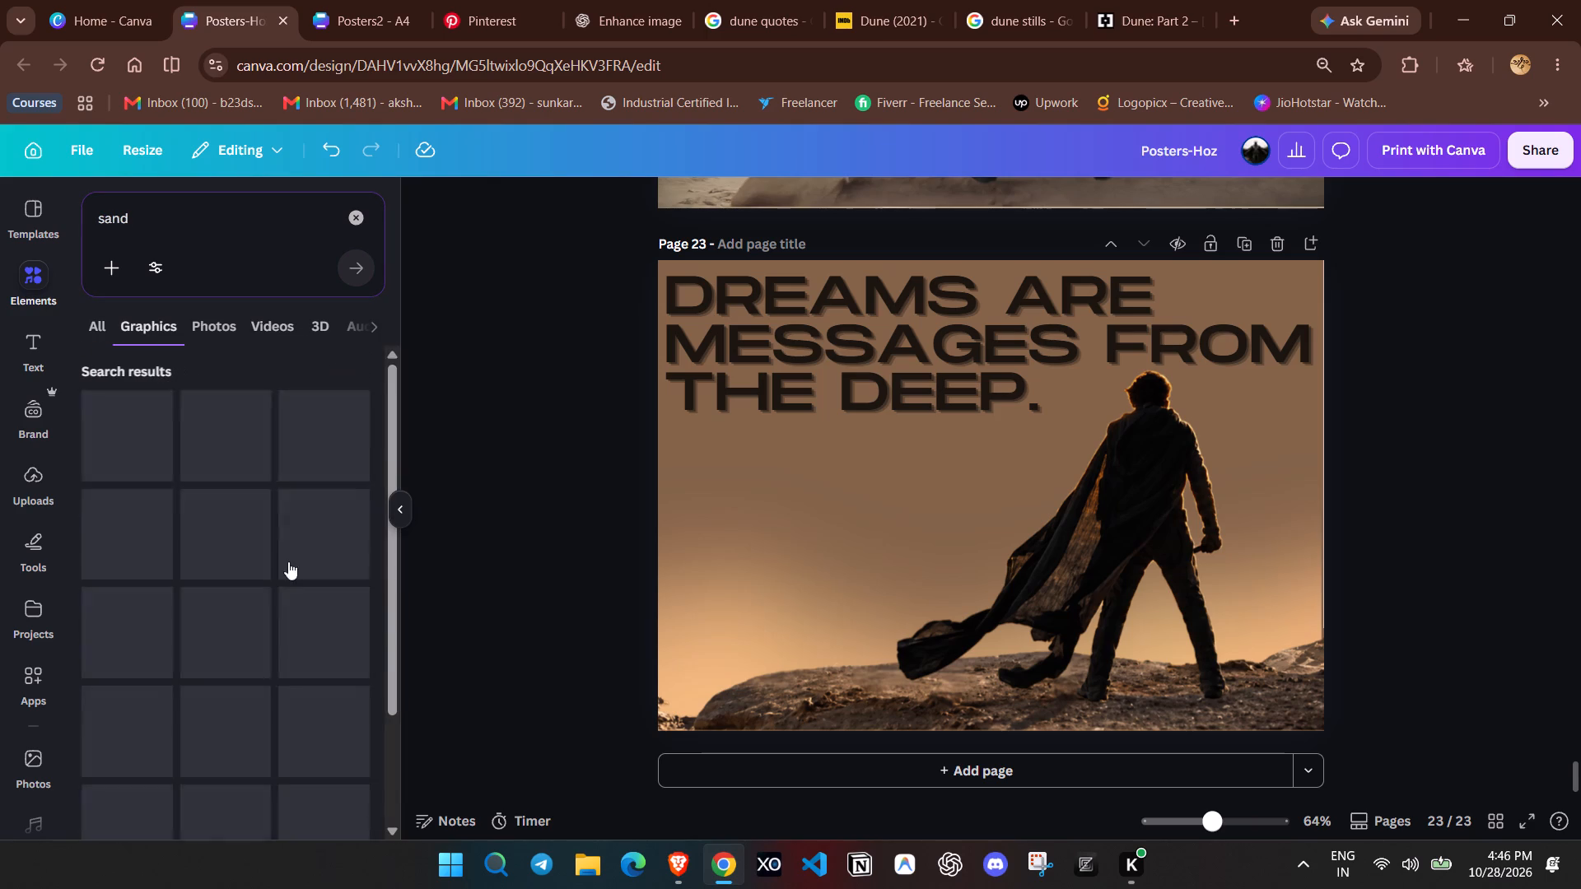
pyautogui.scroll(-4, 288, 561)
pyautogui.scroll(1, 296, 543)
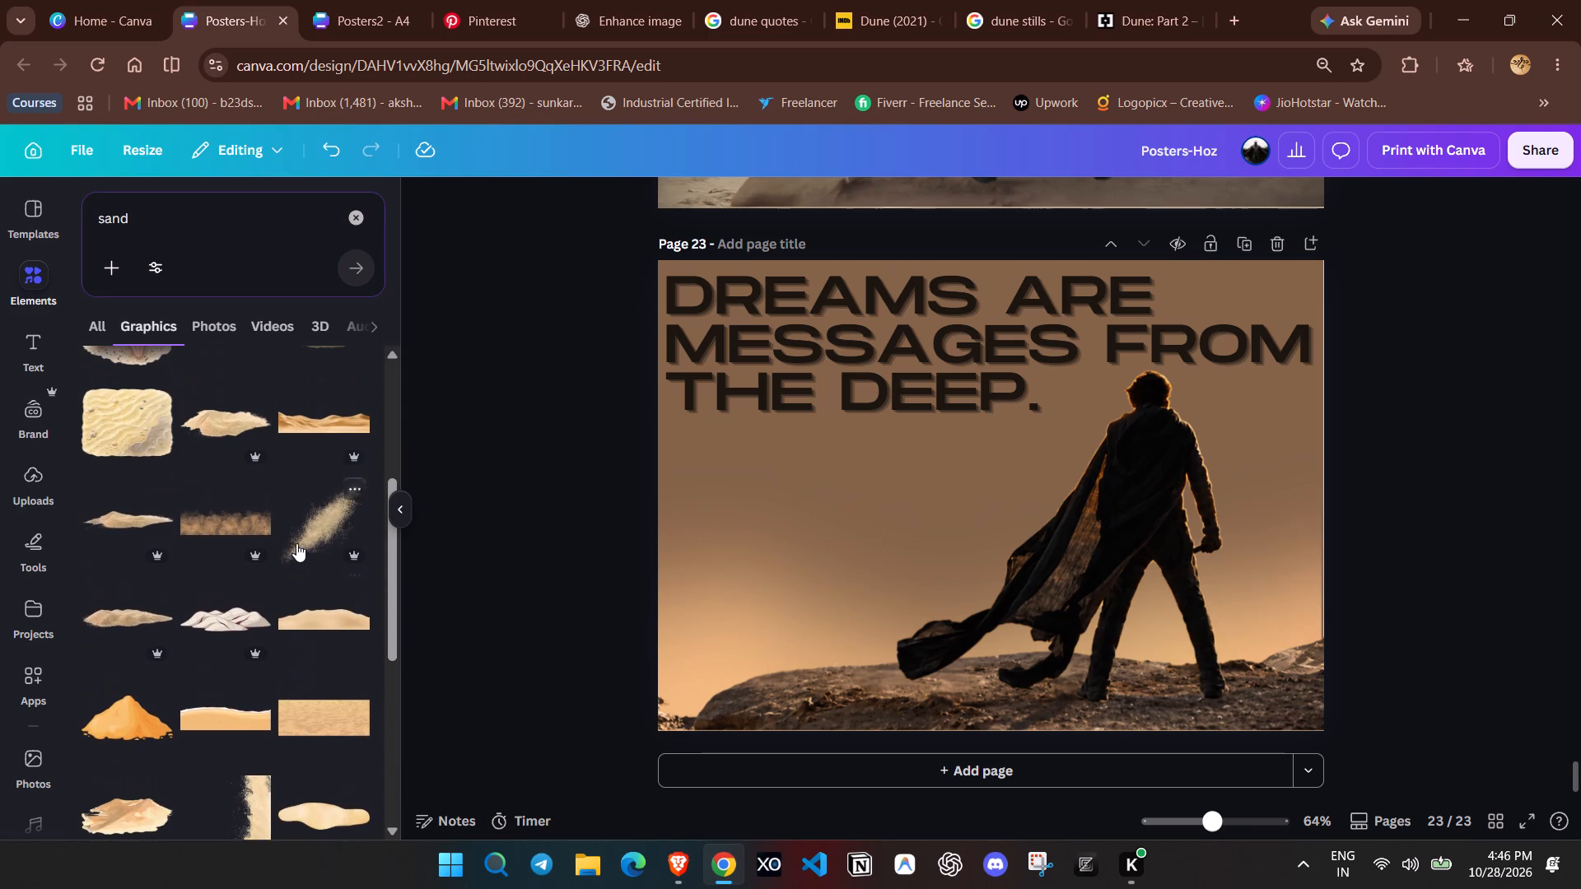
pyautogui.click(138, 520)
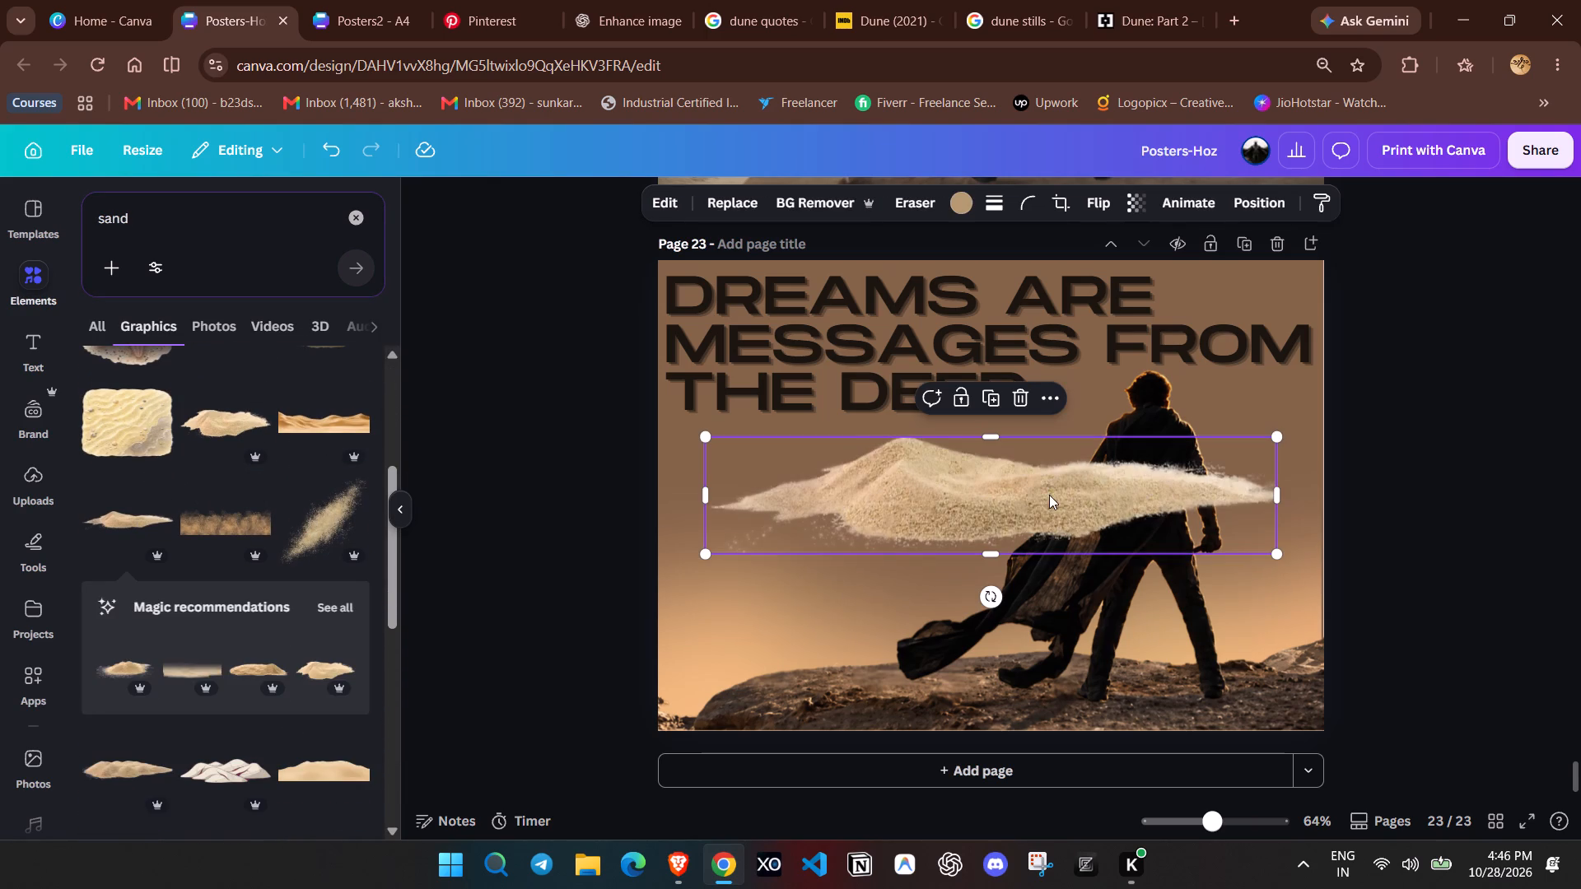
# Try the sand mound over the rocky ground at the page's bottom and delete it from page 23.
pyautogui.moveTo(1030, 506); pyautogui.dragTo(962, 675)
pyautogui.click(946, 566)
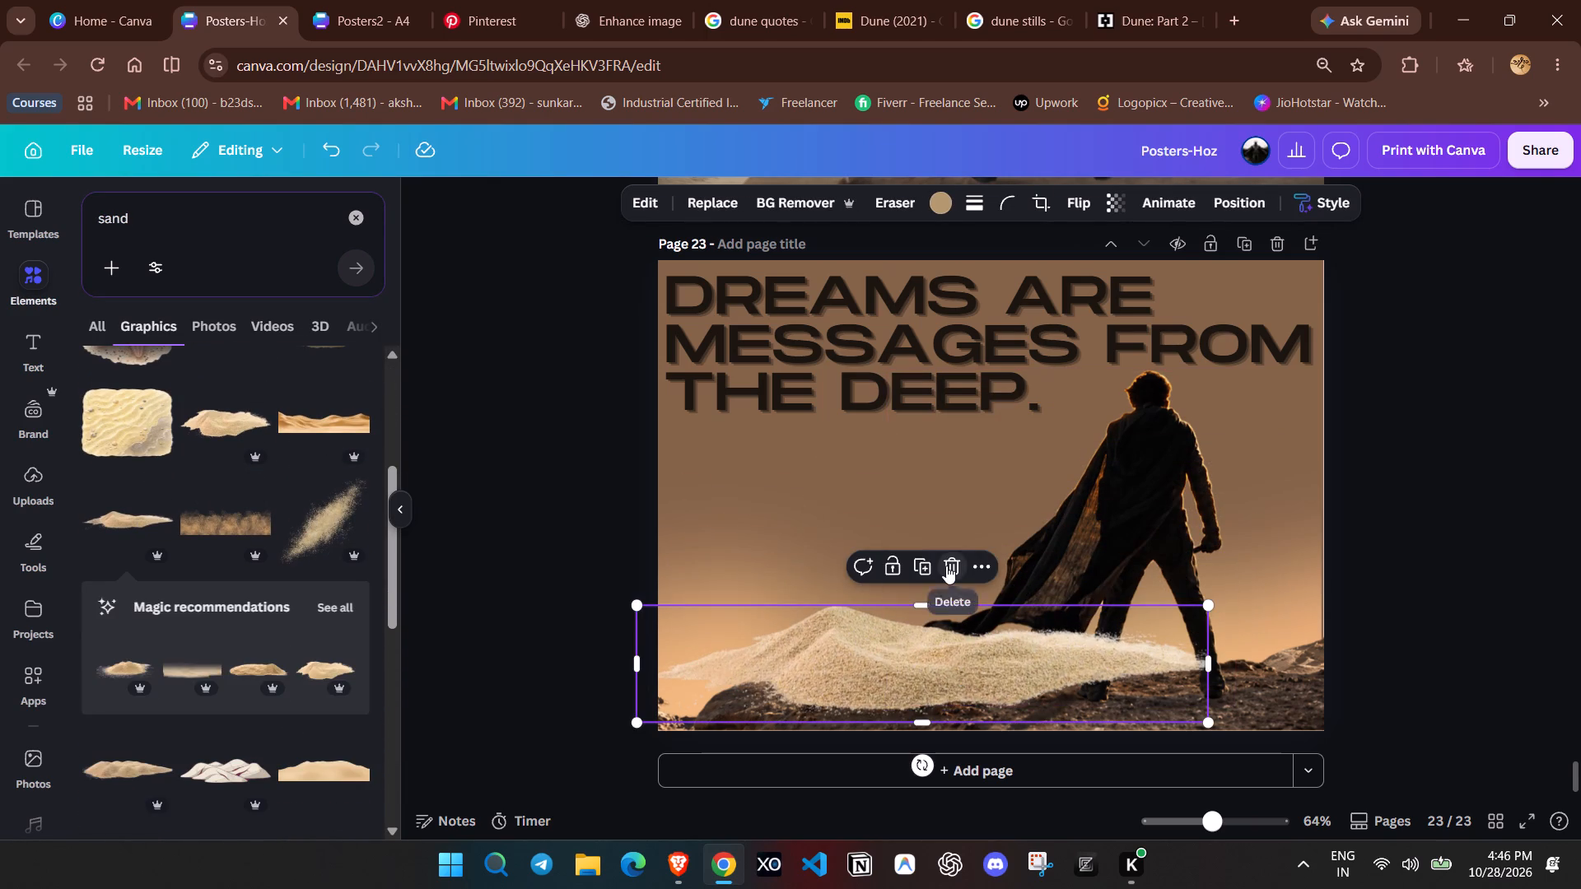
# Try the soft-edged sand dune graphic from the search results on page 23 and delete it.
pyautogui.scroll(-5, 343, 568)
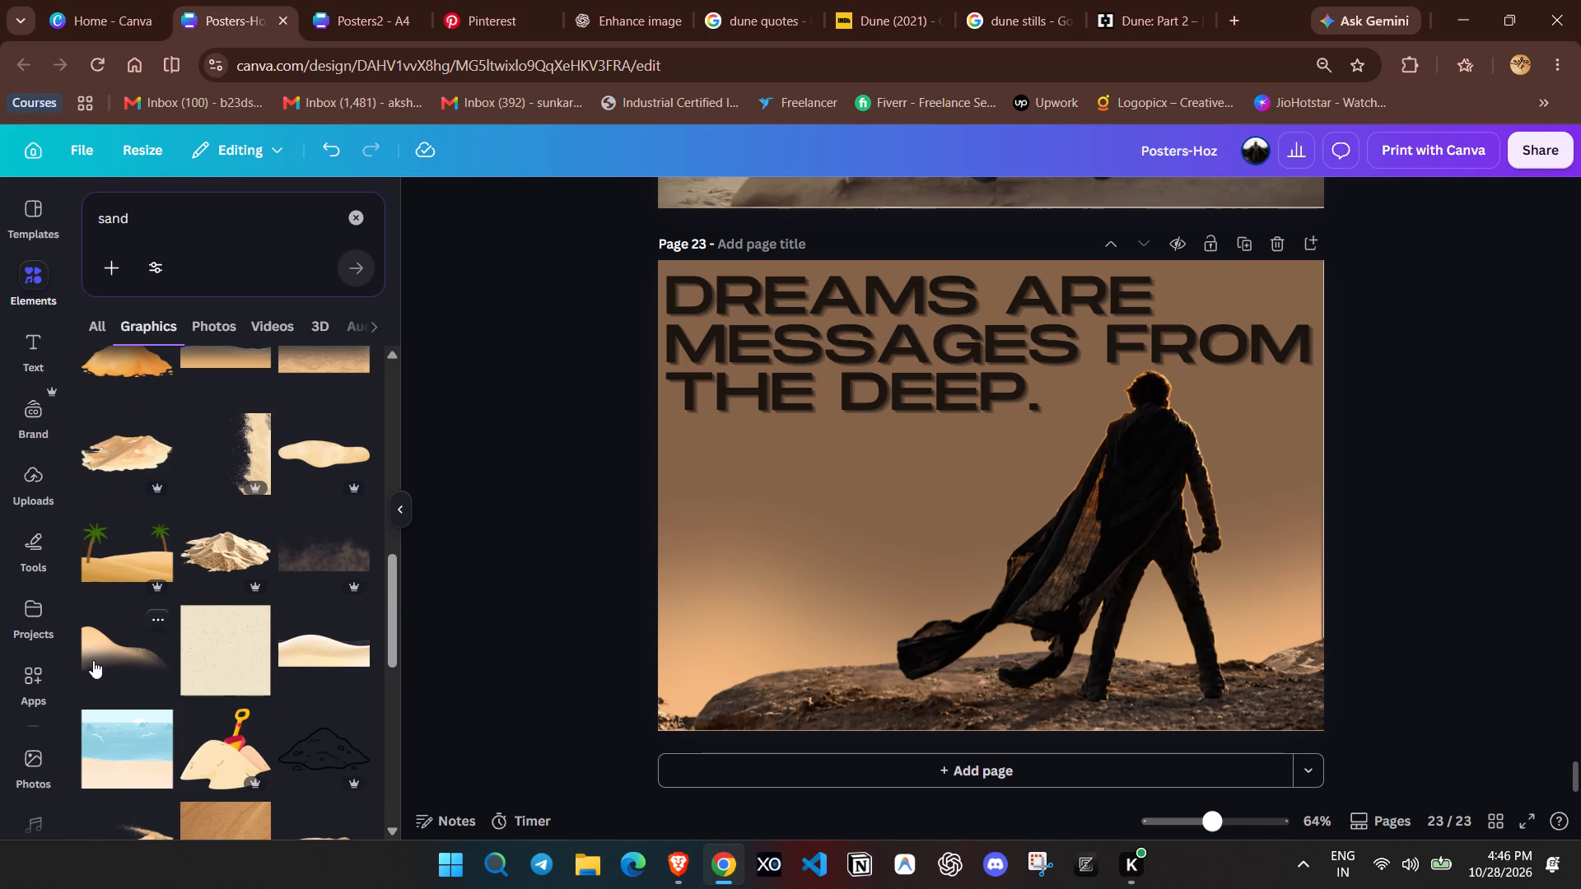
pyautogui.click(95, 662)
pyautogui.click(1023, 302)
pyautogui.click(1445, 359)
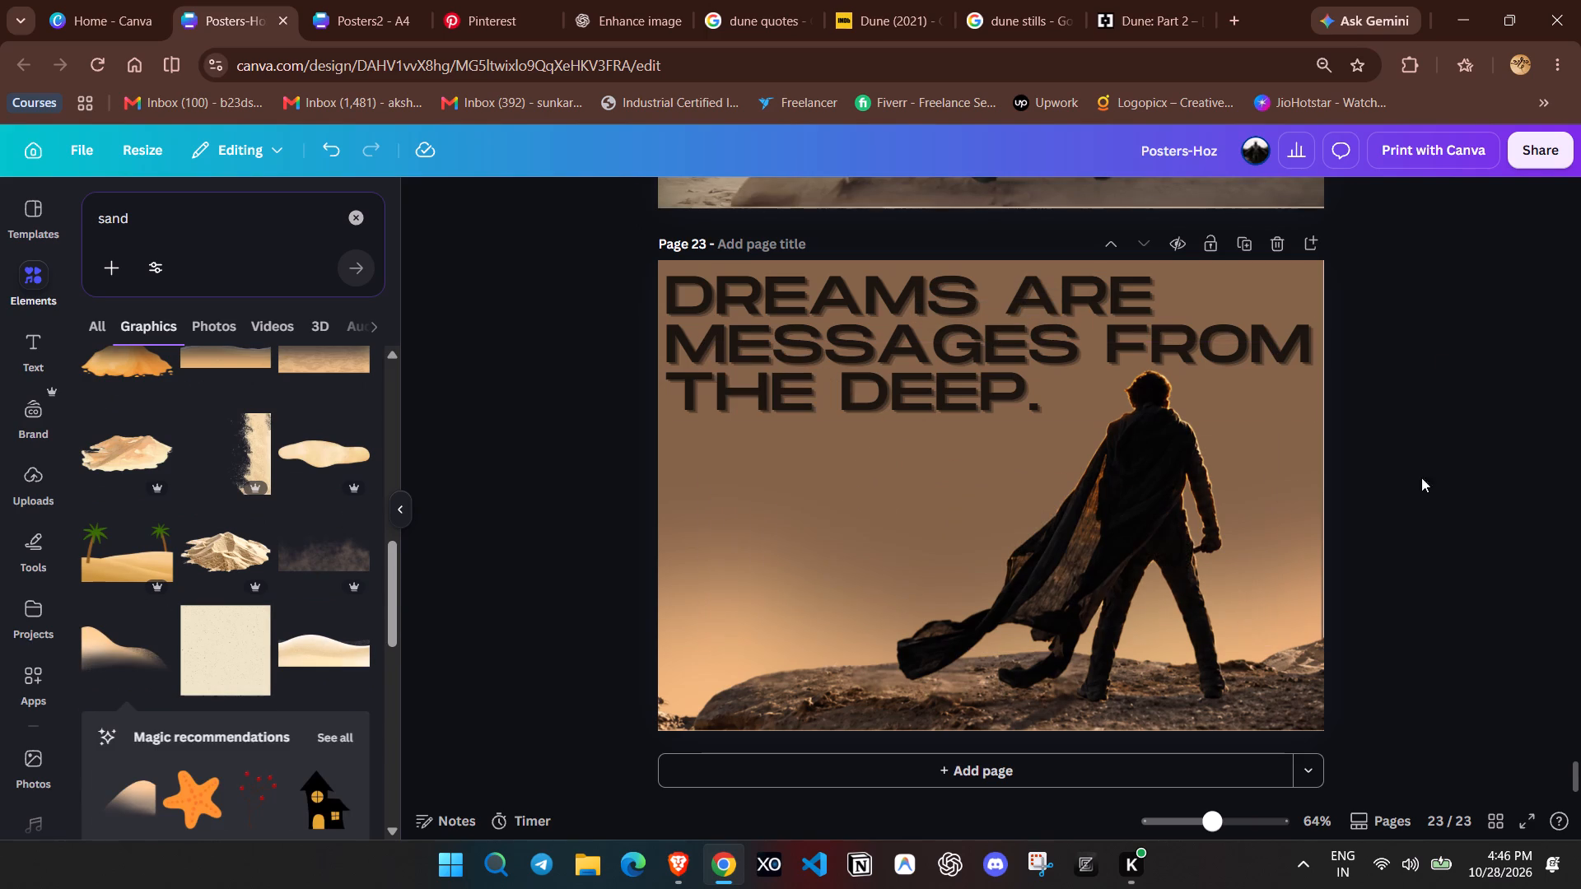
# Add a new page after page 23.
pyautogui.scroll(4, 1082, 718)
pyautogui.scroll(2, 1406, 542)
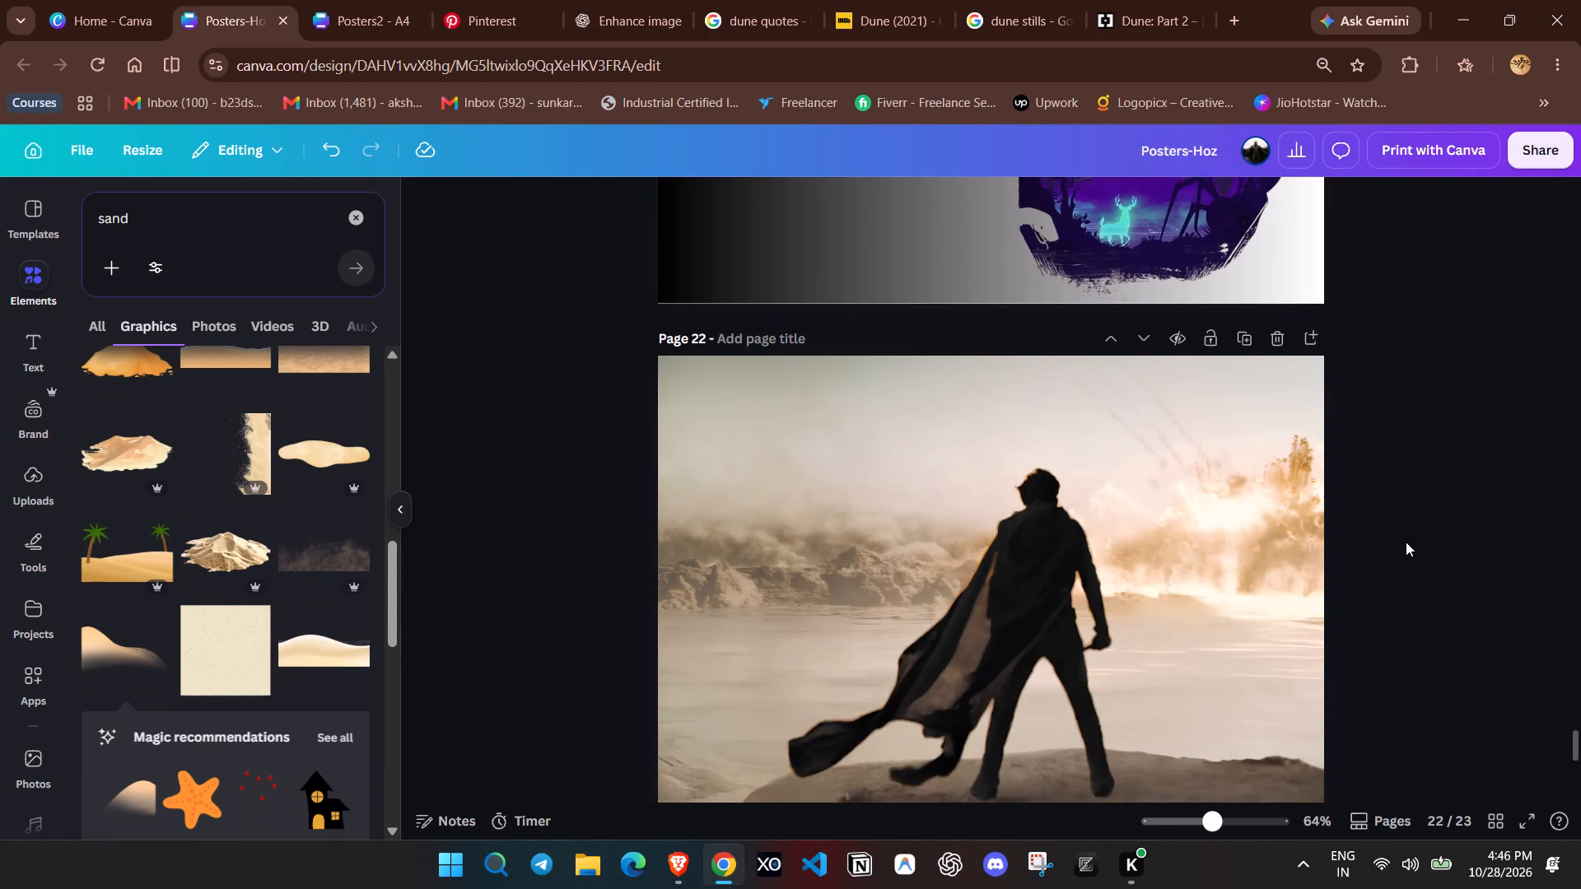
pyautogui.scroll(4, 1406, 542)
pyautogui.scroll(-17, 1418, 556)
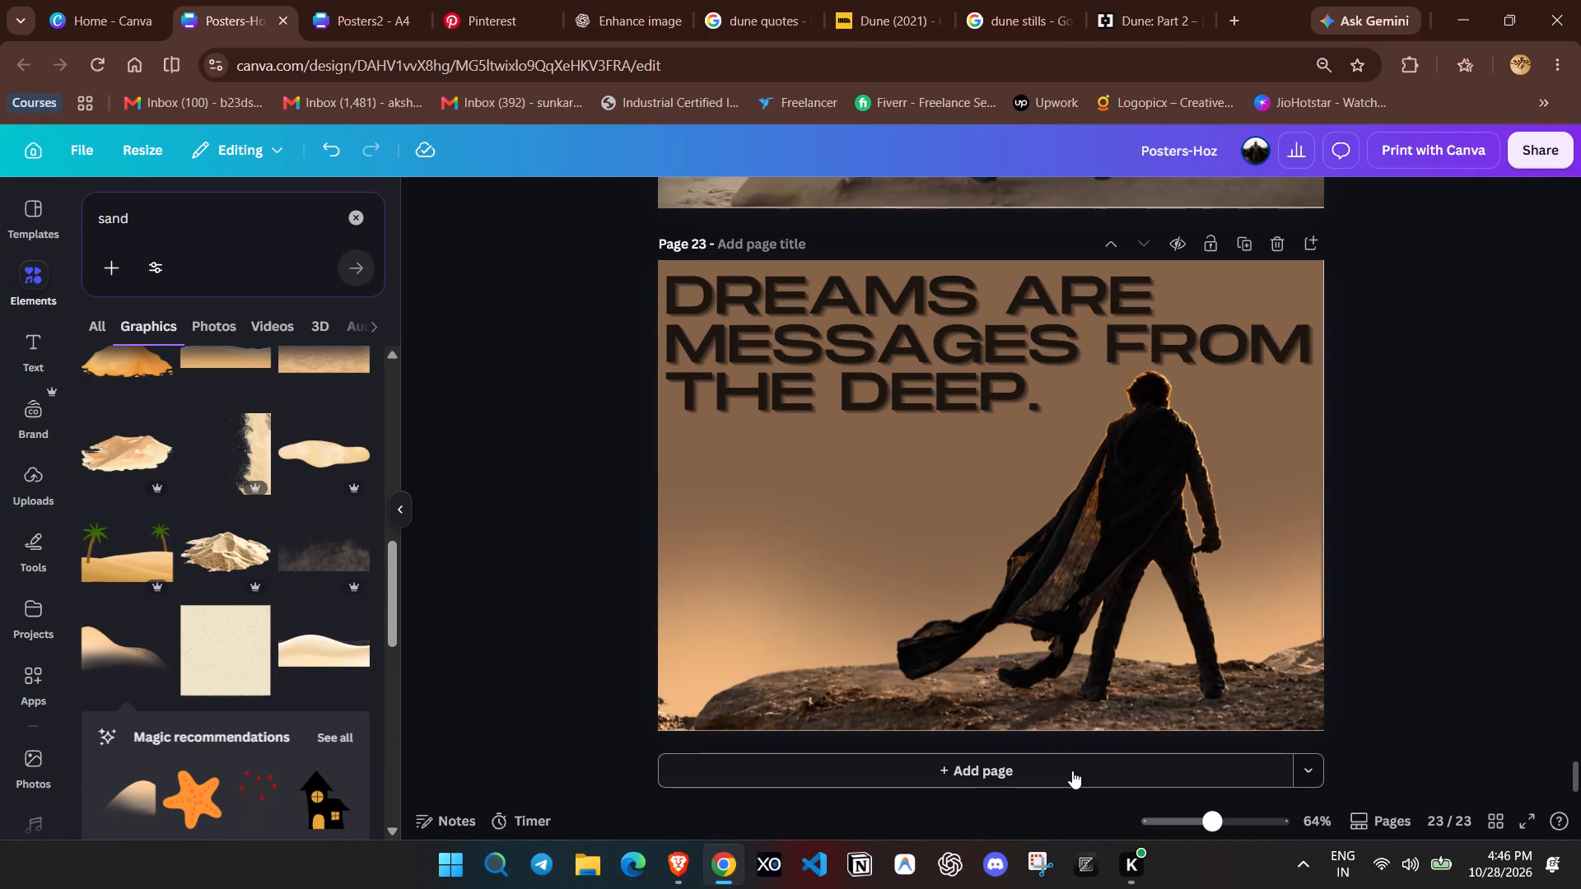
pyautogui.click(1068, 777)
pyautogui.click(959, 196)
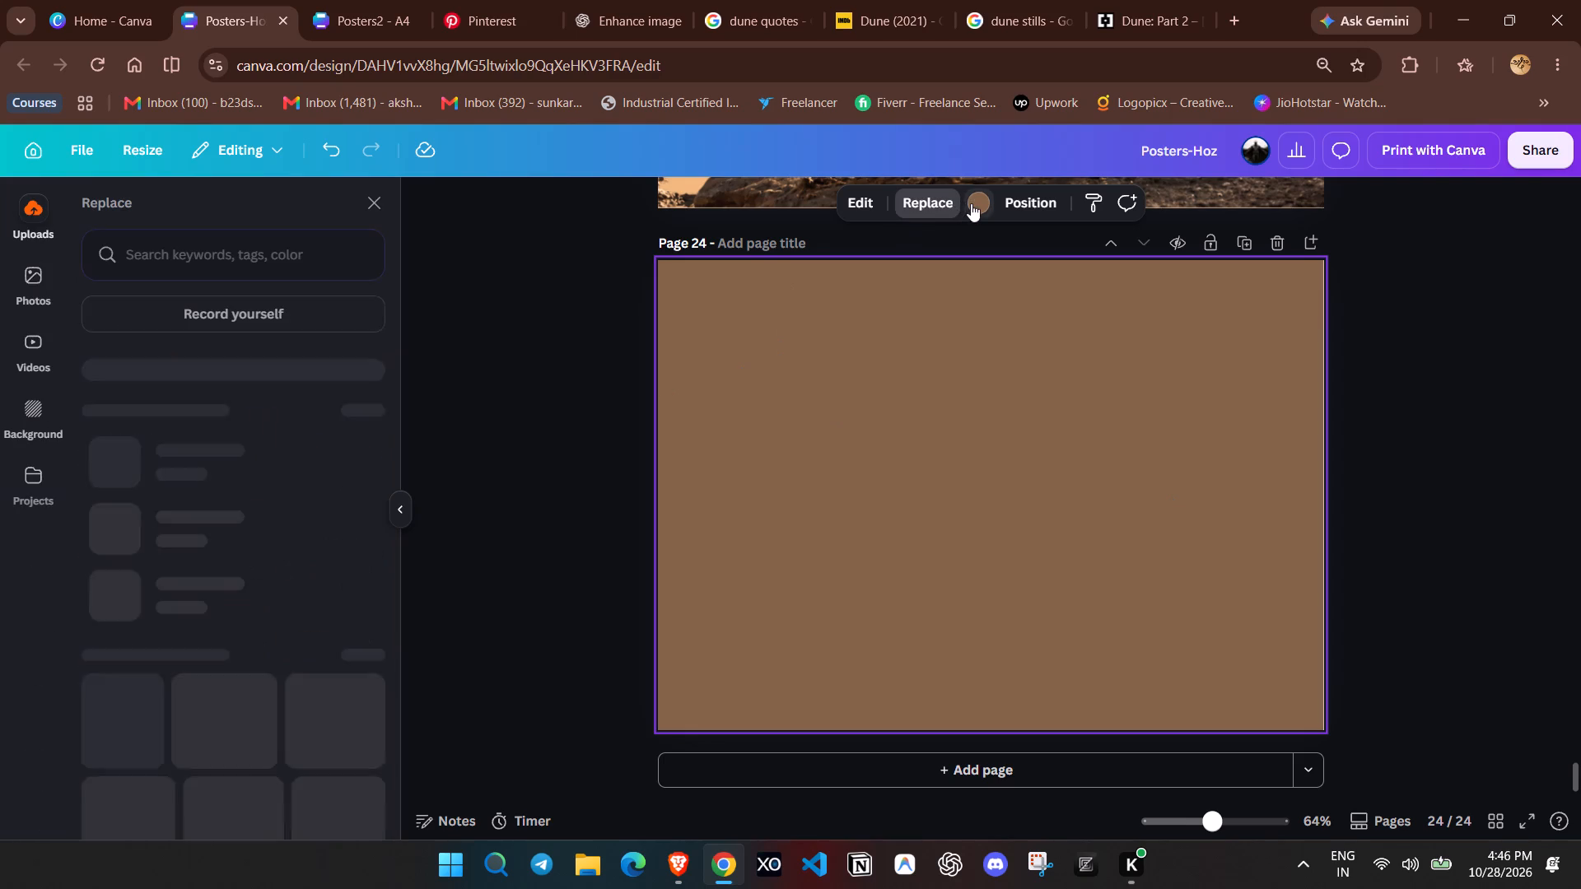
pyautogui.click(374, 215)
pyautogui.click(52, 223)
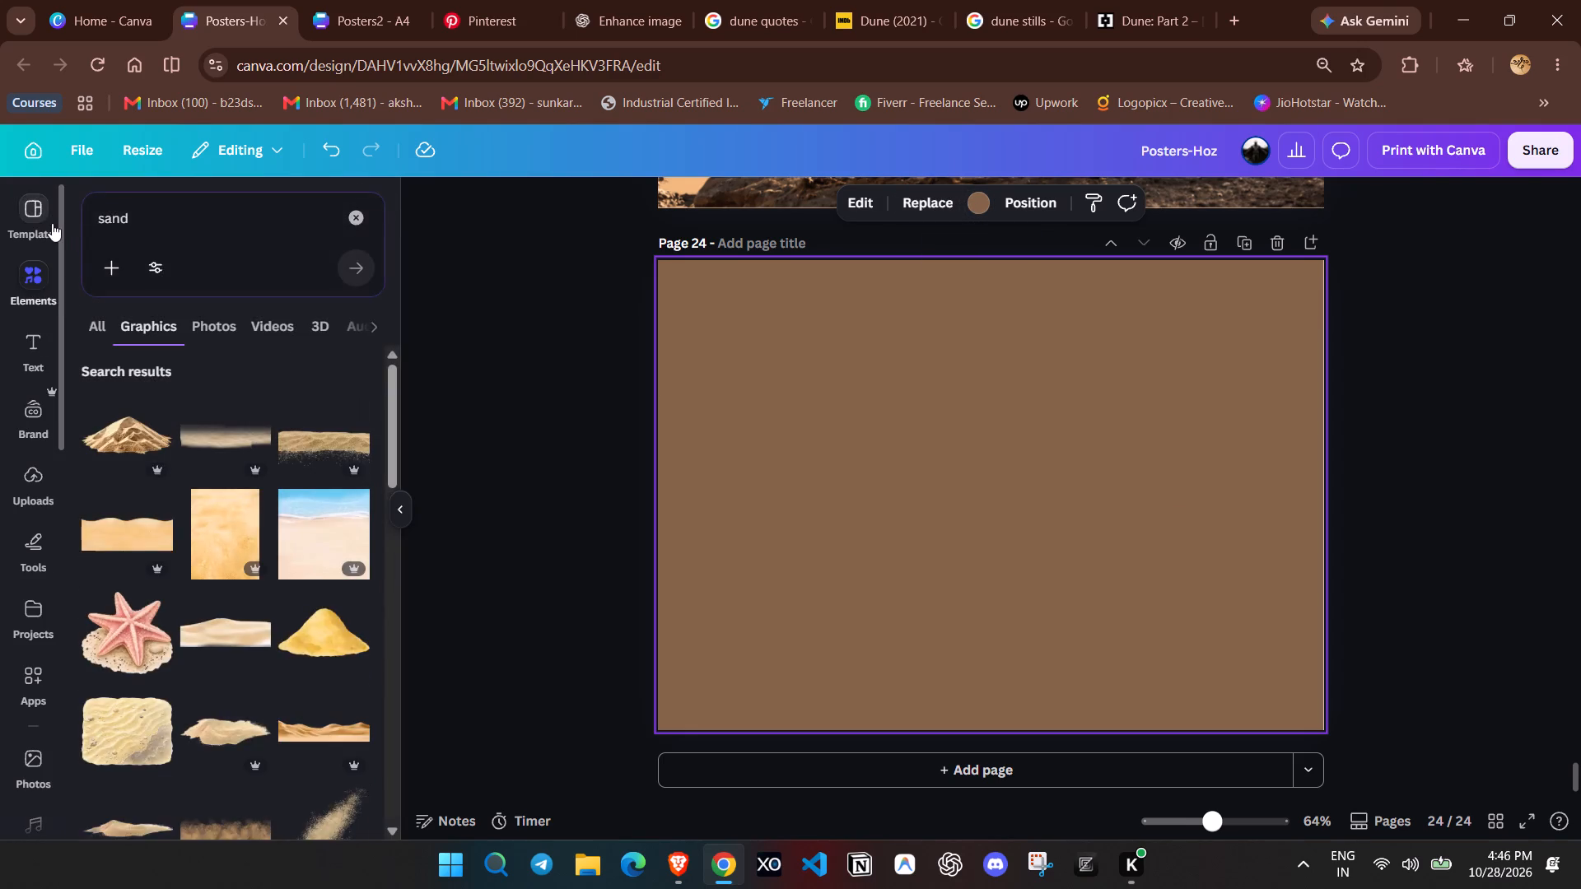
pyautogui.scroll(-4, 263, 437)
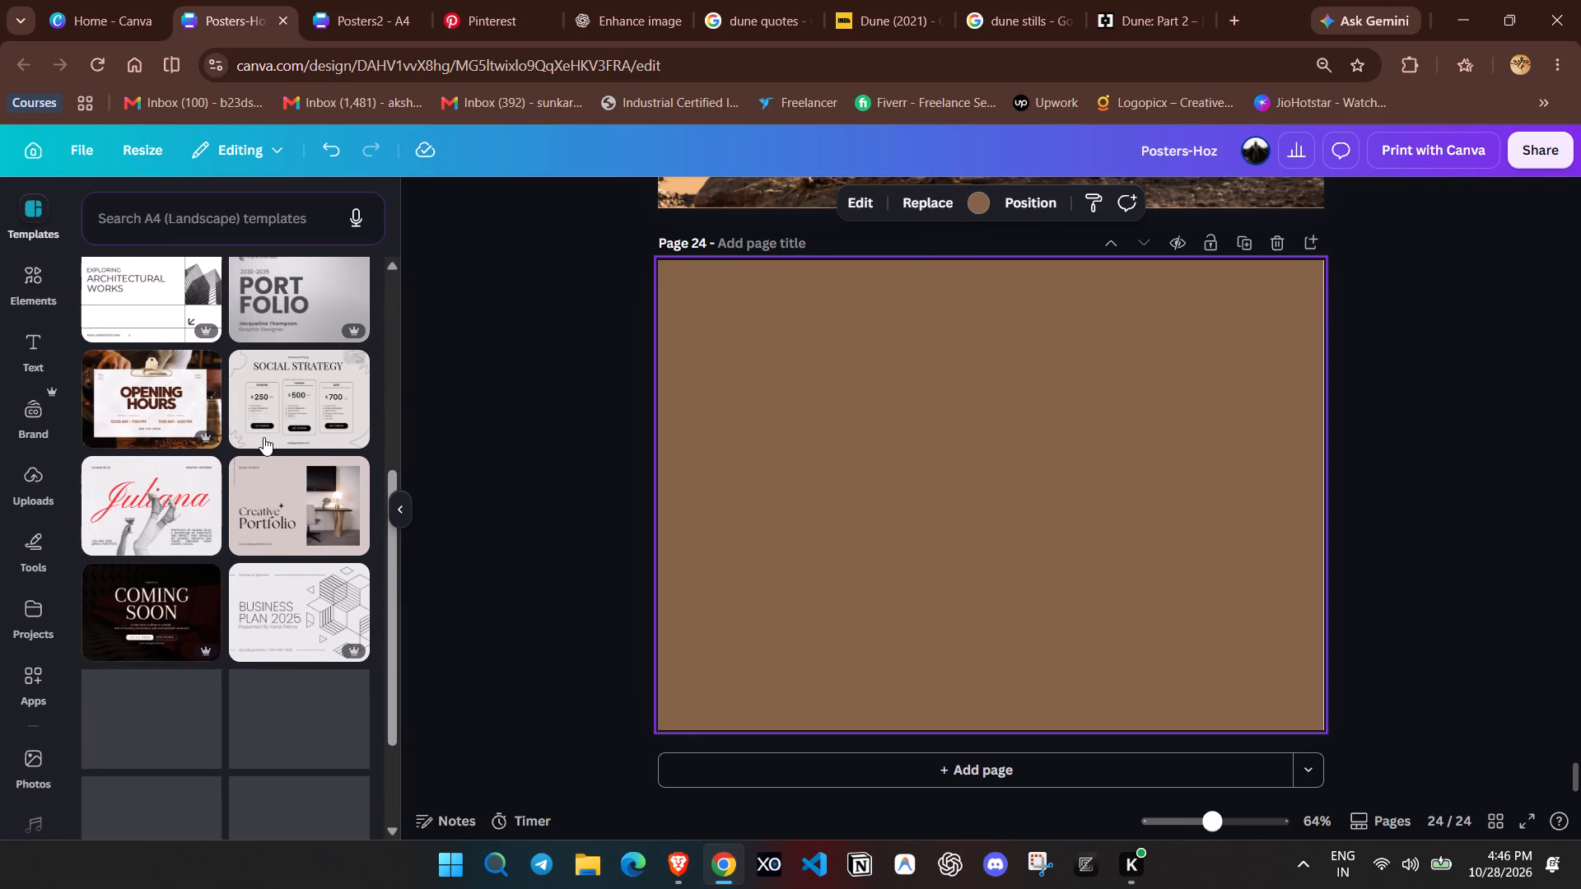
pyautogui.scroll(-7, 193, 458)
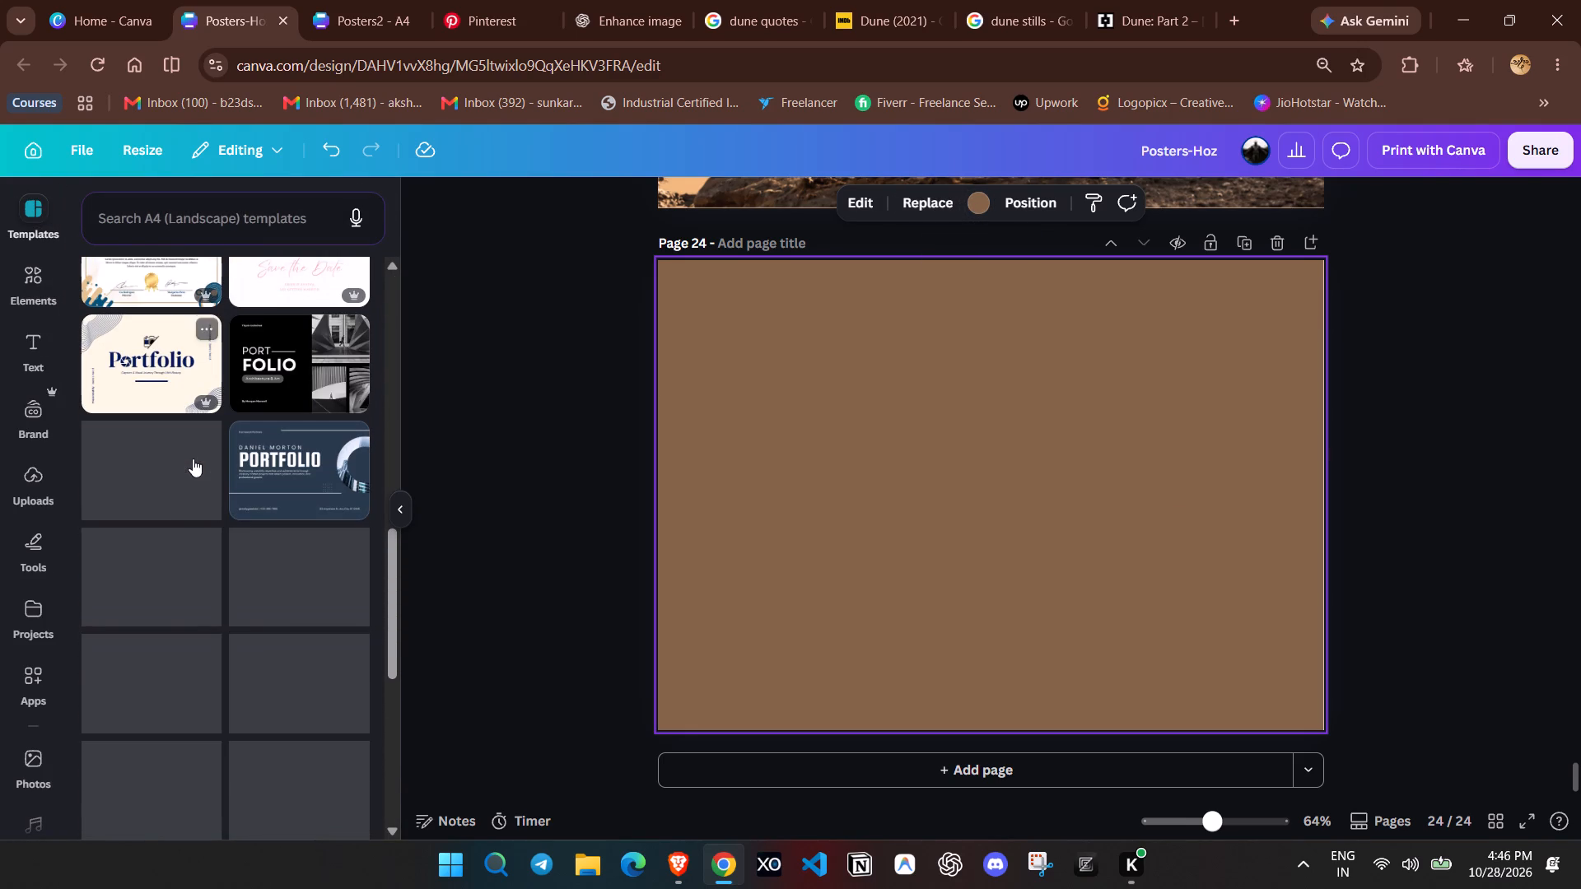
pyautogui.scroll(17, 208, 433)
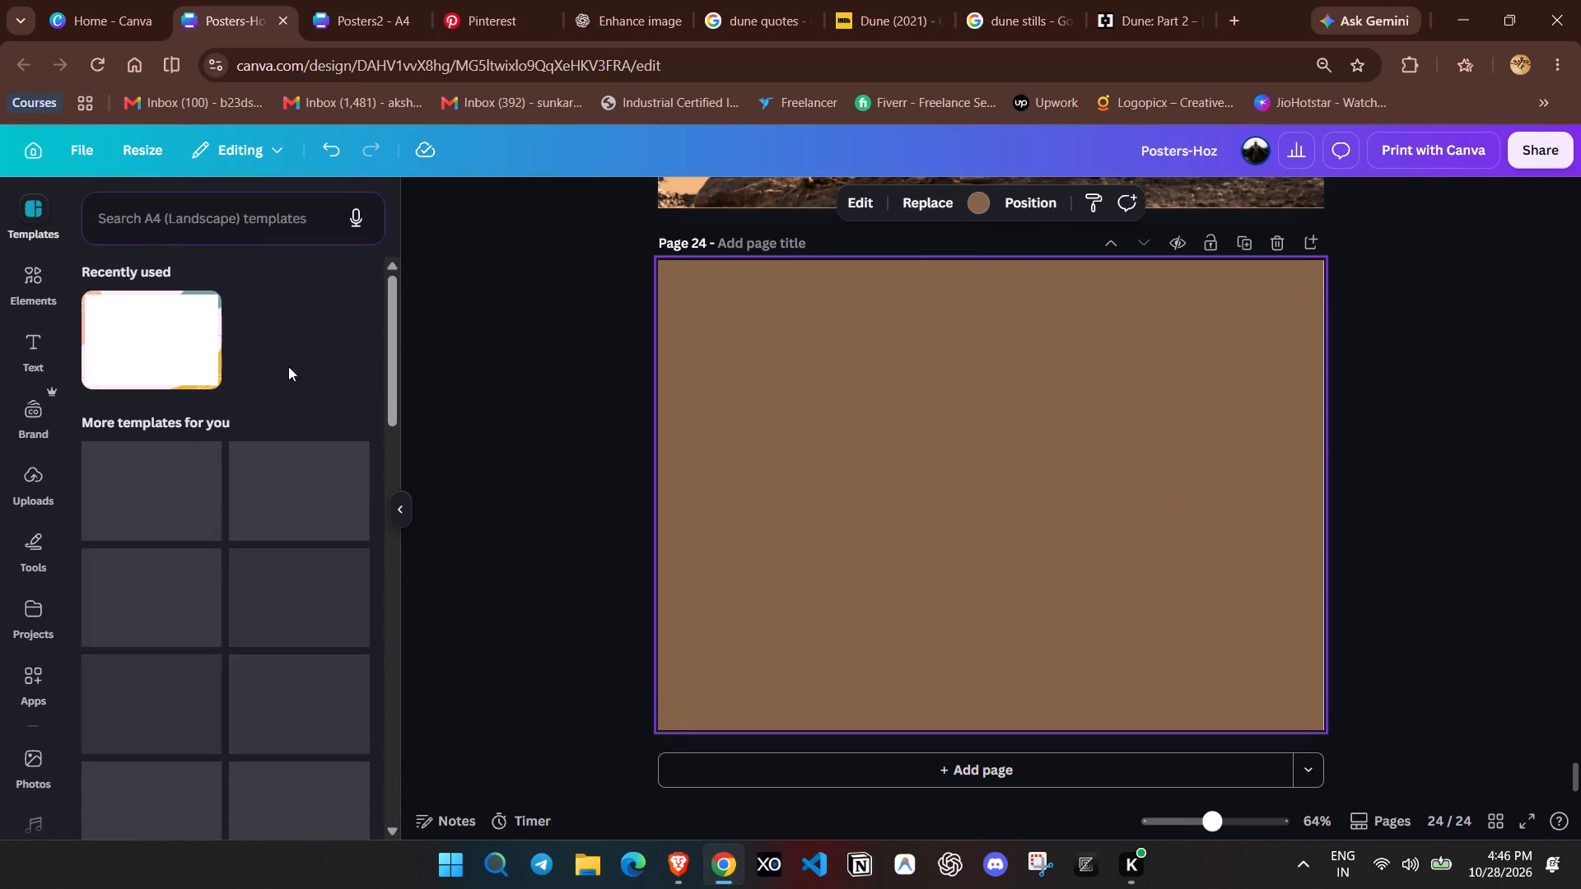
# Set the background of page 24 to white from the default solid colours.
pyautogui.click(971, 208)
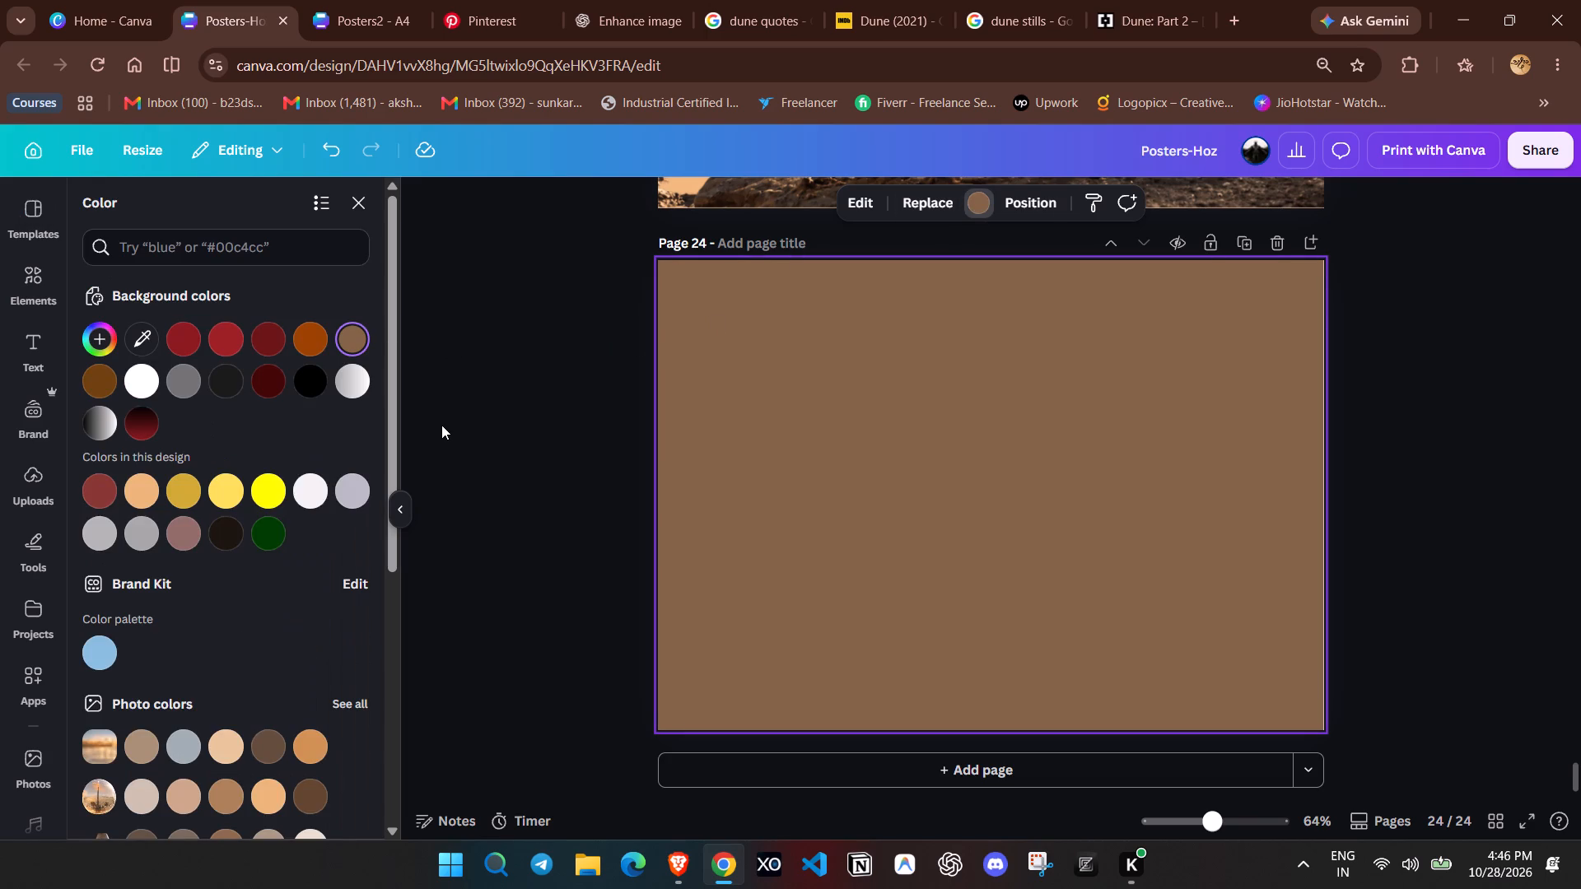
pyautogui.scroll(-6, 281, 478)
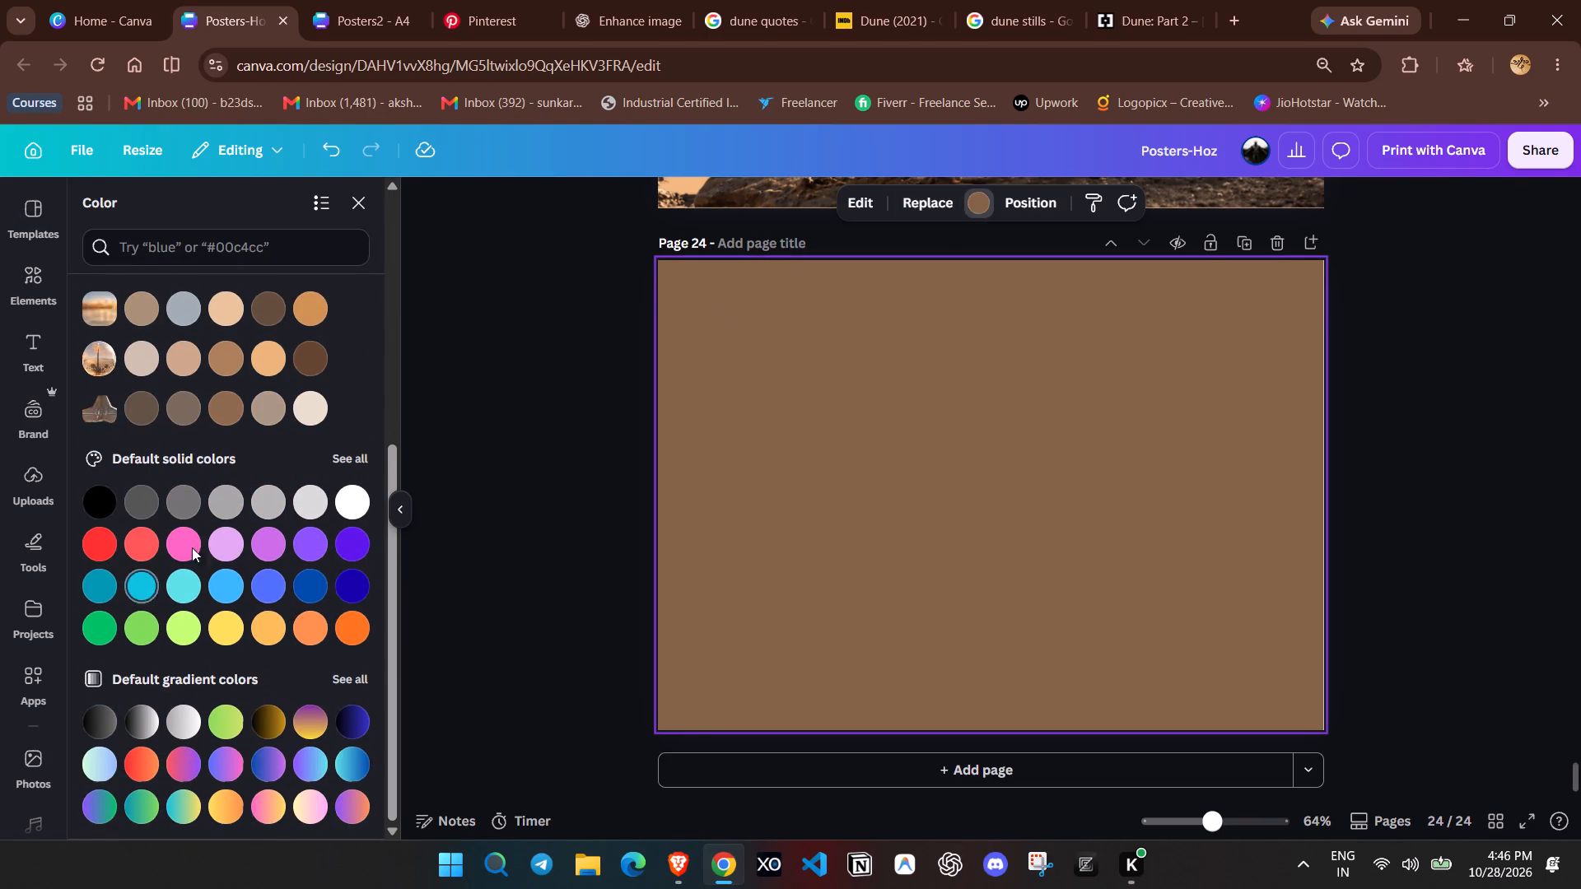
pyautogui.click(349, 505)
pyautogui.doubleClick(520, 424)
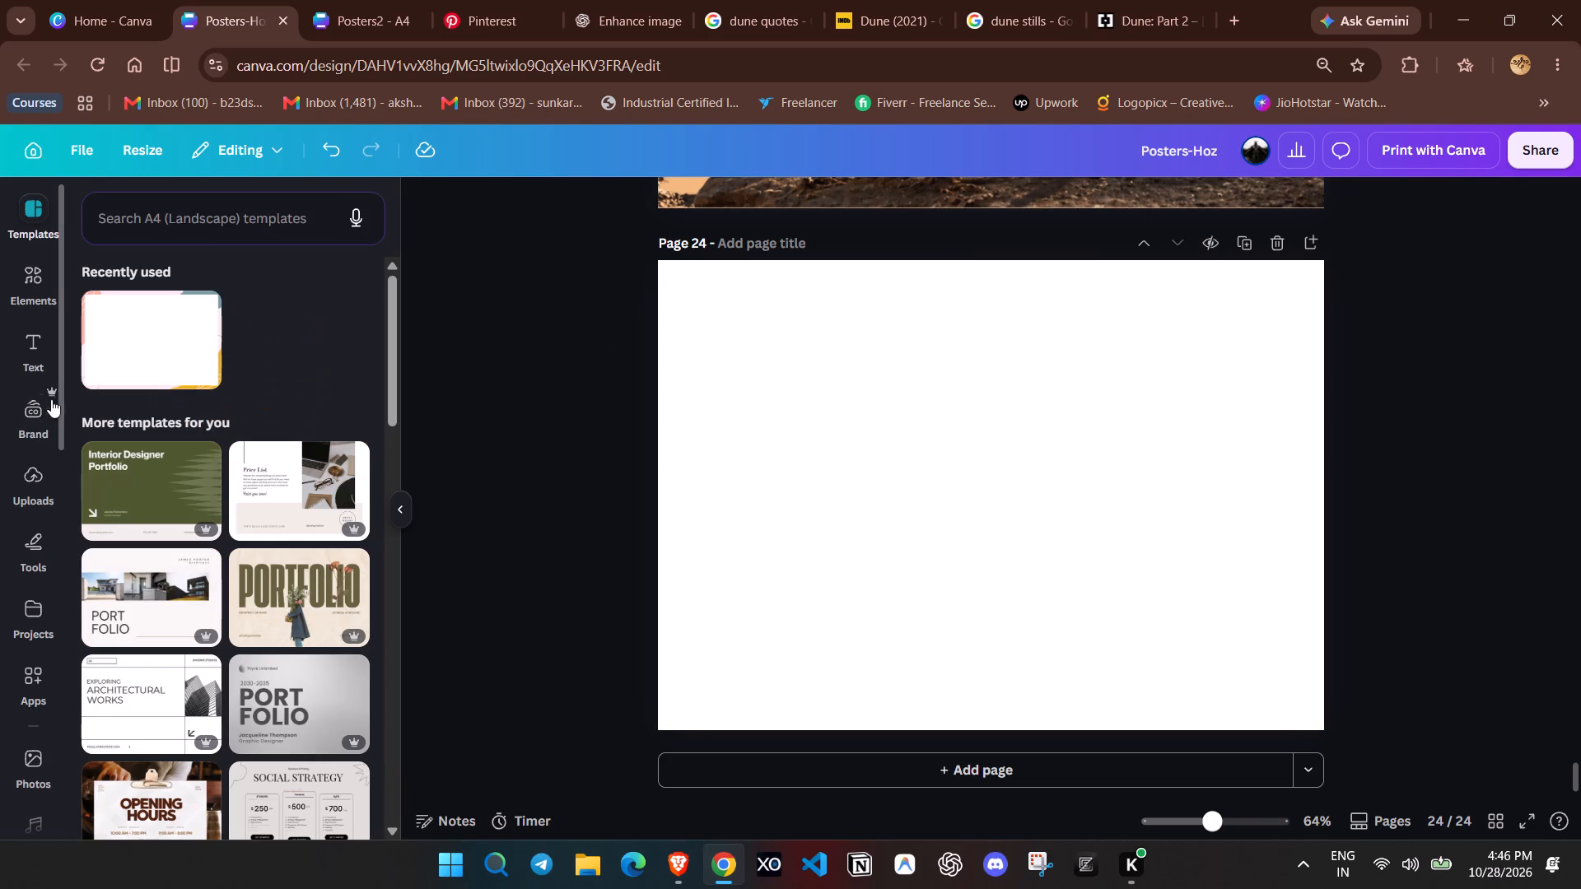
# Clear the "sand" search and add a square shape to page 24.
pyautogui.scroll(5, 185, 393)
pyautogui.click(22, 272)
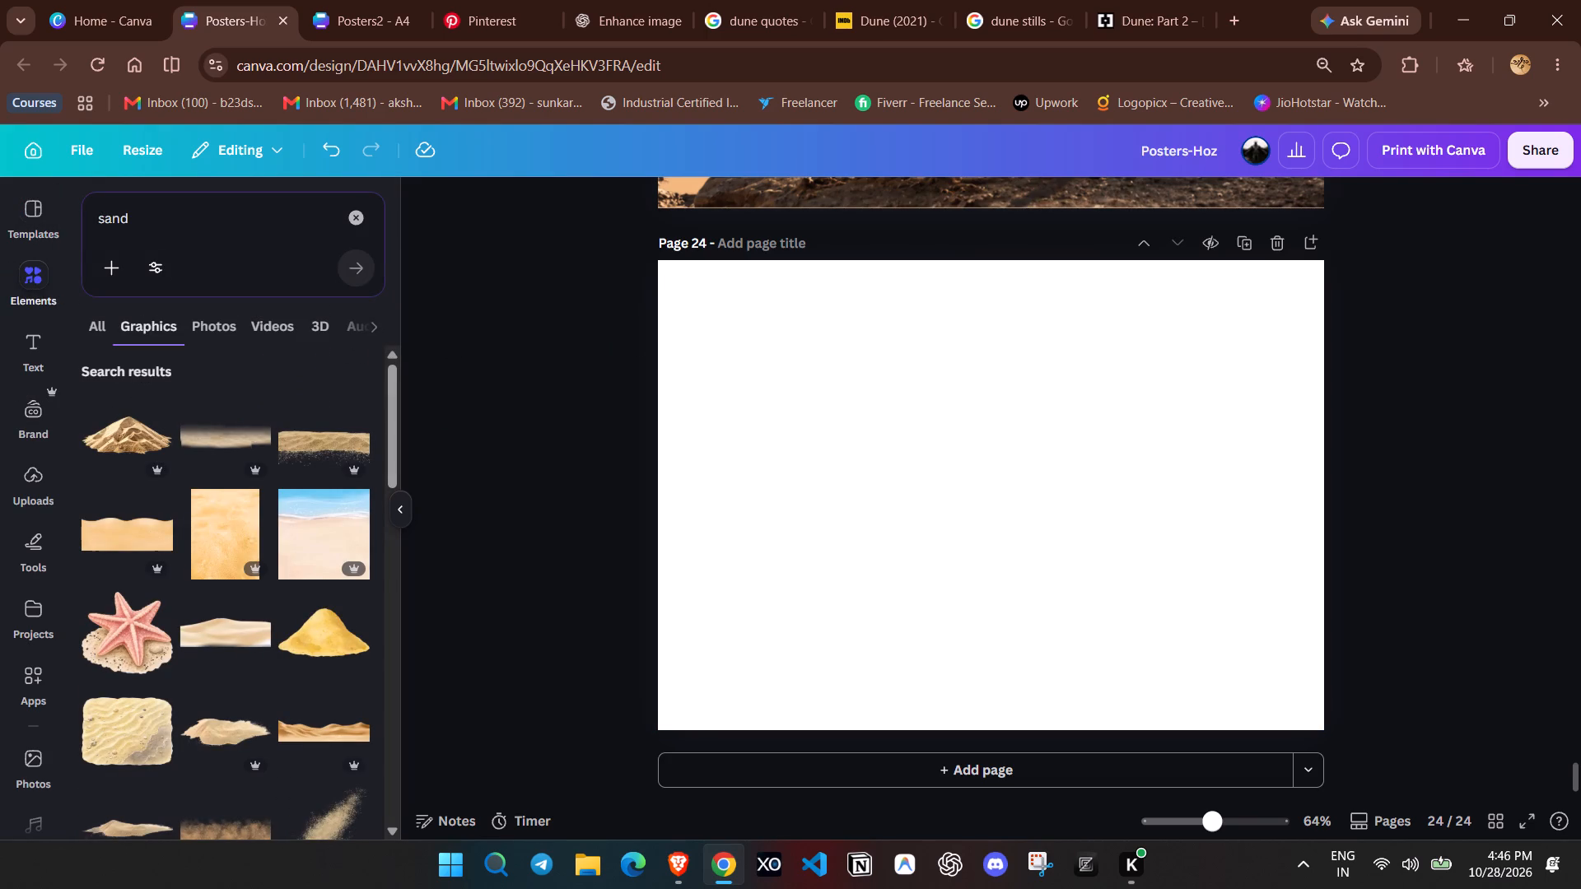
pyautogui.click(344, 219)
pyautogui.write('rec')
pyautogui.click(154, 370)
pyautogui.click(1228, 437)
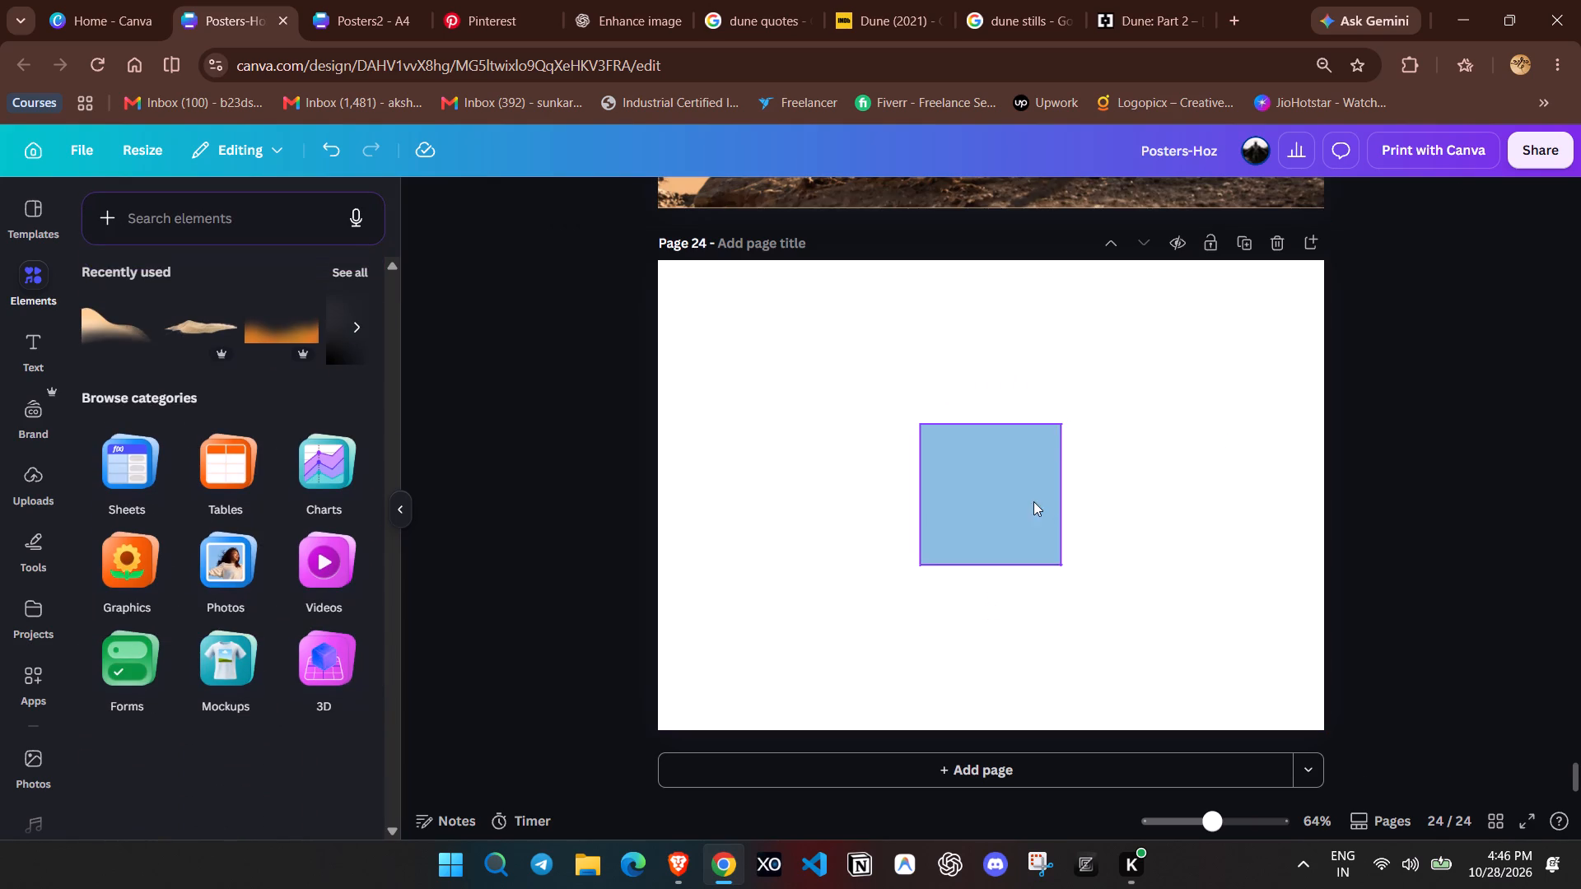
# Place the square in page 24's top-right corner and reshape it into a narrow strip along the page's right edge, about 21 high.
pyautogui.moveTo(1029, 500); pyautogui.dragTo(1287, 339)
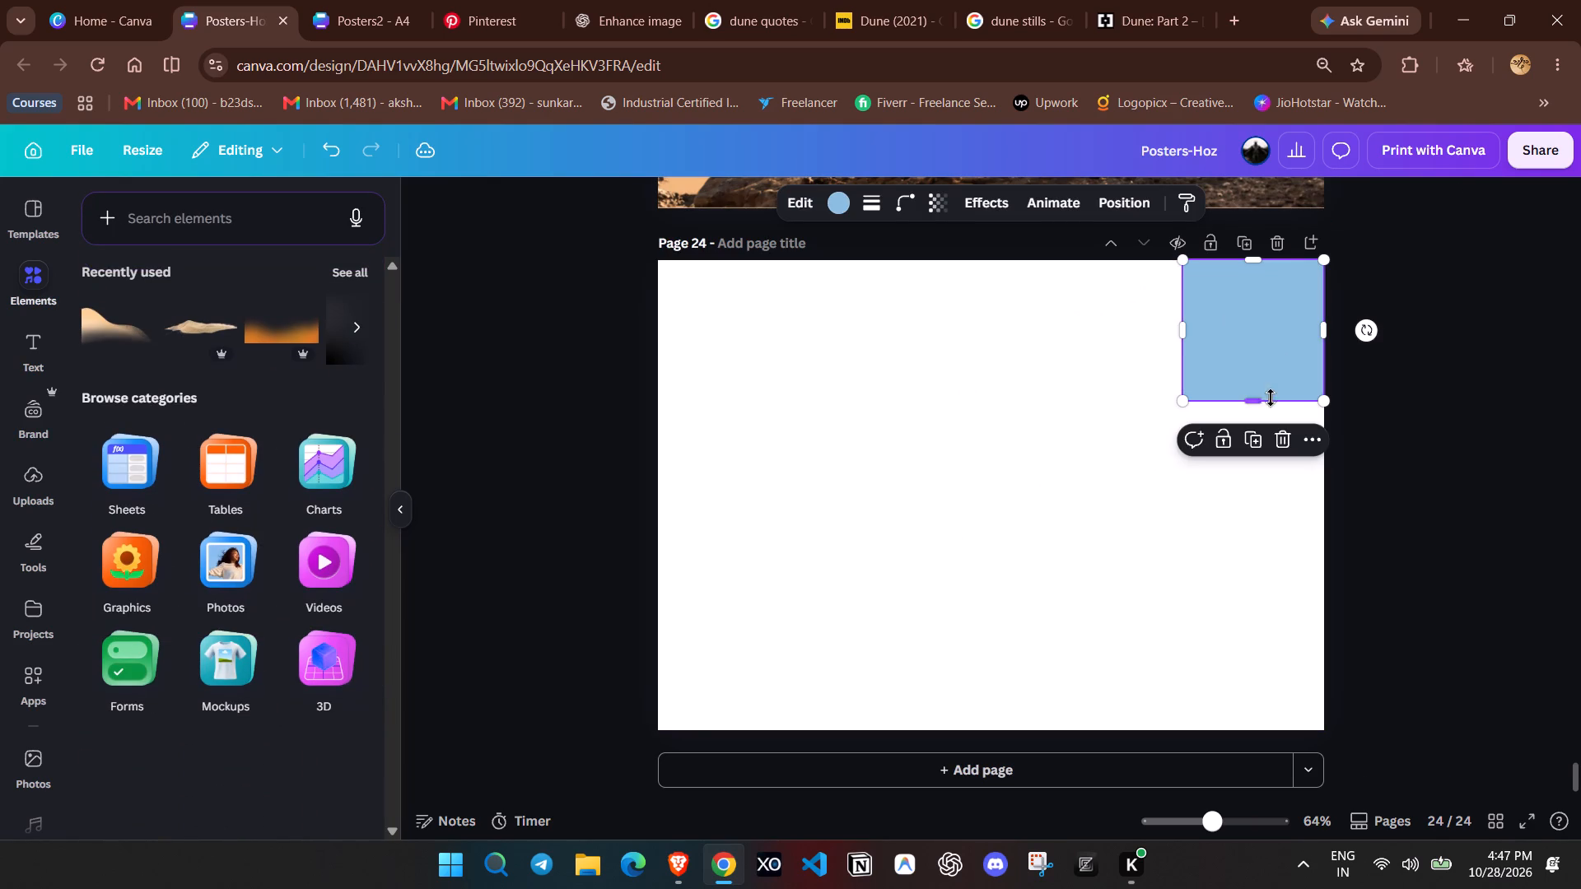
pyautogui.moveTo(1258, 404); pyautogui.dragTo(1296, 726)
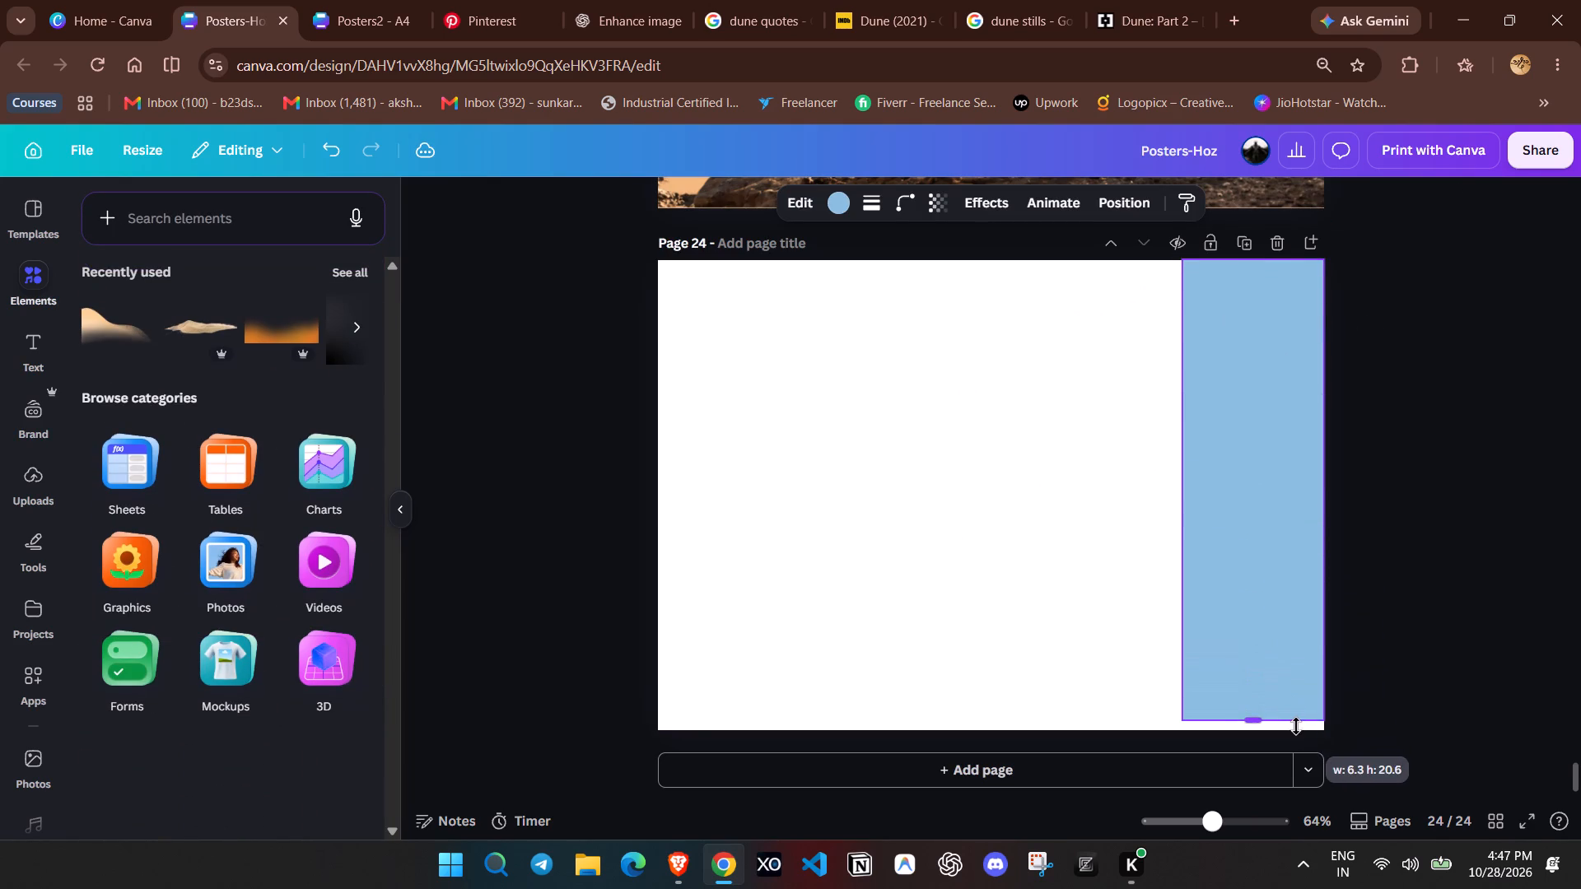
pyautogui.moveTo(1296, 726); pyautogui.dragTo(1296, 732)
pyautogui.moveTo(1186, 499); pyautogui.dragTo(1217, 509)
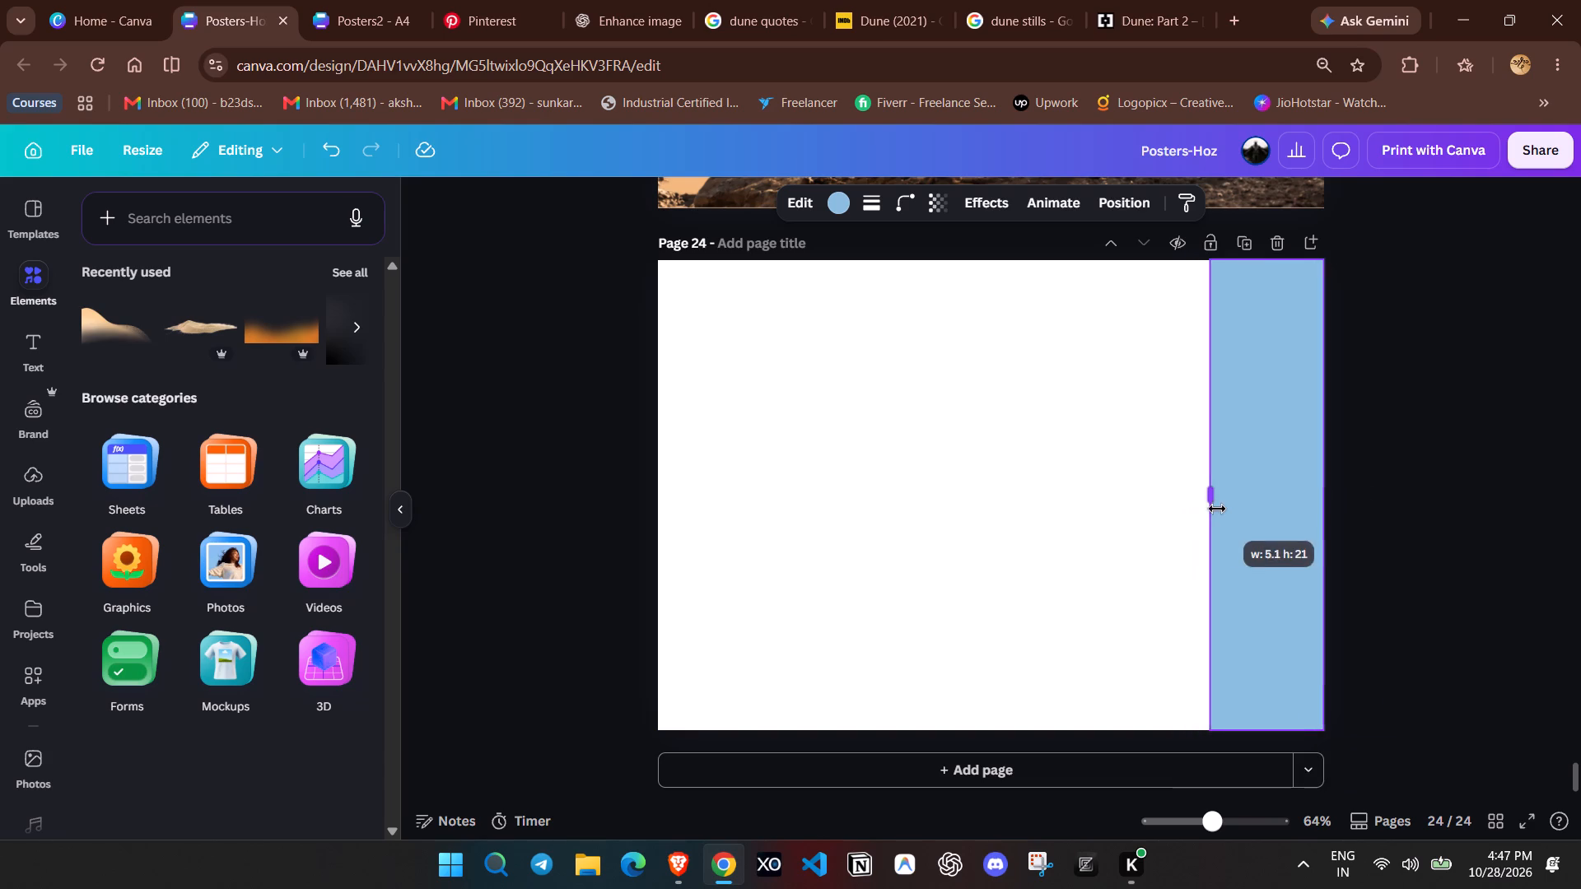
pyautogui.moveTo(1217, 509); pyautogui.dragTo(1245, 510)
pyautogui.click(1387, 299)
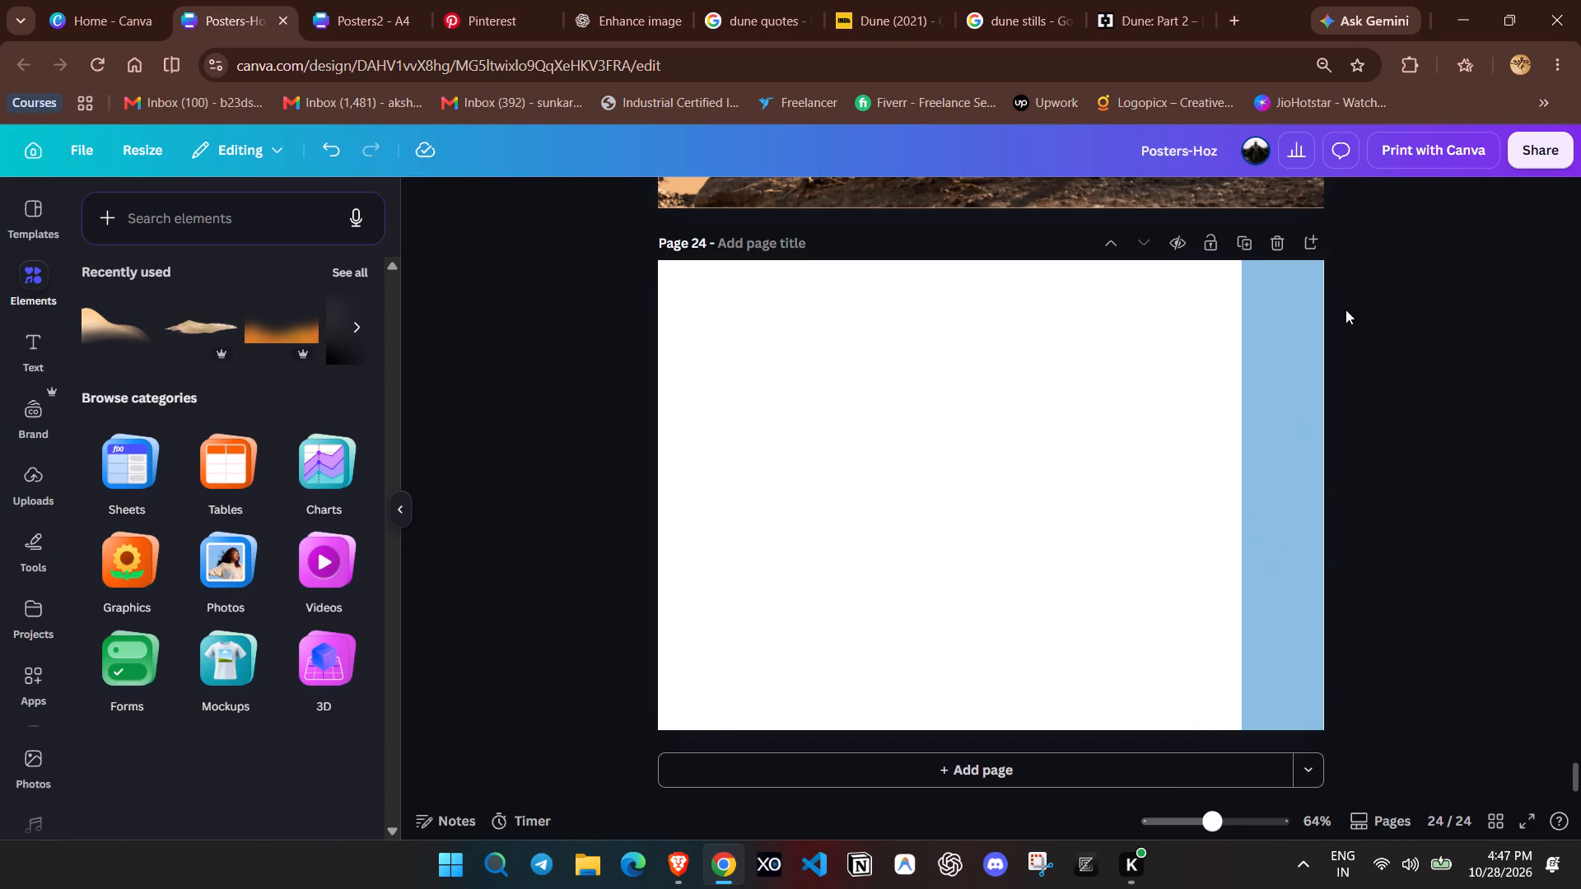
# Recolour the vertical strip with the darkest red from the colours in this design.
pyautogui.click(1285, 322)
pyautogui.click(838, 198)
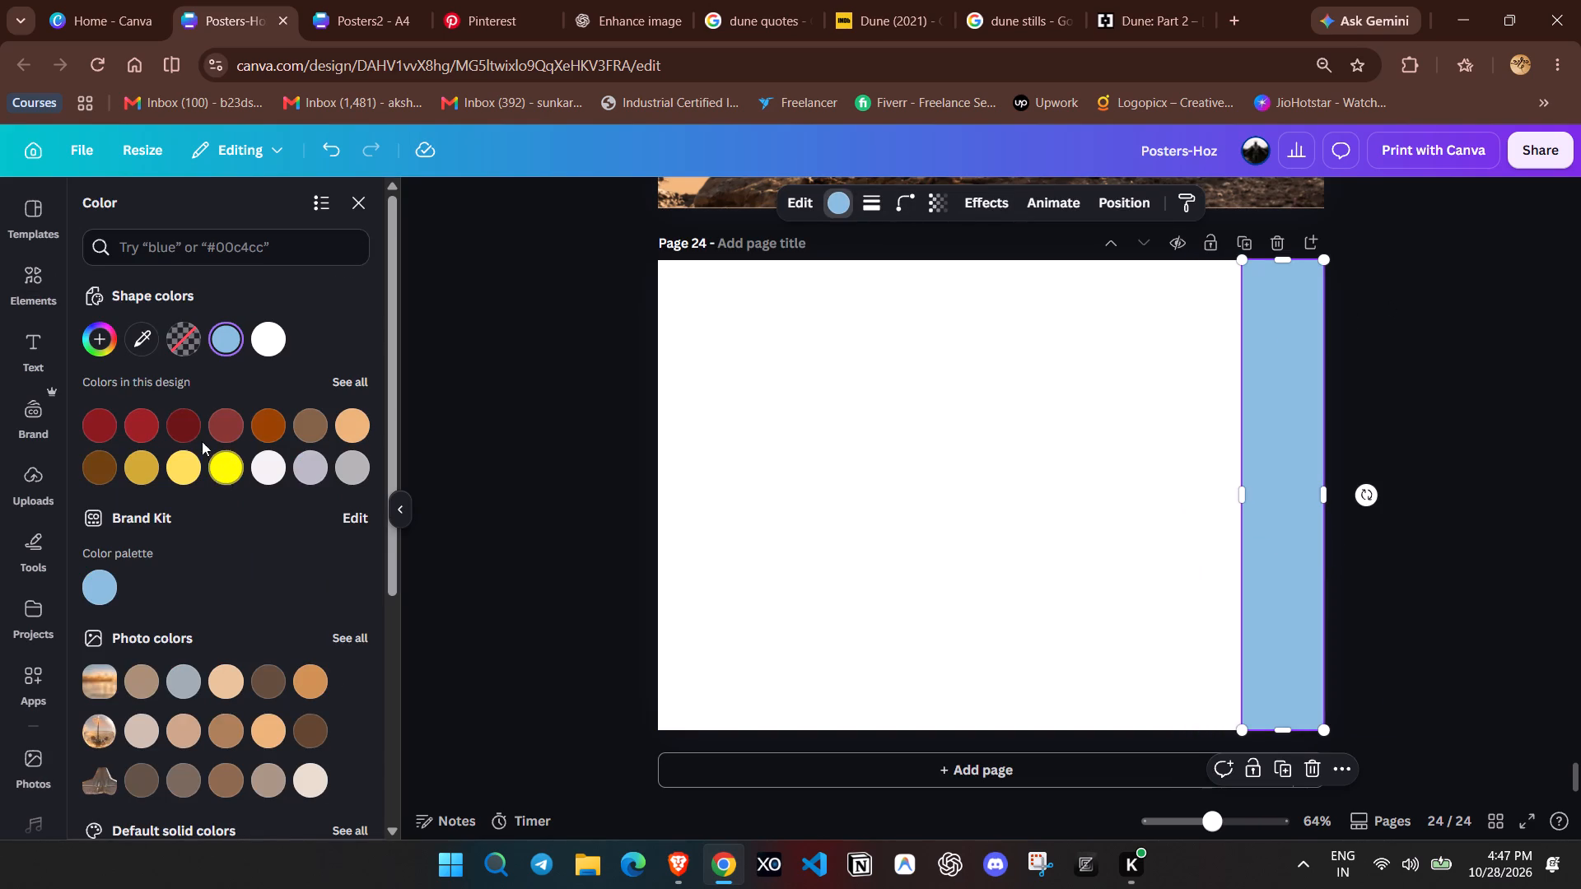
pyautogui.click(194, 435)
pyautogui.click(541, 461)
pyautogui.click(541, 461)
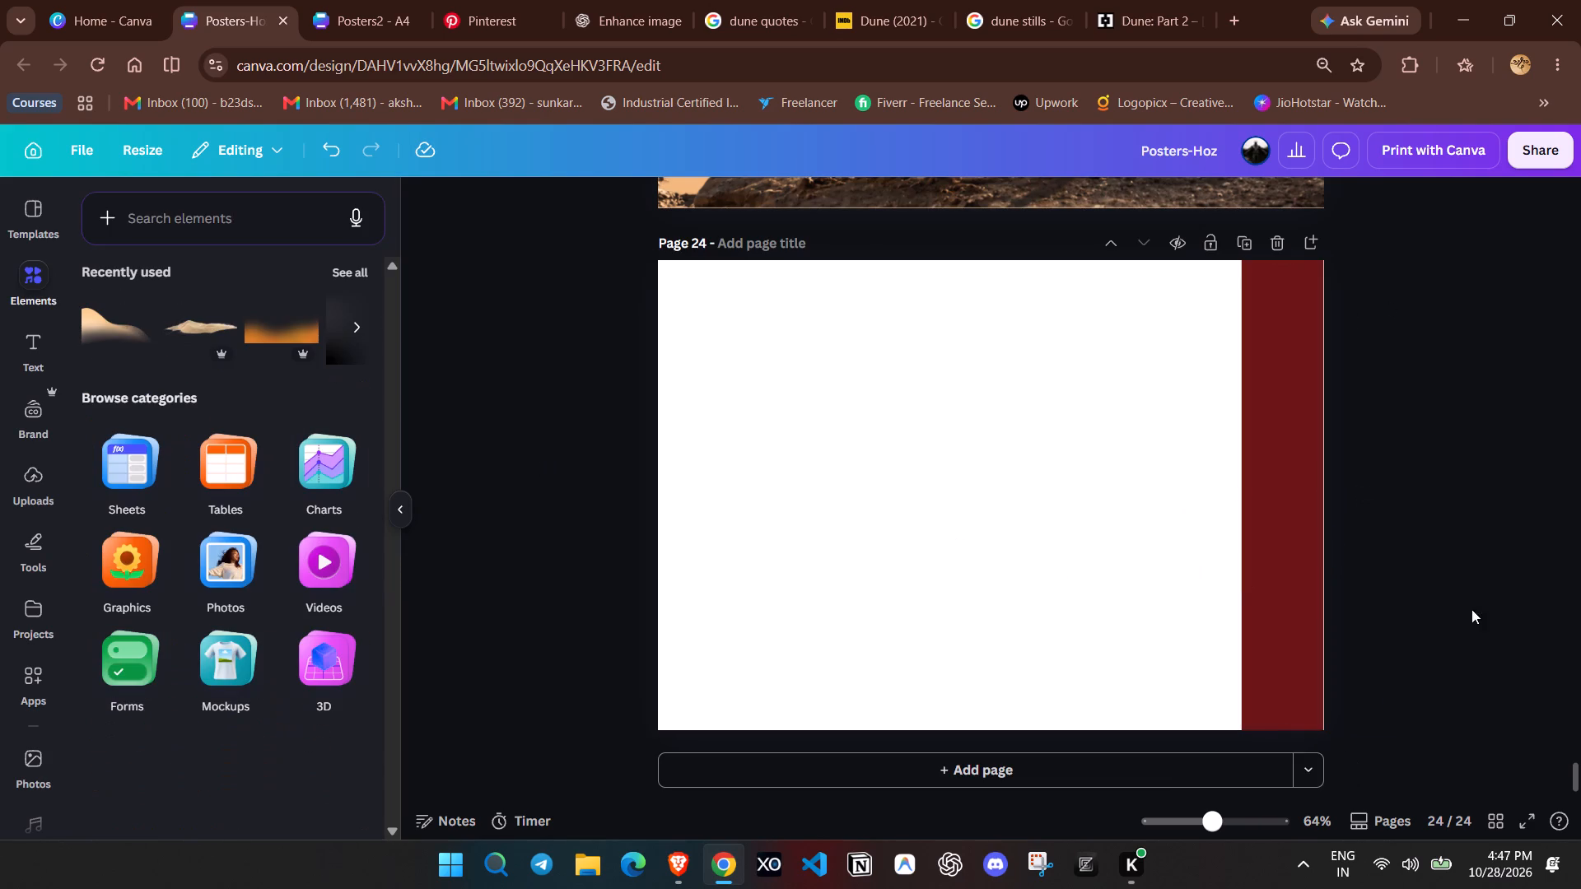
# Widen the dark red strip slightly towards the middle of the page.
pyautogui.click(1291, 431)
pyautogui.click(1243, 491)
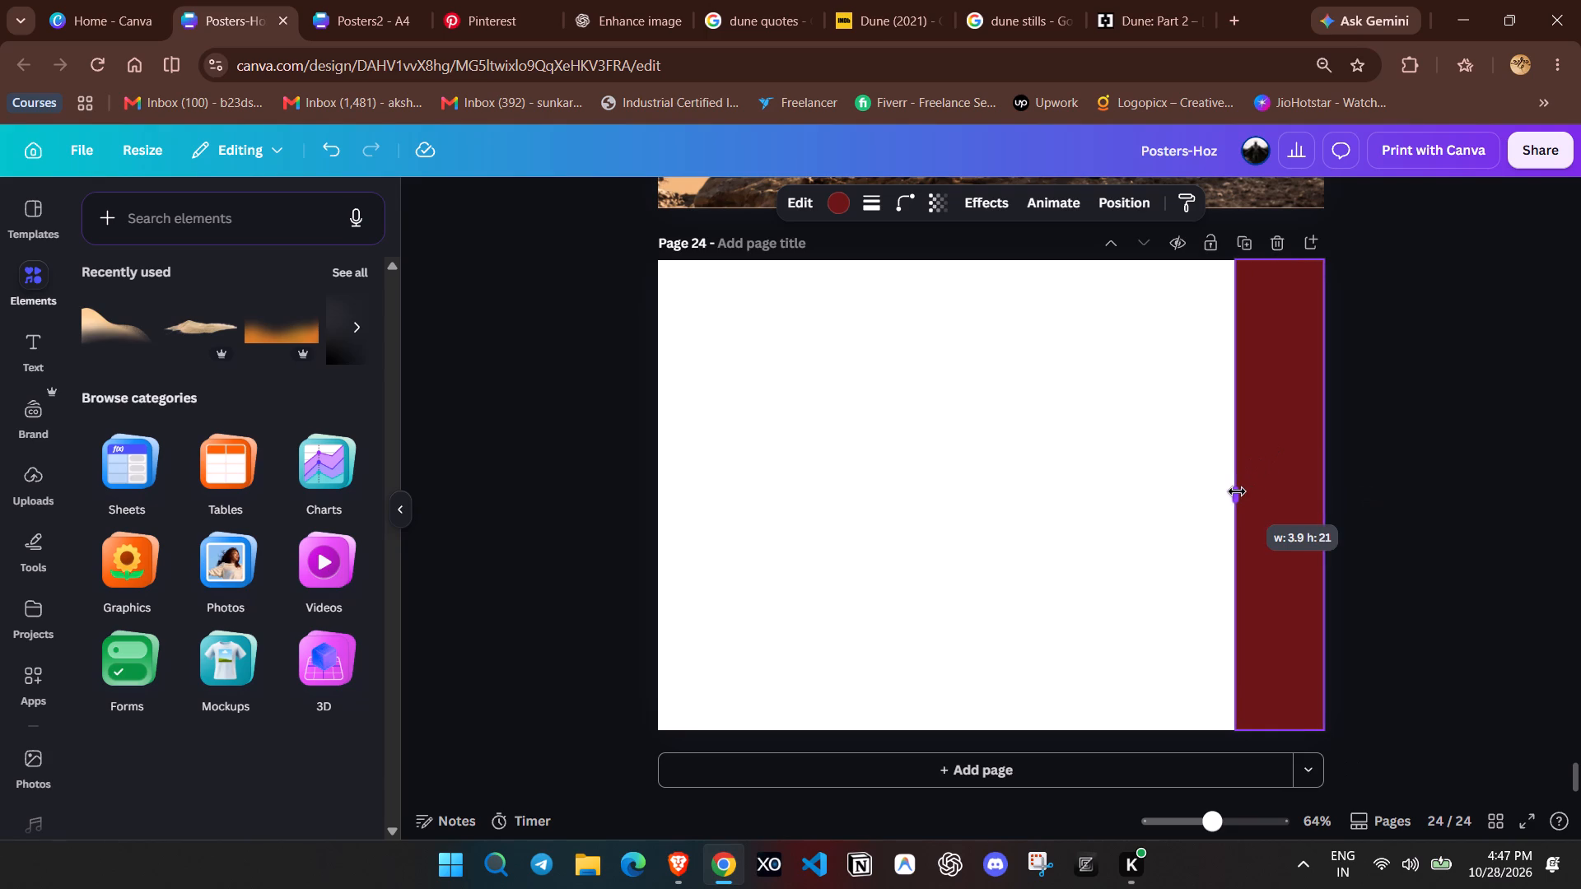
pyautogui.doubleClick(1373, 358)
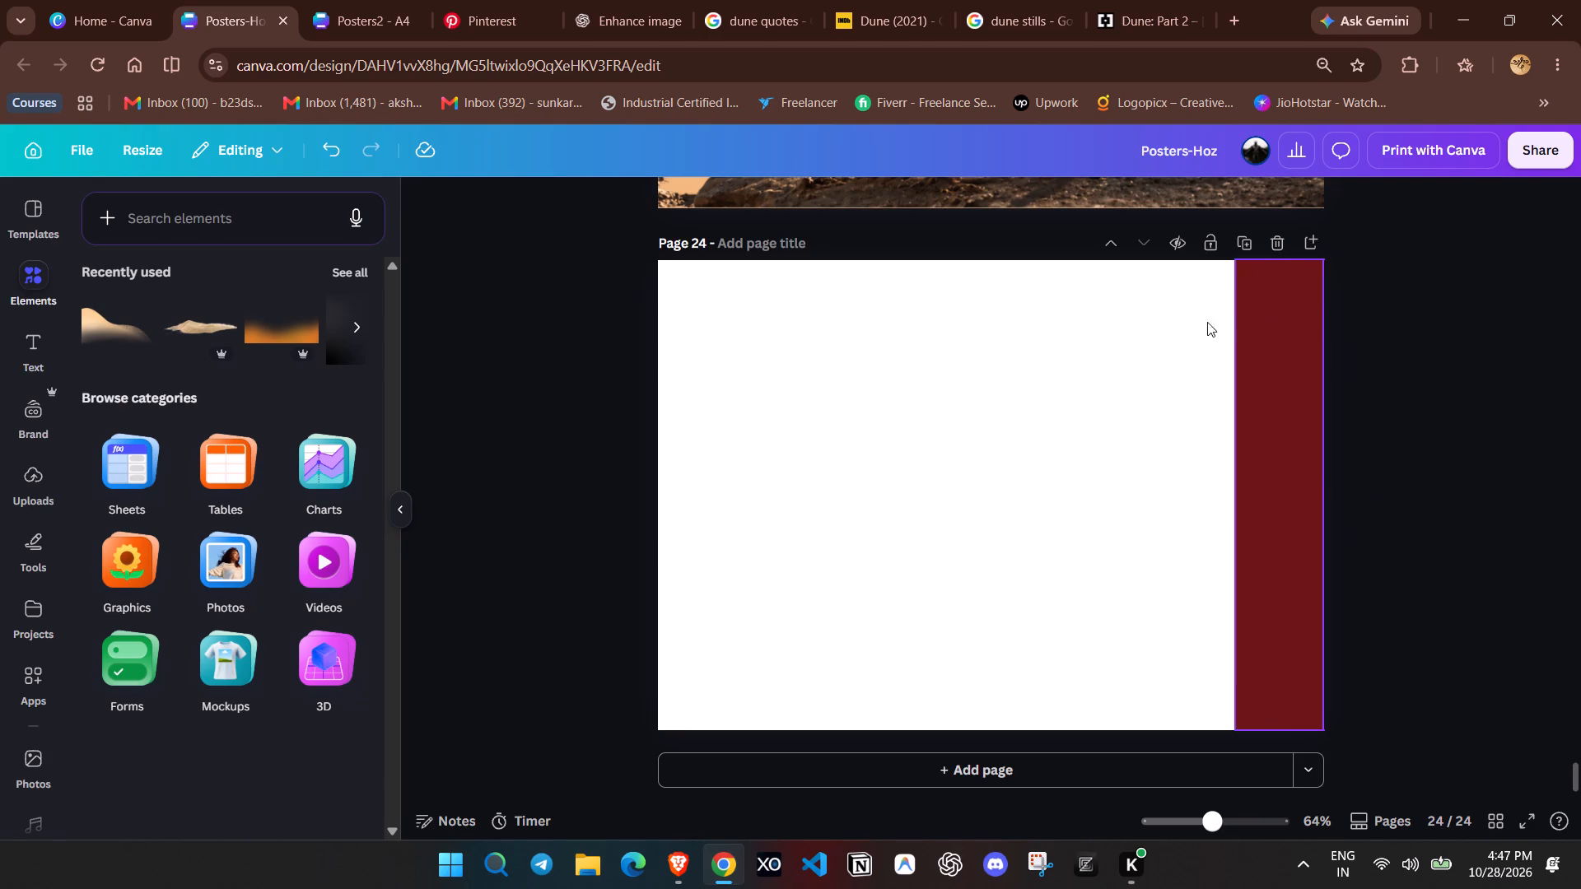
pyautogui.click(820, 319)
pyautogui.click(609, 328)
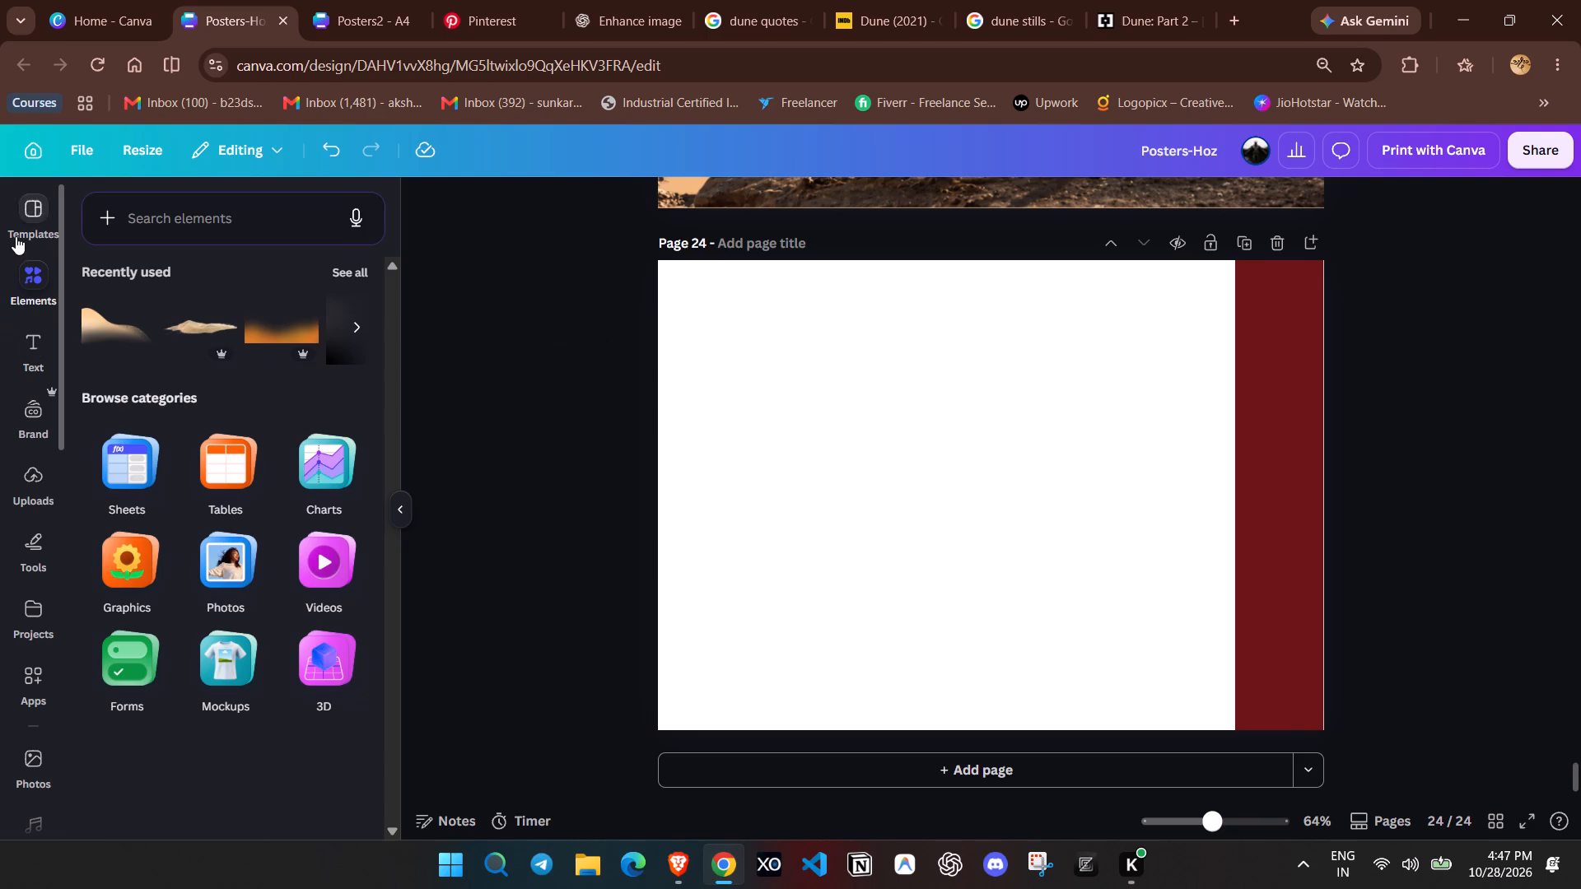
# Add the low blue fading band from the Gradient graphics and enlarge it to span the full width along page 24's bottom edge.
pyautogui.click(16, 236)
pyautogui.click(34, 272)
pyautogui.click(170, 224)
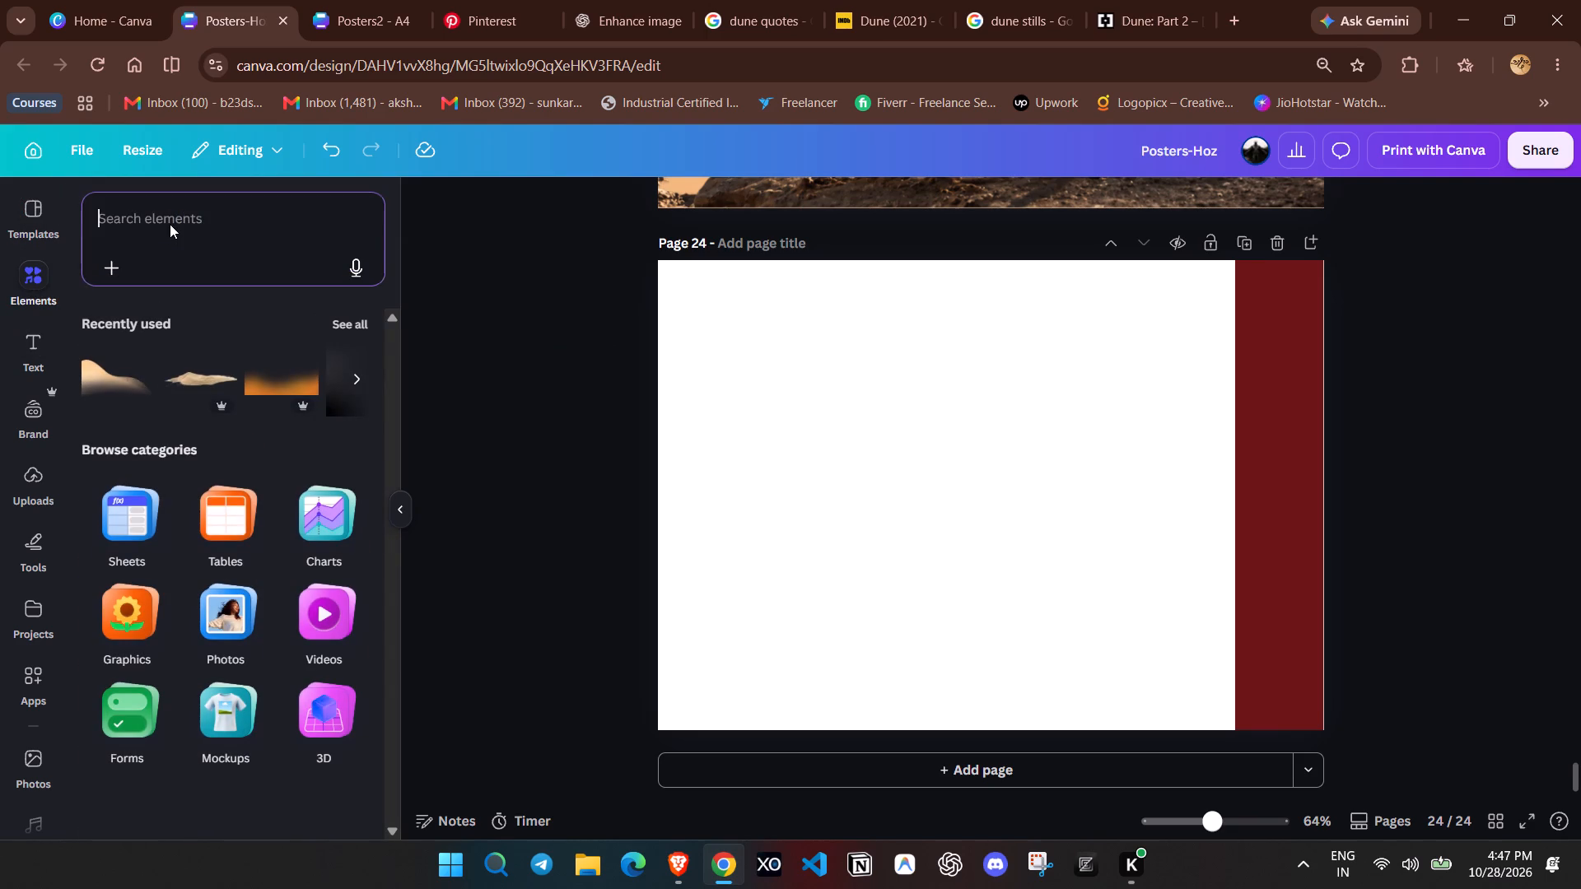
pyautogui.click(161, 619)
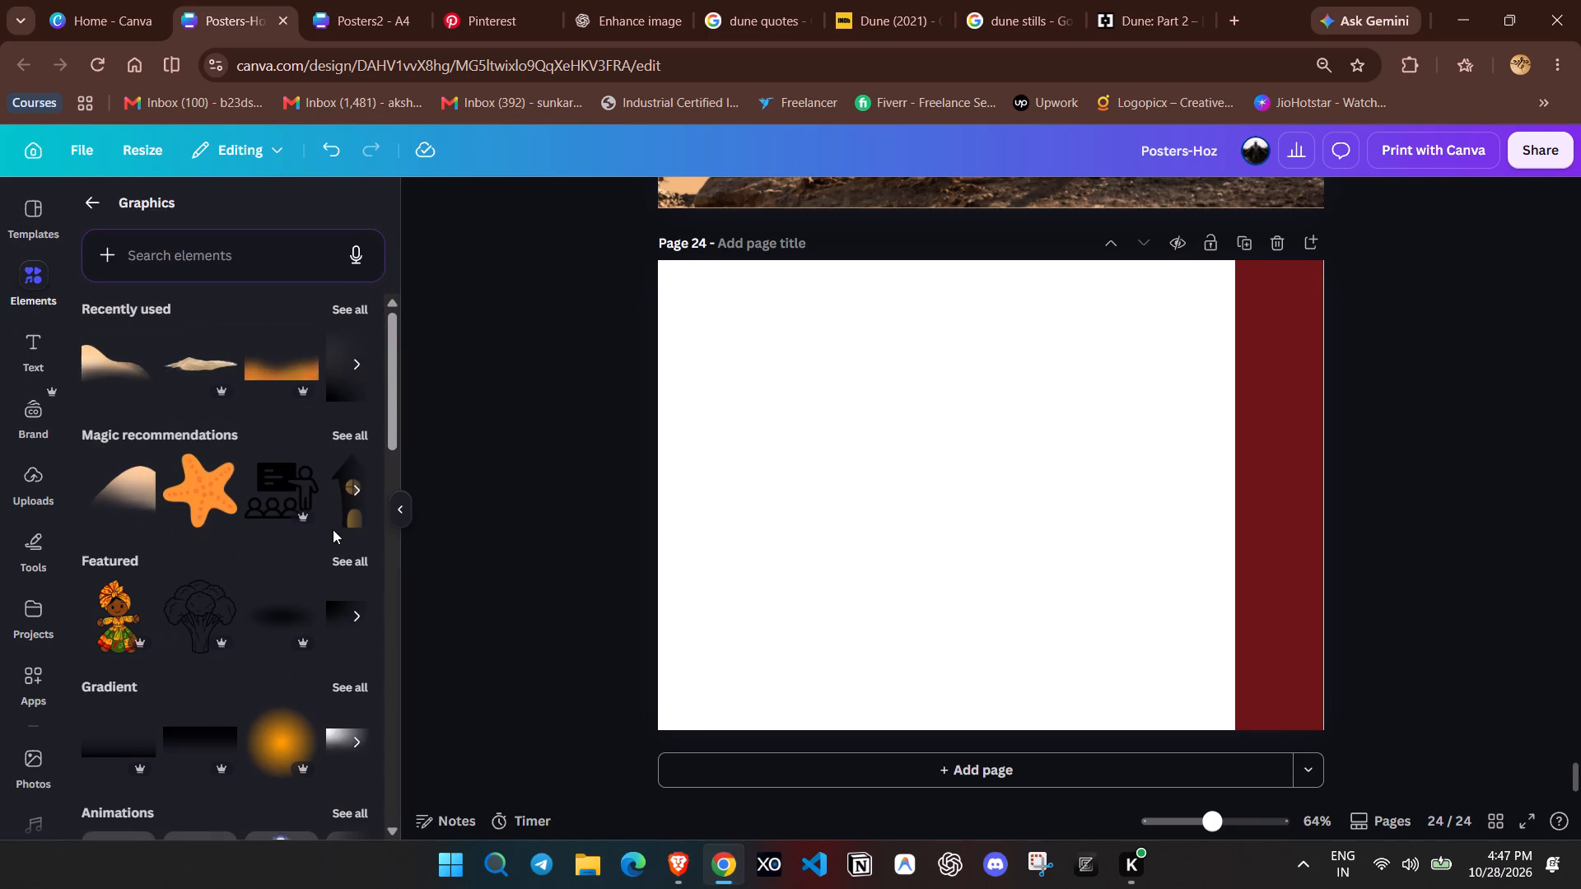
pyautogui.click(351, 683)
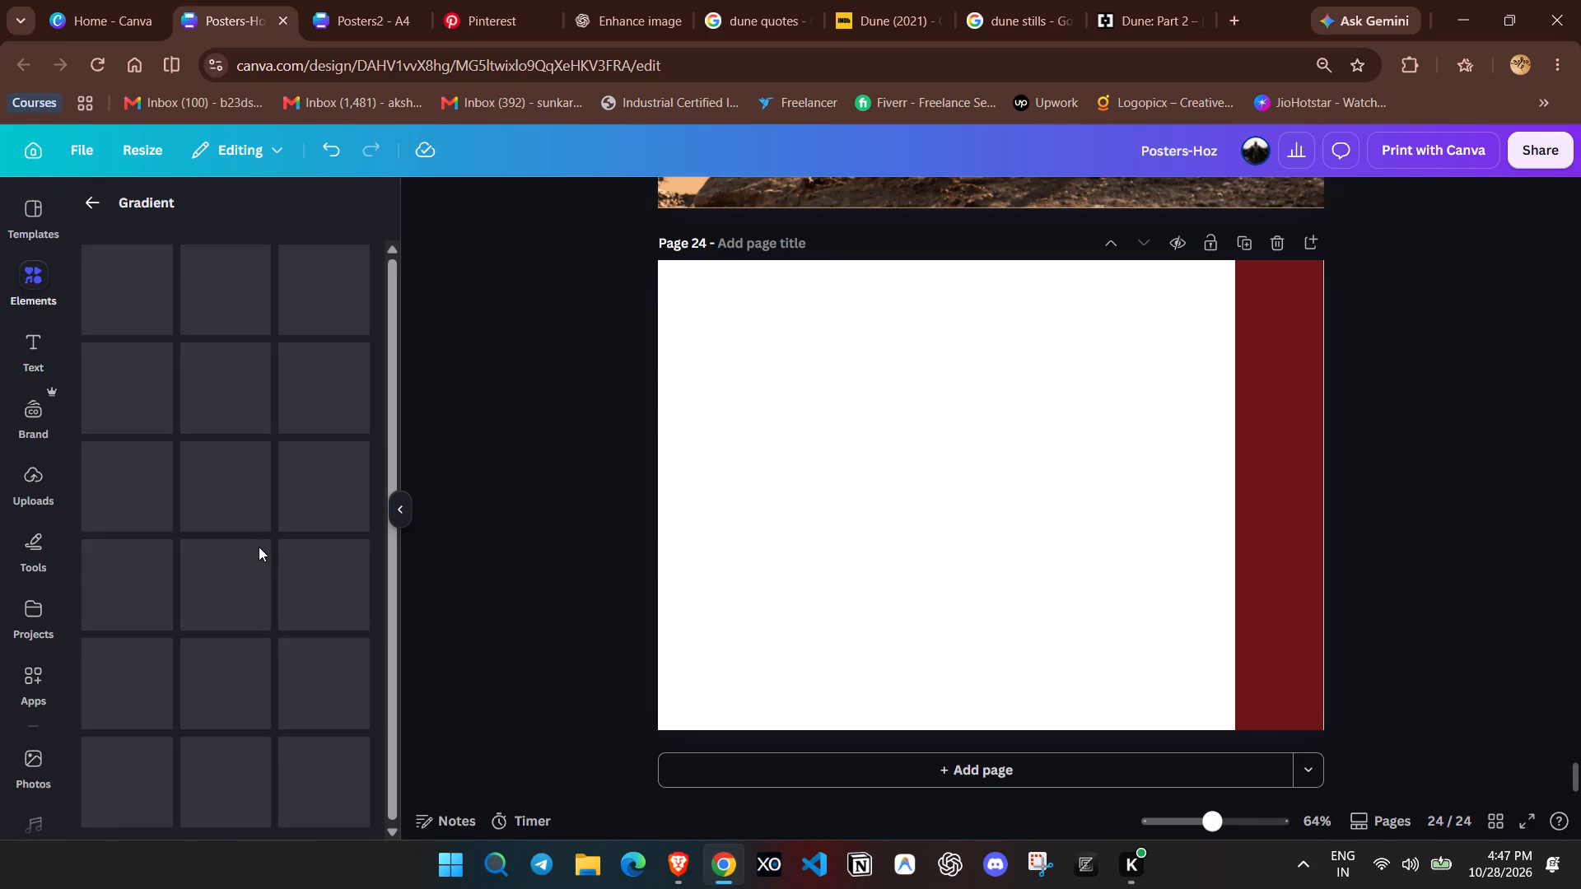
pyautogui.click(105, 588)
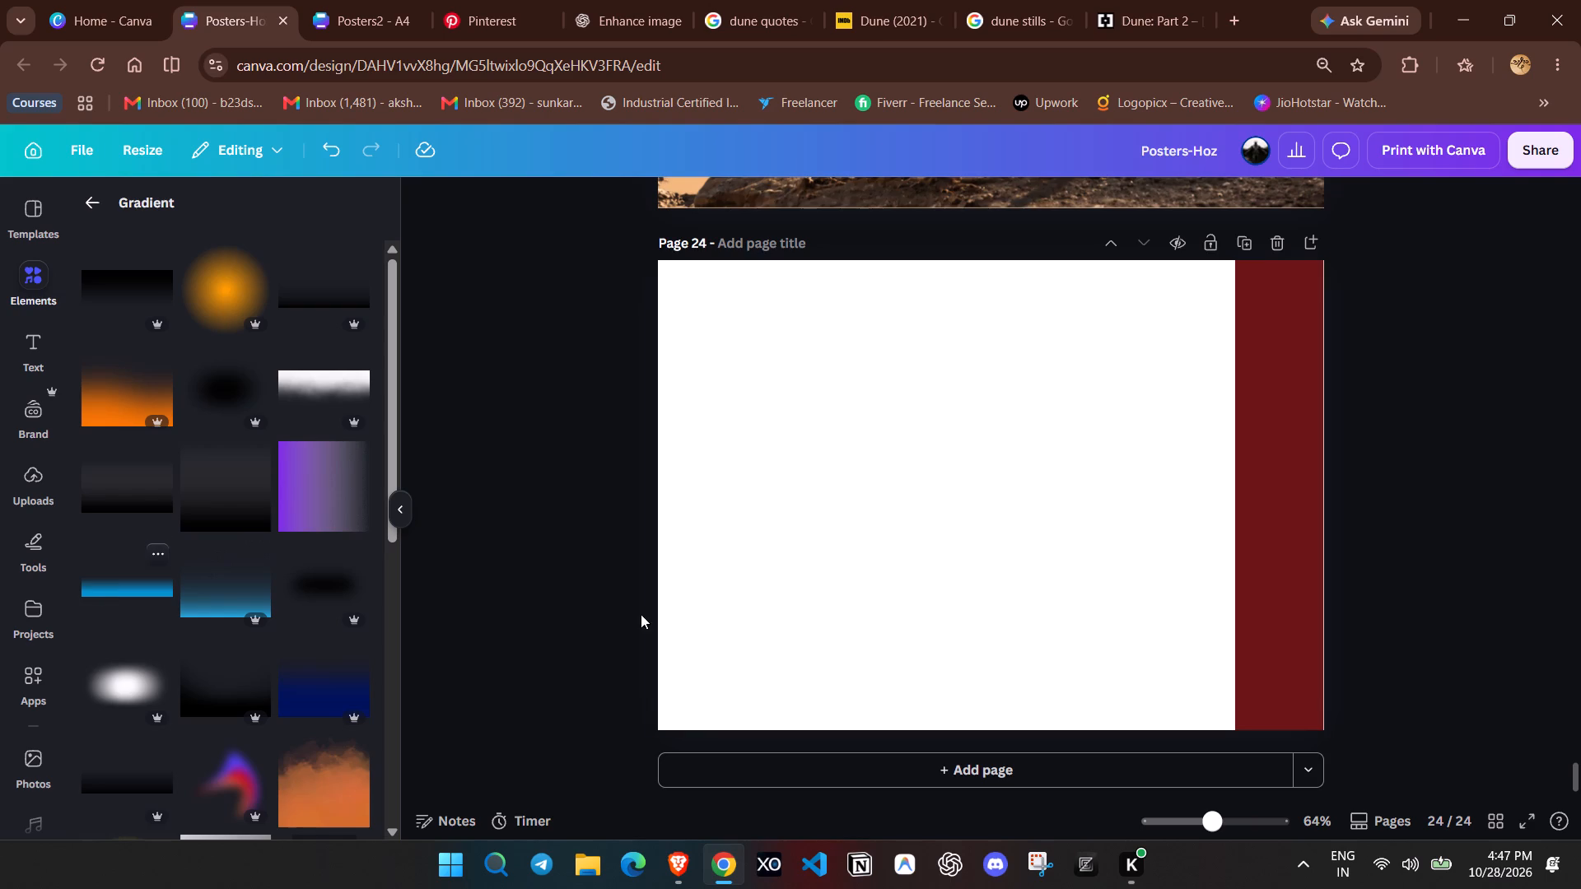
pyautogui.moveTo(914, 496); pyautogui.dragTo(710, 703)
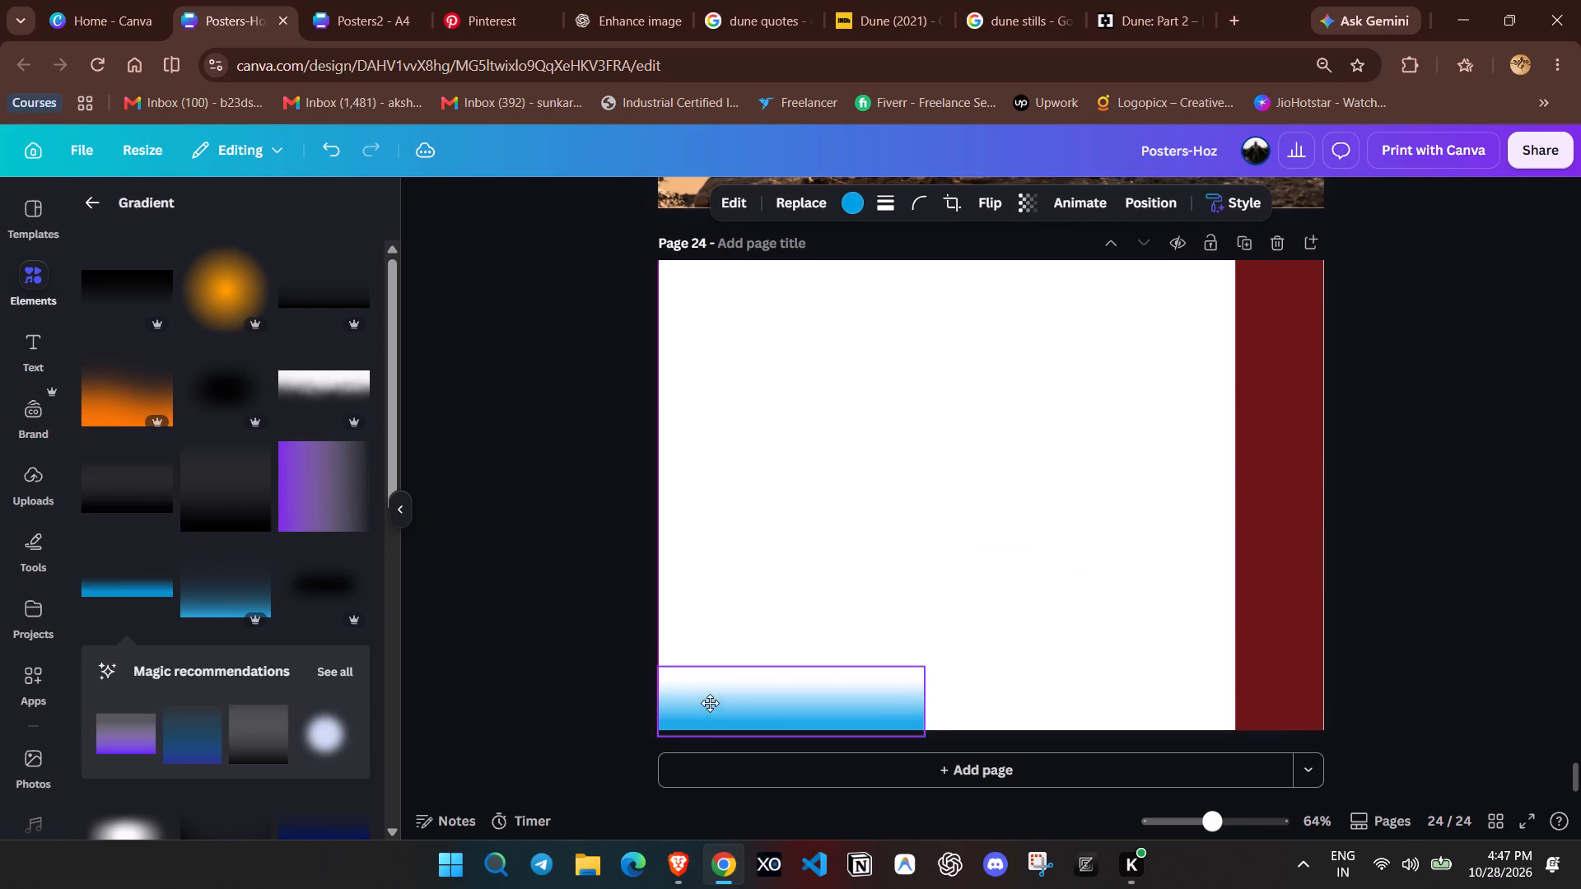
pyautogui.moveTo(710, 703); pyautogui.dragTo(715, 698)
pyautogui.moveTo(929, 660); pyautogui.dragTo(1326, 539)
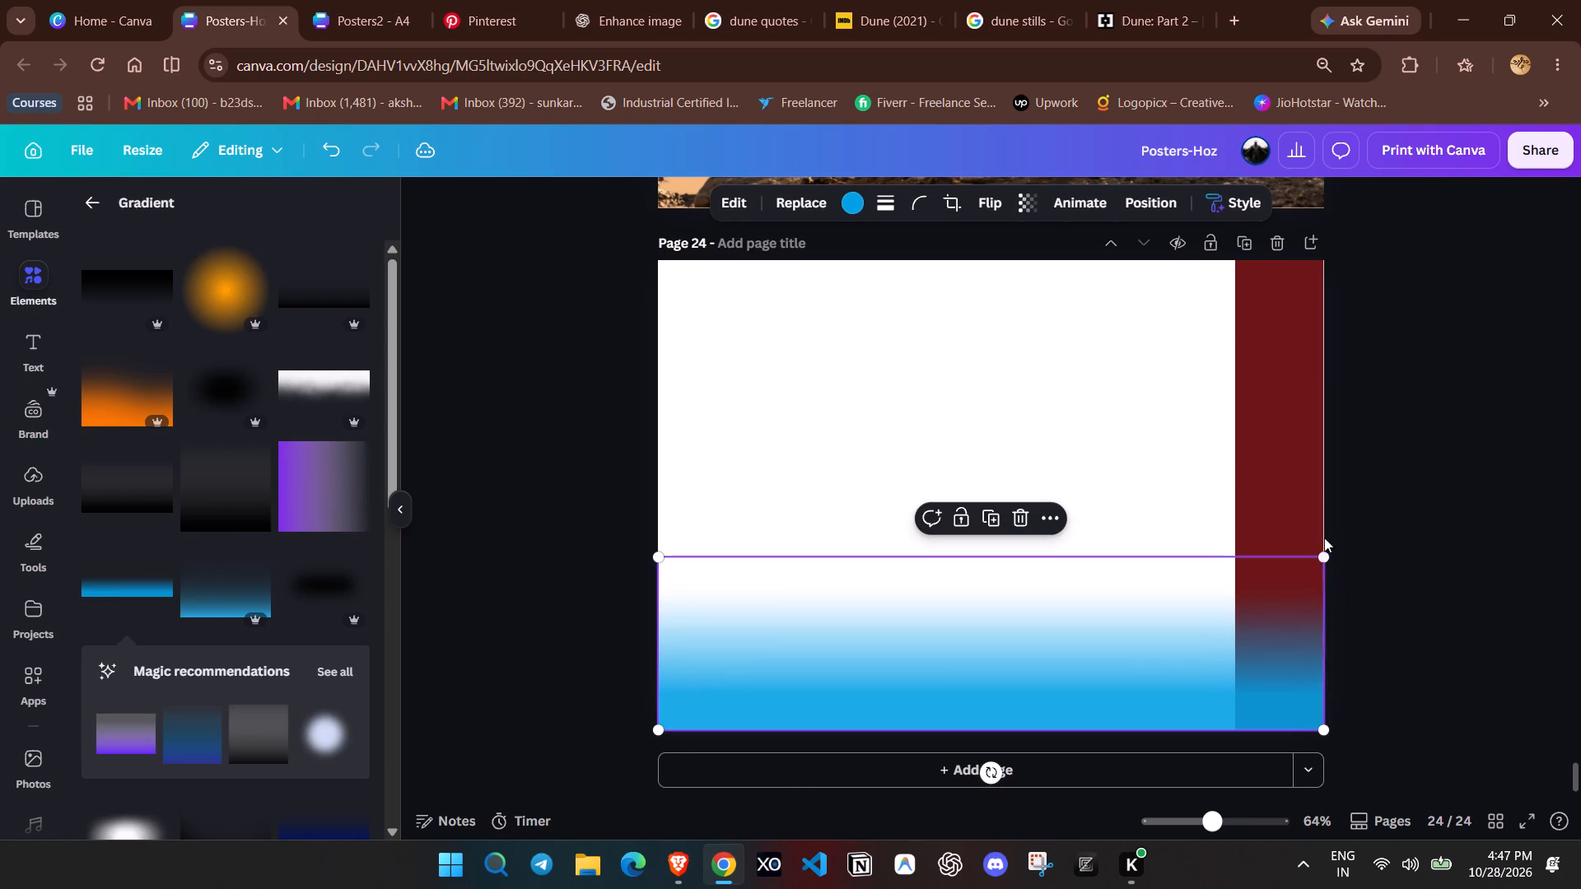
# Recolour the bottom gradient with the same dark red as the vertical strip.
pyautogui.click(845, 212)
pyautogui.click(180, 437)
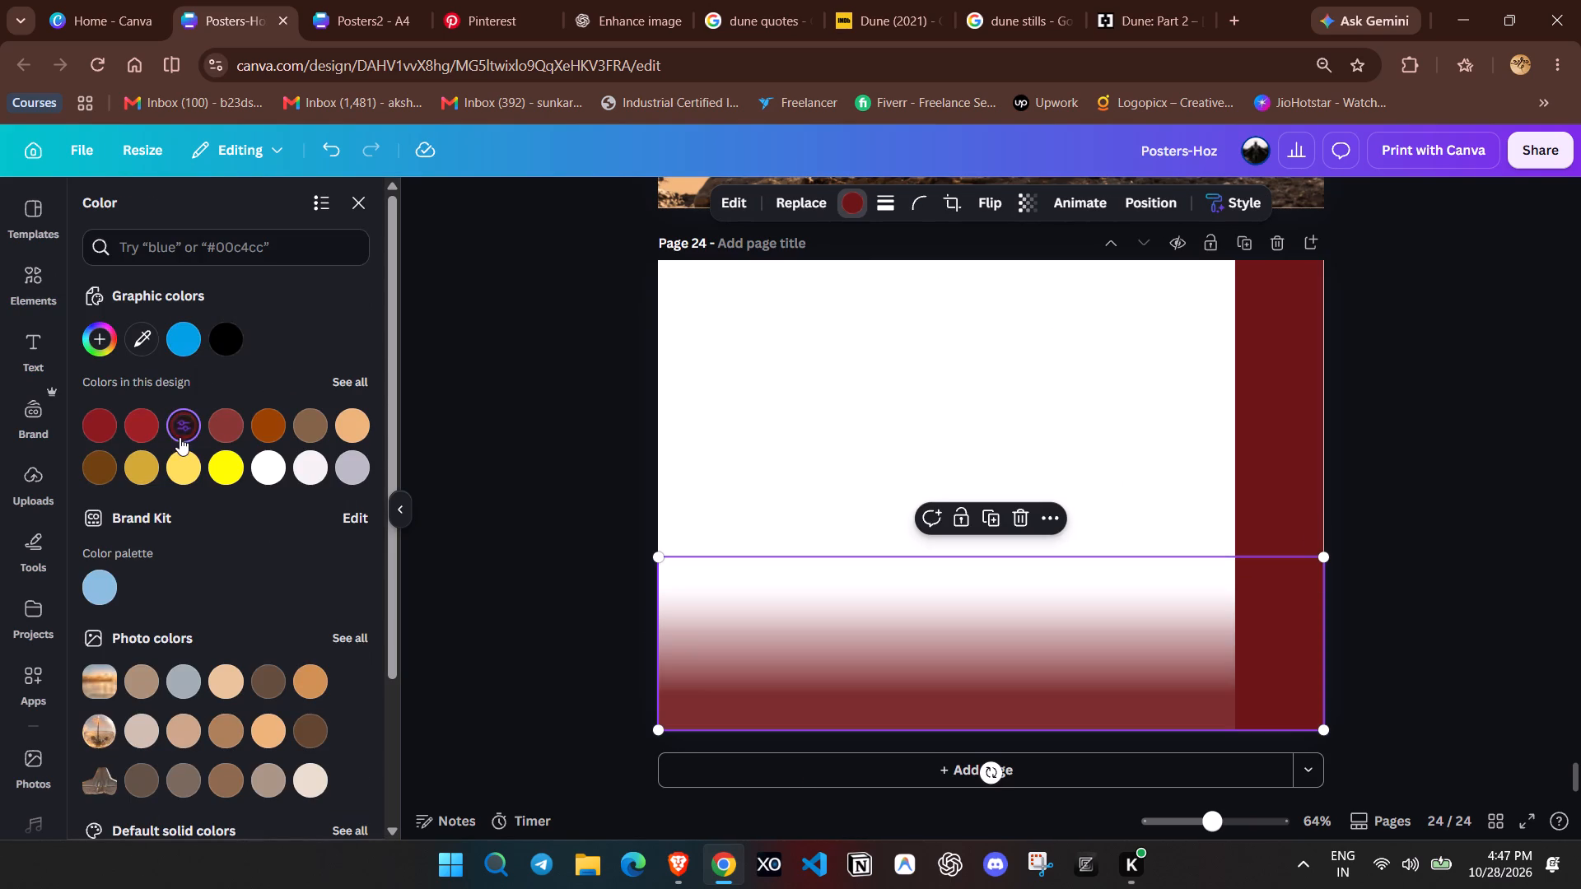
# Send the bottom gradient one layer backward, behind the dark red strip.
pyautogui.rightClick(1213, 600)
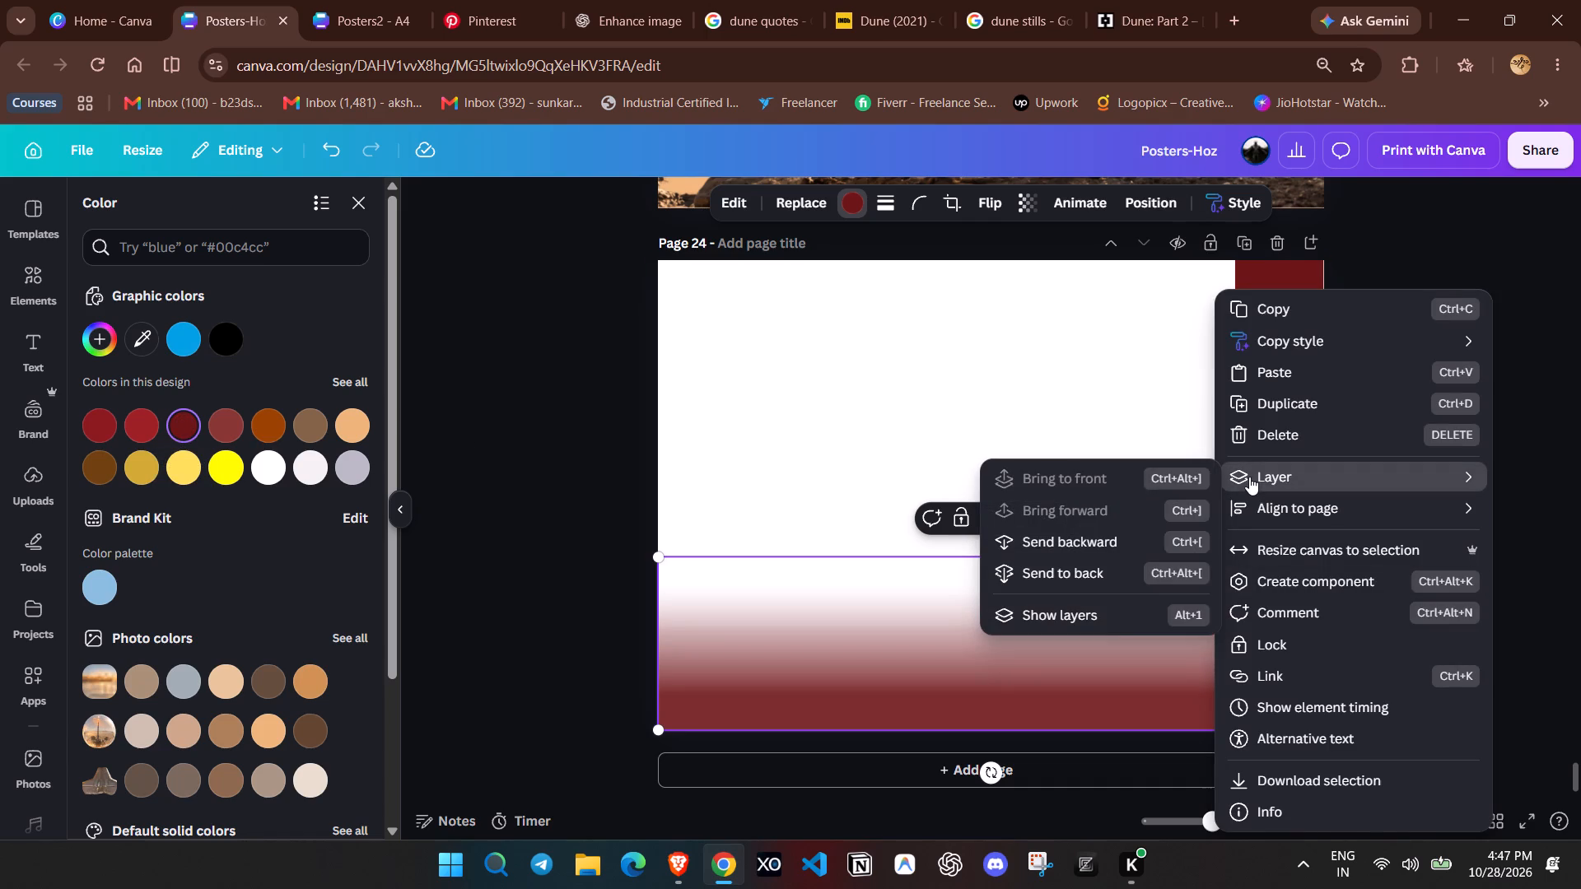
pyautogui.click(1062, 549)
pyautogui.doubleClick(494, 461)
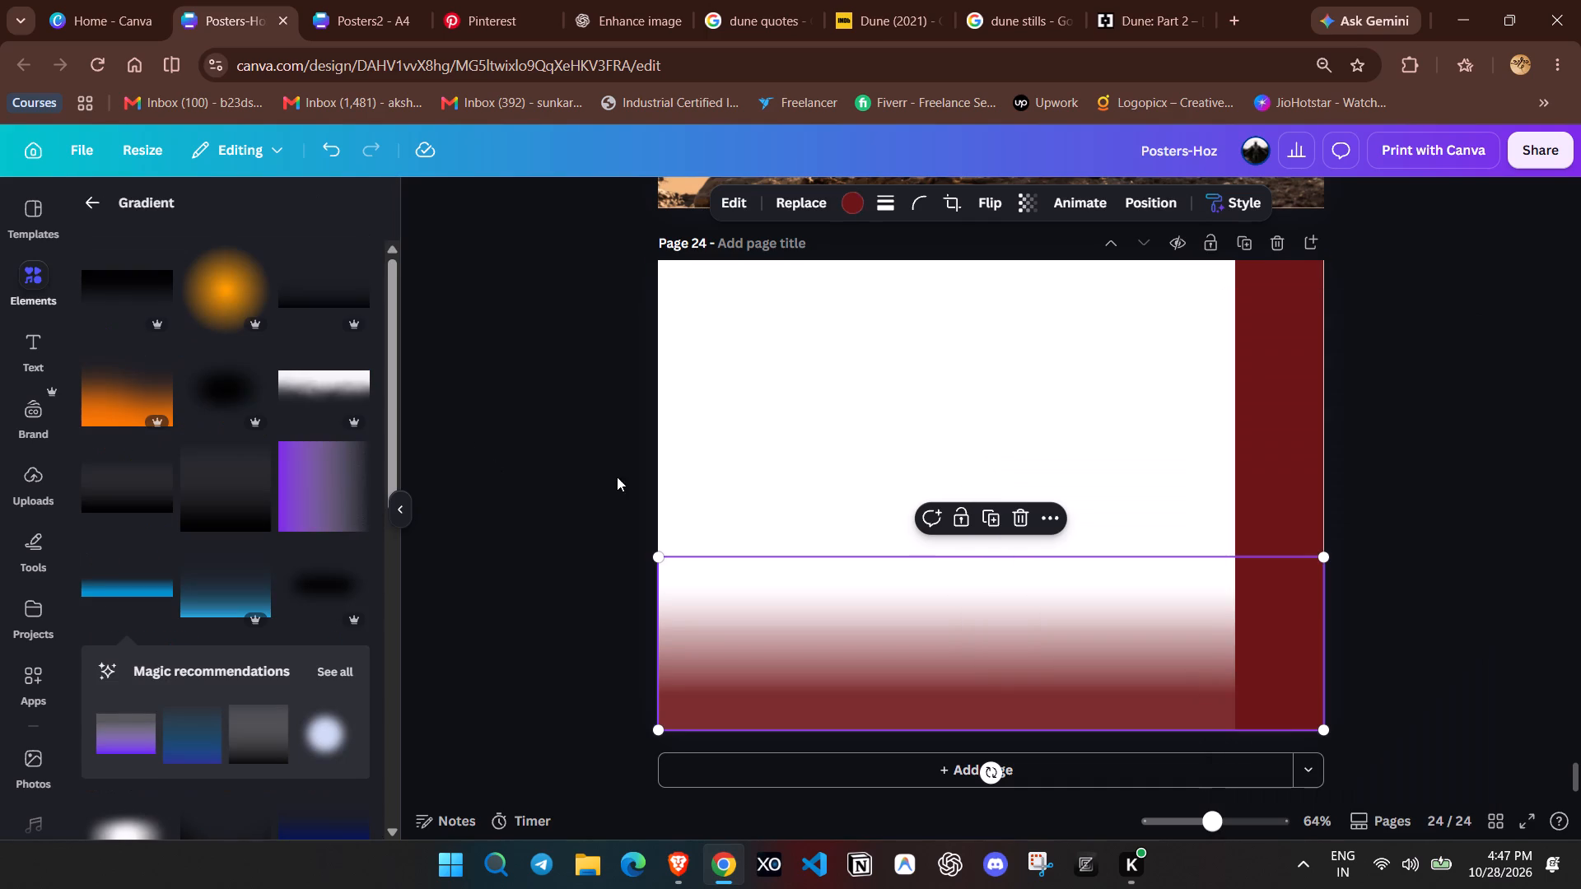
pyautogui.click(547, 521)
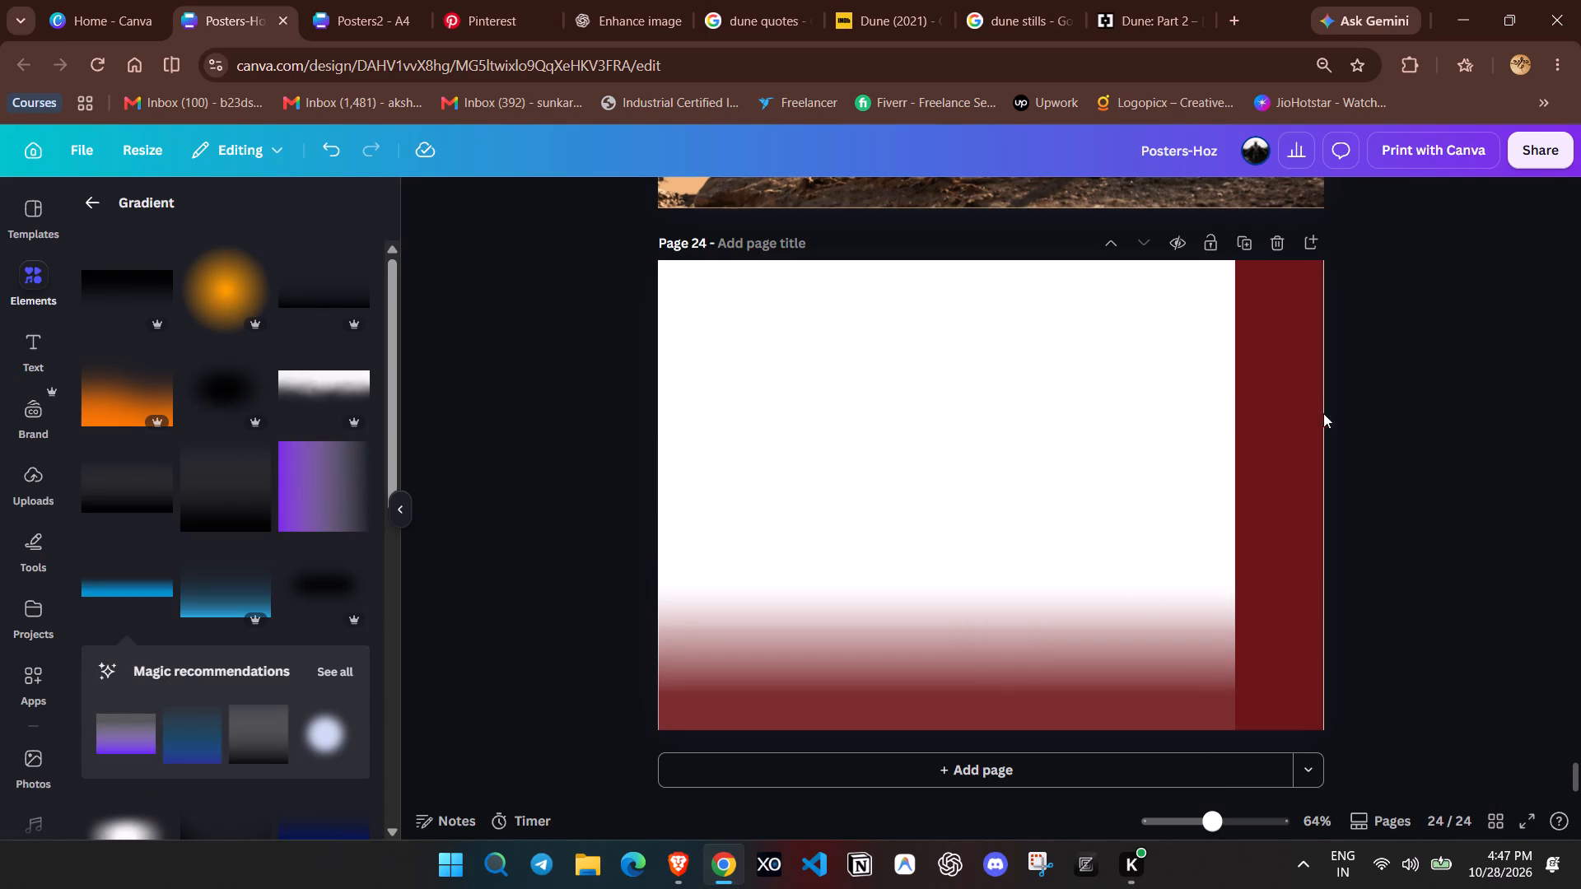
# Delete the dark red vertical strip from page 24.
pyautogui.moveTo(1301, 419); pyautogui.dragTo(973, 405)
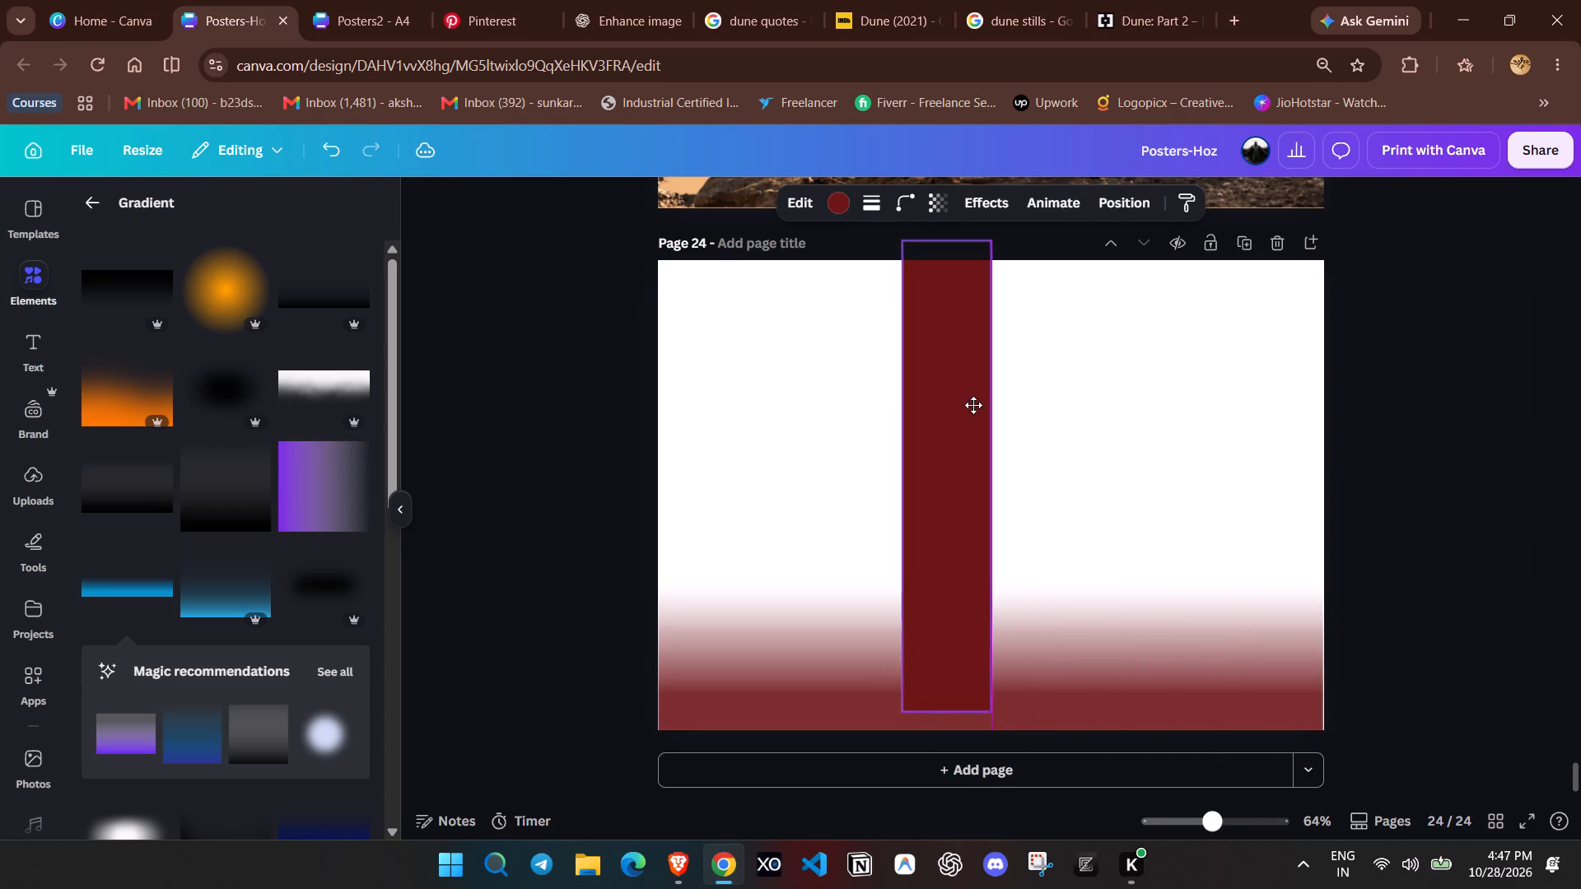
pyautogui.moveTo(973, 405); pyautogui.dragTo(977, 421)
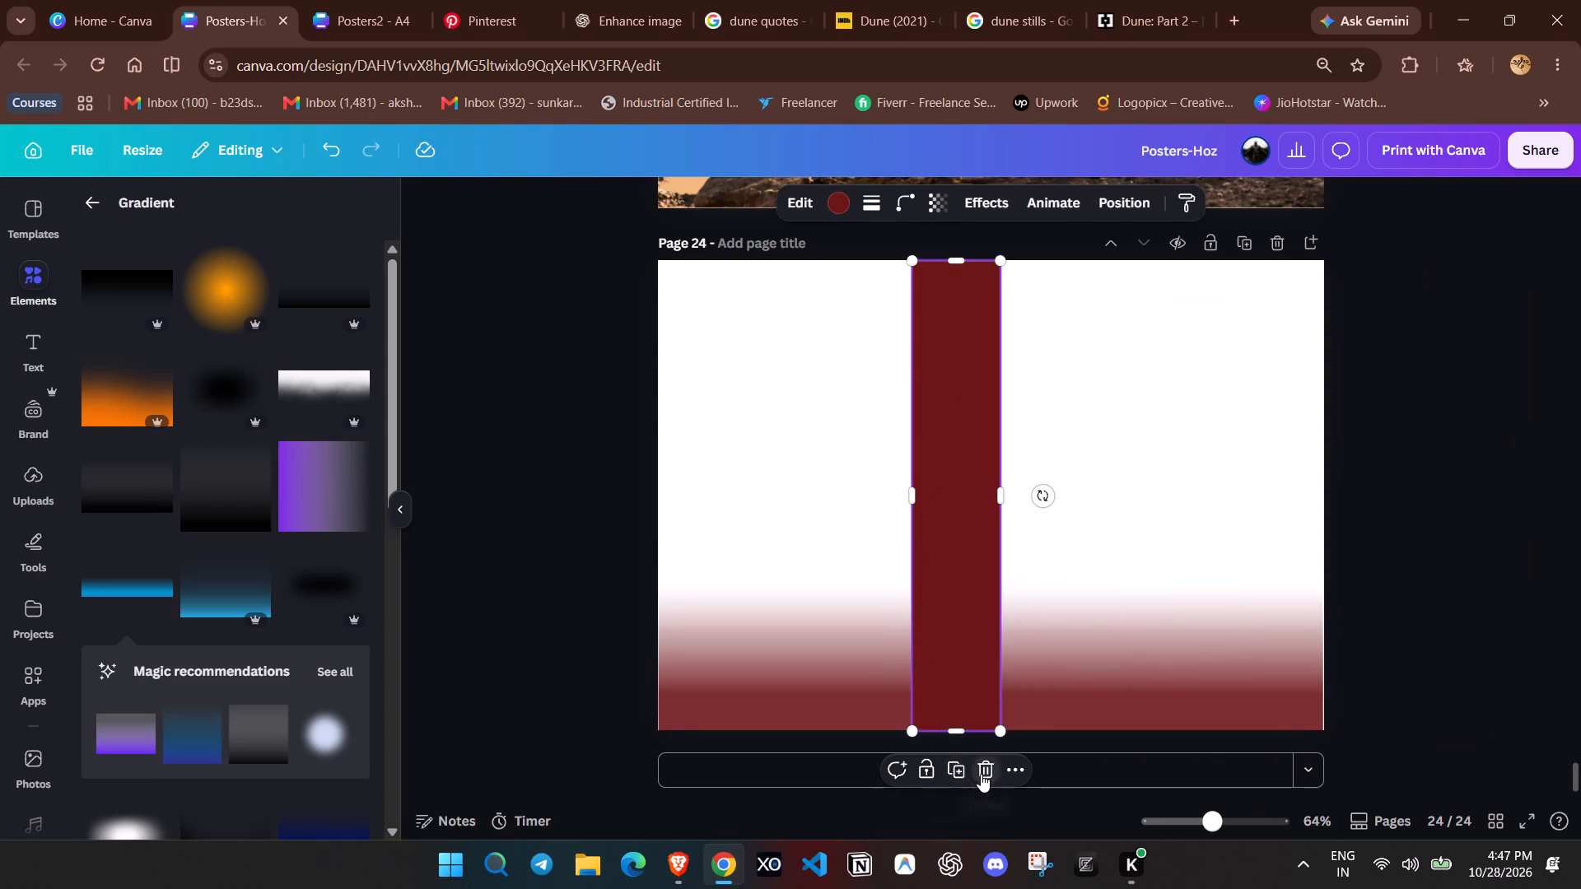
pyautogui.click(981, 774)
# Switch to the Pinterest home feed and save the thriller list, suited man, stone arch, 30 Questions and bottle shelf pins to Movie app.
pyautogui.click(523, 0)
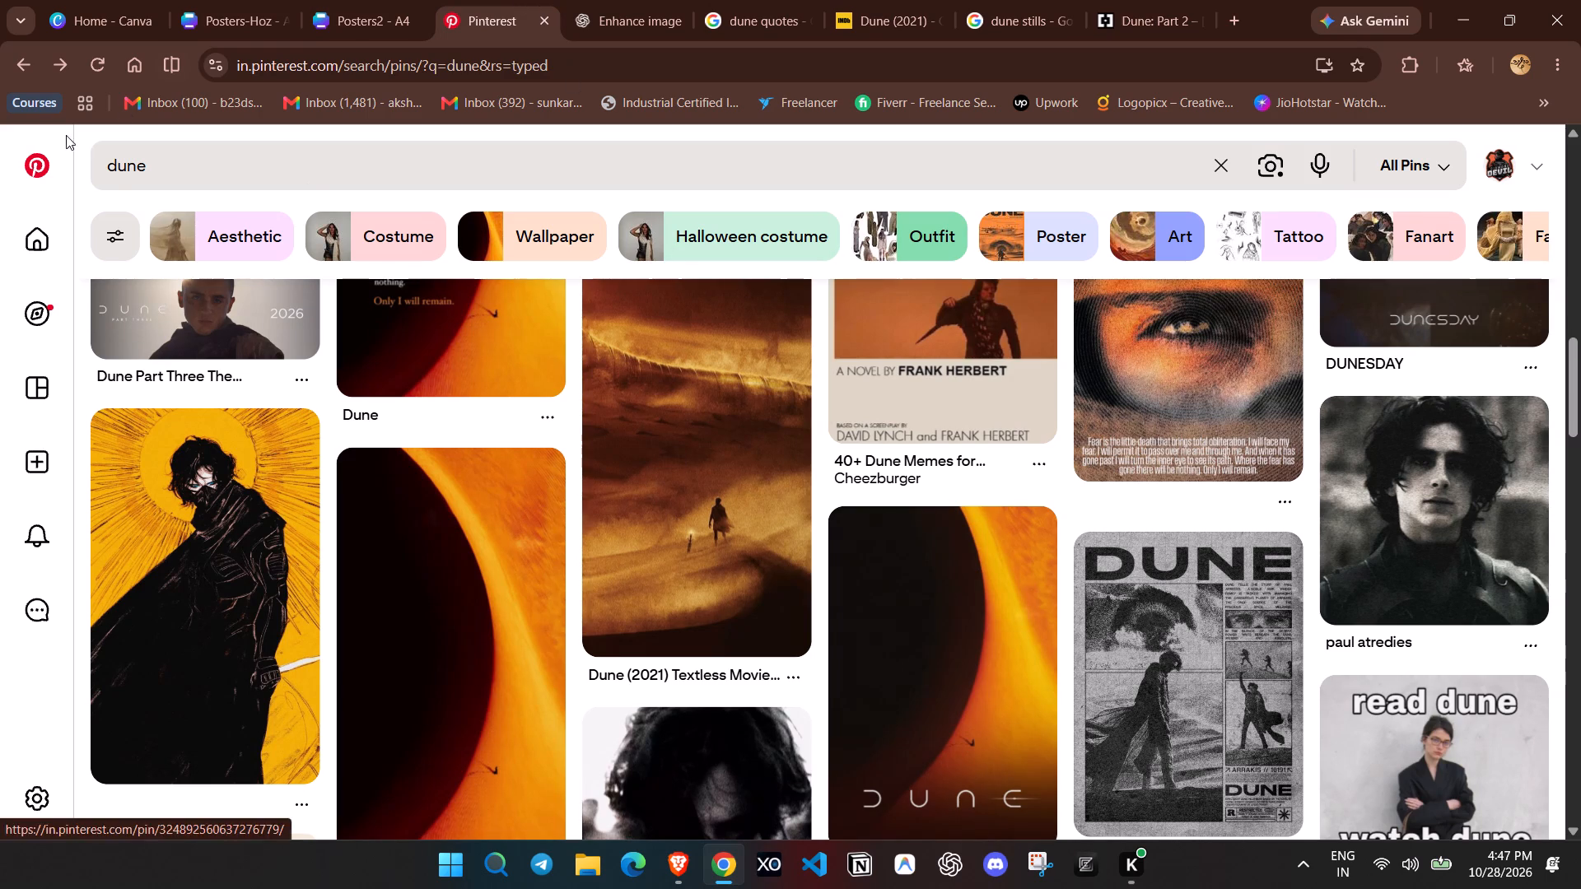
pyautogui.click(49, 157)
pyautogui.scroll(-4, 959, 389)
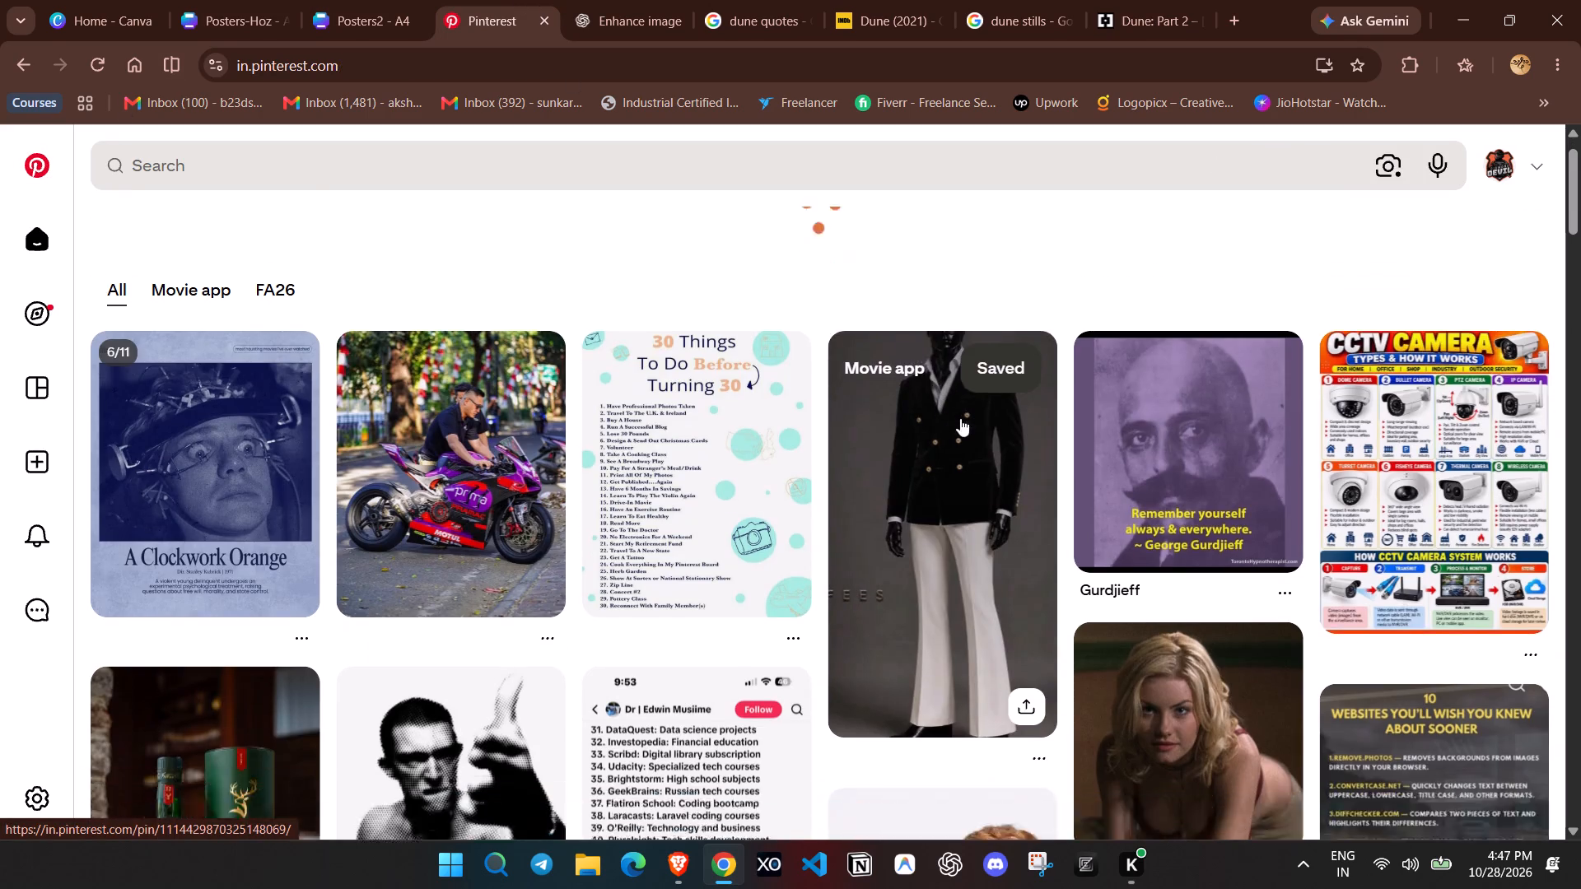
pyautogui.scroll(-1, 960, 418)
pyautogui.scroll(6, 985, 417)
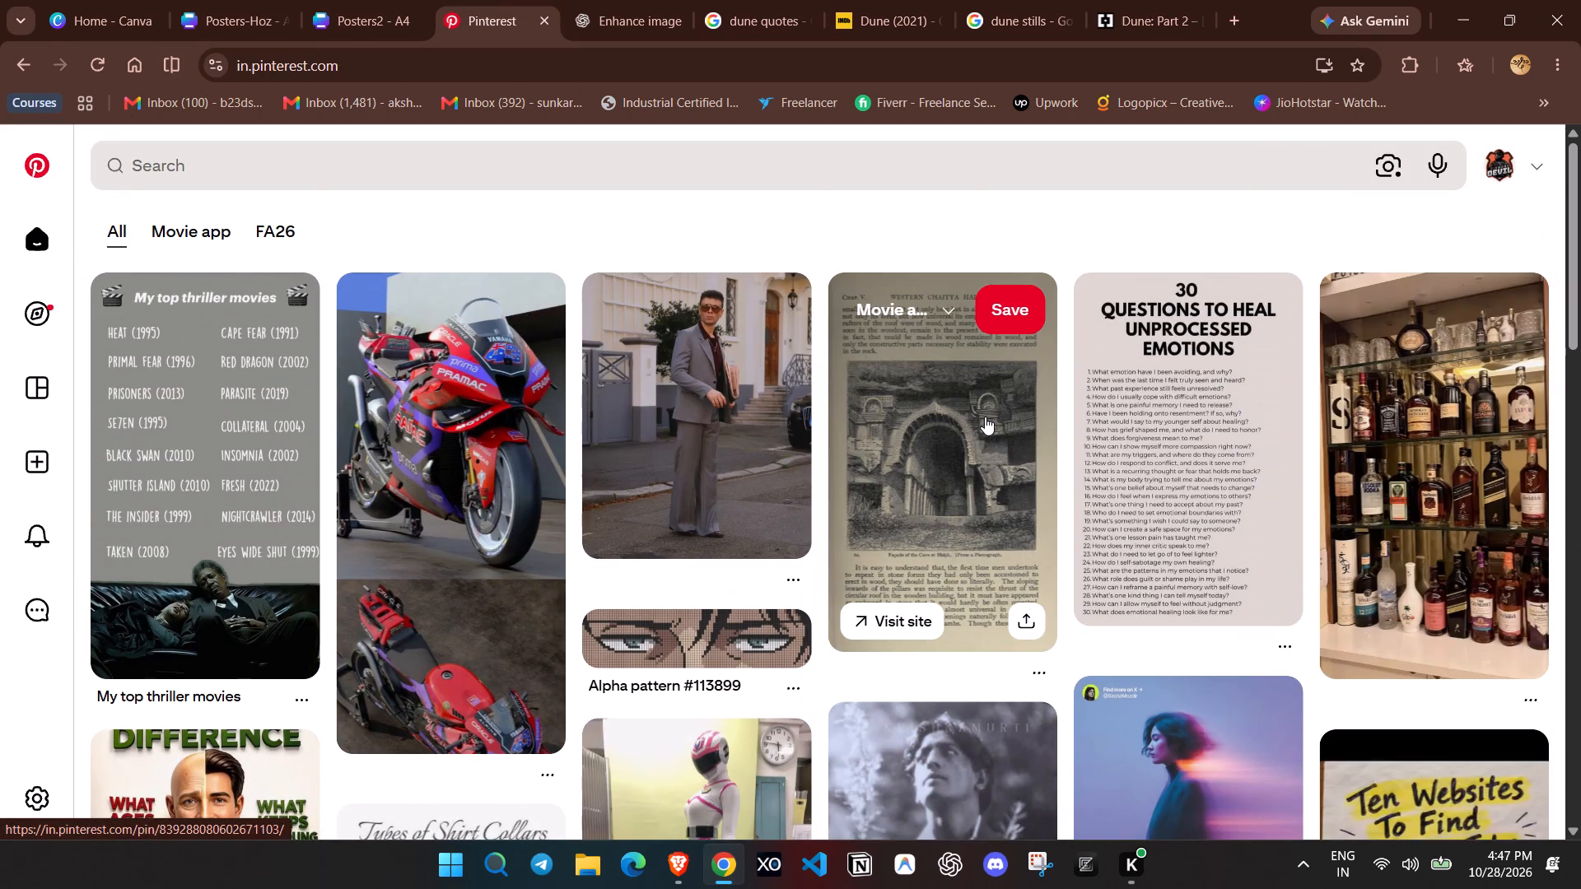
pyautogui.click(289, 317)
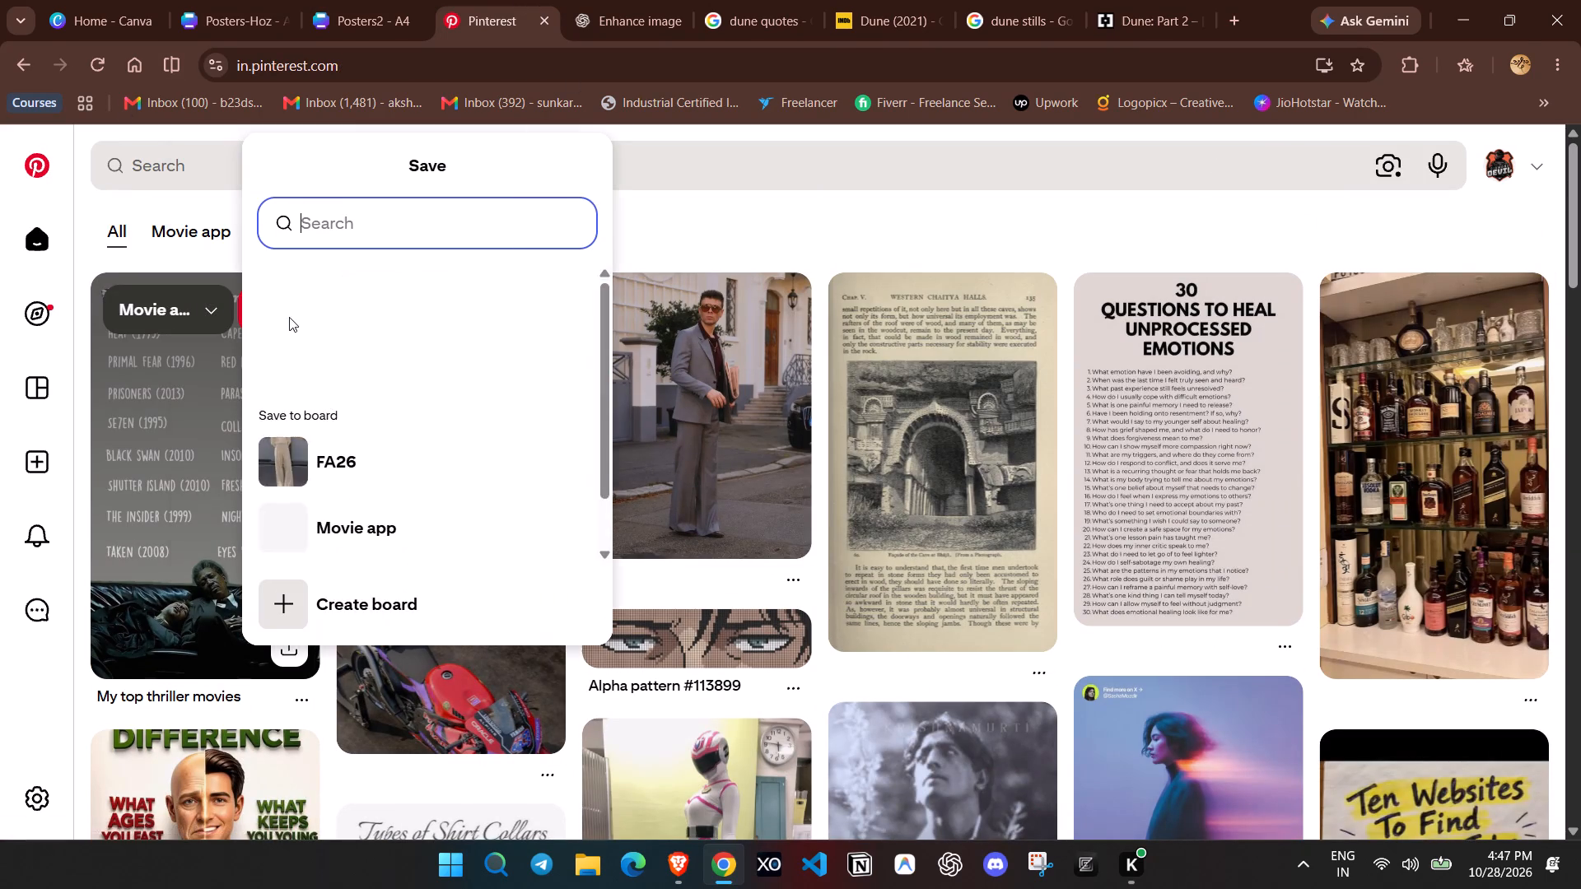
pyautogui.click(548, 403)
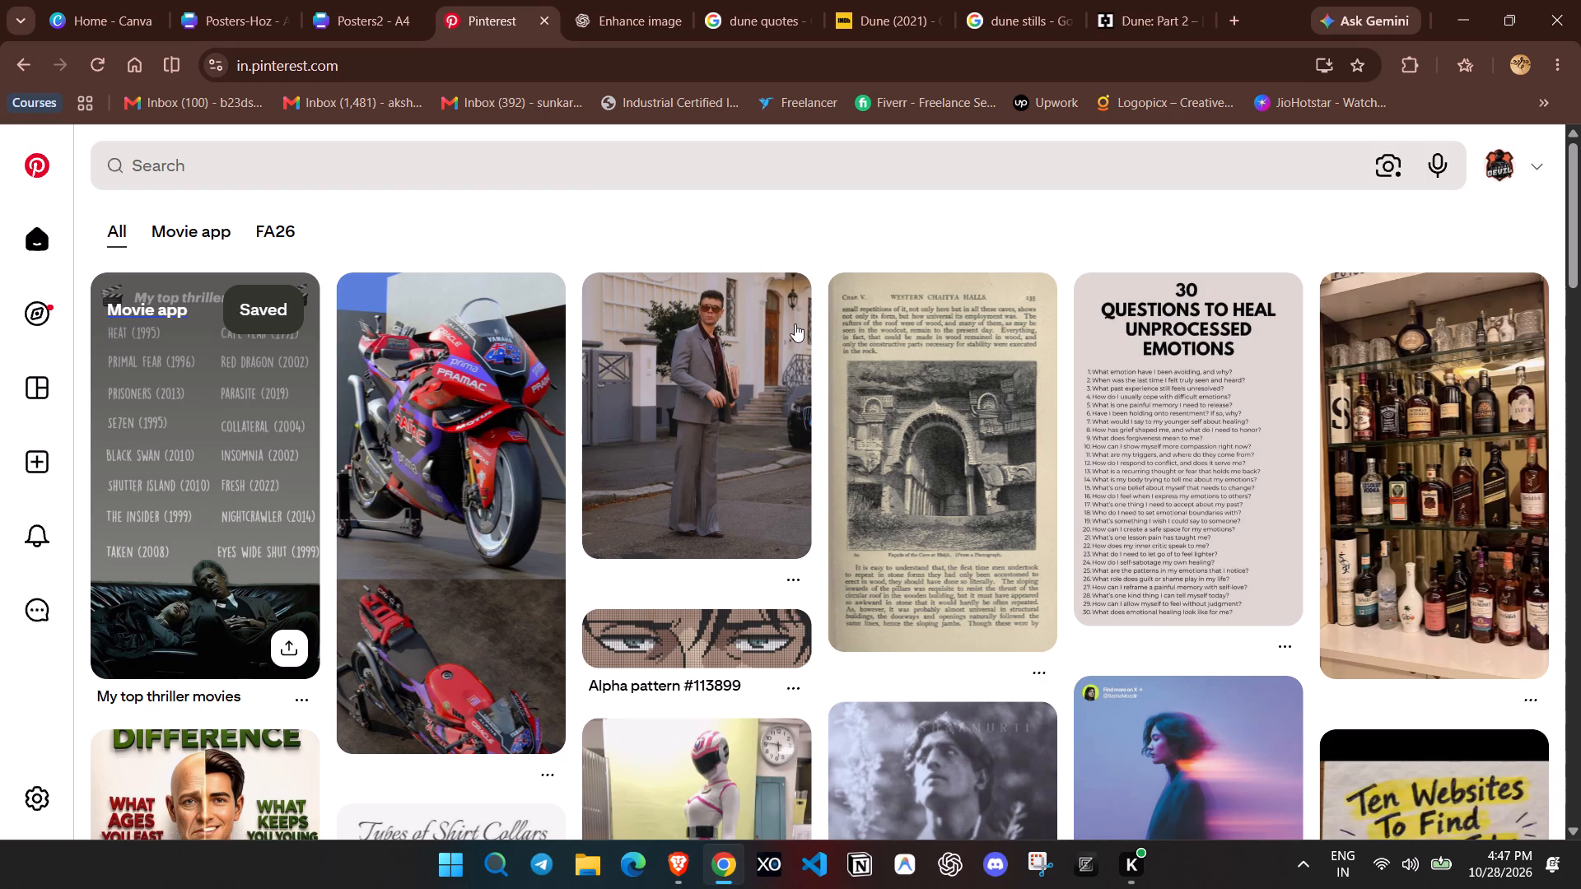
pyautogui.click(776, 315)
pyautogui.click(997, 312)
pyautogui.click(1238, 313)
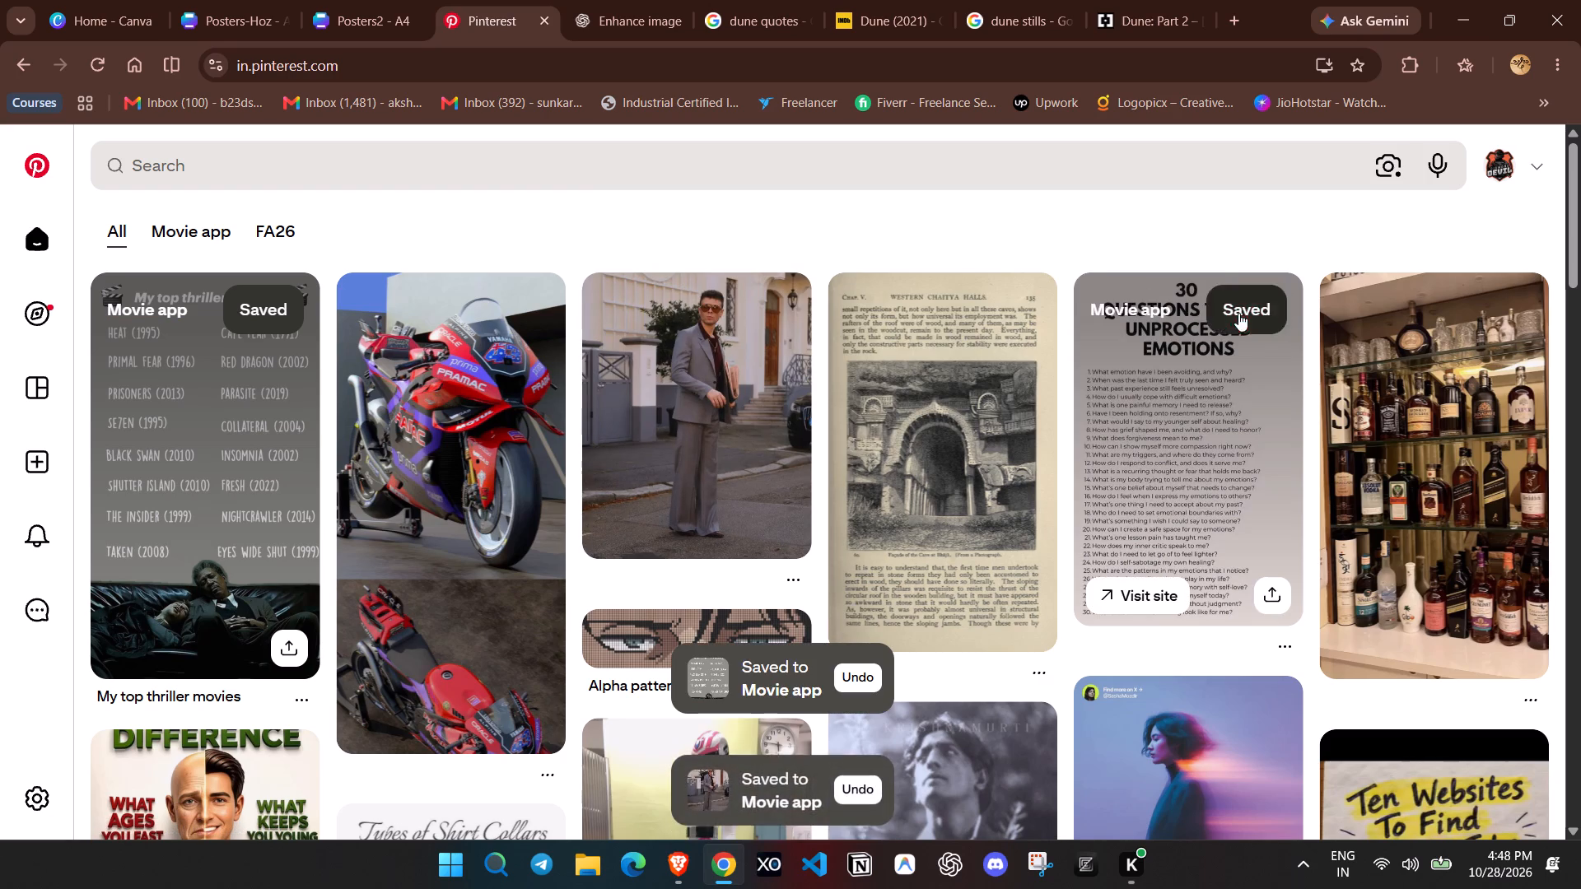
pyautogui.click(1498, 328)
# Save the blurry silhouette Midjourney prompt pin and the Ten Websites To Find Remote Jobs pin to the Movie app board.
pyautogui.scroll(-4, 1444, 353)
pyautogui.scroll(-4, 1239, 415)
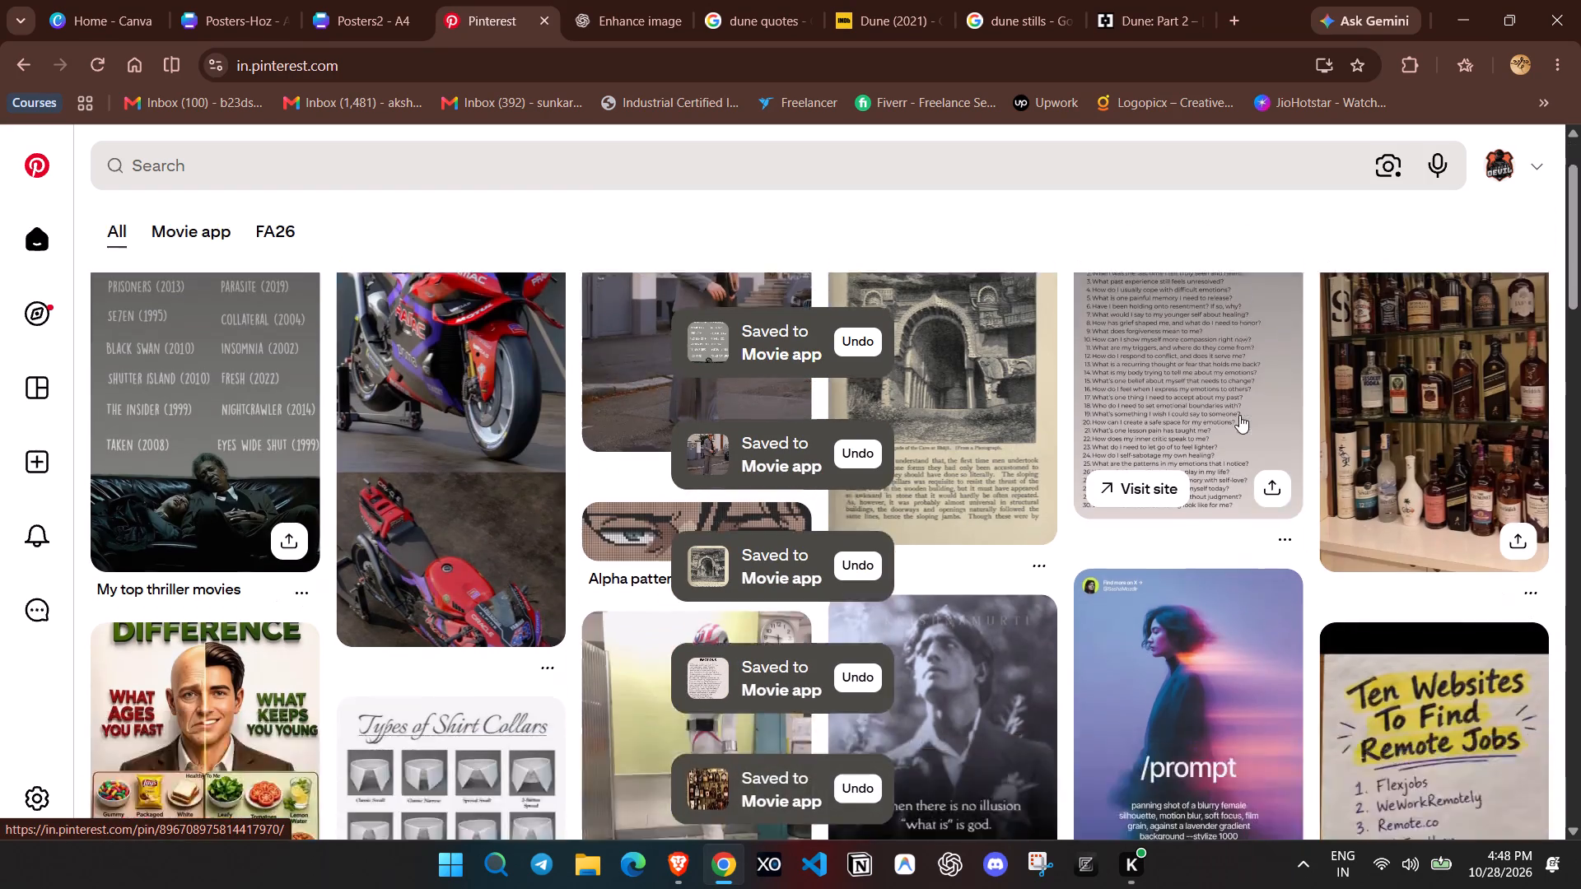
pyautogui.click(1258, 304)
pyautogui.click(1488, 359)
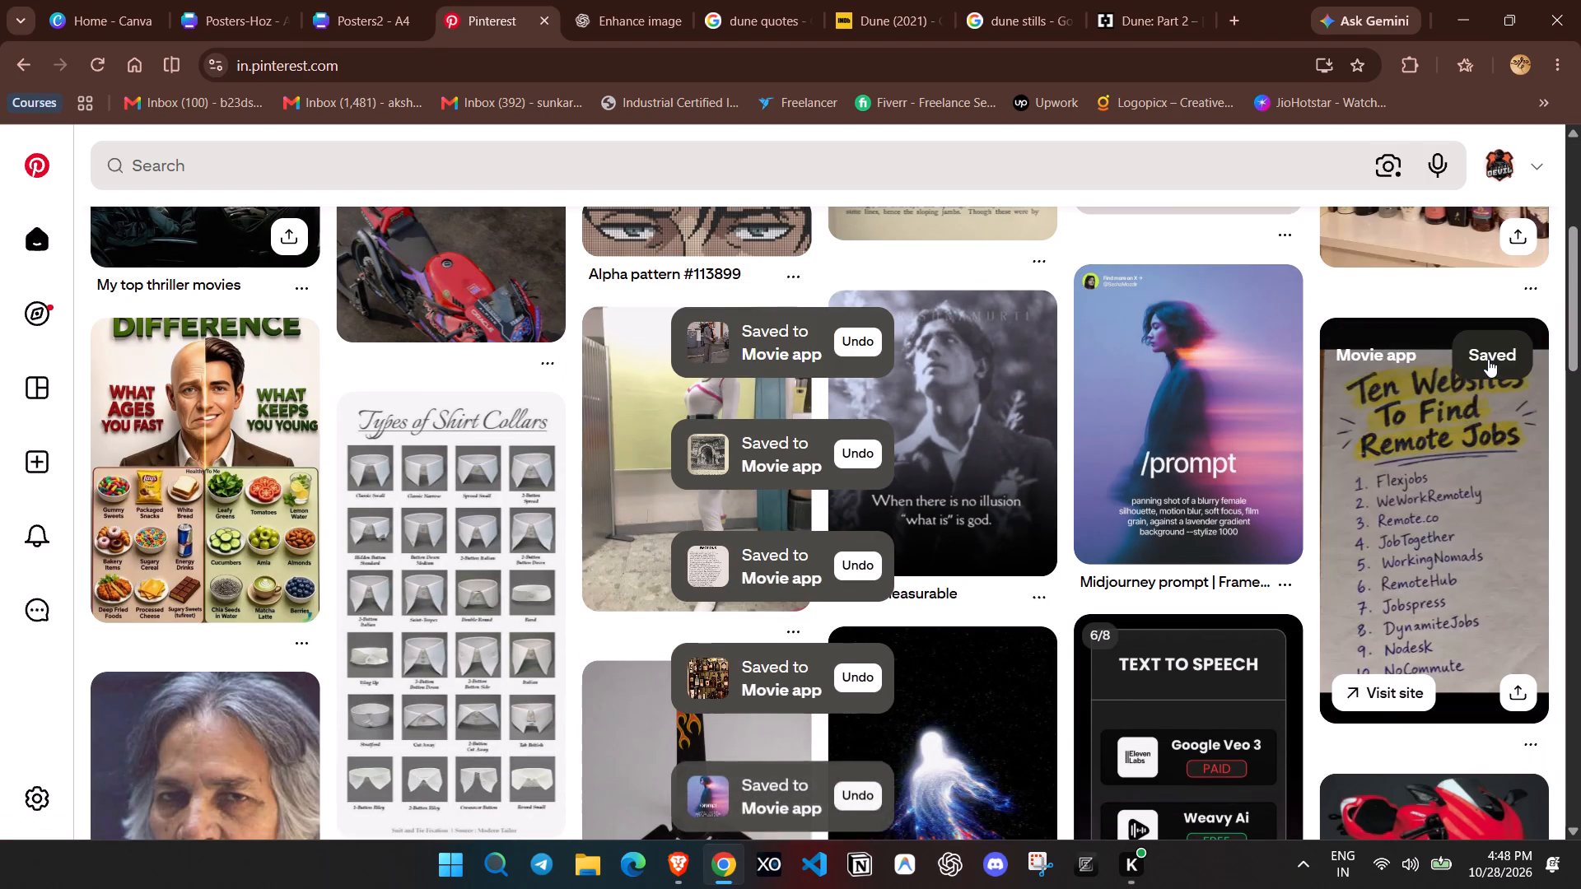
pyautogui.scroll(-3, 1299, 396)
pyautogui.click(998, 361)
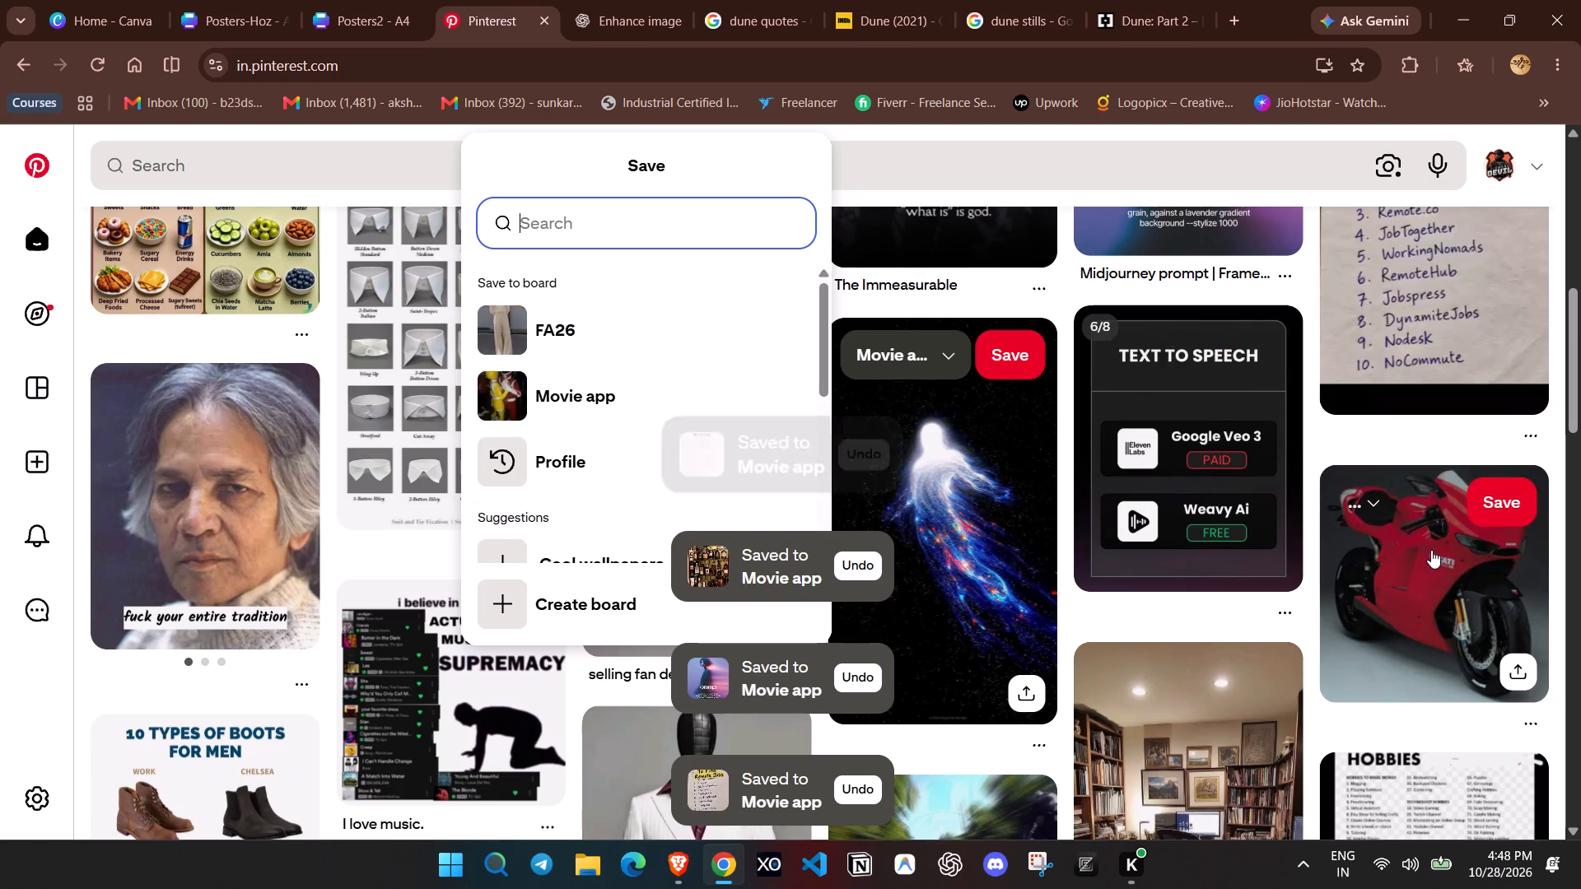
# Open the red Ducati motorcycle pin, copy its image and paste it onto page 24 of the Posters-Hoz design in Canva.
pyautogui.click(1439, 552)
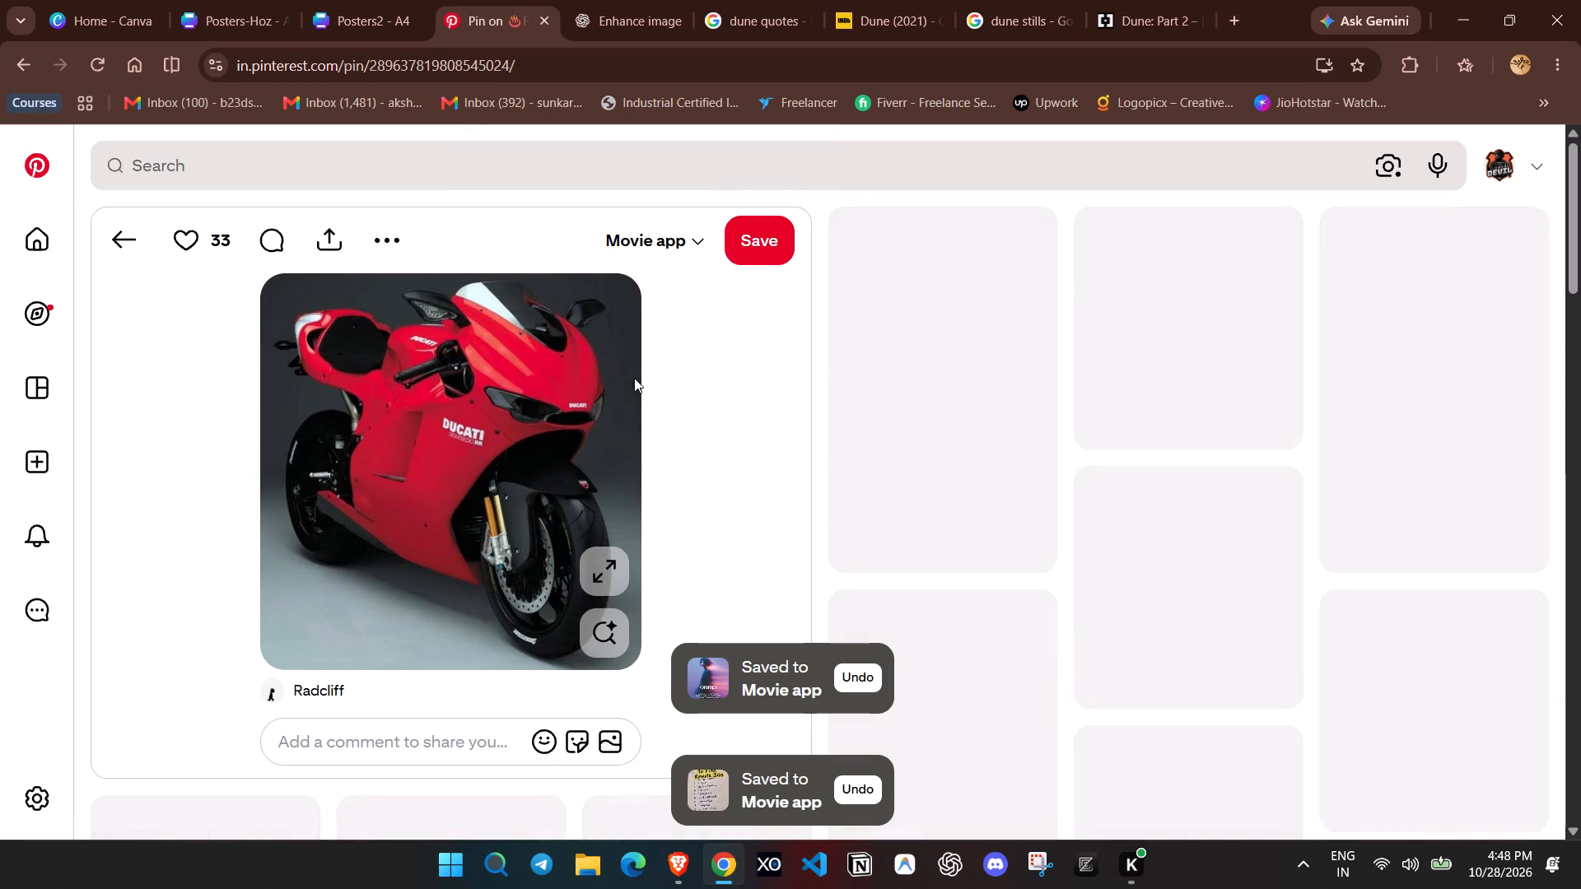
pyautogui.rightClick(477, 375)
pyautogui.click(522, 456)
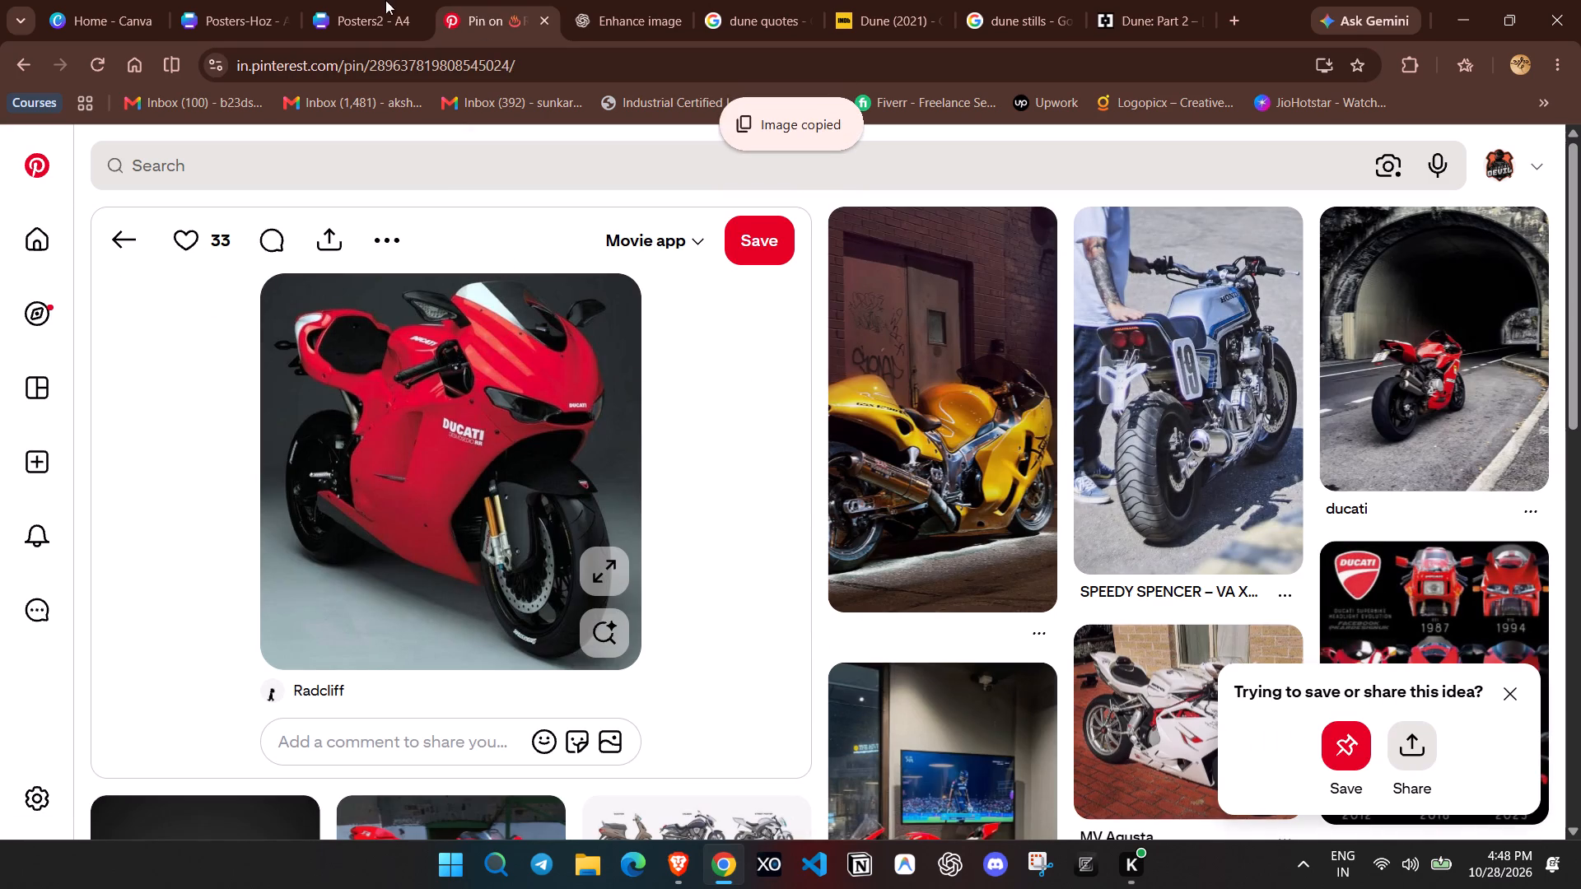
pyautogui.click(291, 0)
pyautogui.hotkey('ctrl', 'v')
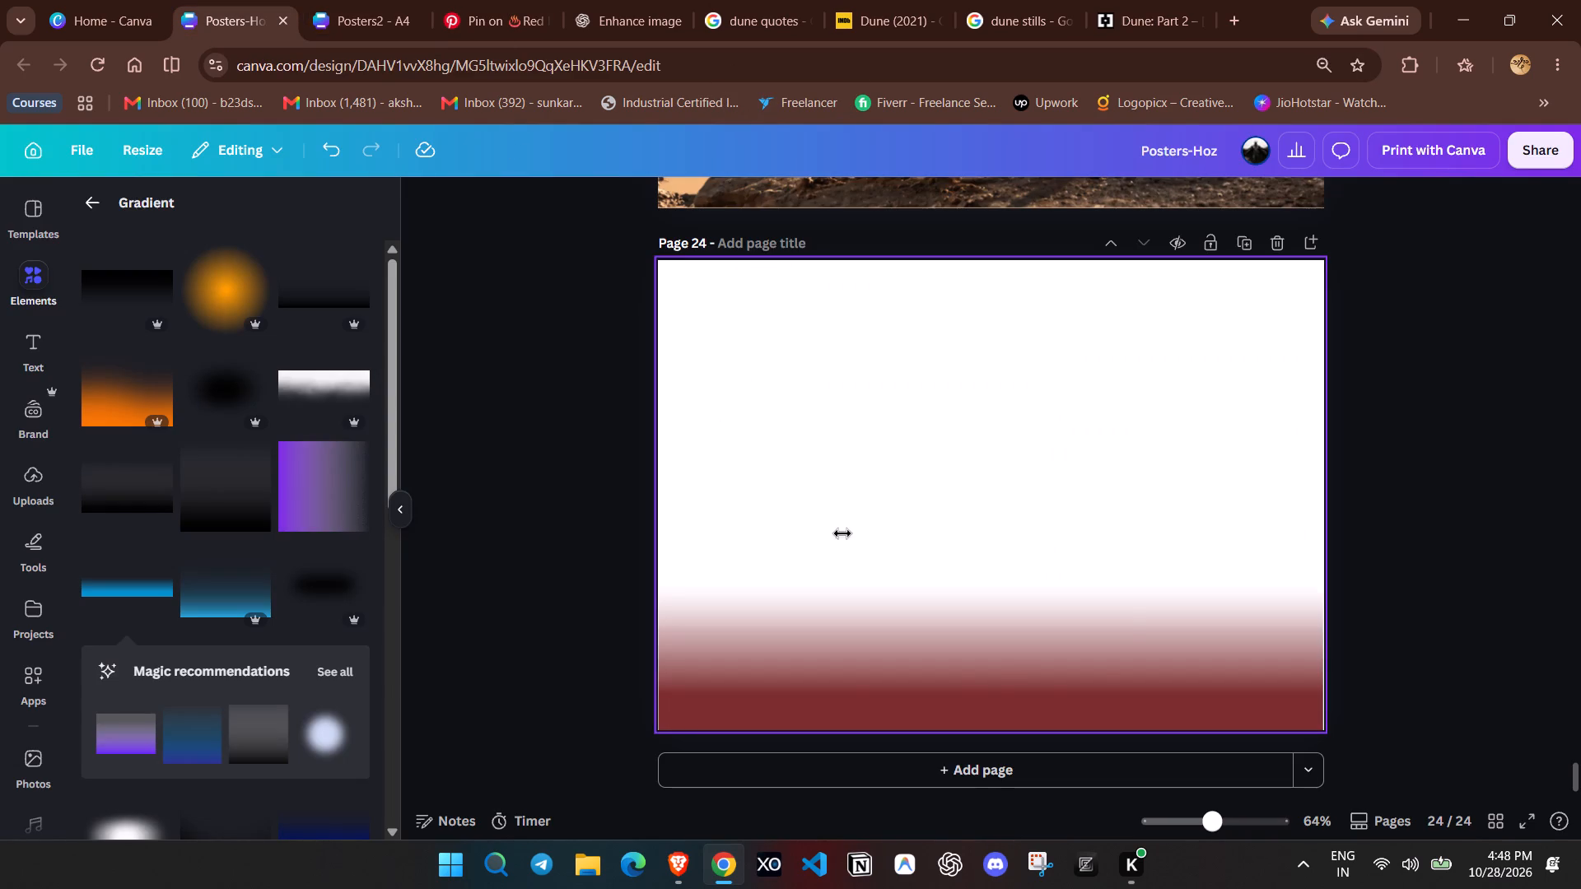
# Upscale the pasted Ducati image and remove its background.
pyautogui.click(668, 193)
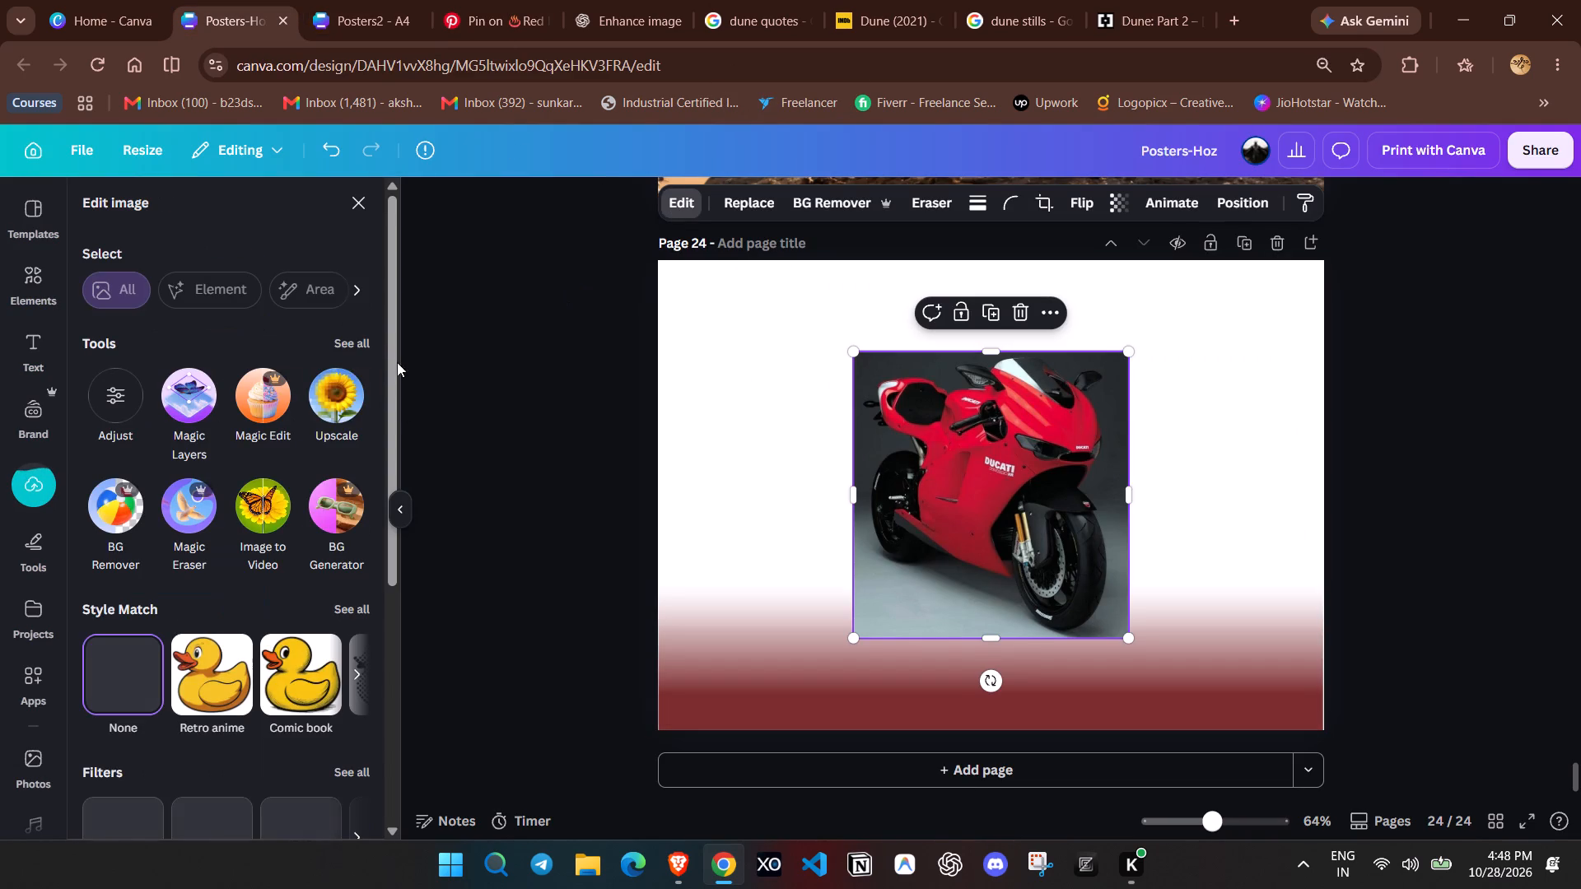
pyautogui.click(338, 408)
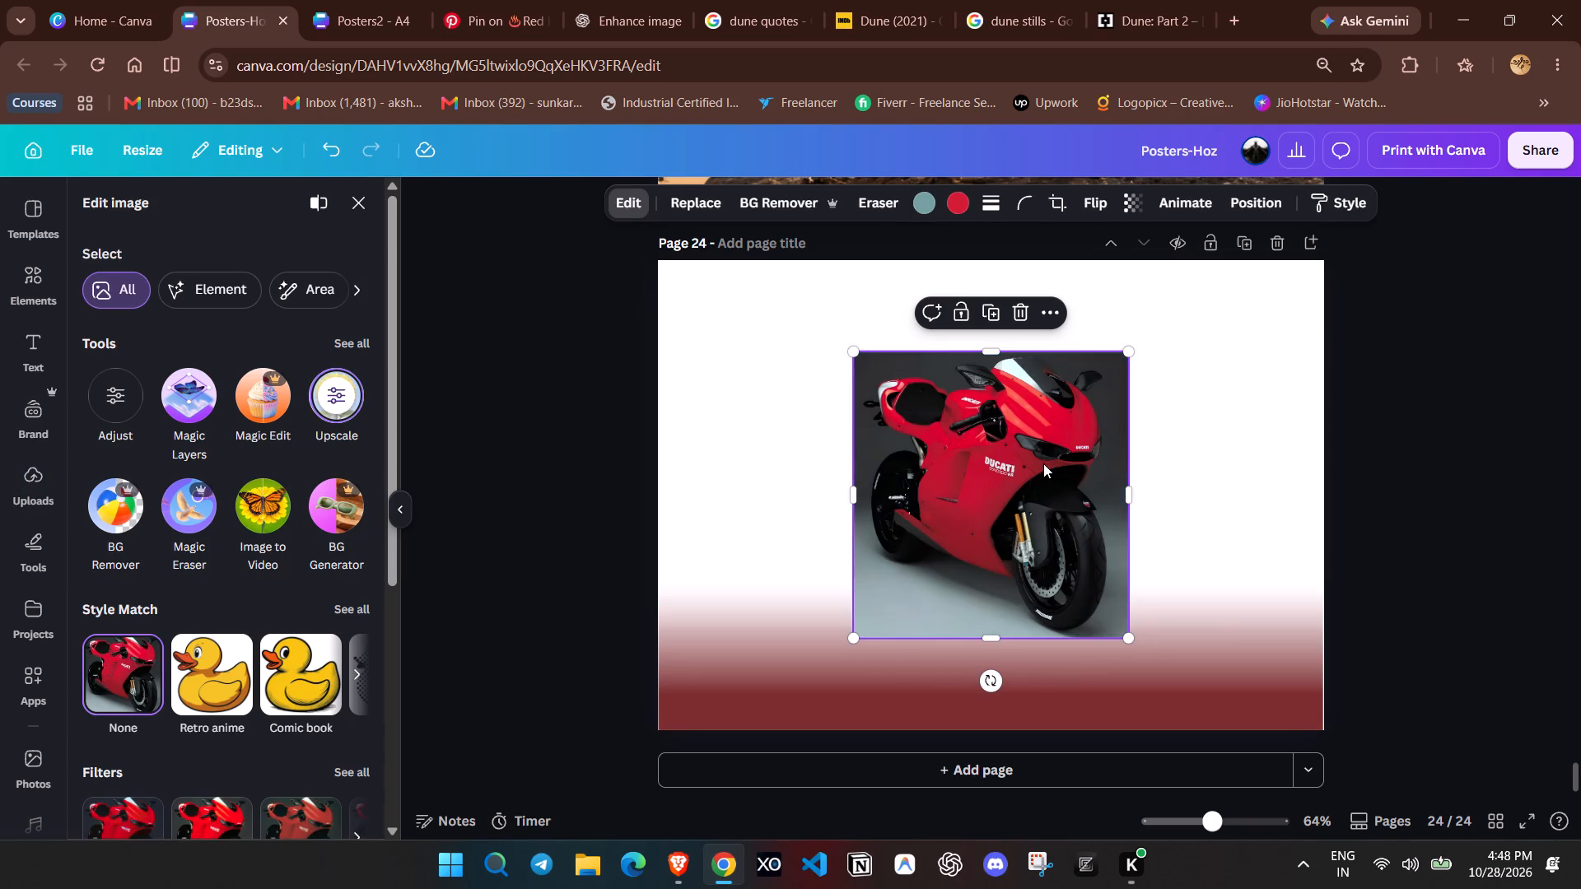
pyautogui.click(793, 210)
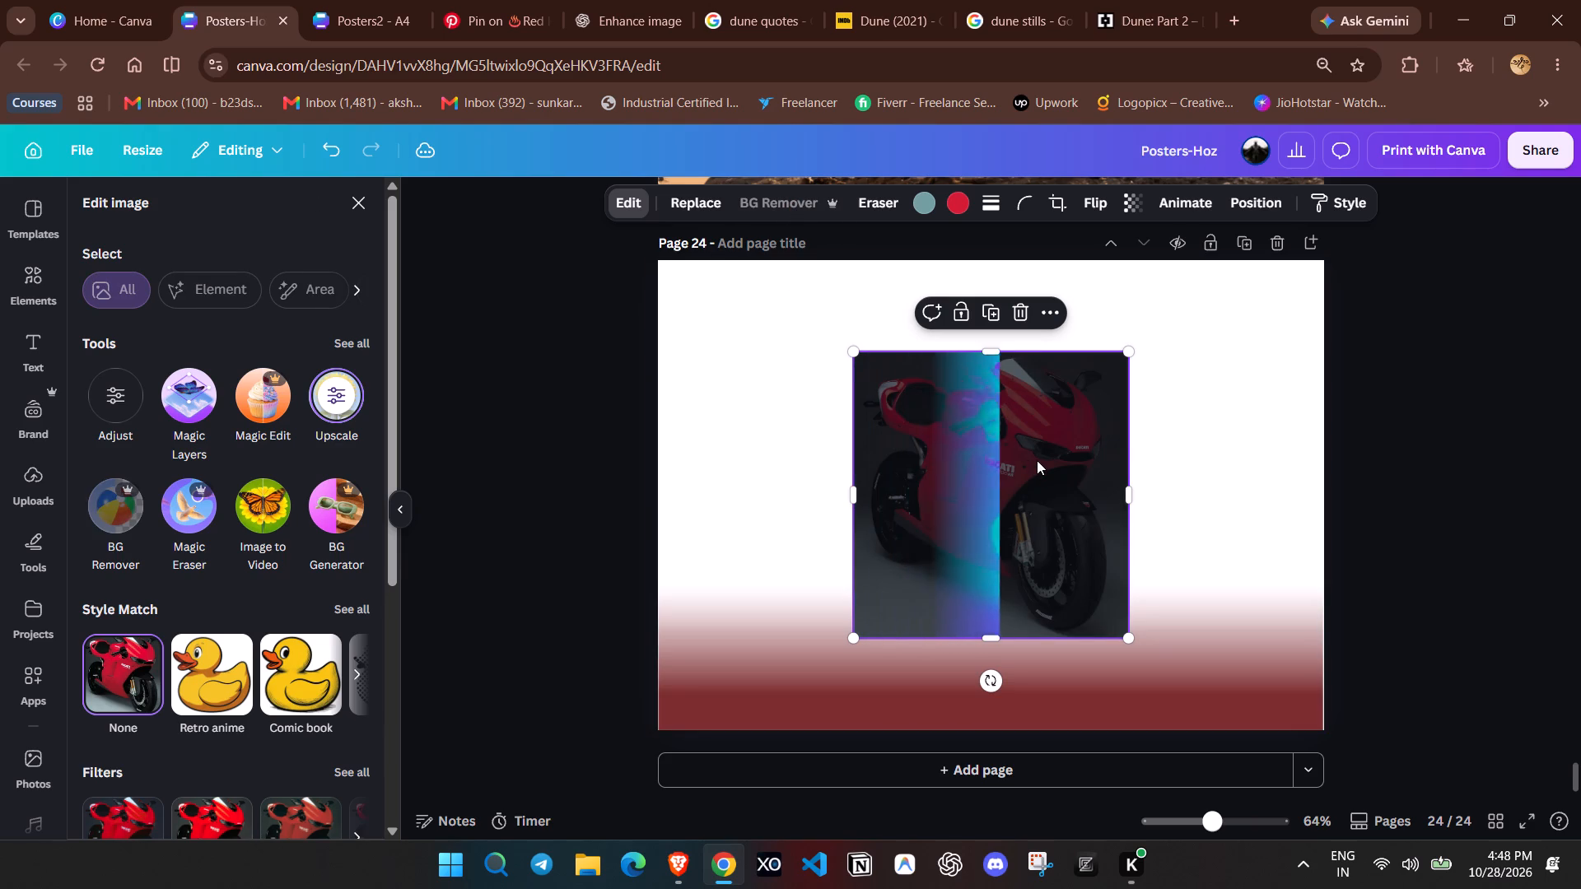
# Delete the dark red gradient along the bottom of page 24.
pyautogui.click(1191, 667)
pyautogui.click(1019, 505)
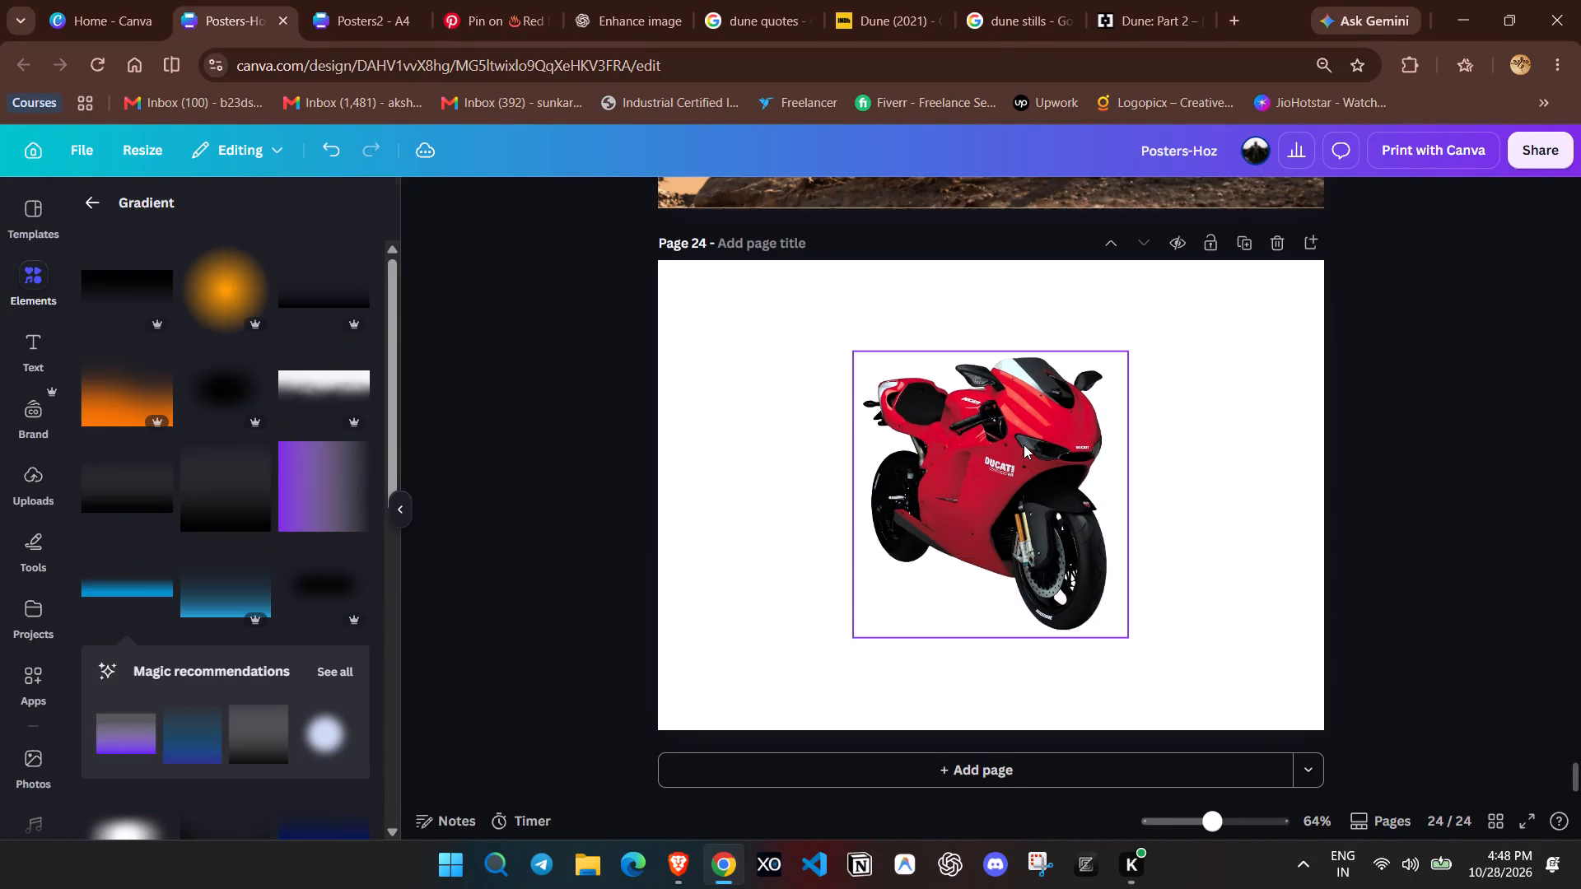
# Enlarge the Ducati cutout to about three quarters of page 24's height and place it near the middle, resting on the bottom edge.
pyautogui.moveTo(1024, 444); pyautogui.dragTo(1017, 536)
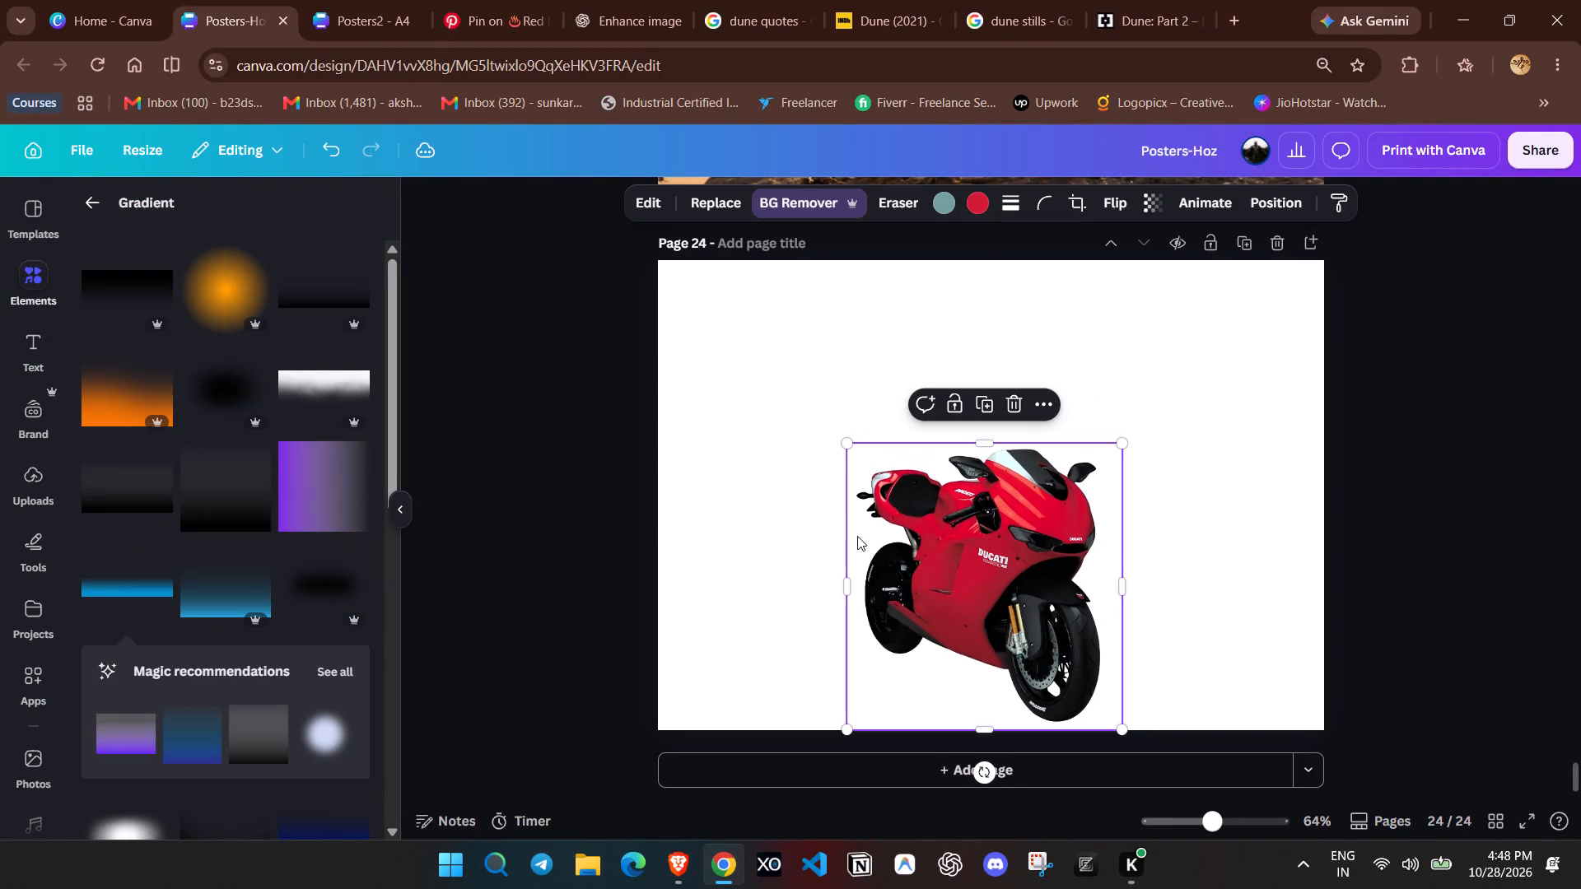
pyautogui.click(980, 728)
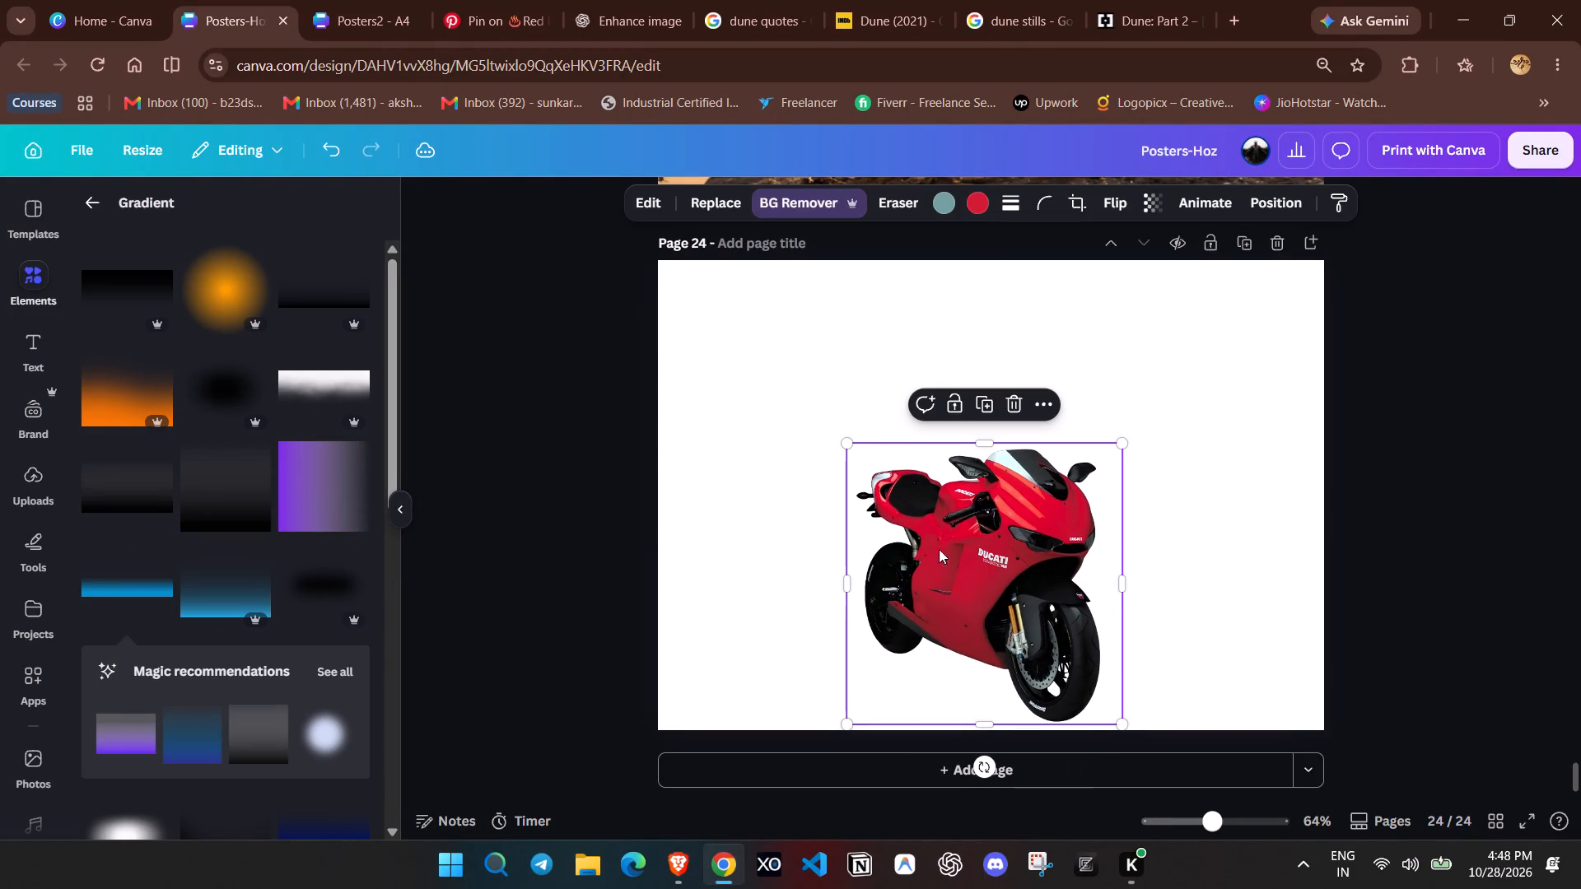
pyautogui.click(982, 552)
pyautogui.moveTo(856, 449); pyautogui.dragTo(824, 411)
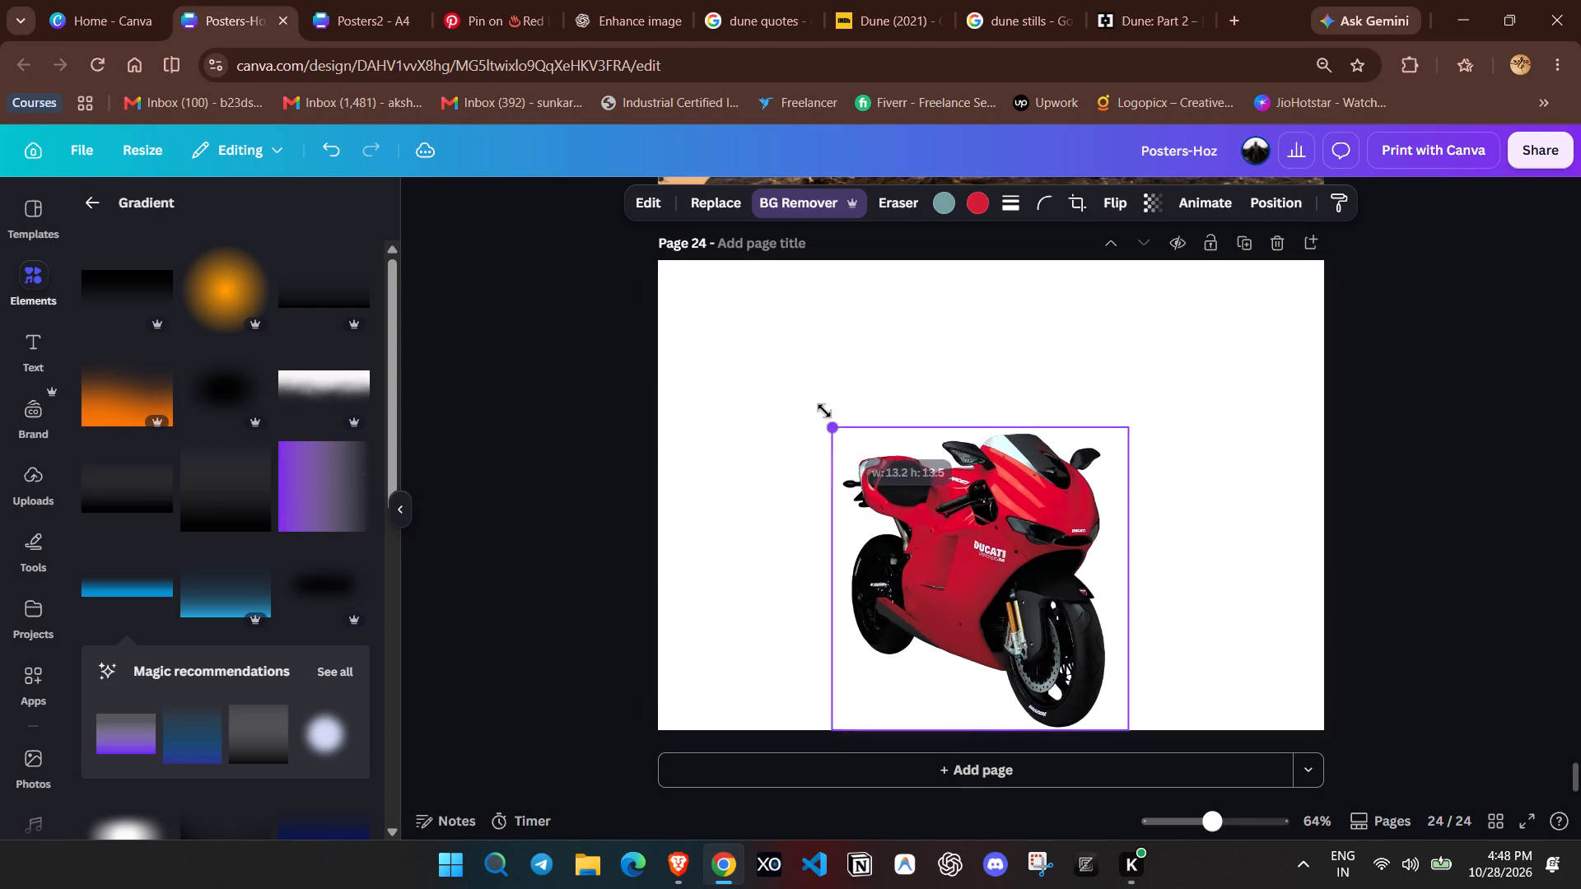
pyautogui.moveTo(824, 411); pyautogui.dragTo(784, 360)
pyautogui.moveTo(993, 522); pyautogui.dragTo(1019, 524)
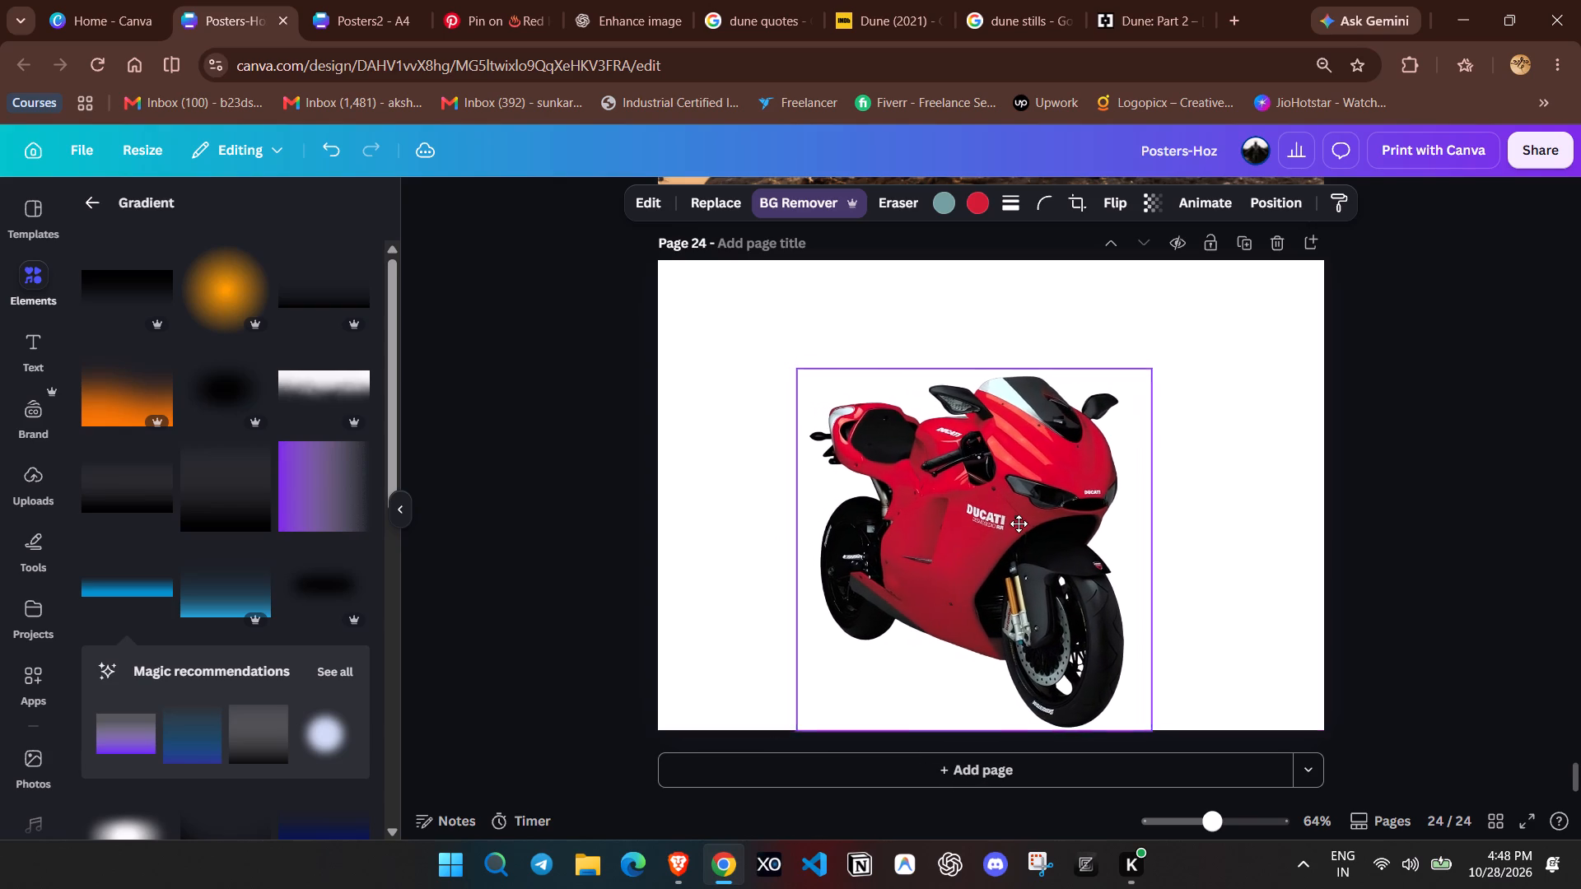
pyautogui.moveTo(1019, 524); pyautogui.dragTo(1008, 519)
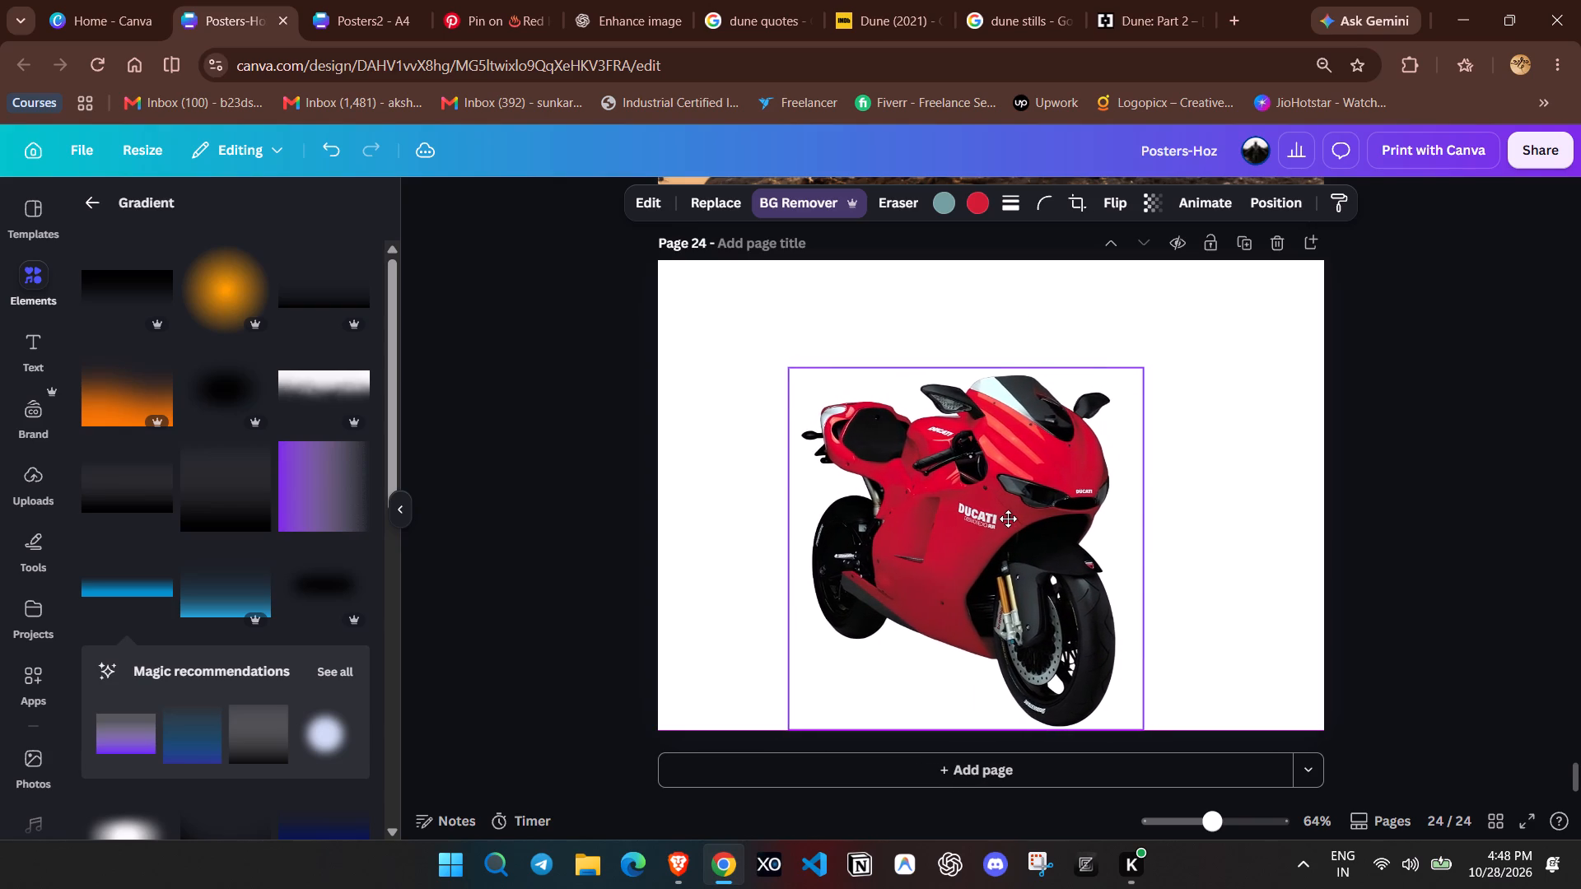
pyautogui.moveTo(1008, 519); pyautogui.dragTo(1034, 526)
pyautogui.click(1425, 495)
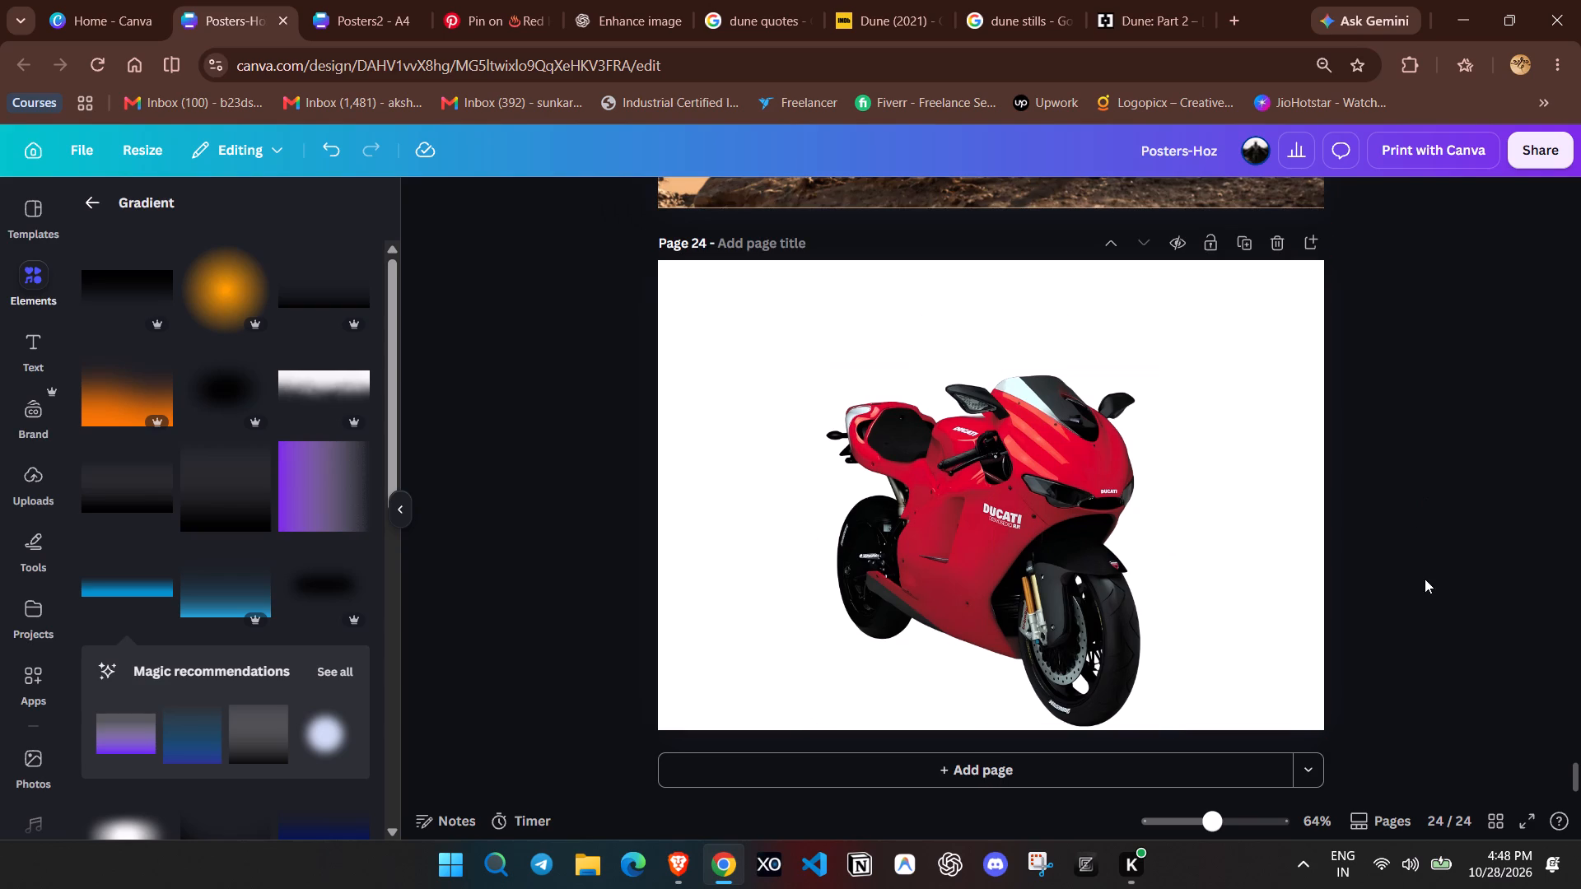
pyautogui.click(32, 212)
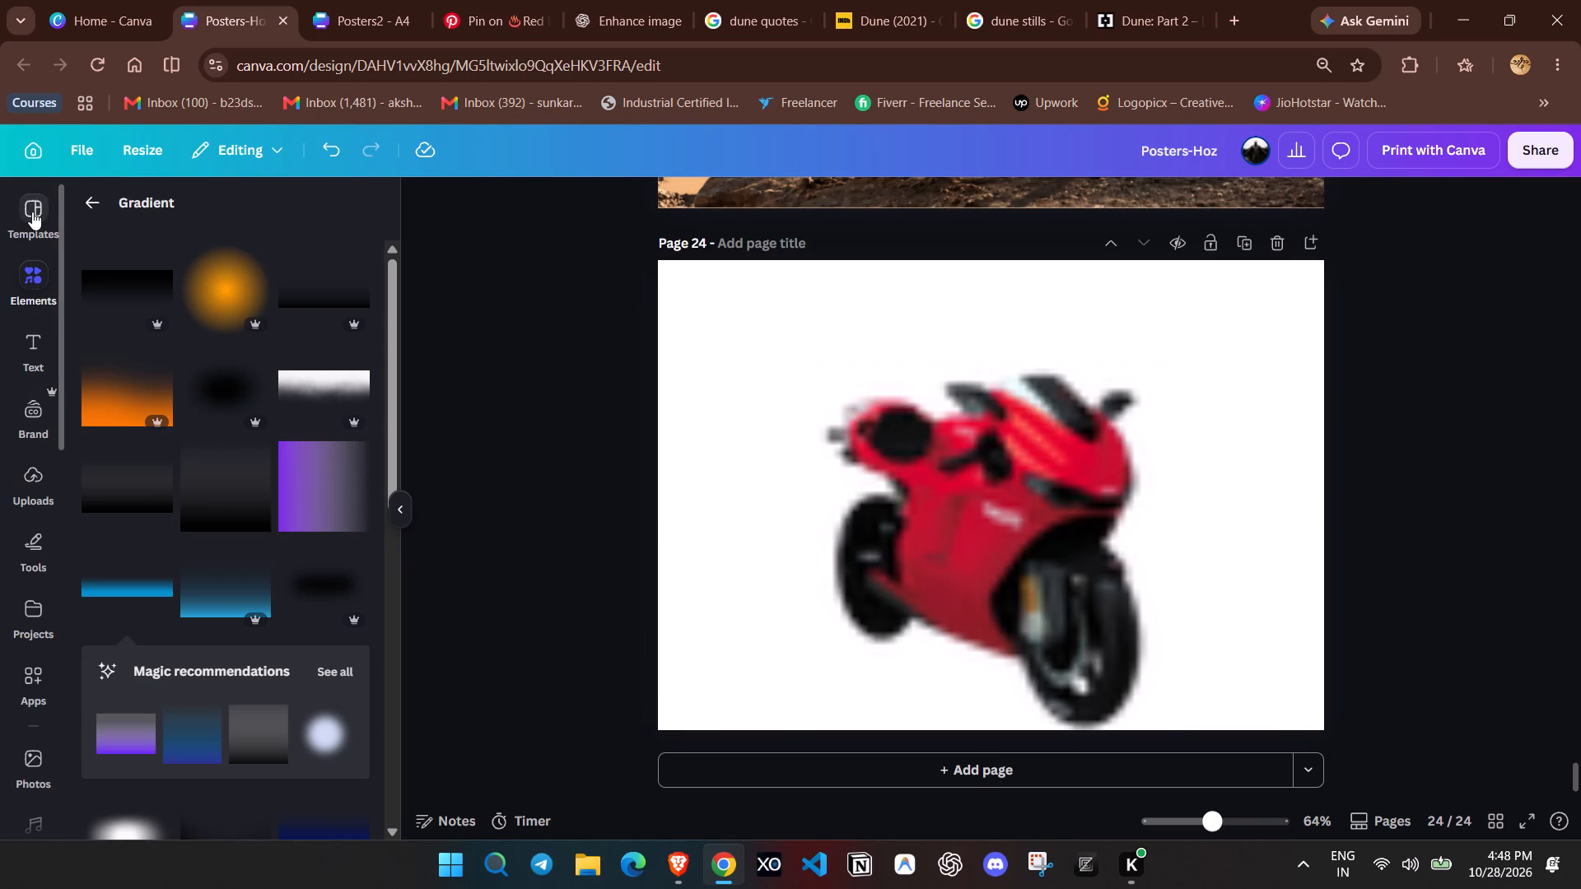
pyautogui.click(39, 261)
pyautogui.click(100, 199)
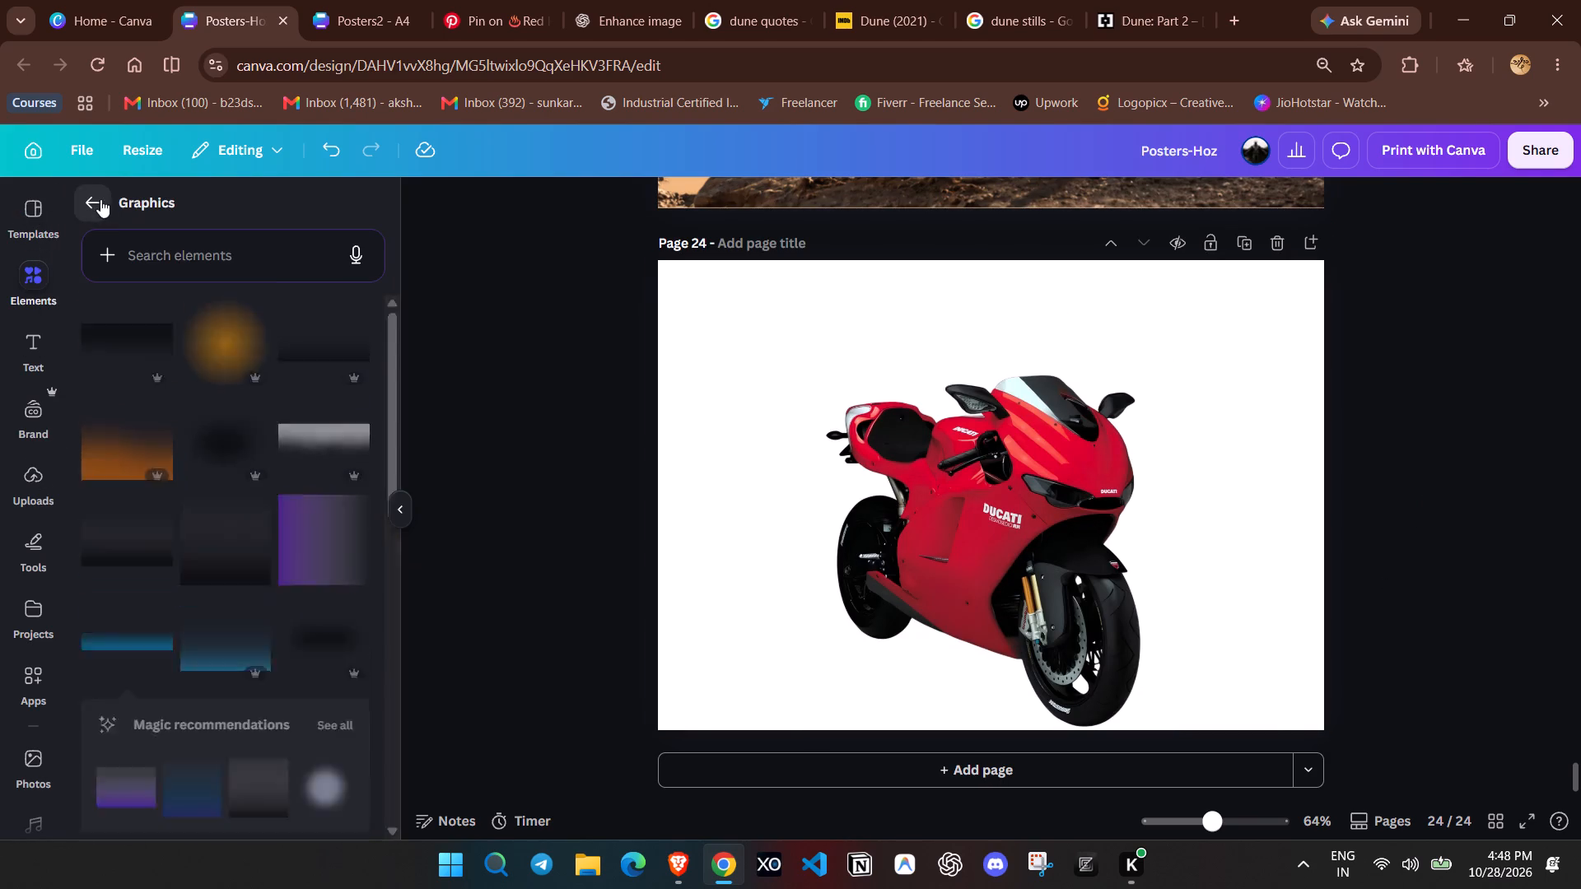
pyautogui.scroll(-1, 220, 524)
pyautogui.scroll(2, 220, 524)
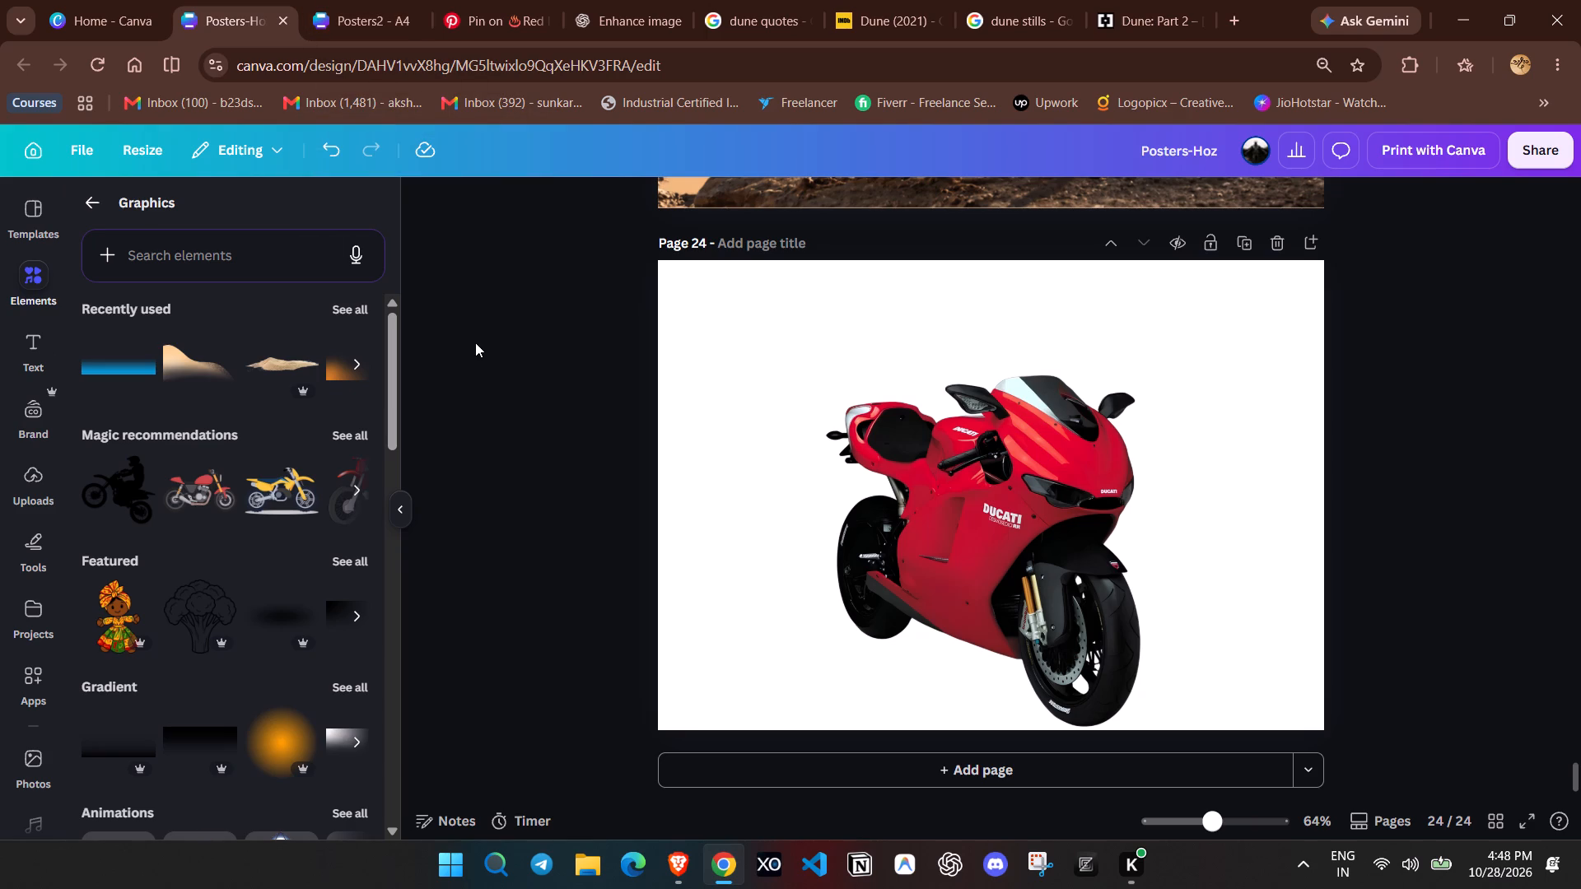
pyautogui.click(409, 0)
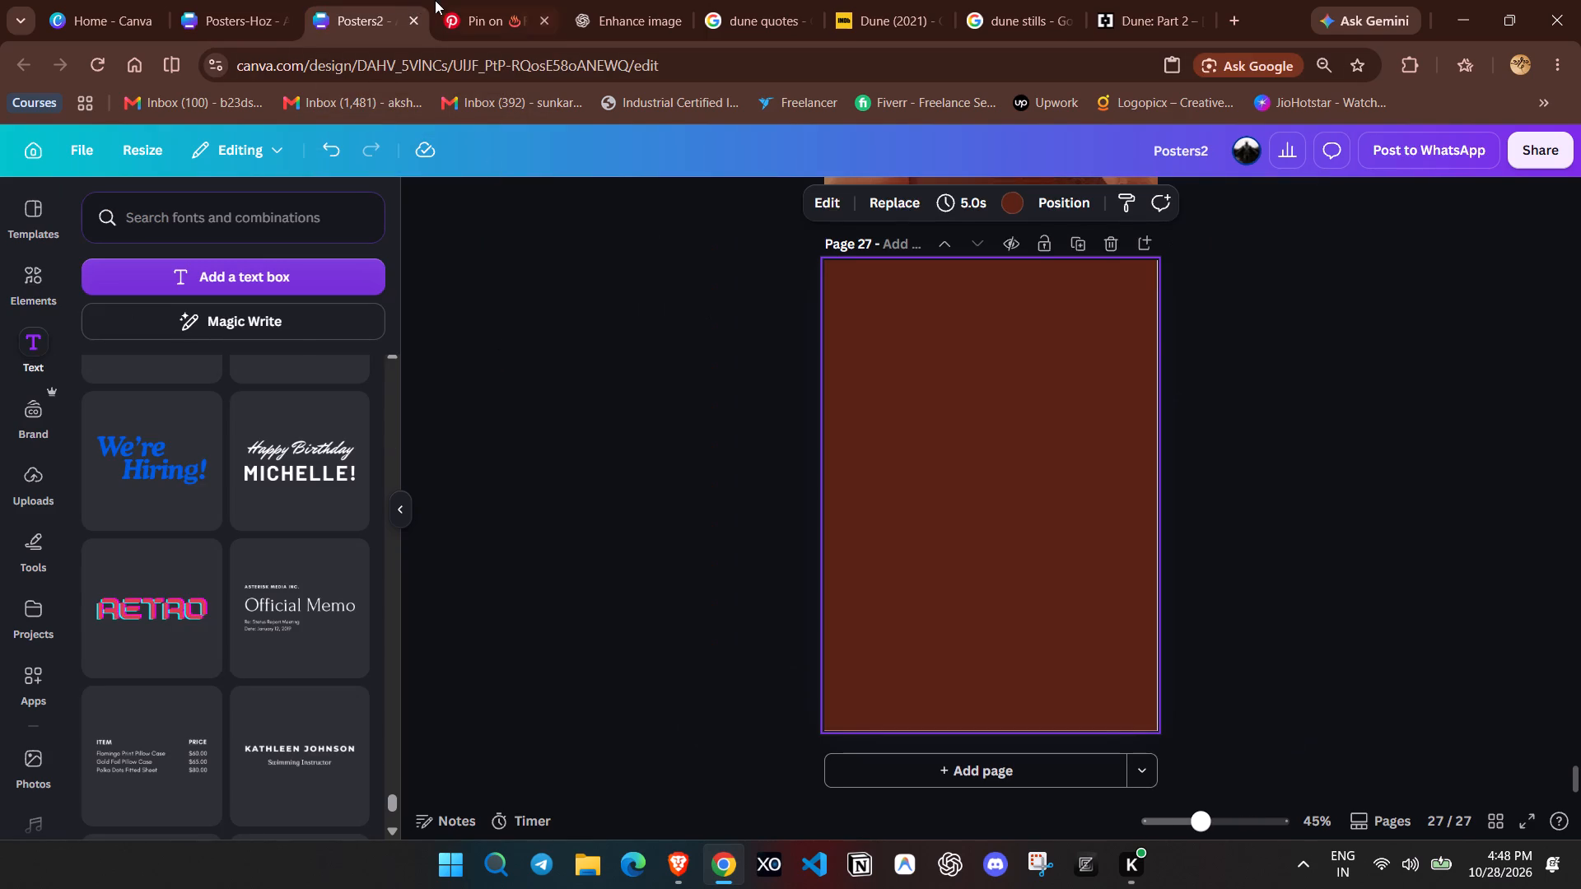
pyautogui.click(435, 0)
pyautogui.click(756, 241)
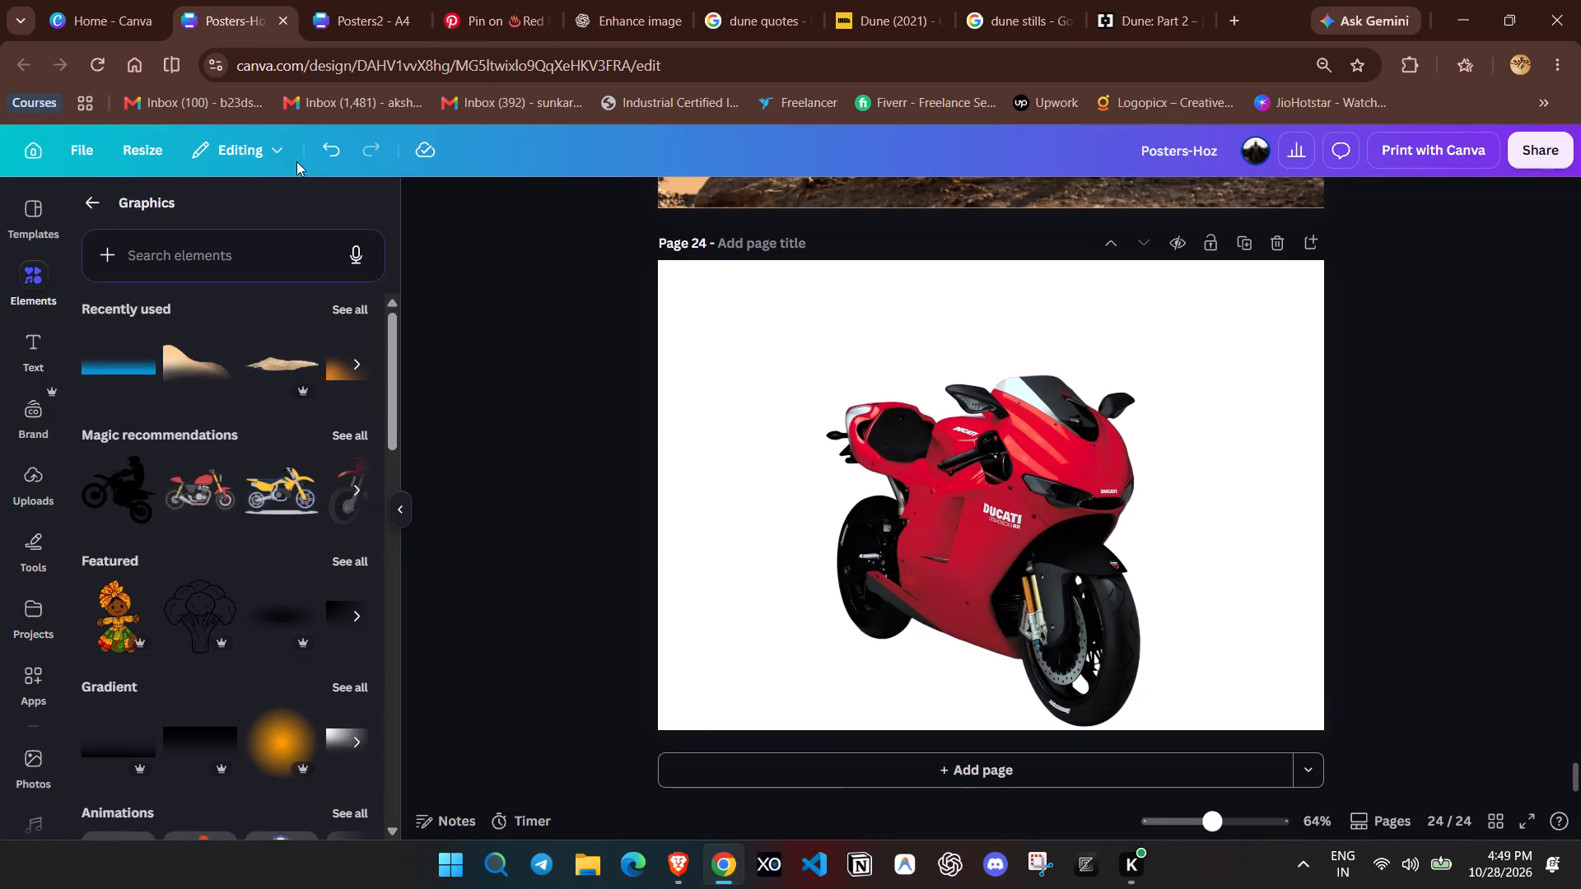
pyautogui.click(674, 296)
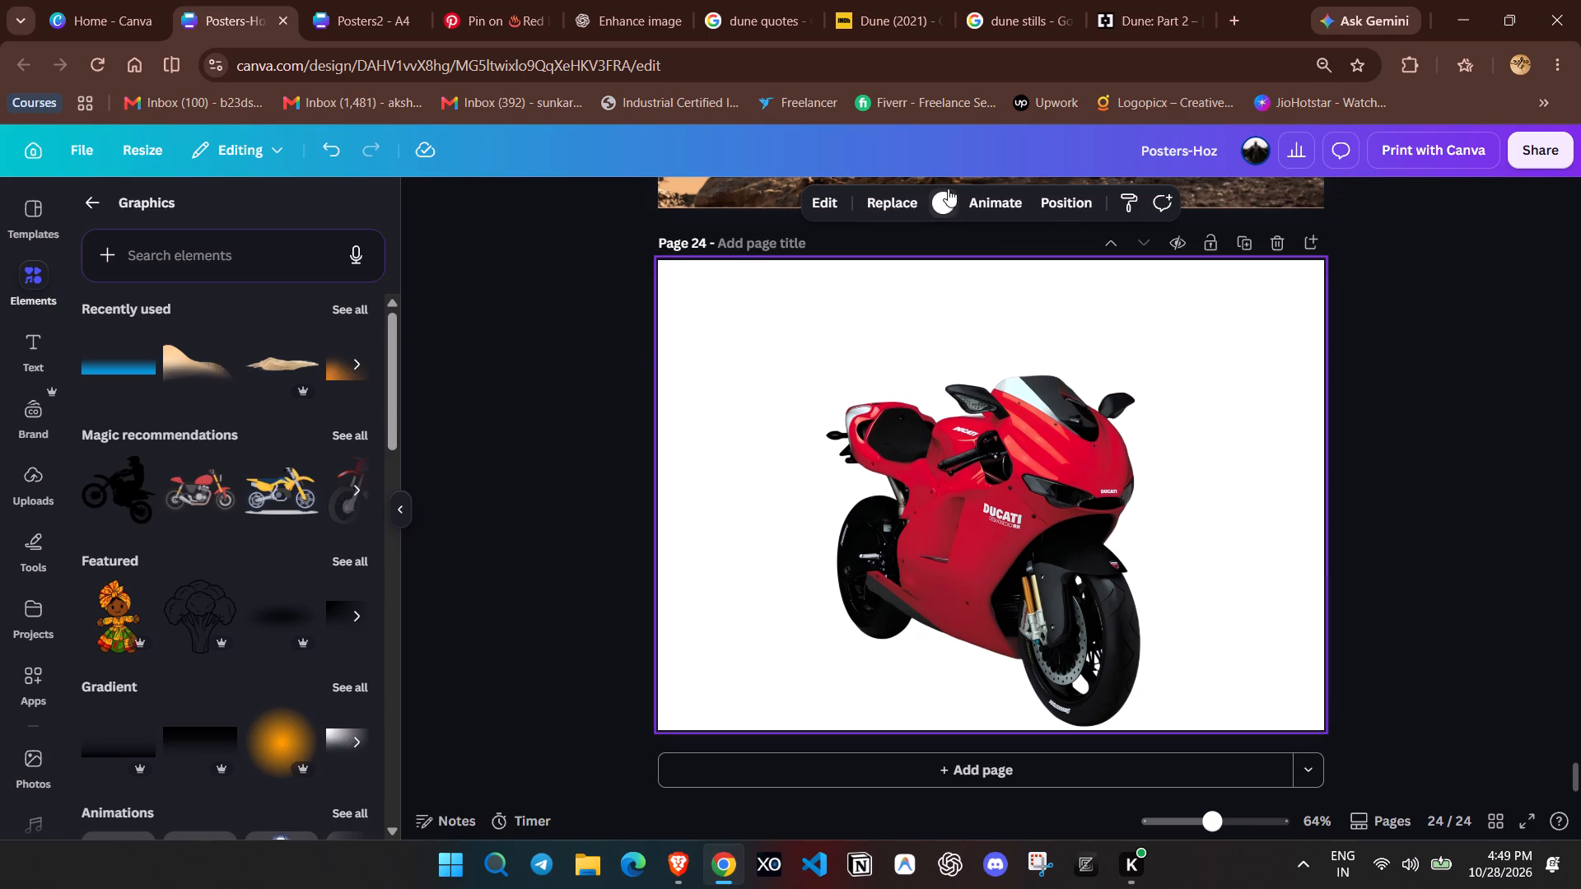
pyautogui.click(956, 195)
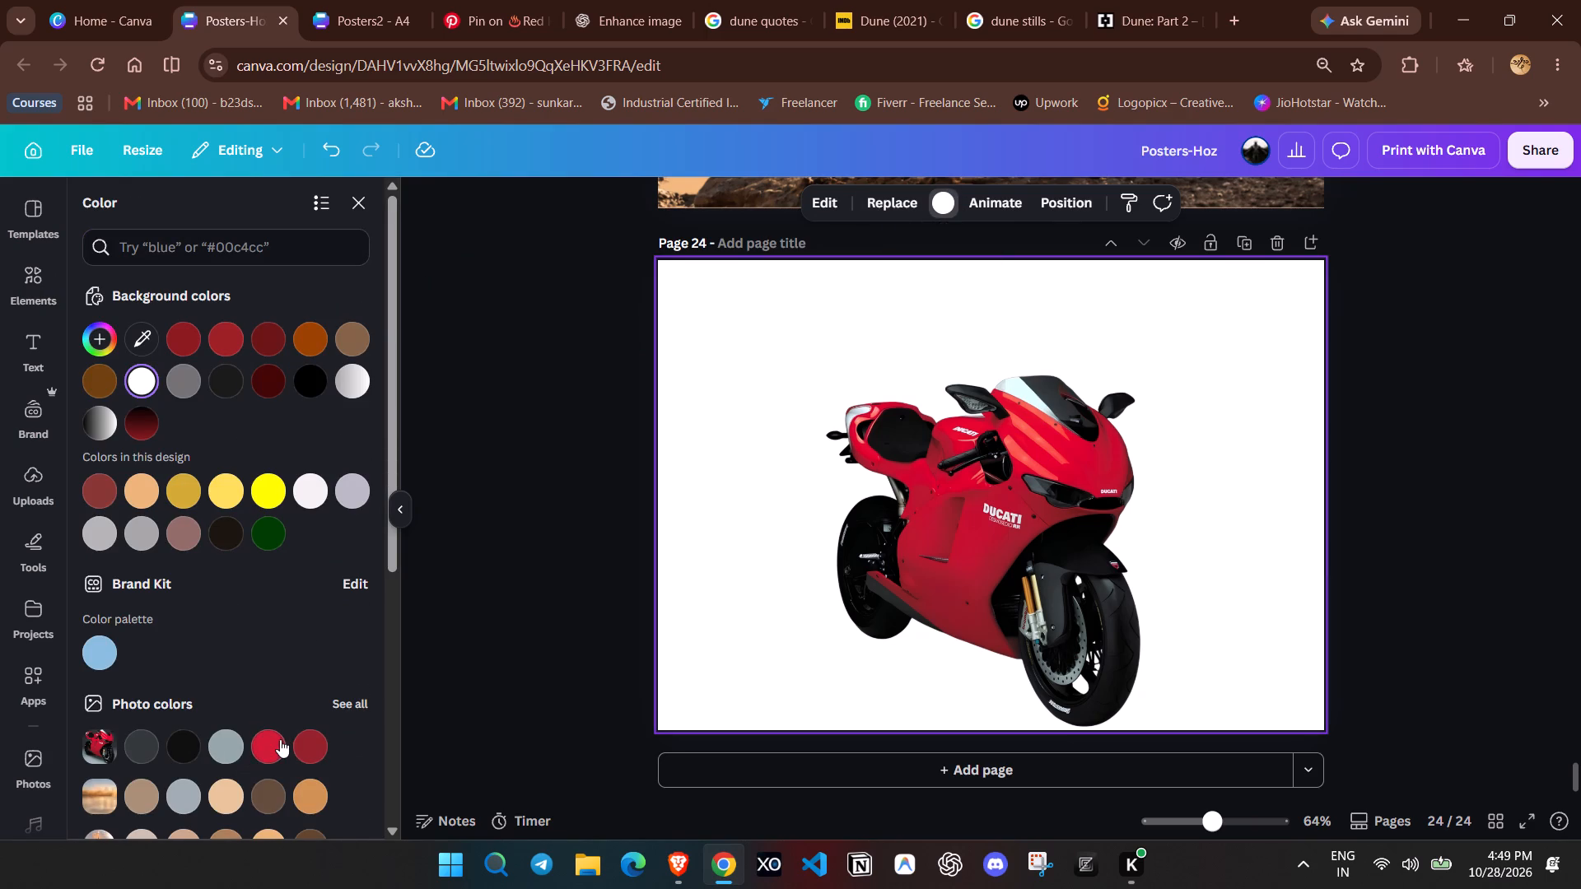
pyautogui.click(280, 739)
pyautogui.scroll(-1, 326, 593)
pyautogui.click(317, 636)
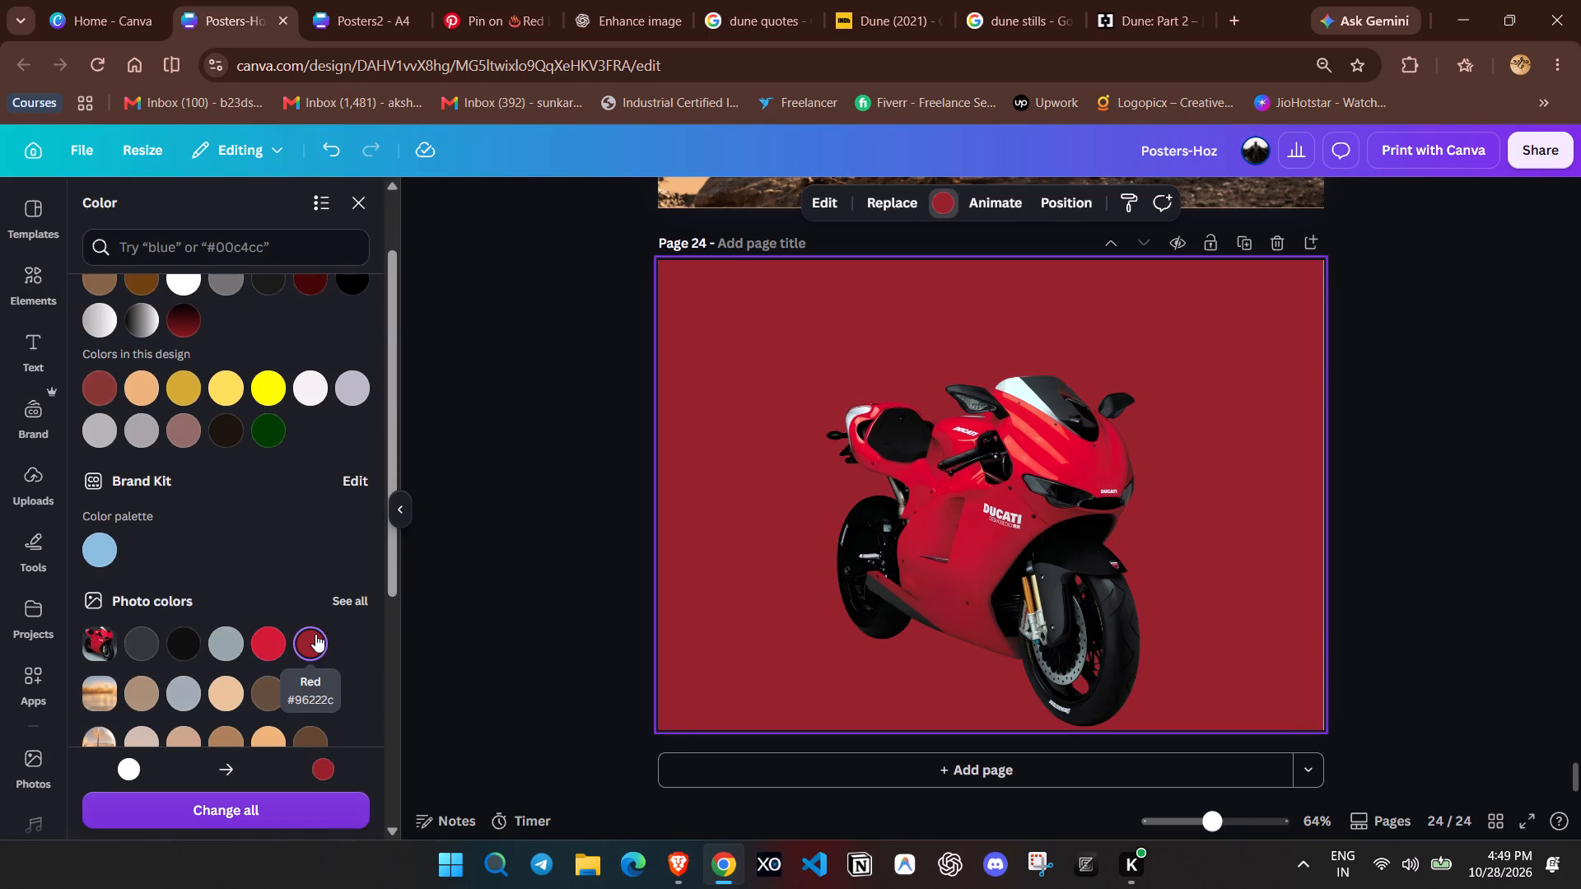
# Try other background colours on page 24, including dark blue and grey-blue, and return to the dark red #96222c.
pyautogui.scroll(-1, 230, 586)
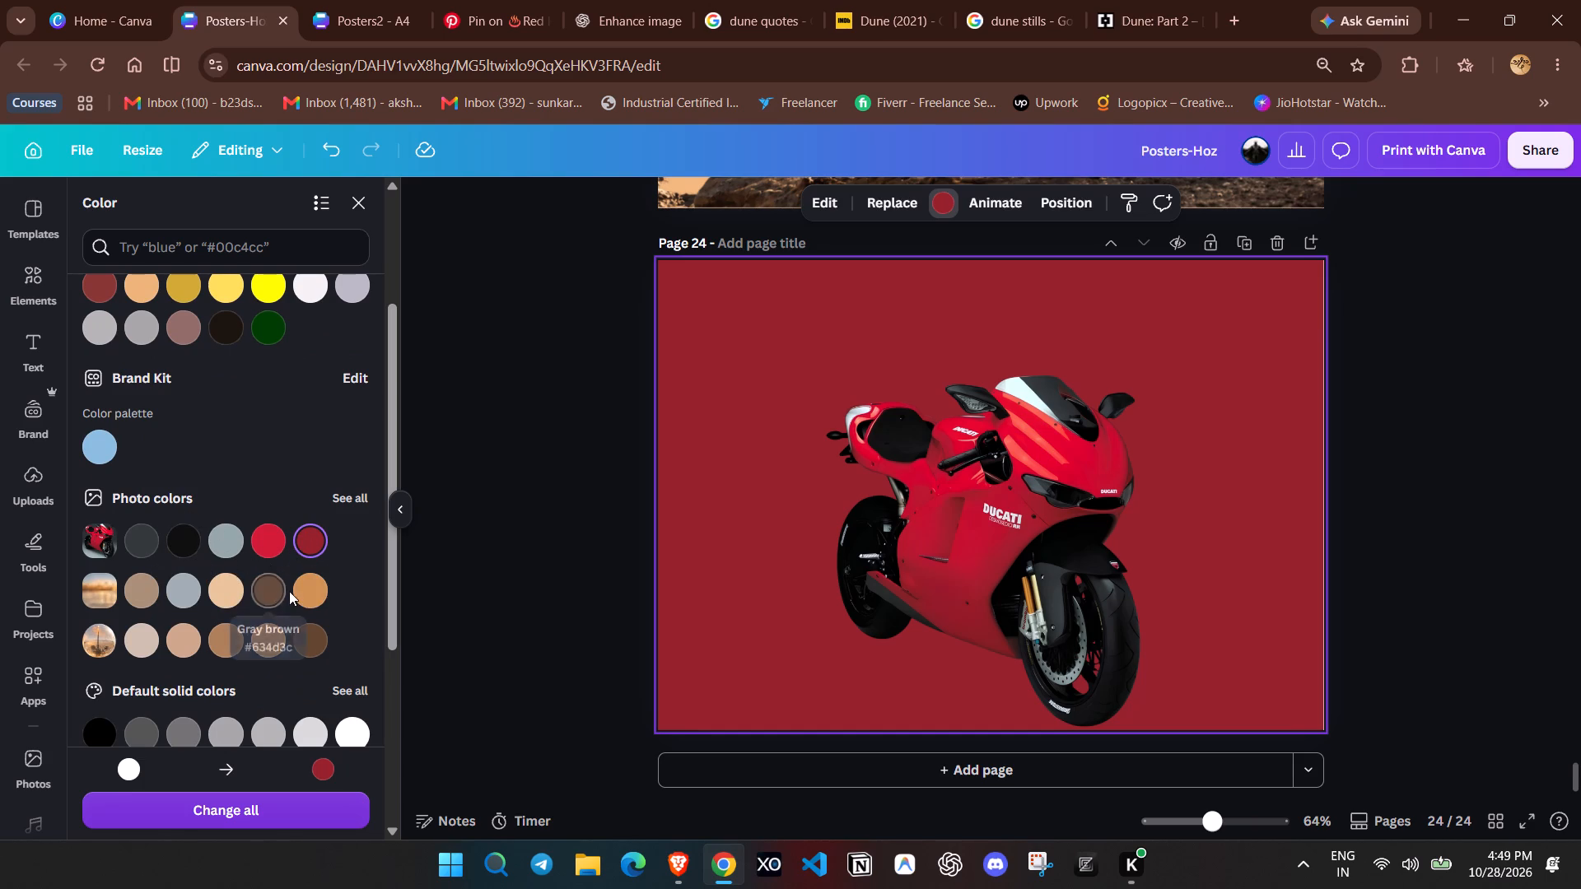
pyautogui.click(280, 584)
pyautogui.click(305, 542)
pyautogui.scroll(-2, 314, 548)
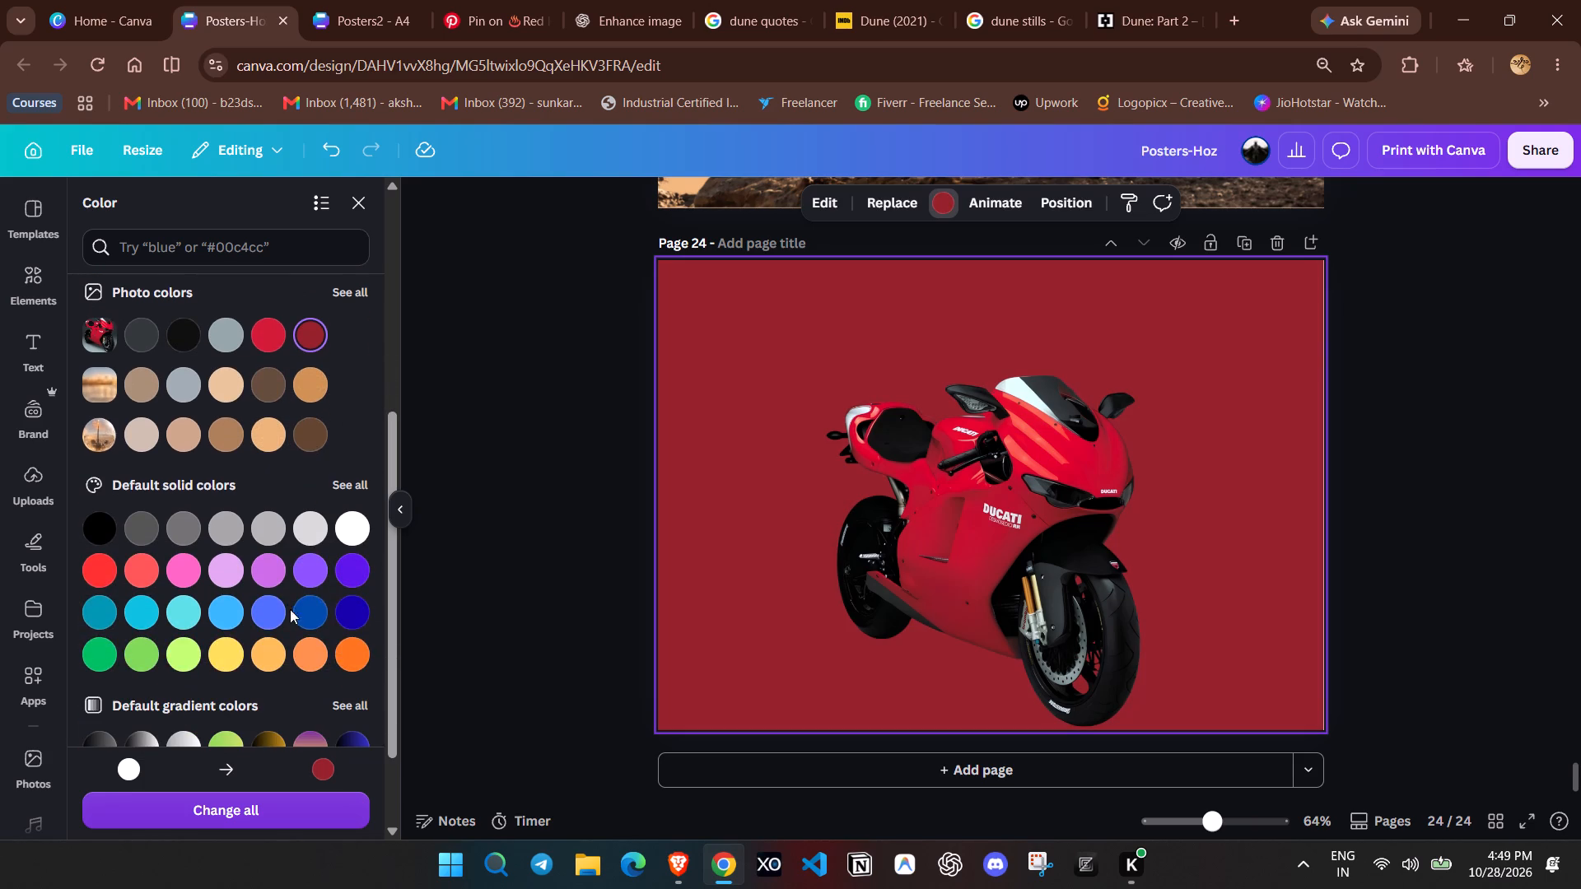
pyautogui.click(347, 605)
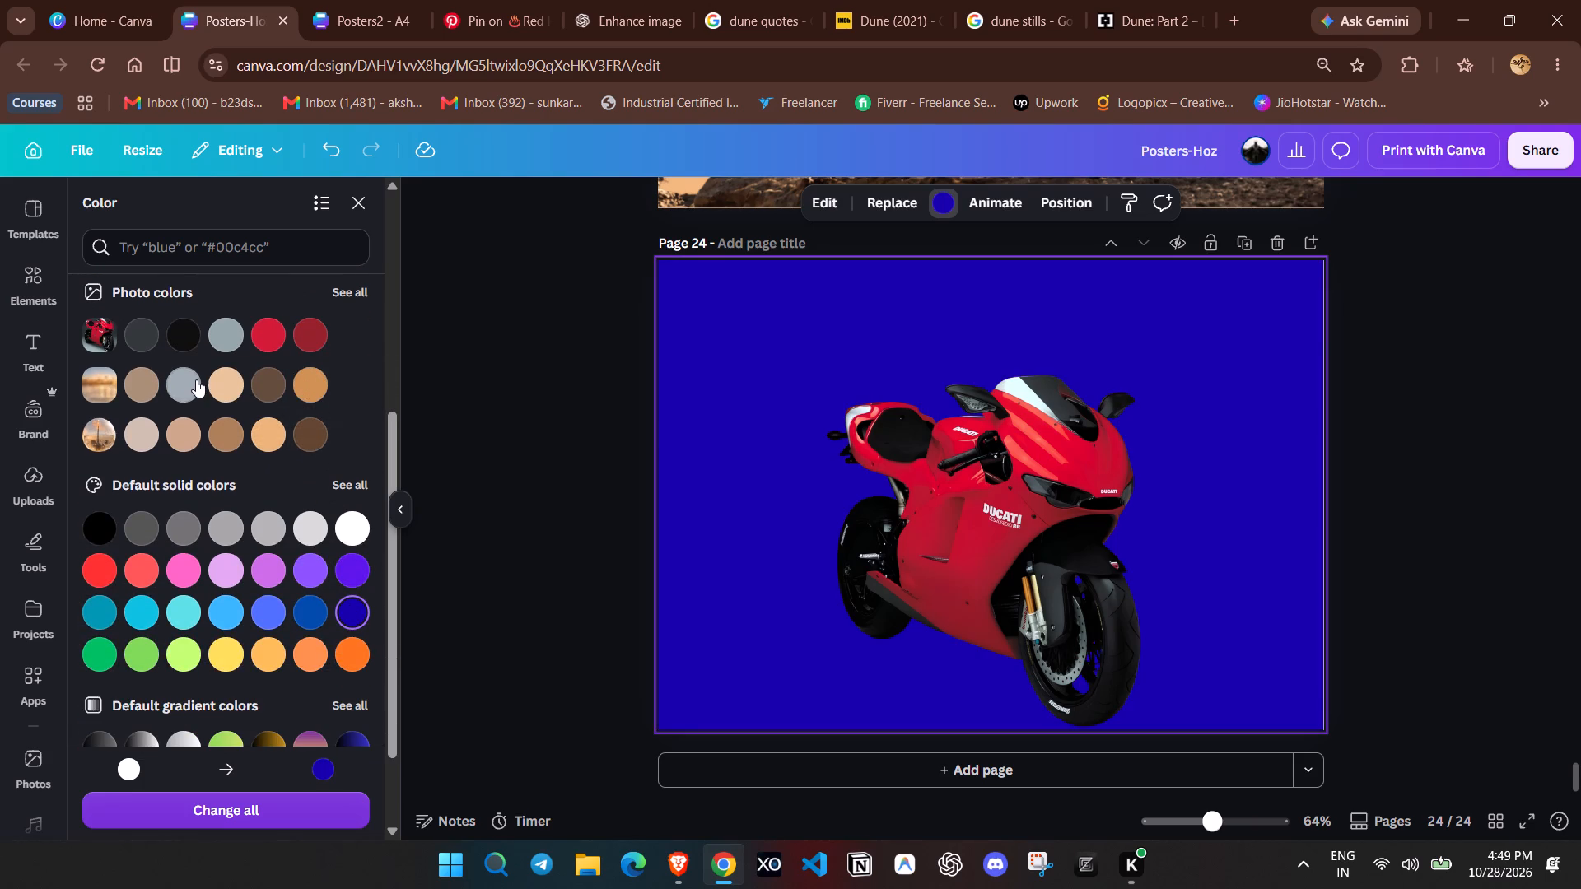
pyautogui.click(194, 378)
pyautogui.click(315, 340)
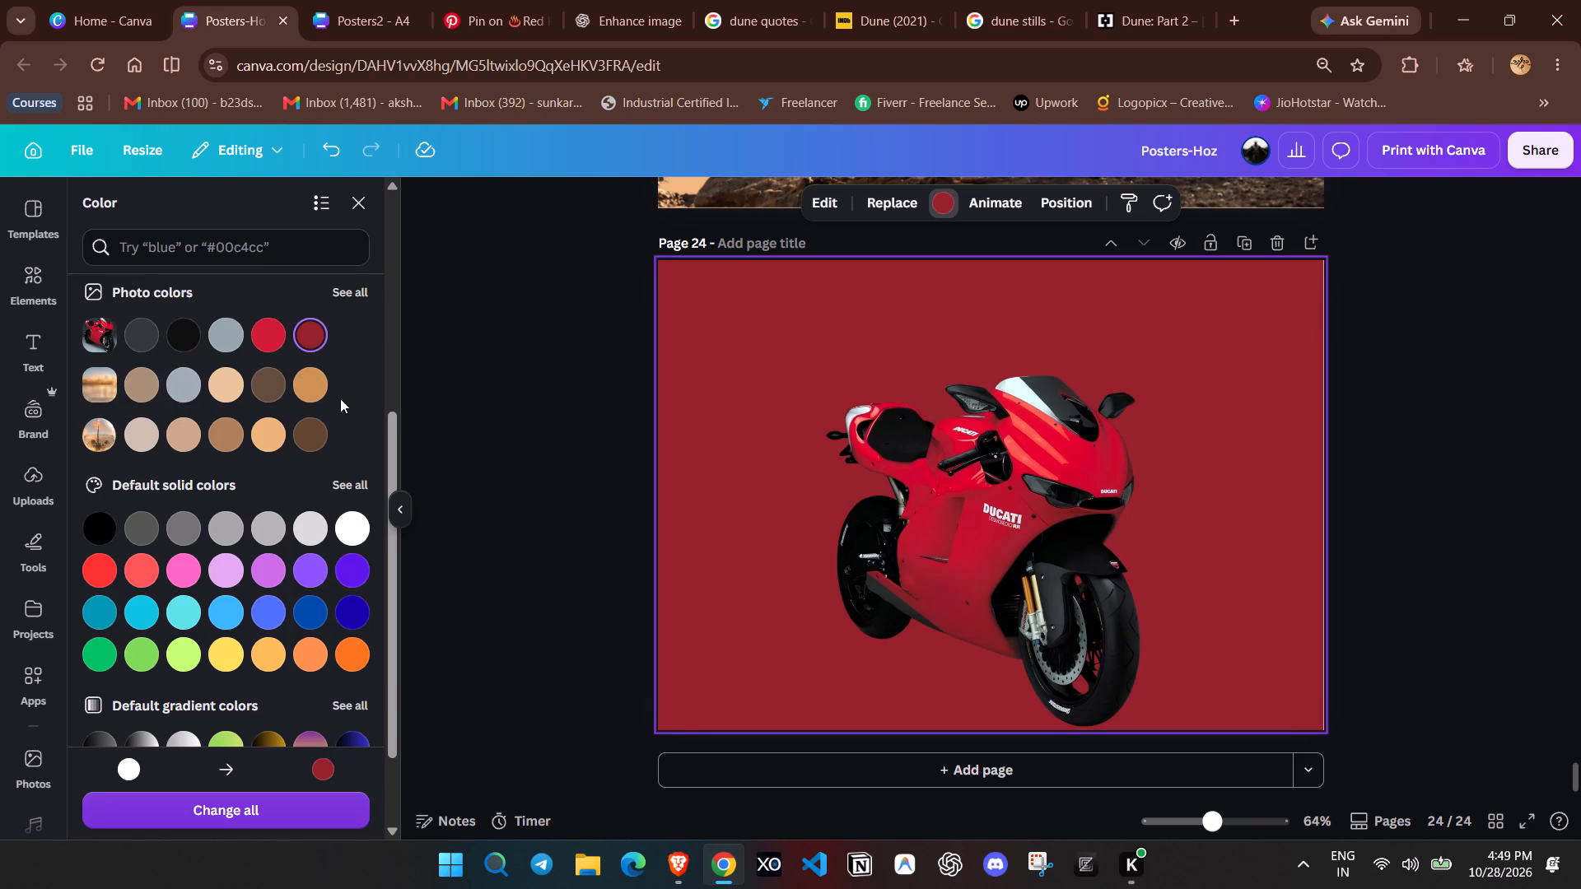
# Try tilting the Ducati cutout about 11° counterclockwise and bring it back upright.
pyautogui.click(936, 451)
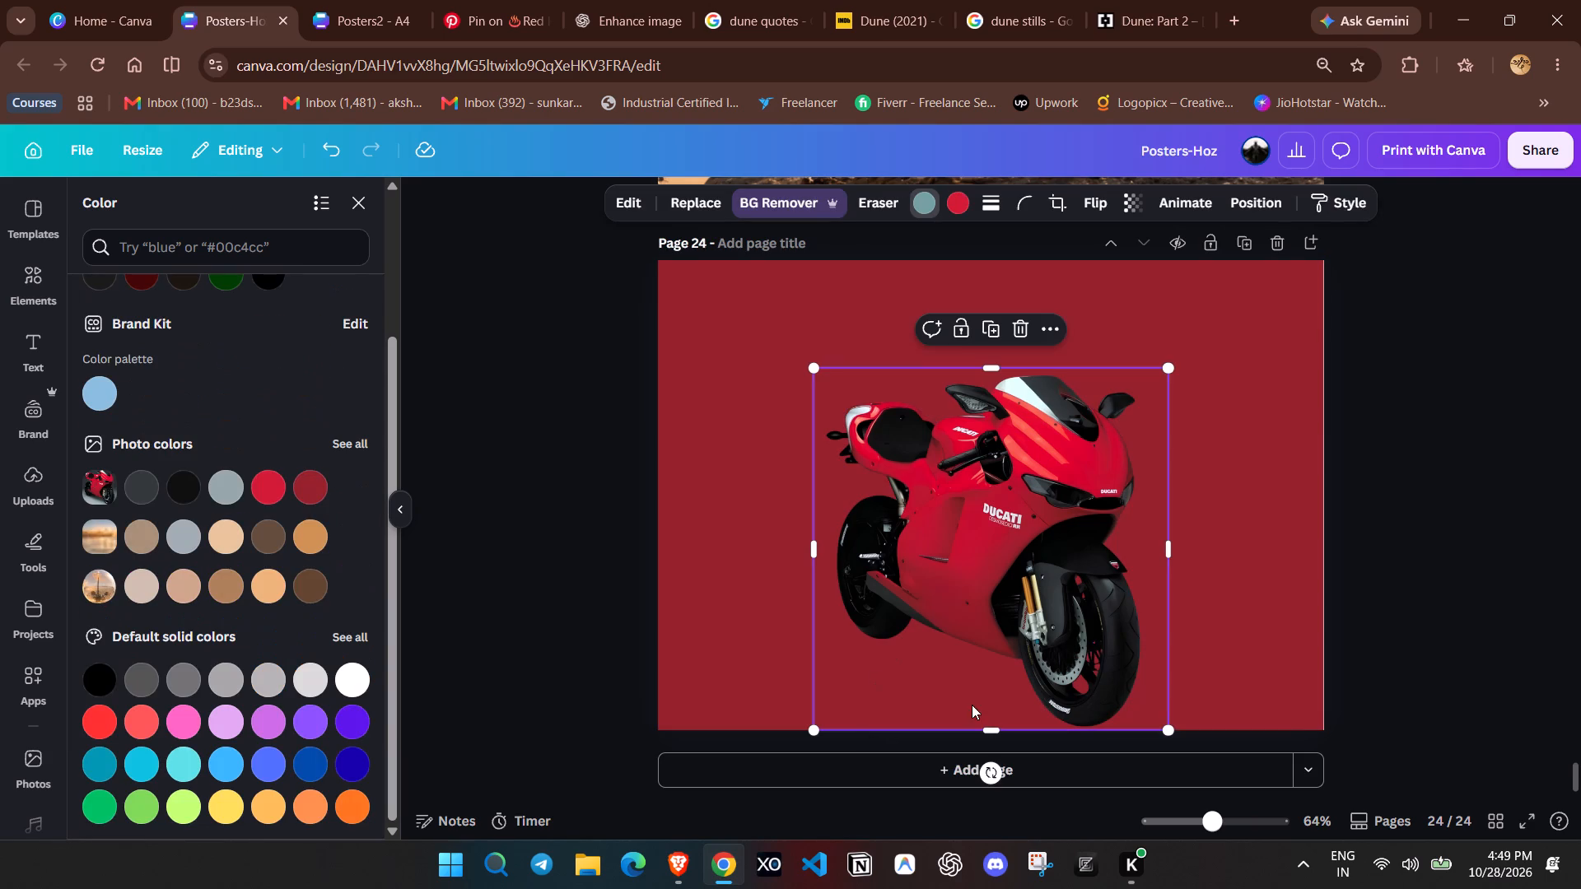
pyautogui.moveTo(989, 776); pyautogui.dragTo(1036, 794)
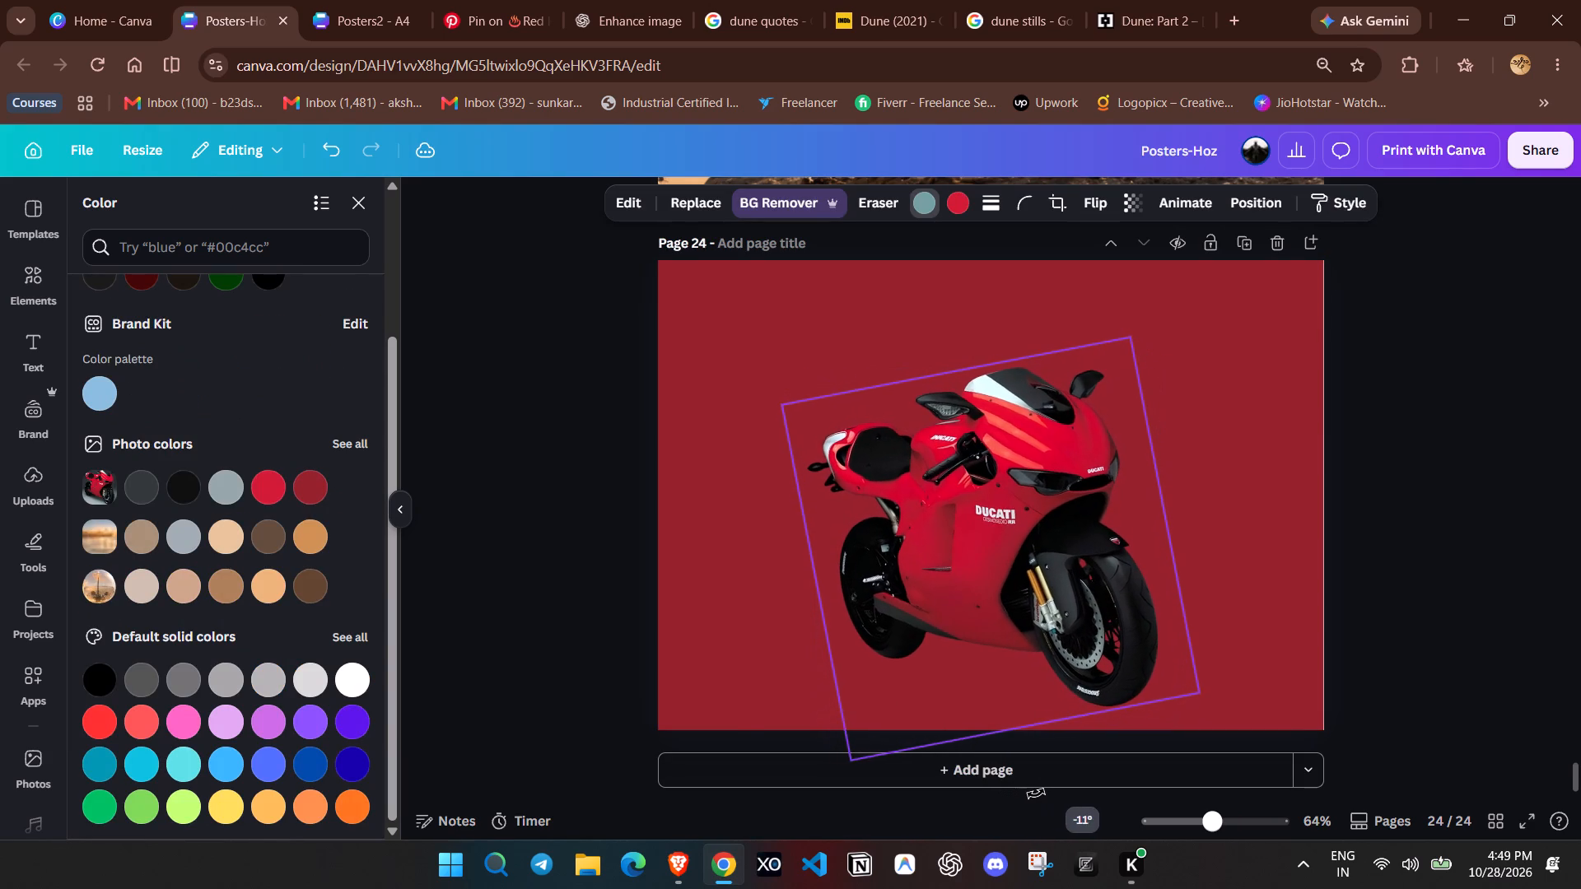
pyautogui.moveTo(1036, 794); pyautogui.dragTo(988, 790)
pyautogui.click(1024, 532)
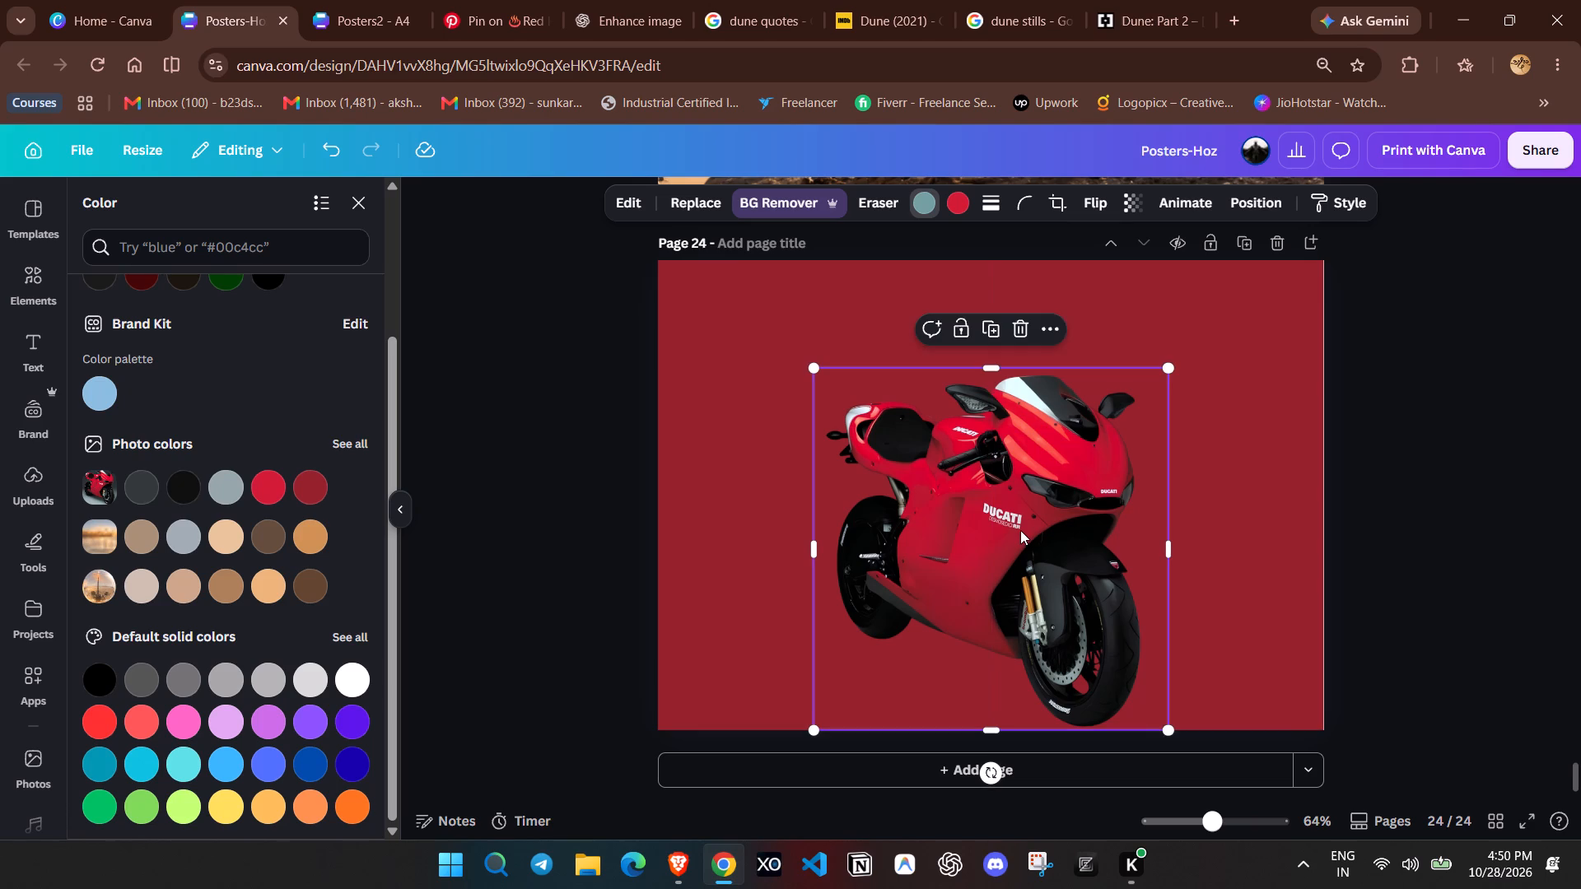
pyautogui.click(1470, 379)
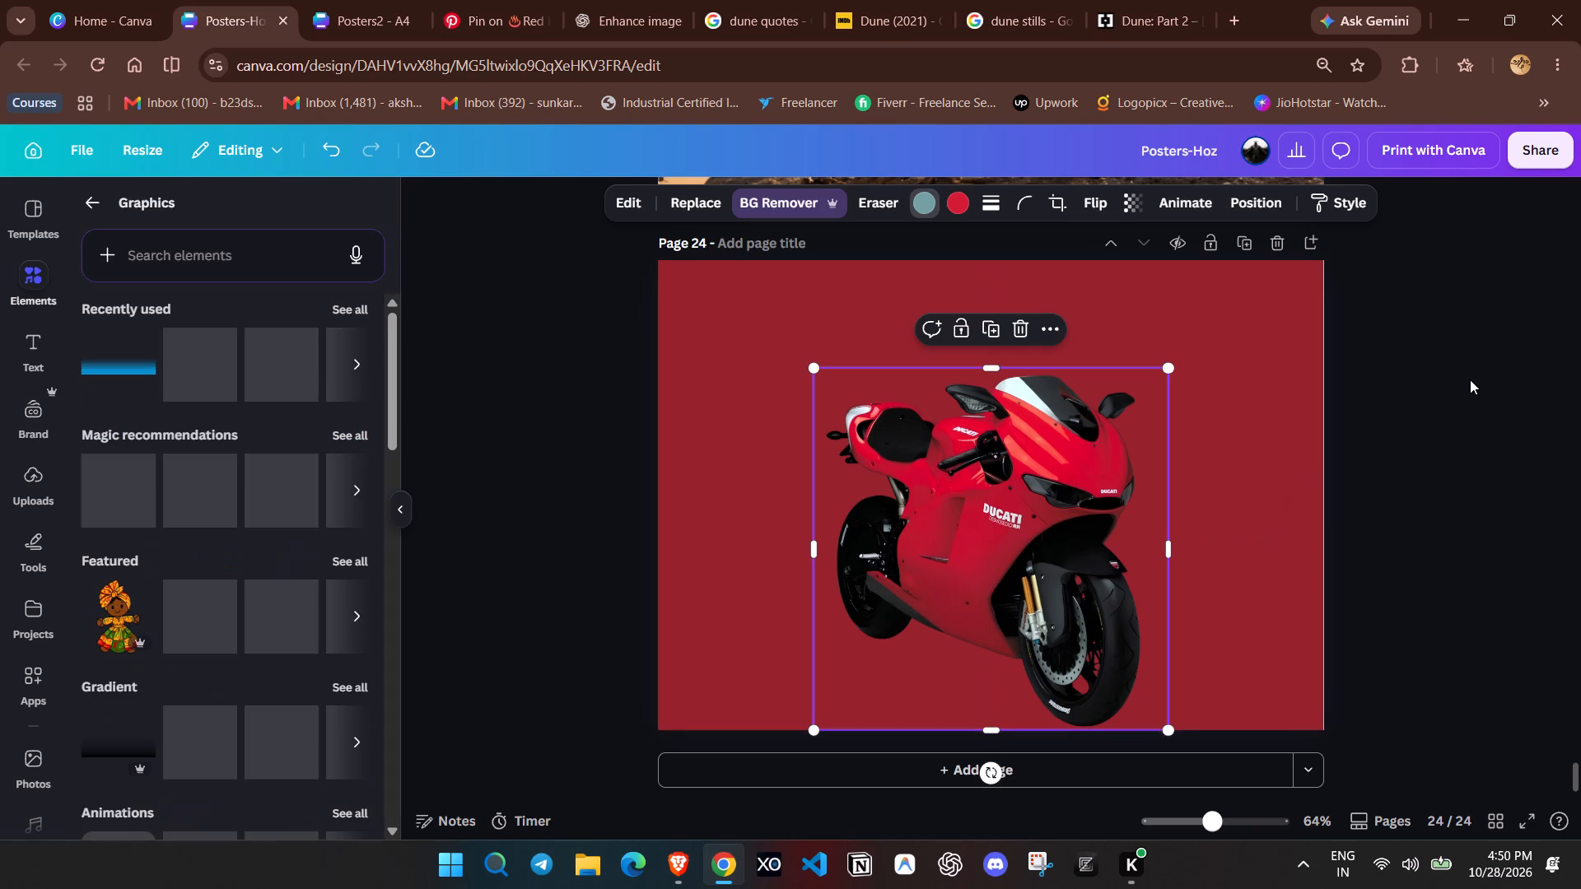
# Add the recently used yellow three-line SALE text combination to page 24 and ungroup it.
pyautogui.click(34, 348)
pyautogui.scroll(-4, 301, 566)
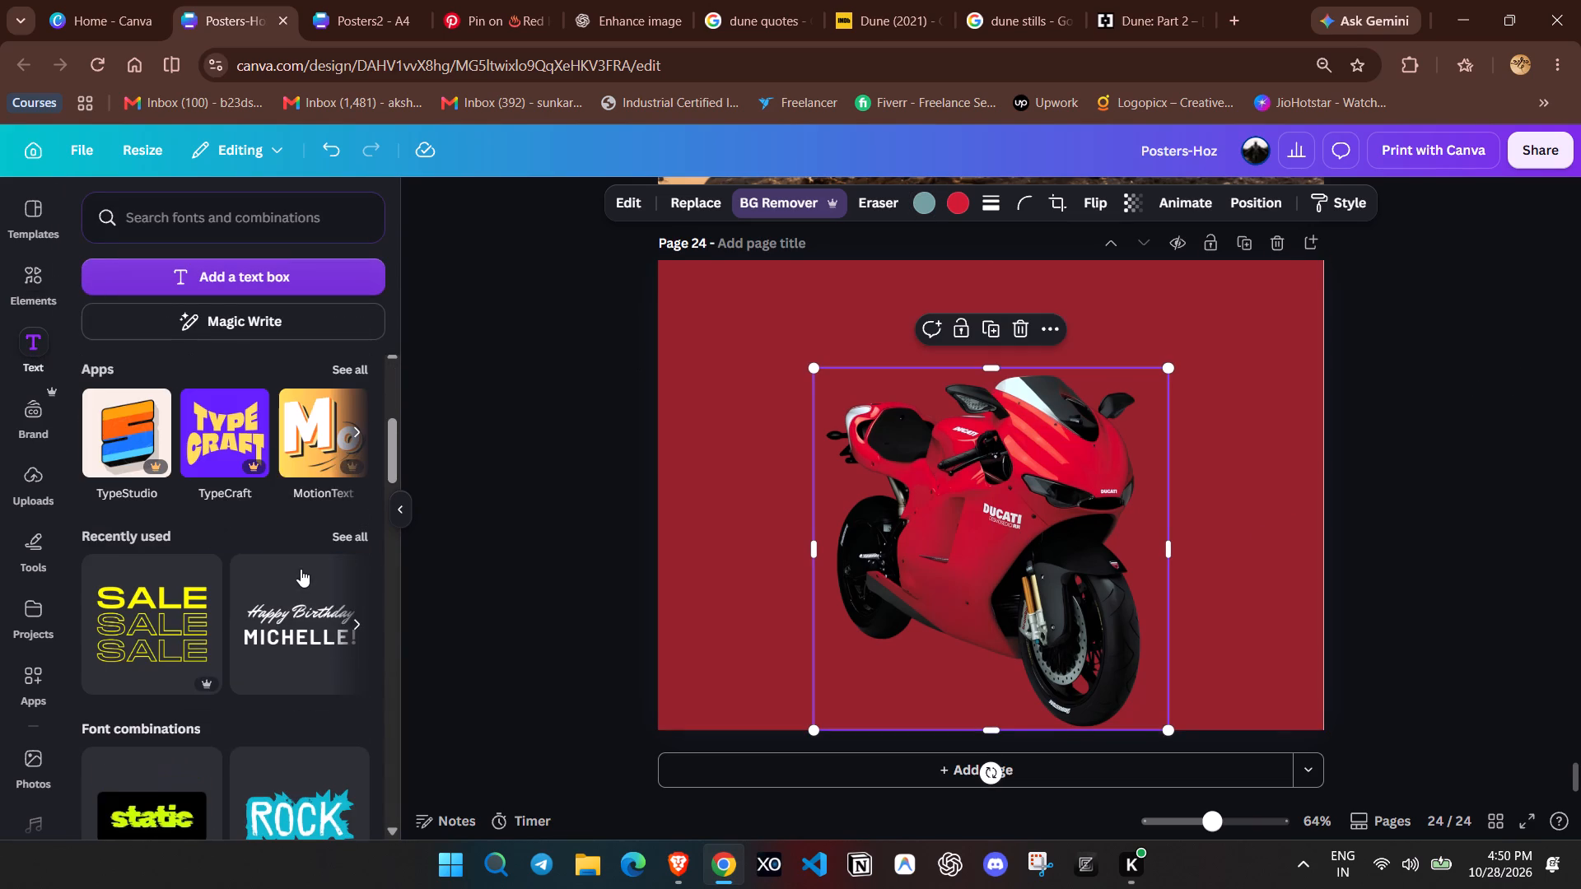
pyautogui.scroll(-1, 291, 569)
pyautogui.click(170, 532)
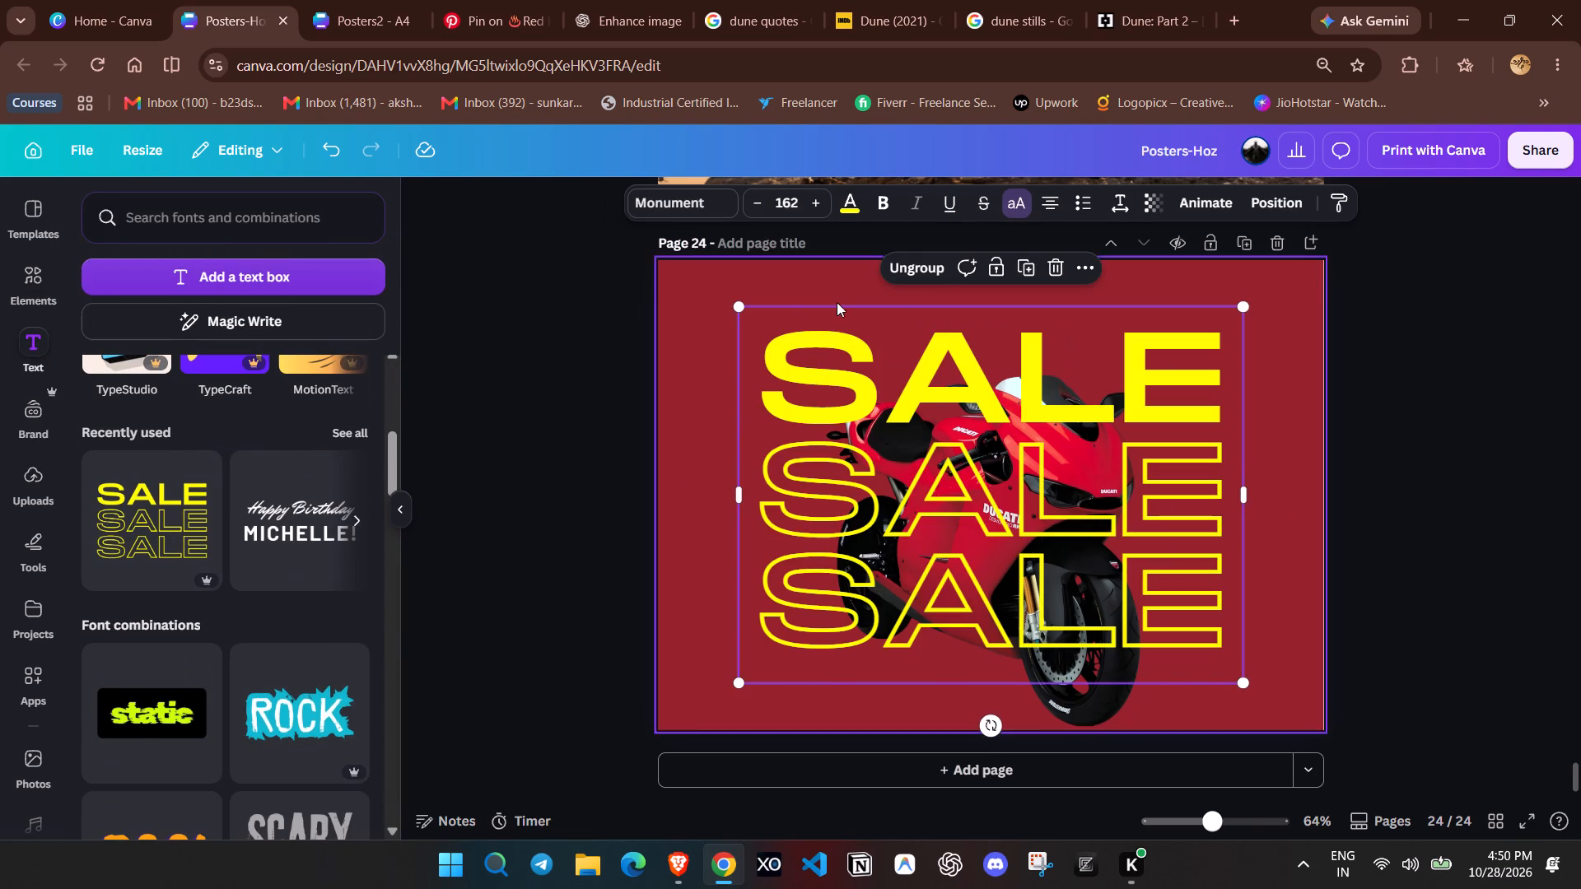
pyautogui.click(922, 272)
pyautogui.click(659, 420)
# Change the middle outlined SALE line to V2 and delete the outlined SALE line below it.
pyautogui.doubleClick(800, 483)
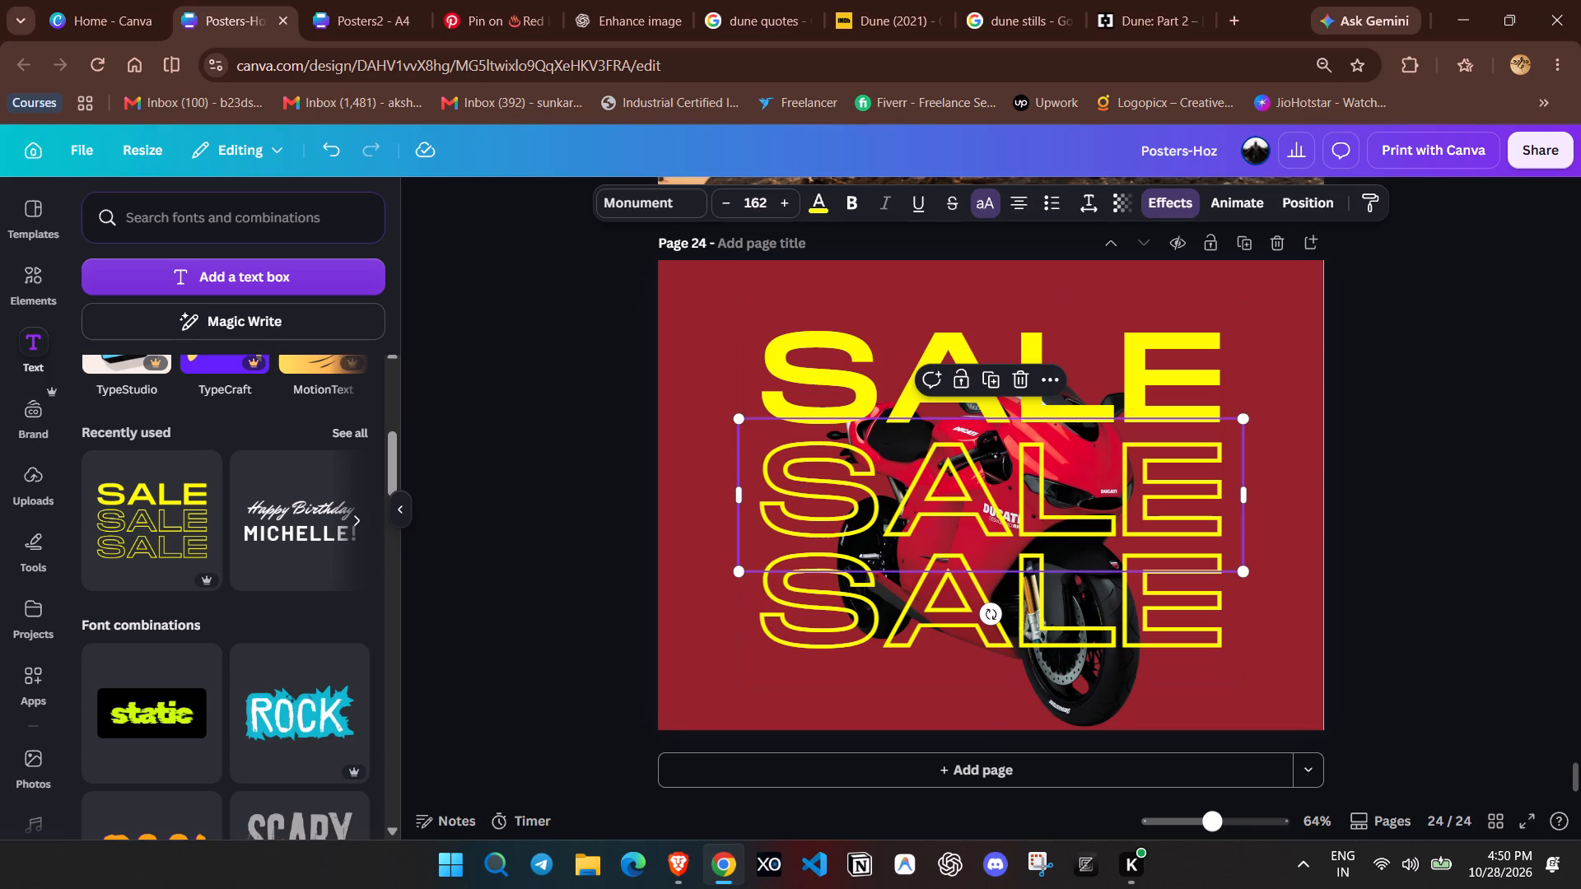
pyautogui.write('v2')
pyautogui.click(815, 622)
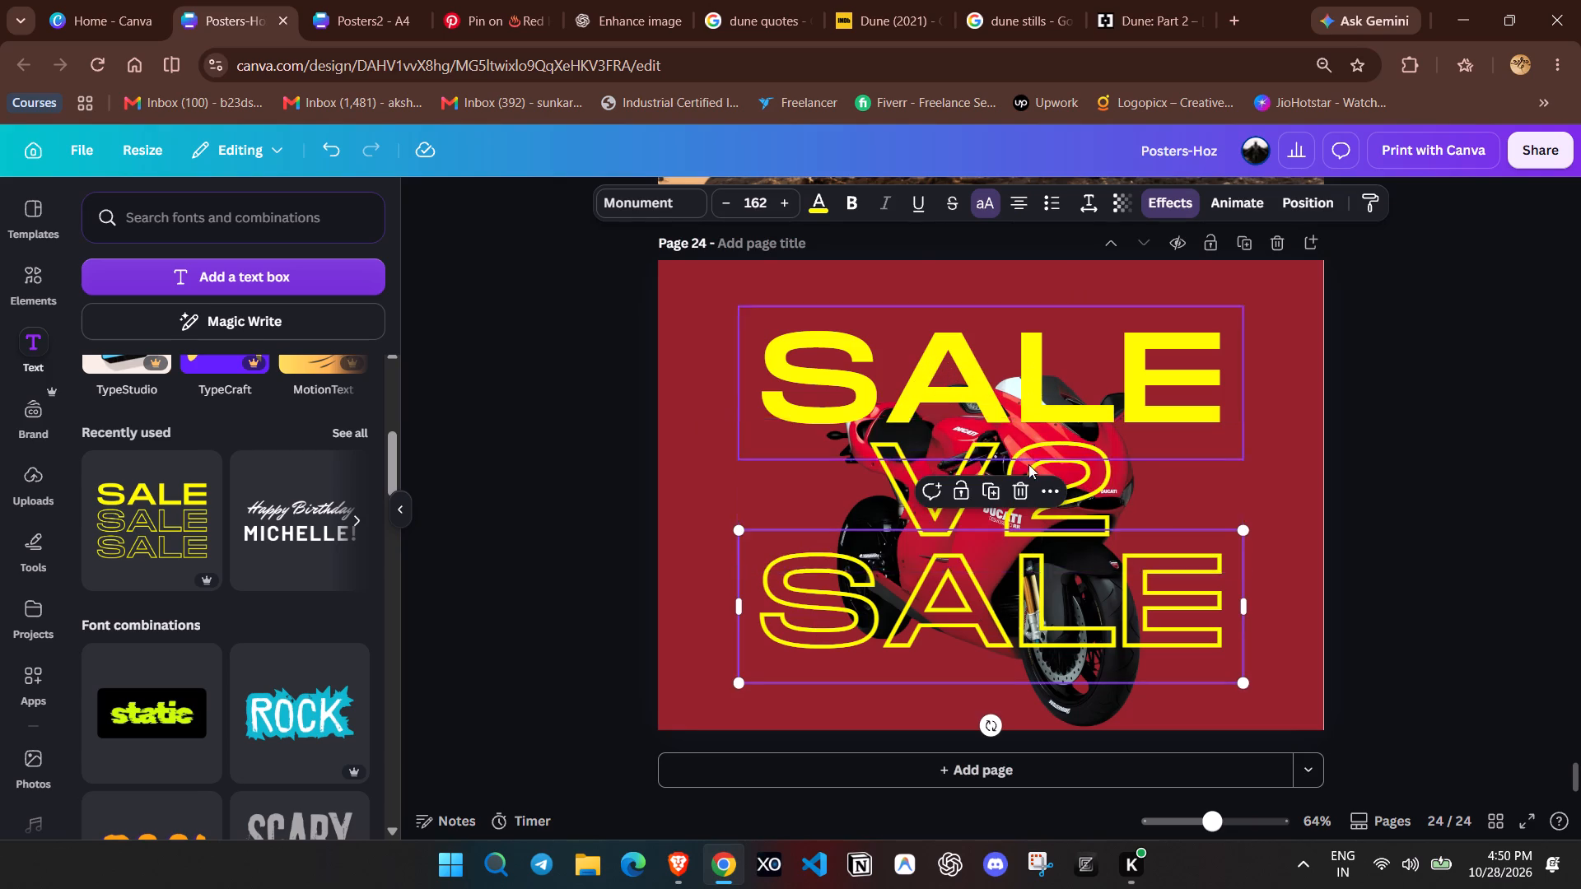
pyautogui.click(1015, 488)
# Change the solid yellow SALE line to DUCATI and widen its text box so the word fits on one line.
pyautogui.doubleClick(1038, 333)
pyautogui.write('ducati')
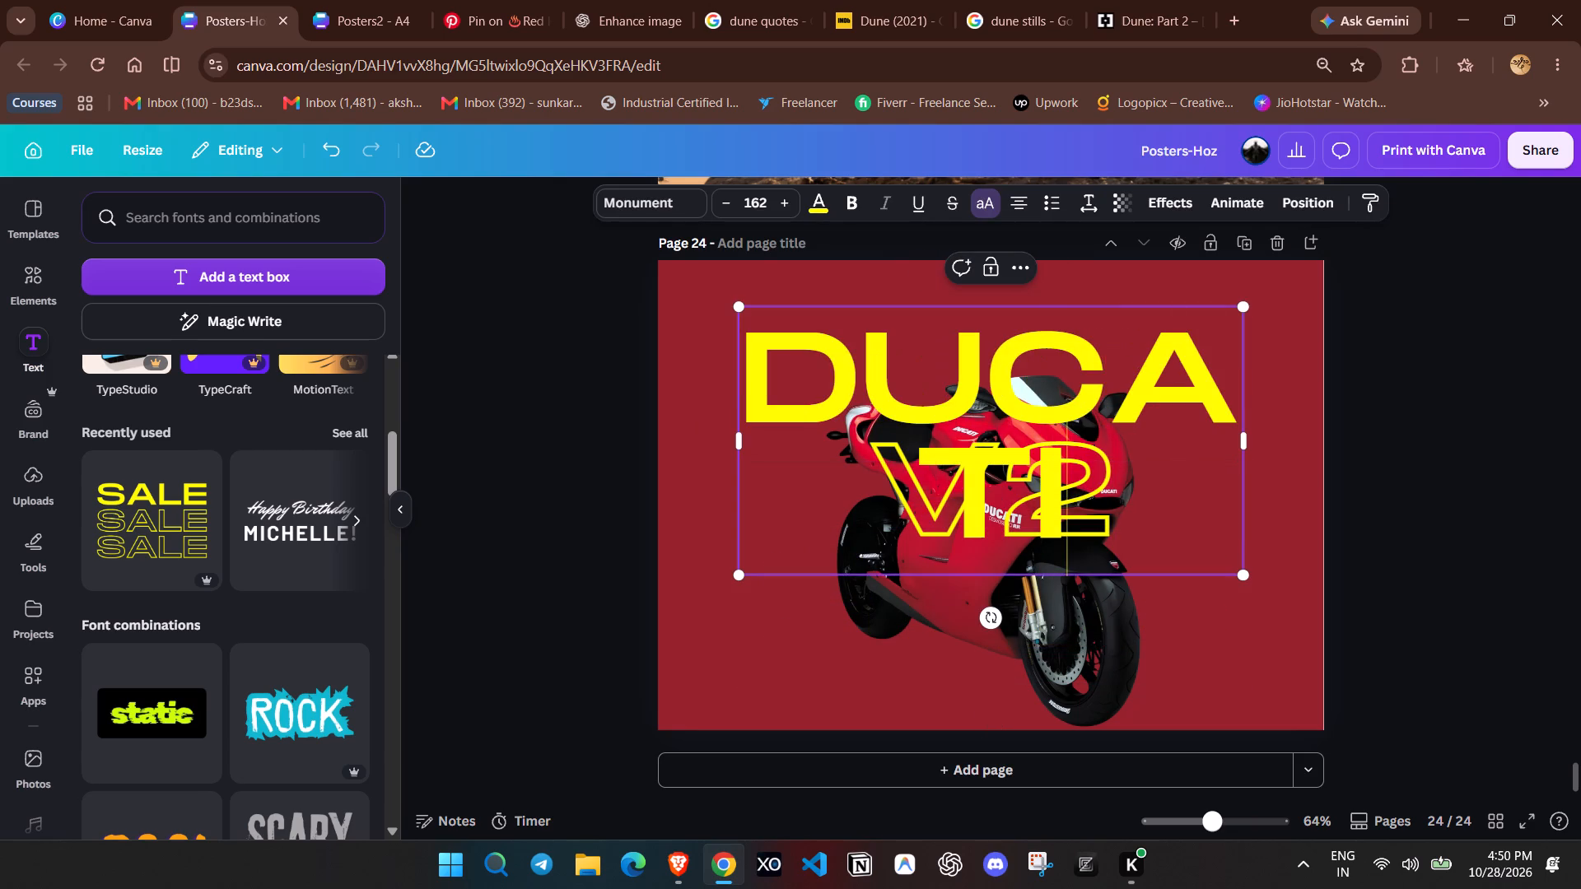
pyautogui.moveTo(1250, 441); pyautogui.dragTo(1294, 440)
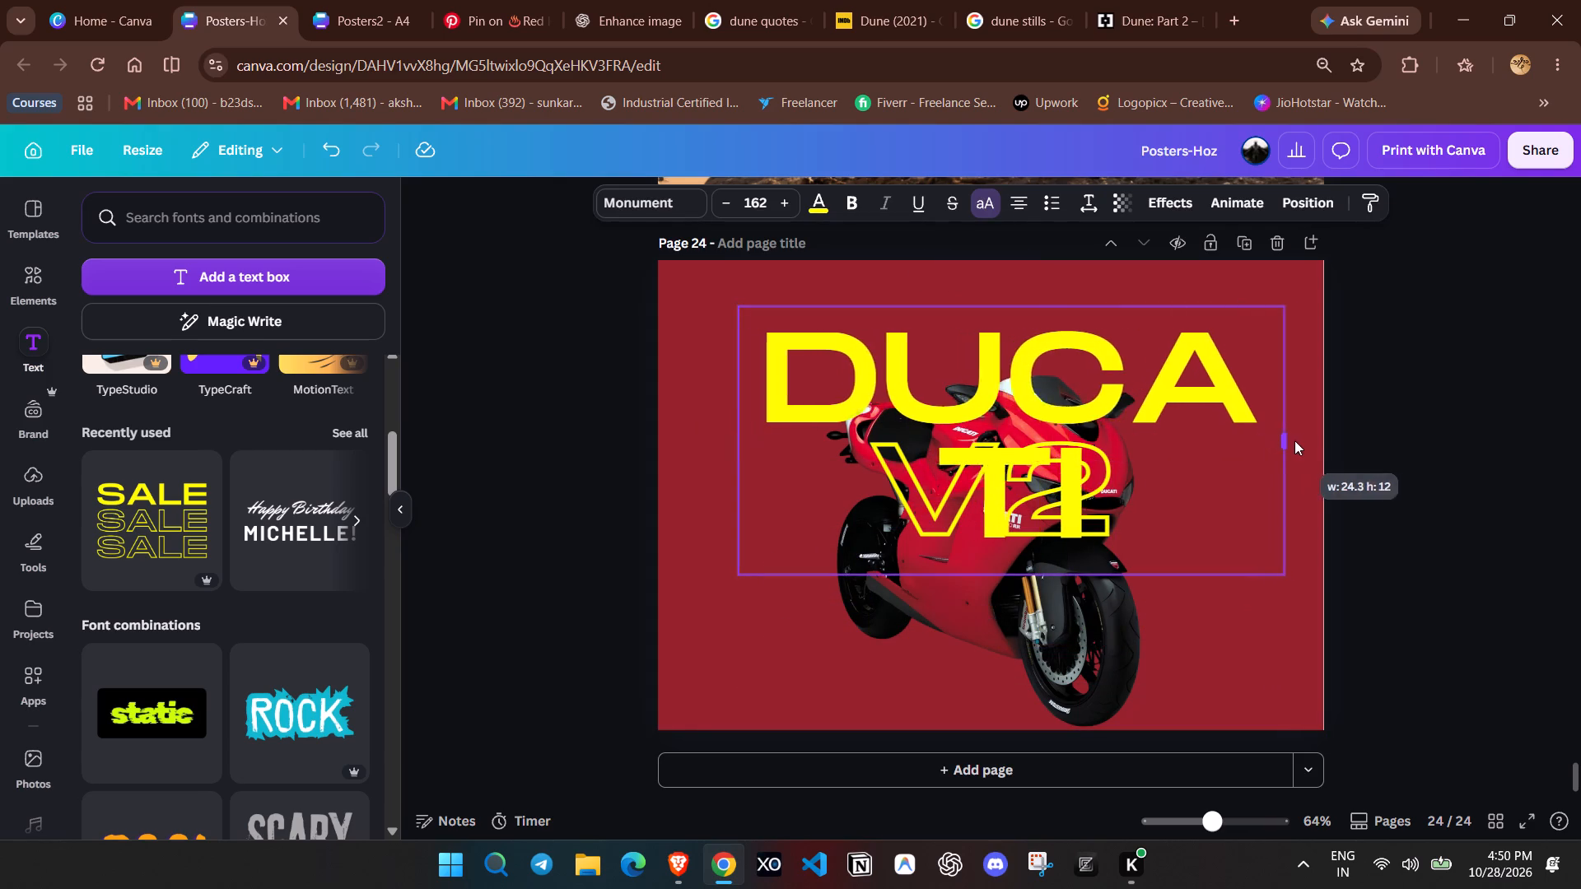
pyautogui.moveTo(1294, 440); pyautogui.dragTo(1437, 475)
pyautogui.click(1465, 546)
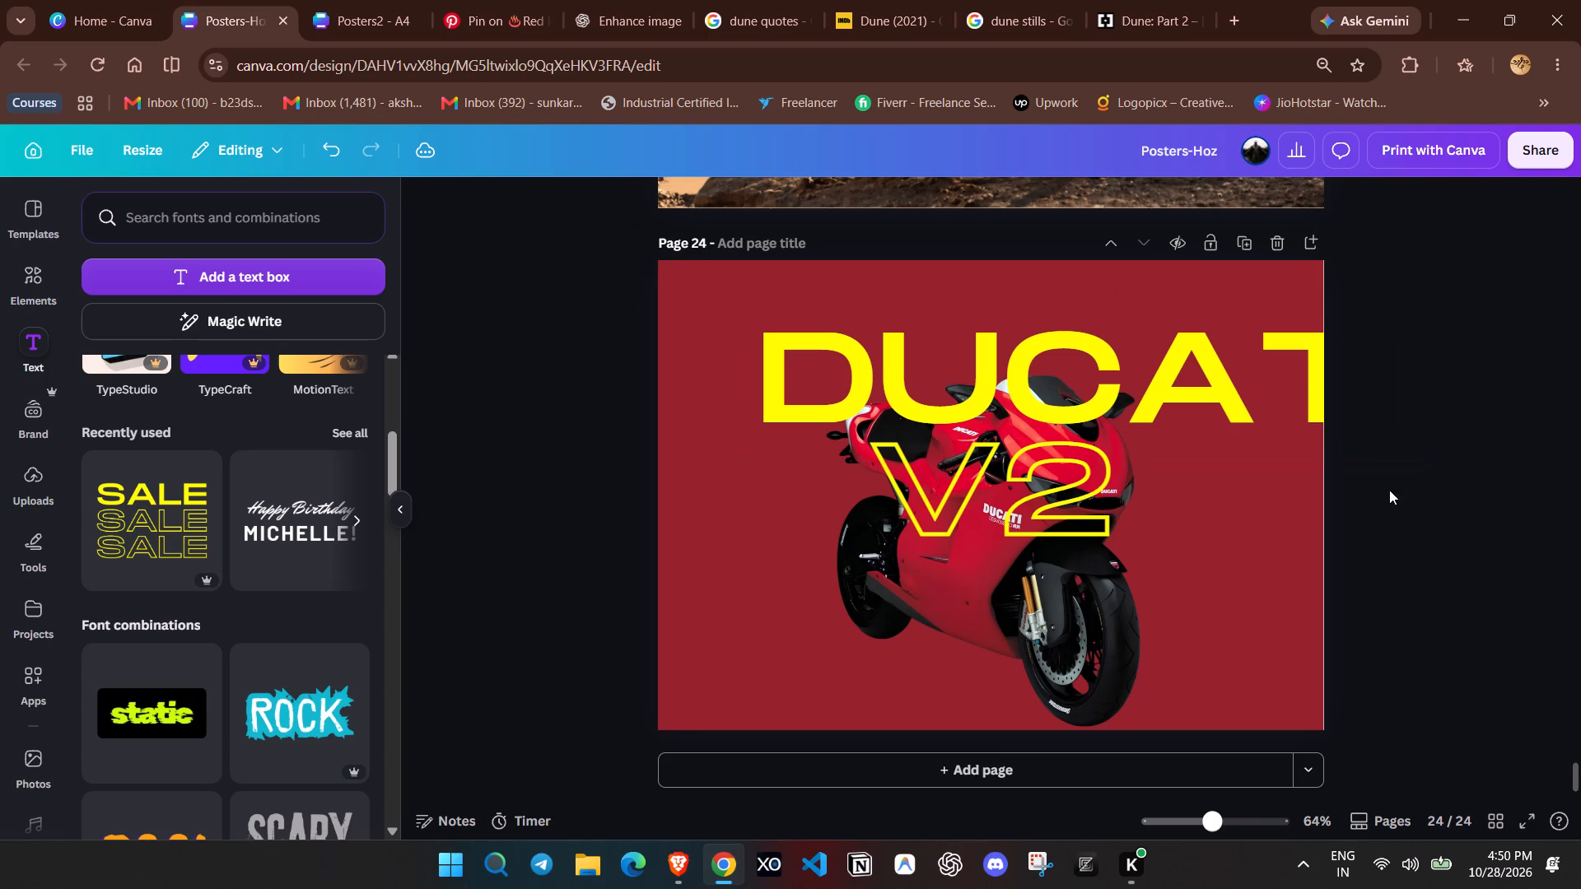
# Place the DUCATI title along page 24's top edge and scale it to size 164, spanning the full page width.
pyautogui.moveTo(1252, 384); pyautogui.dragTo(1166, 337)
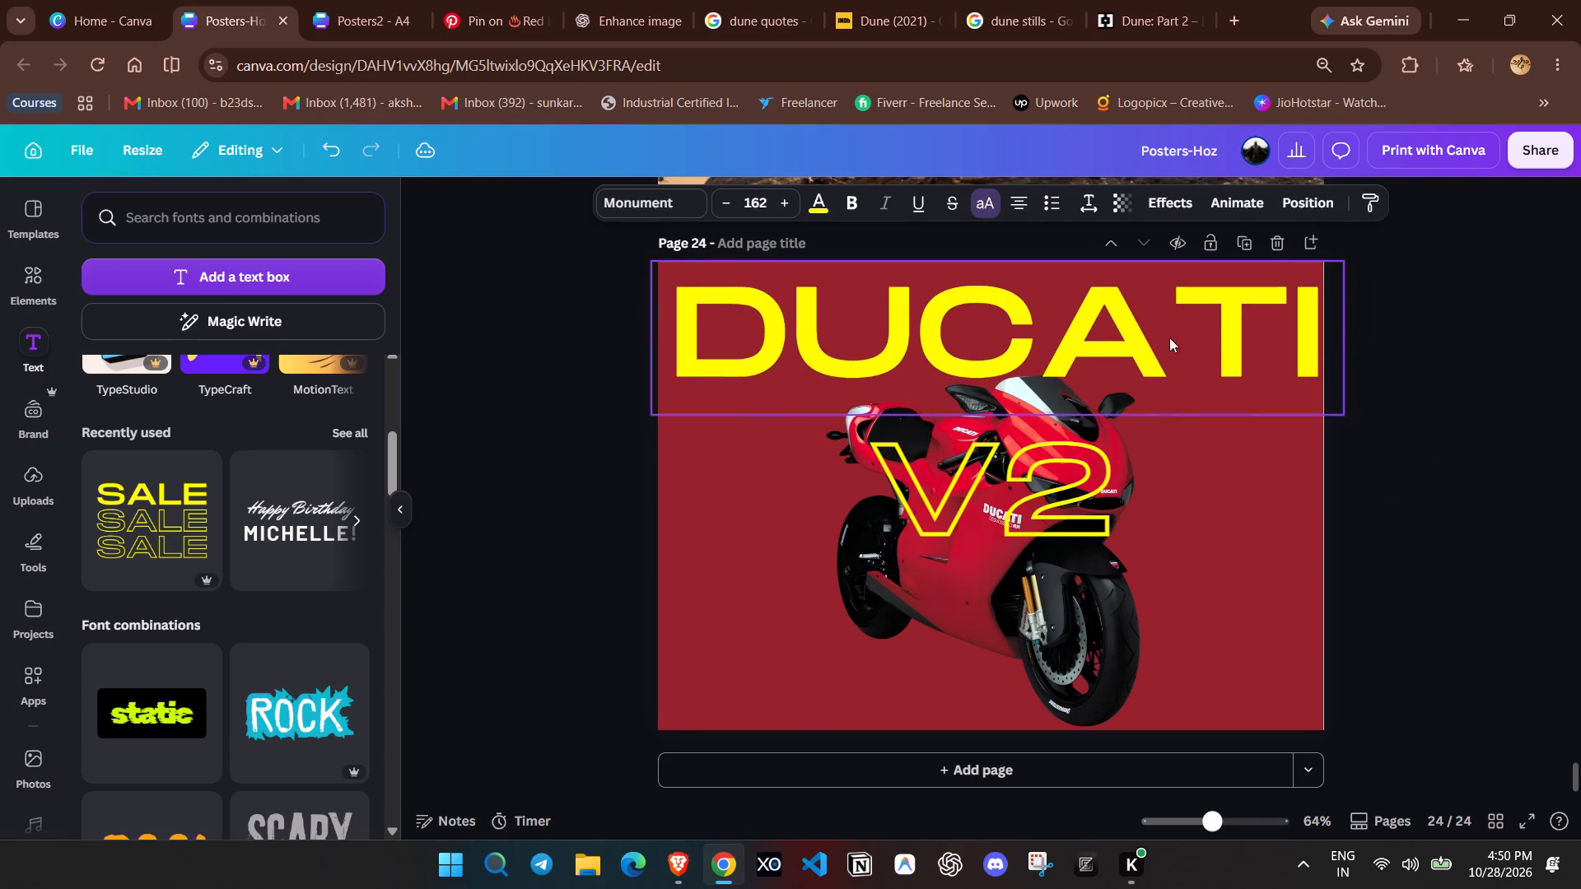
pyautogui.moveTo(1346, 340); pyautogui.dragTo(1313, 346)
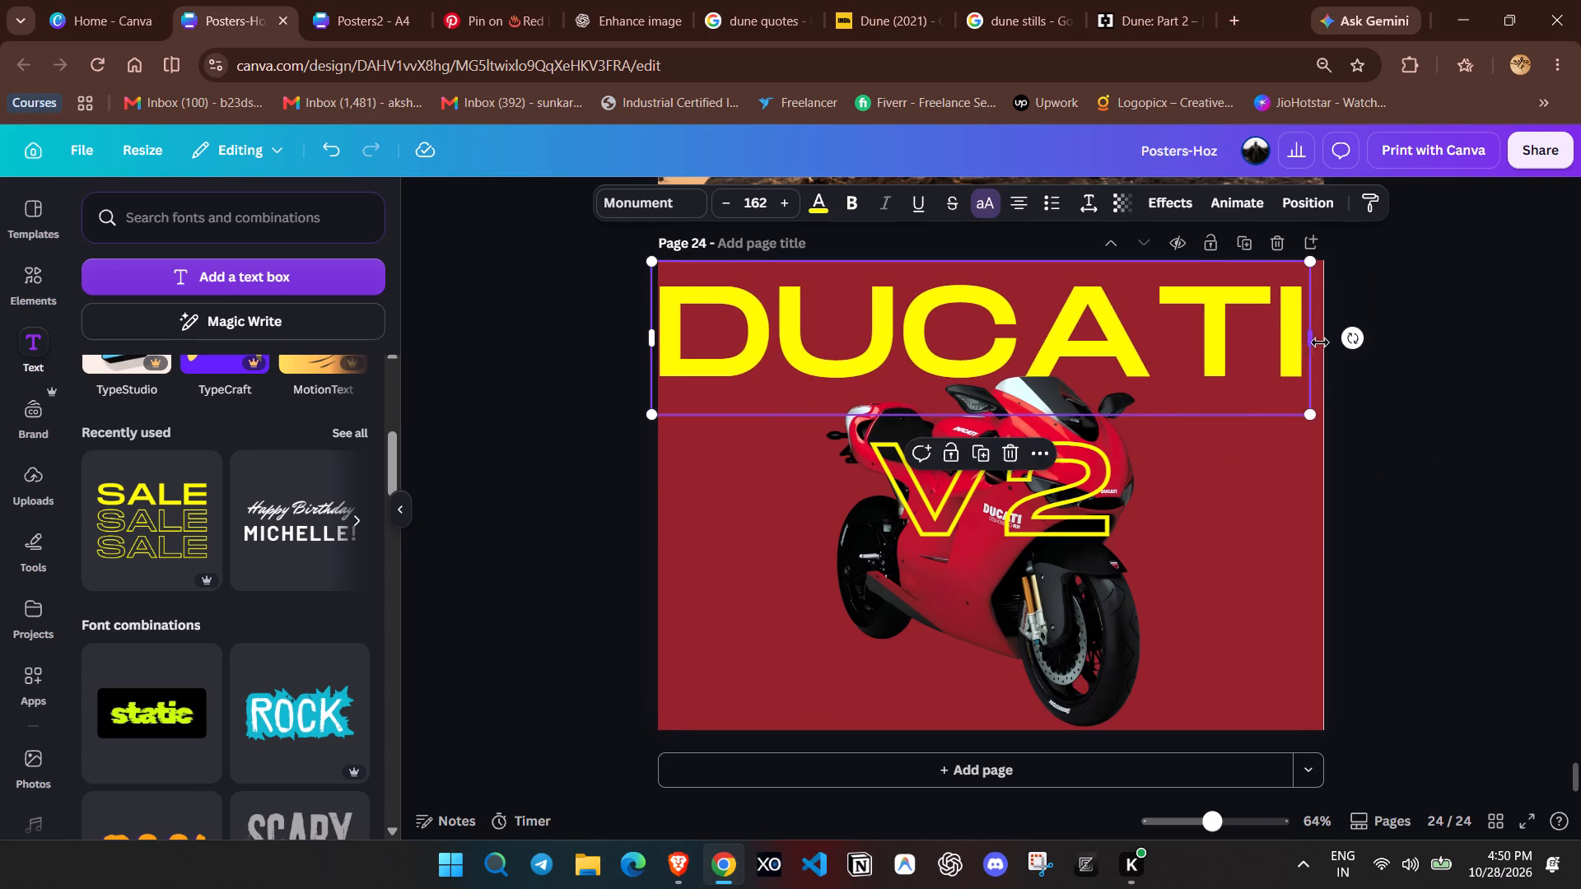
pyautogui.click(1524, 302)
pyautogui.click(1122, 307)
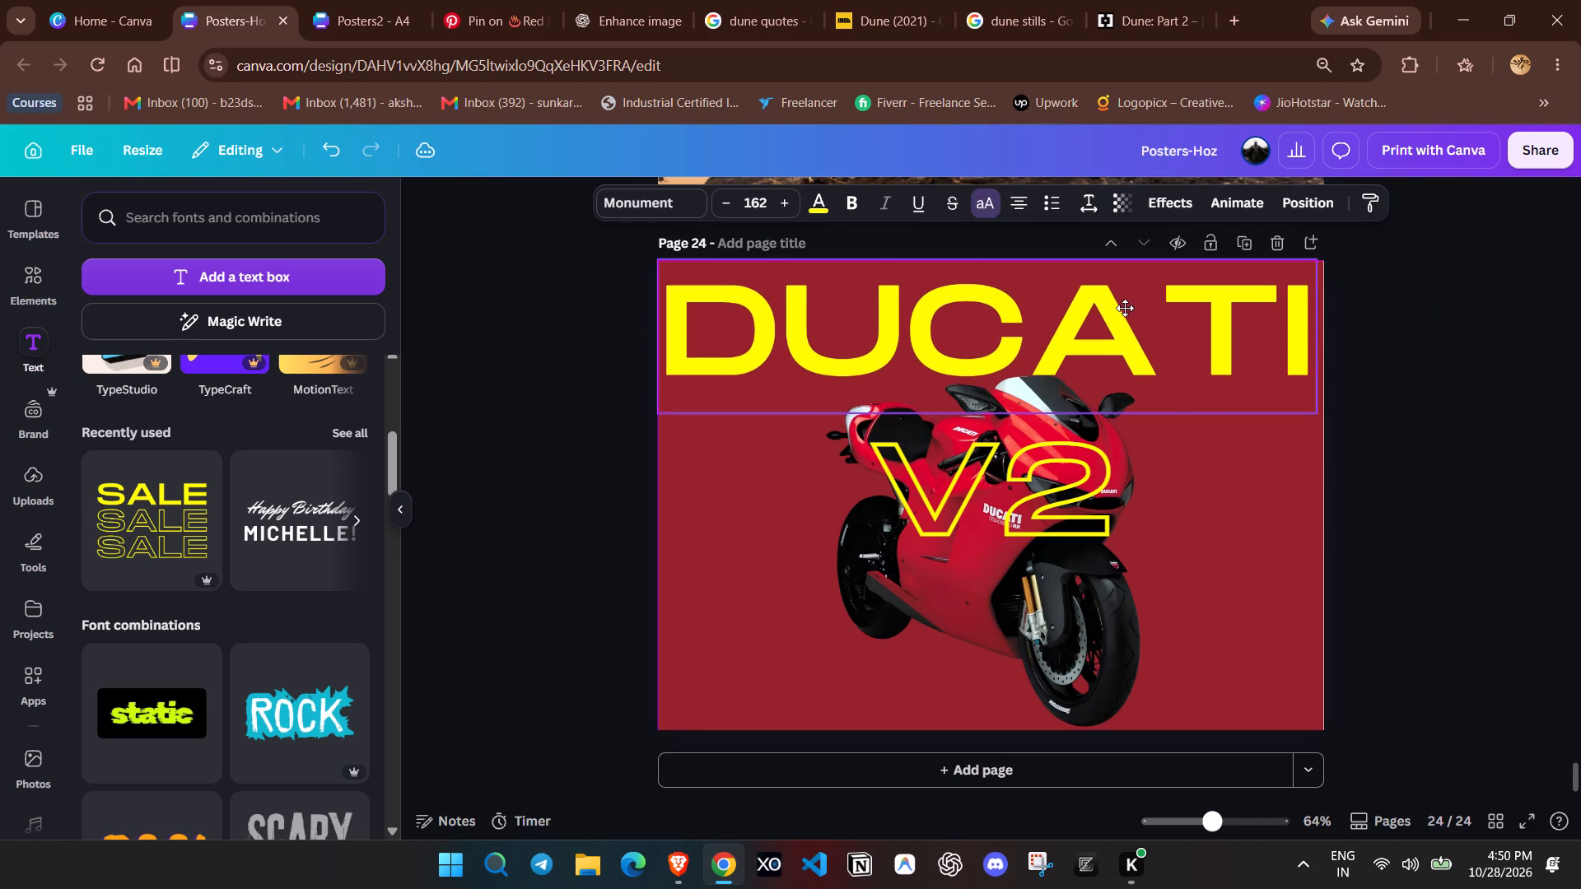
pyautogui.click(1313, 416)
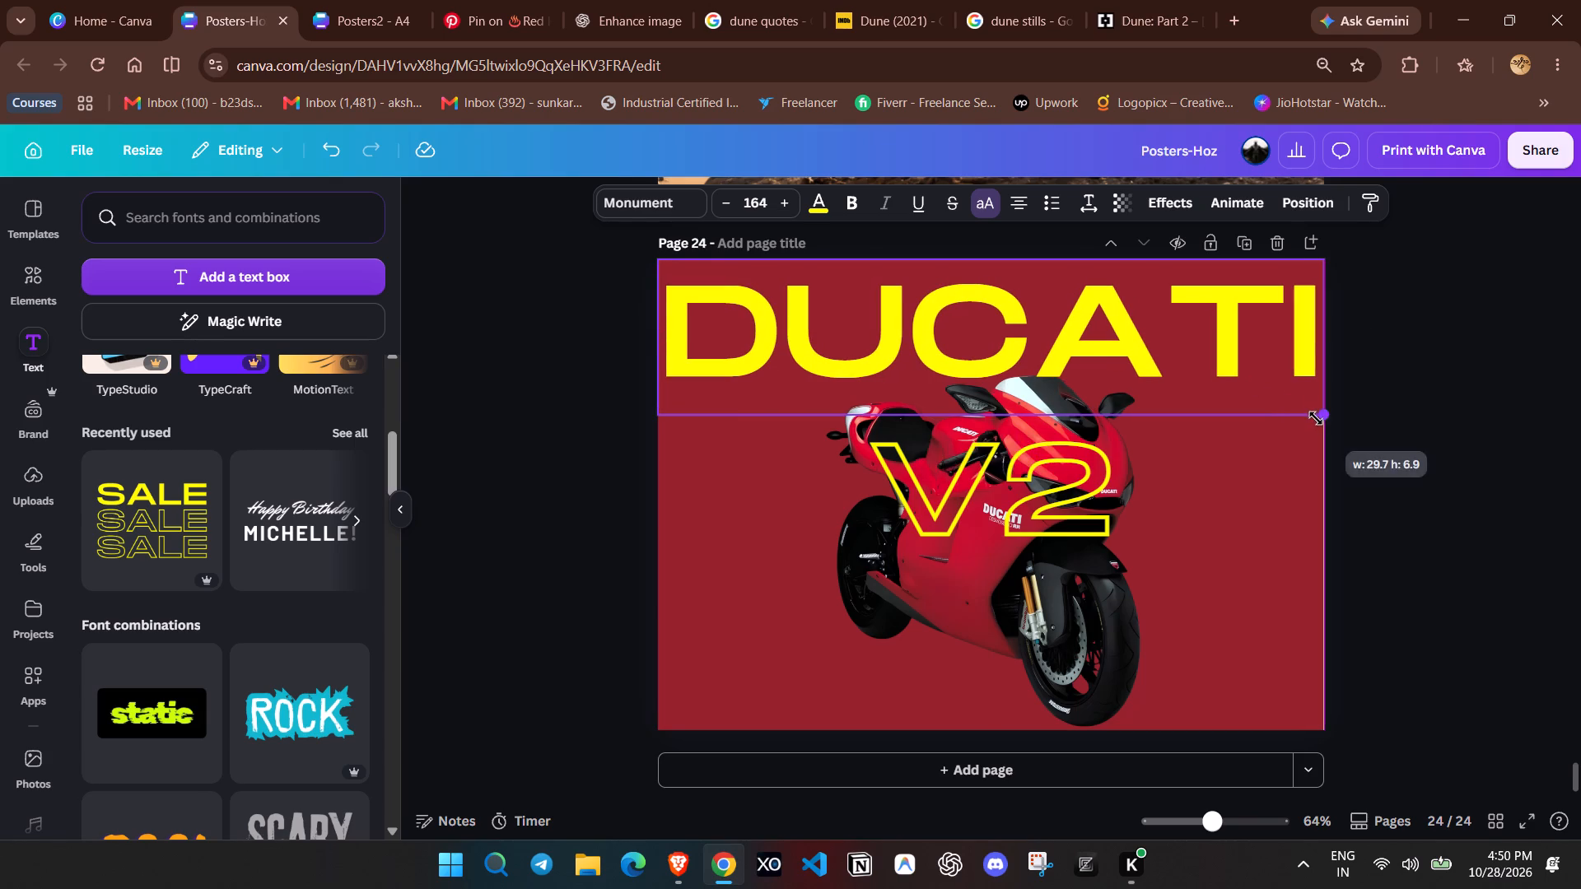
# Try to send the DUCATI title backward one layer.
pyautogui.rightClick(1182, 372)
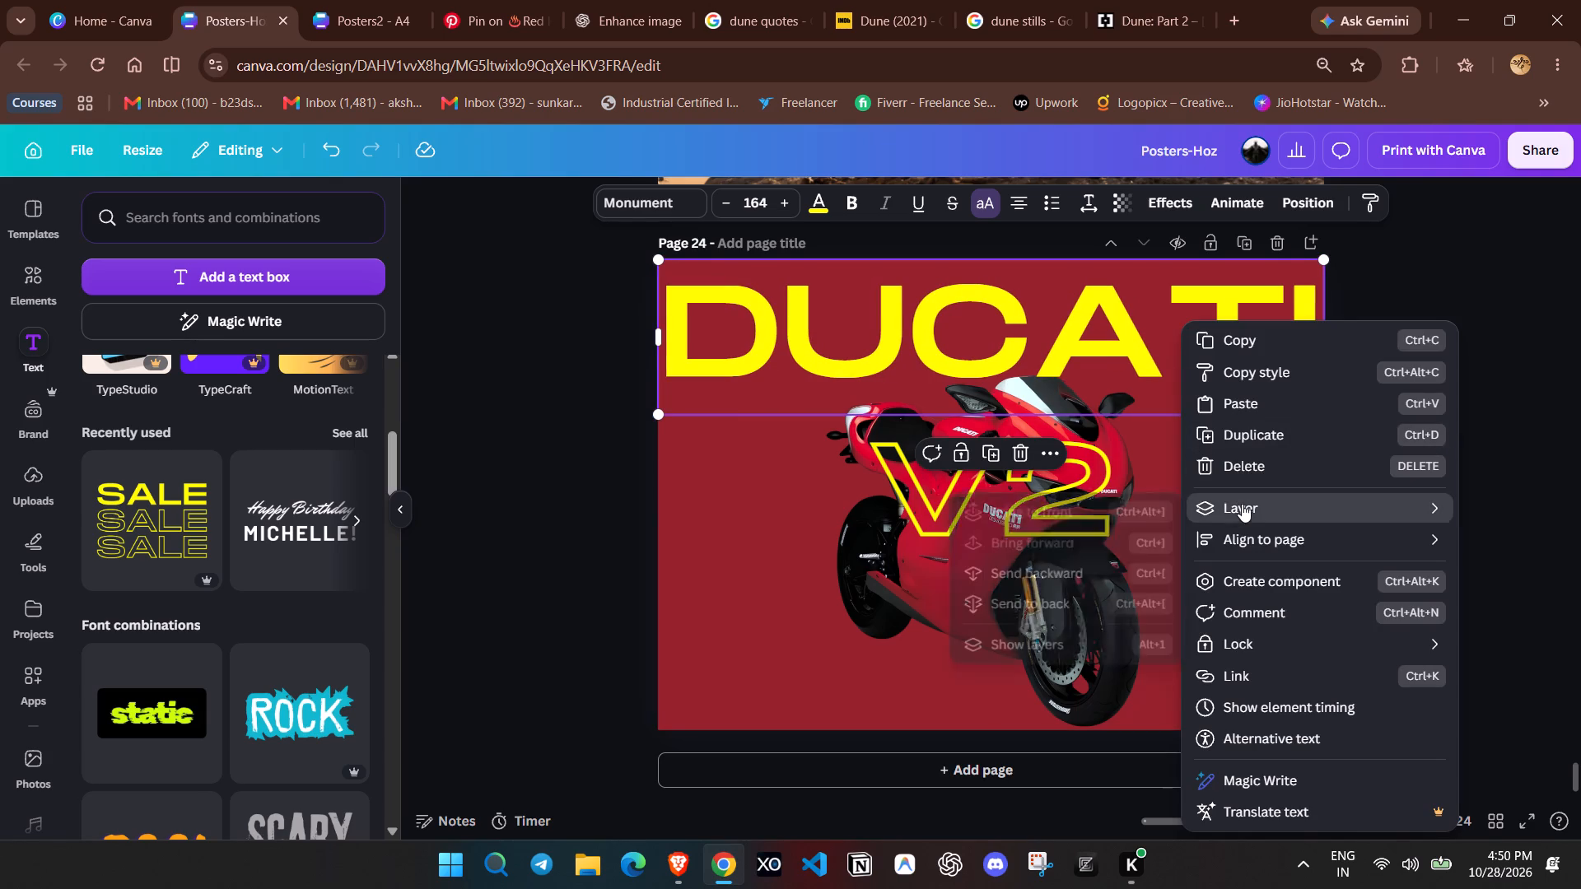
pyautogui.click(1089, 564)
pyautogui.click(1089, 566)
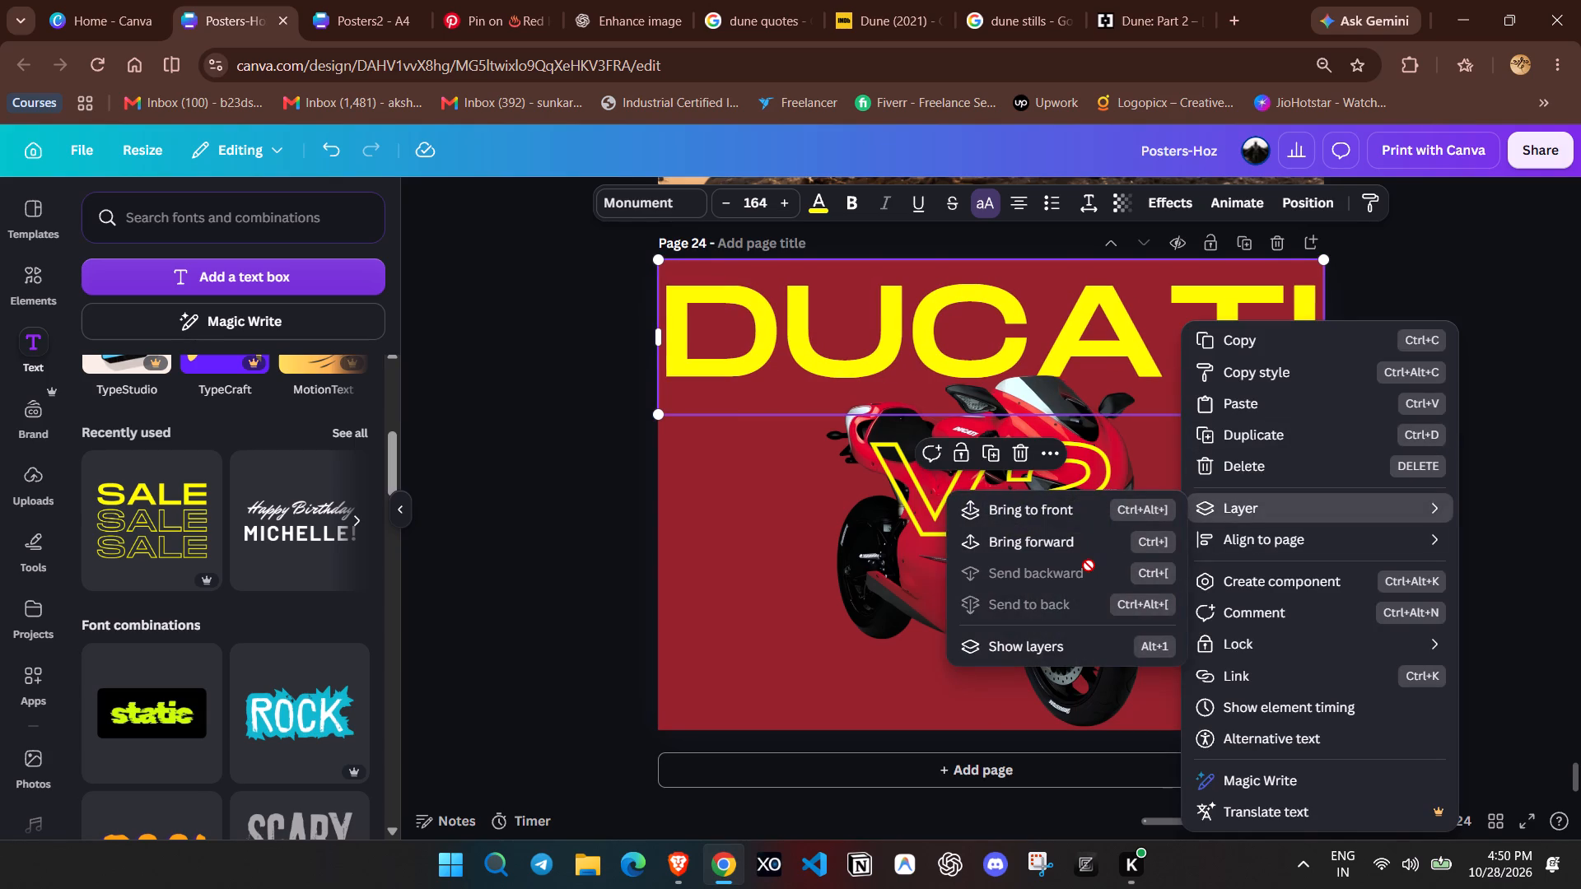
# Recolour the DUCATI title with the design's black to #8b1a1f linear gradient.
pyautogui.doubleClick(832, 211)
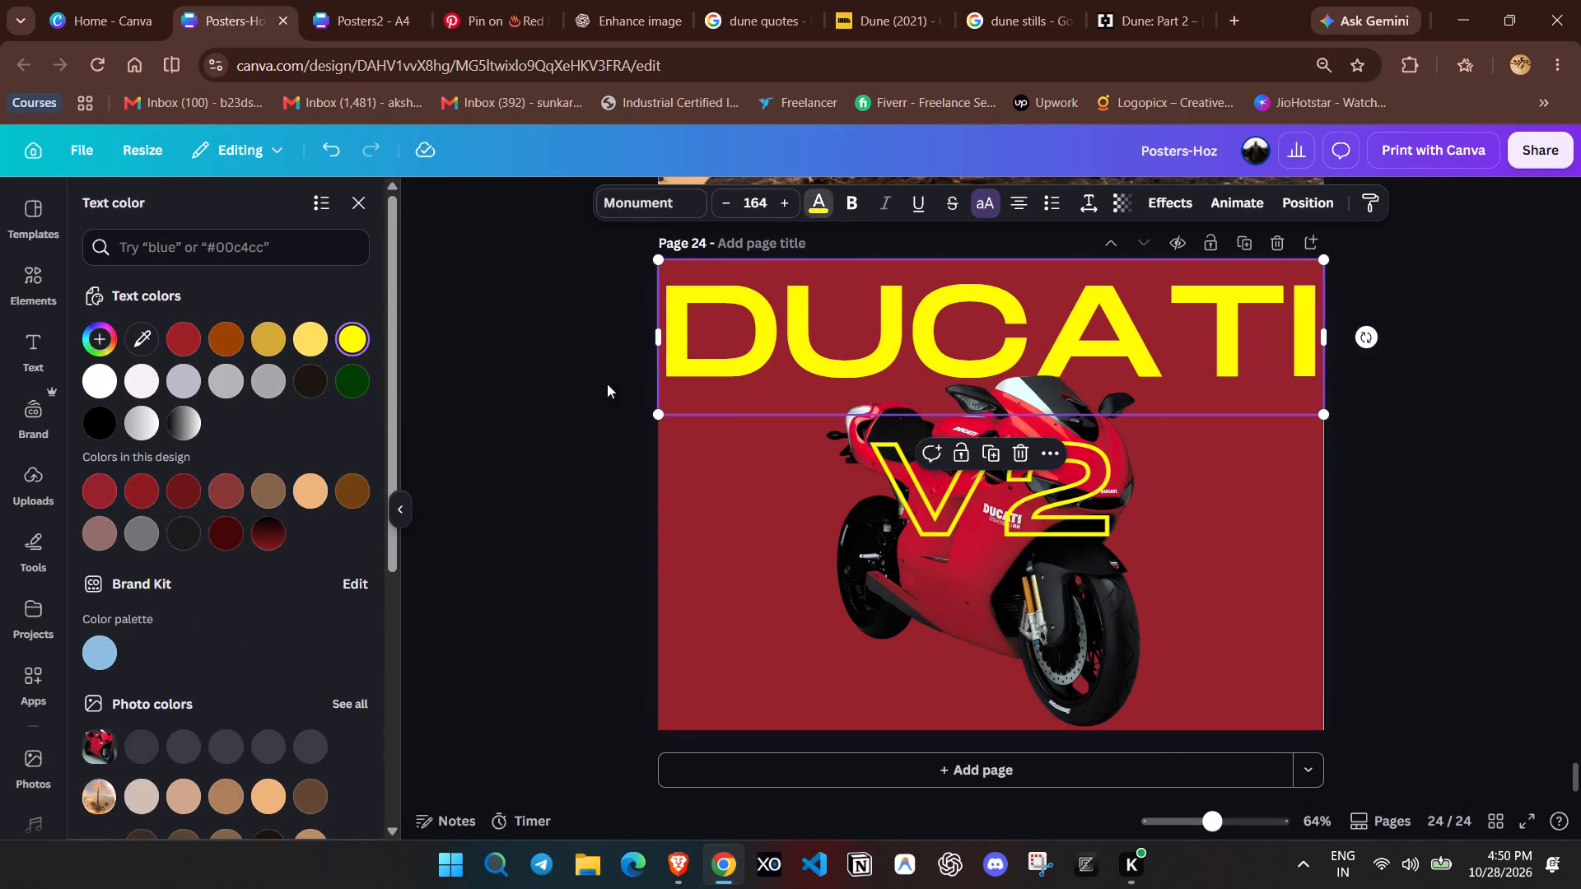
pyautogui.click(250, 538)
pyautogui.click(268, 548)
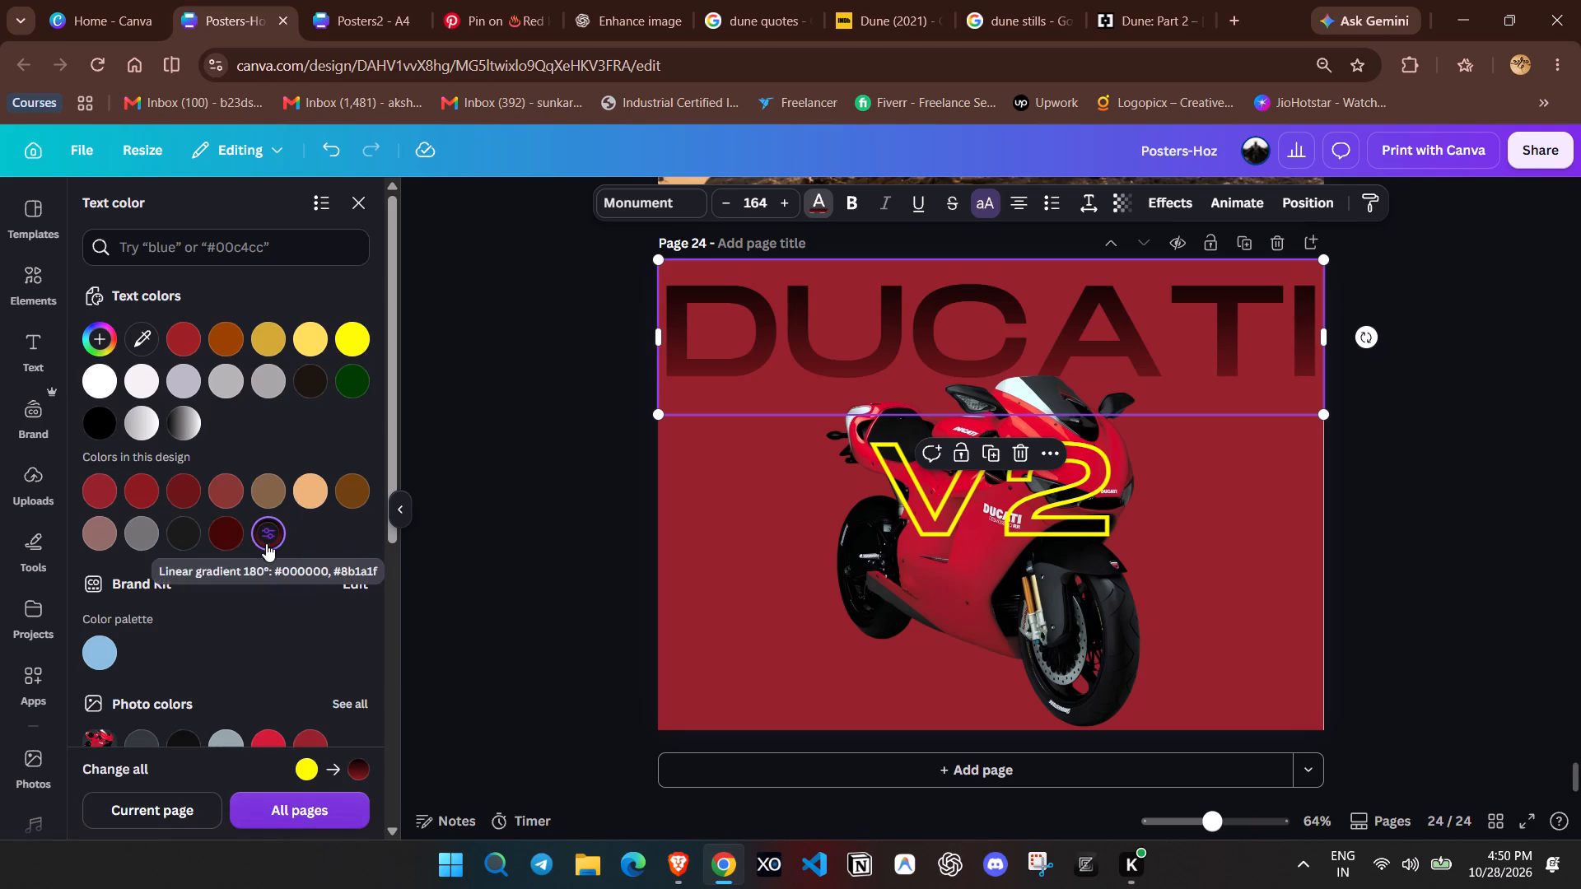
pyautogui.doubleClick(614, 482)
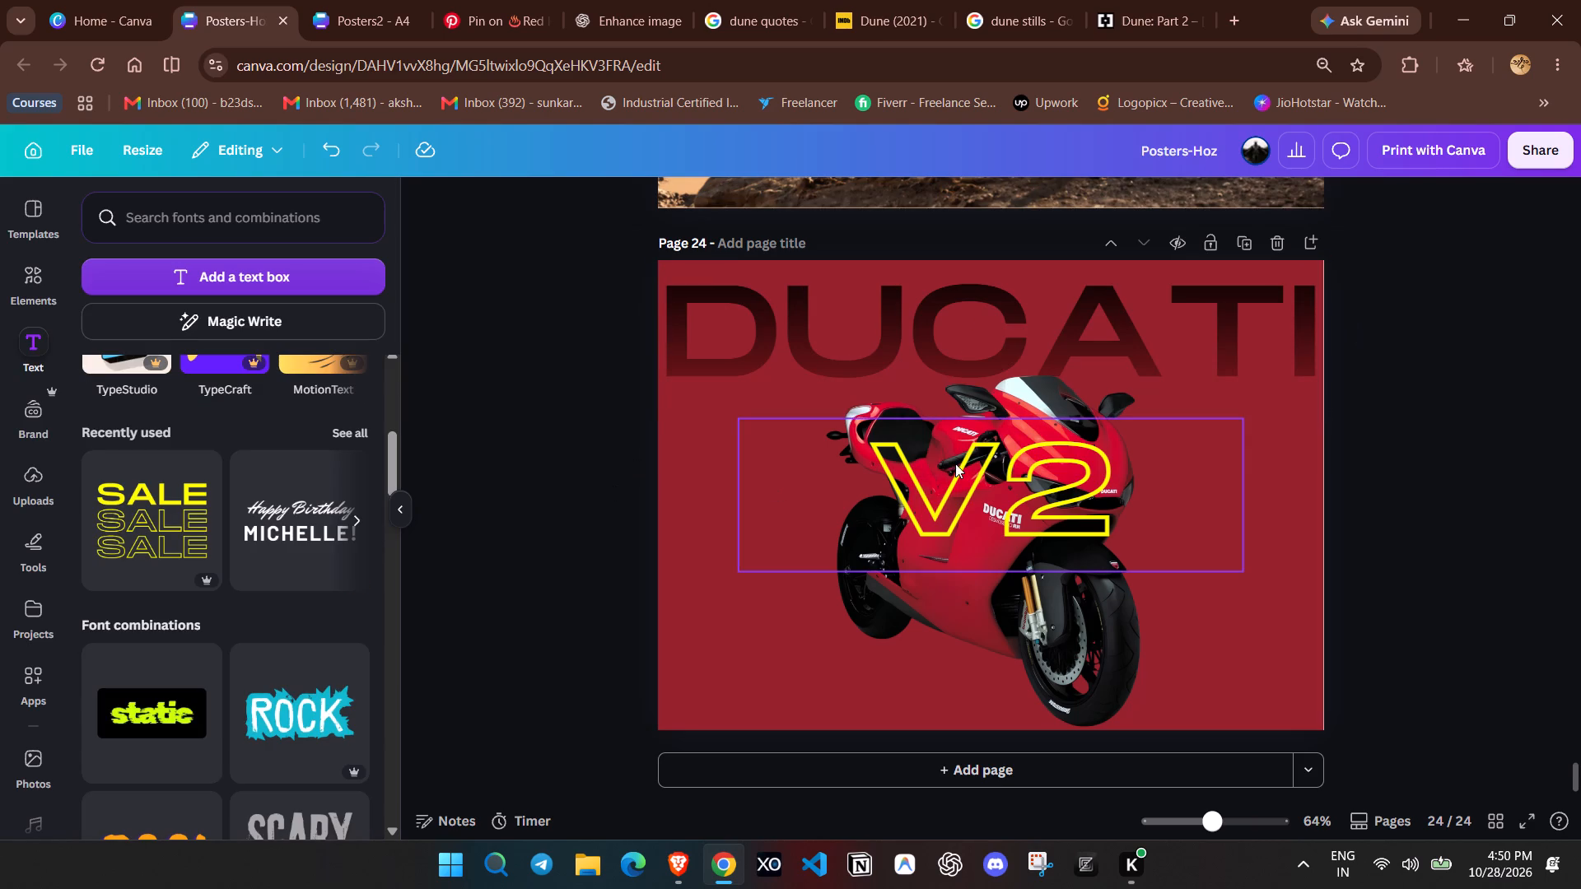
# Move the V2 text toward page 24's right edge and narrow its text box, keeping V2 on one line.
pyautogui.moveTo(1010, 480); pyautogui.dragTo(1173, 472)
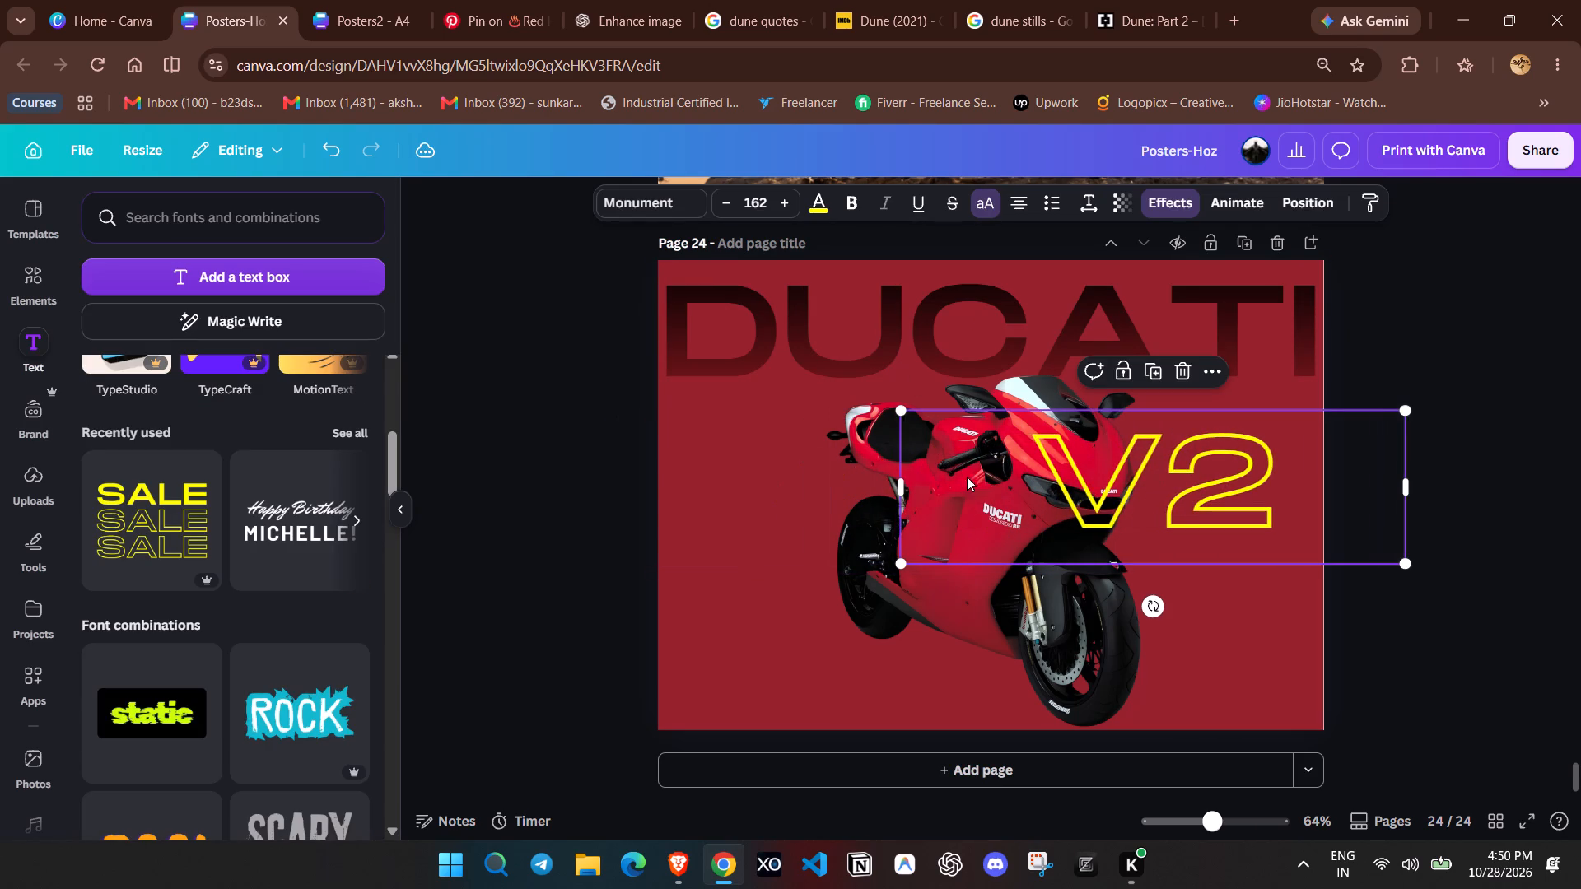
pyautogui.moveTo(898, 486); pyautogui.dragTo(1161, 487)
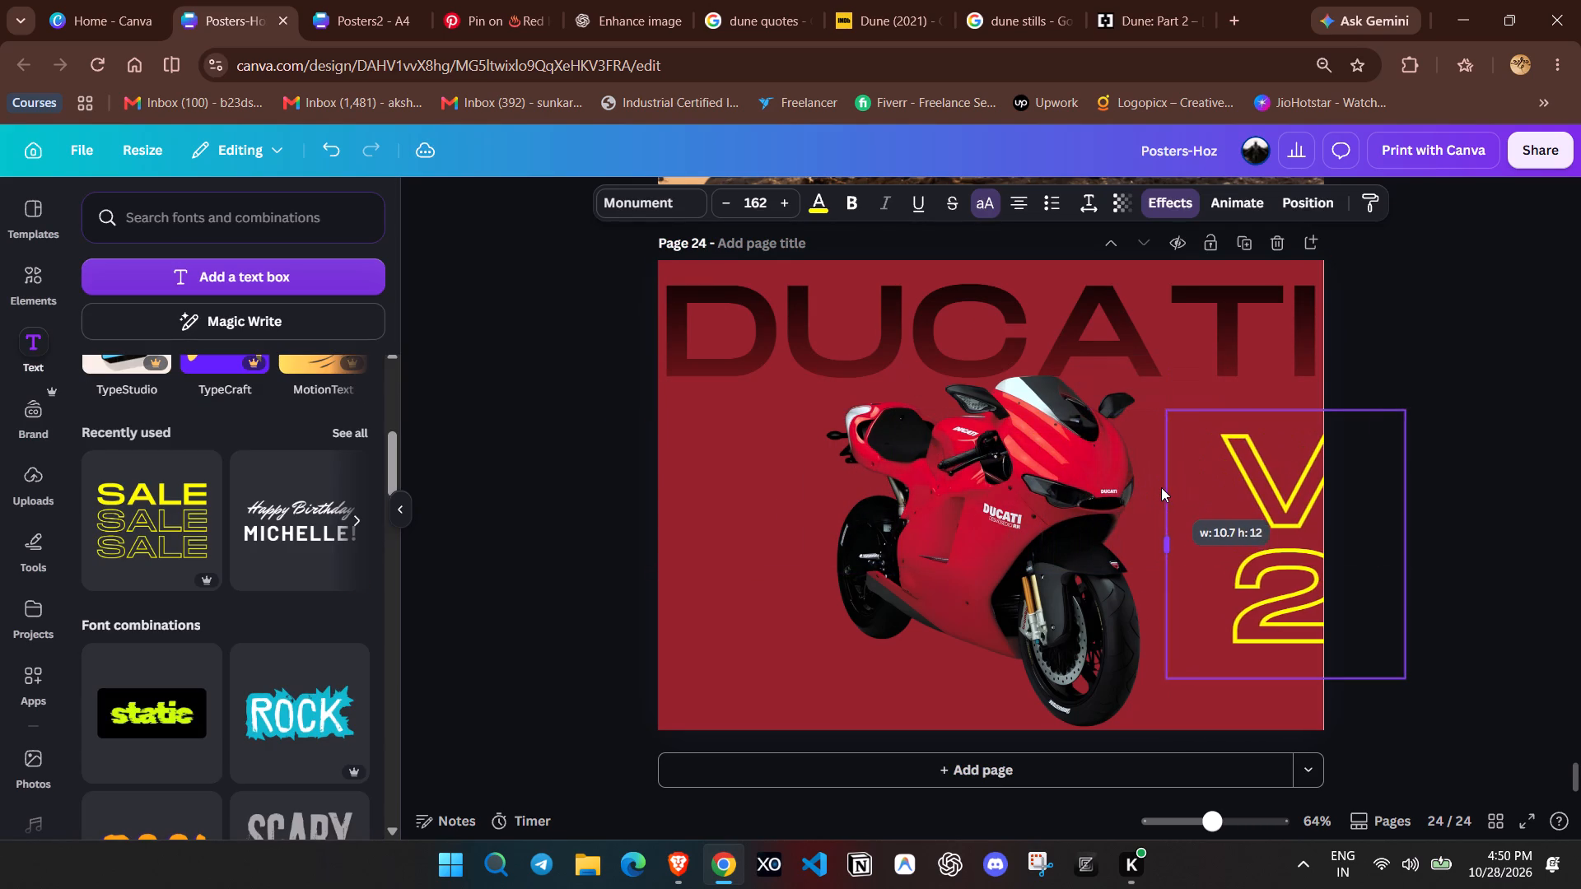
pyautogui.moveTo(1161, 487); pyautogui.dragTo(1150, 487)
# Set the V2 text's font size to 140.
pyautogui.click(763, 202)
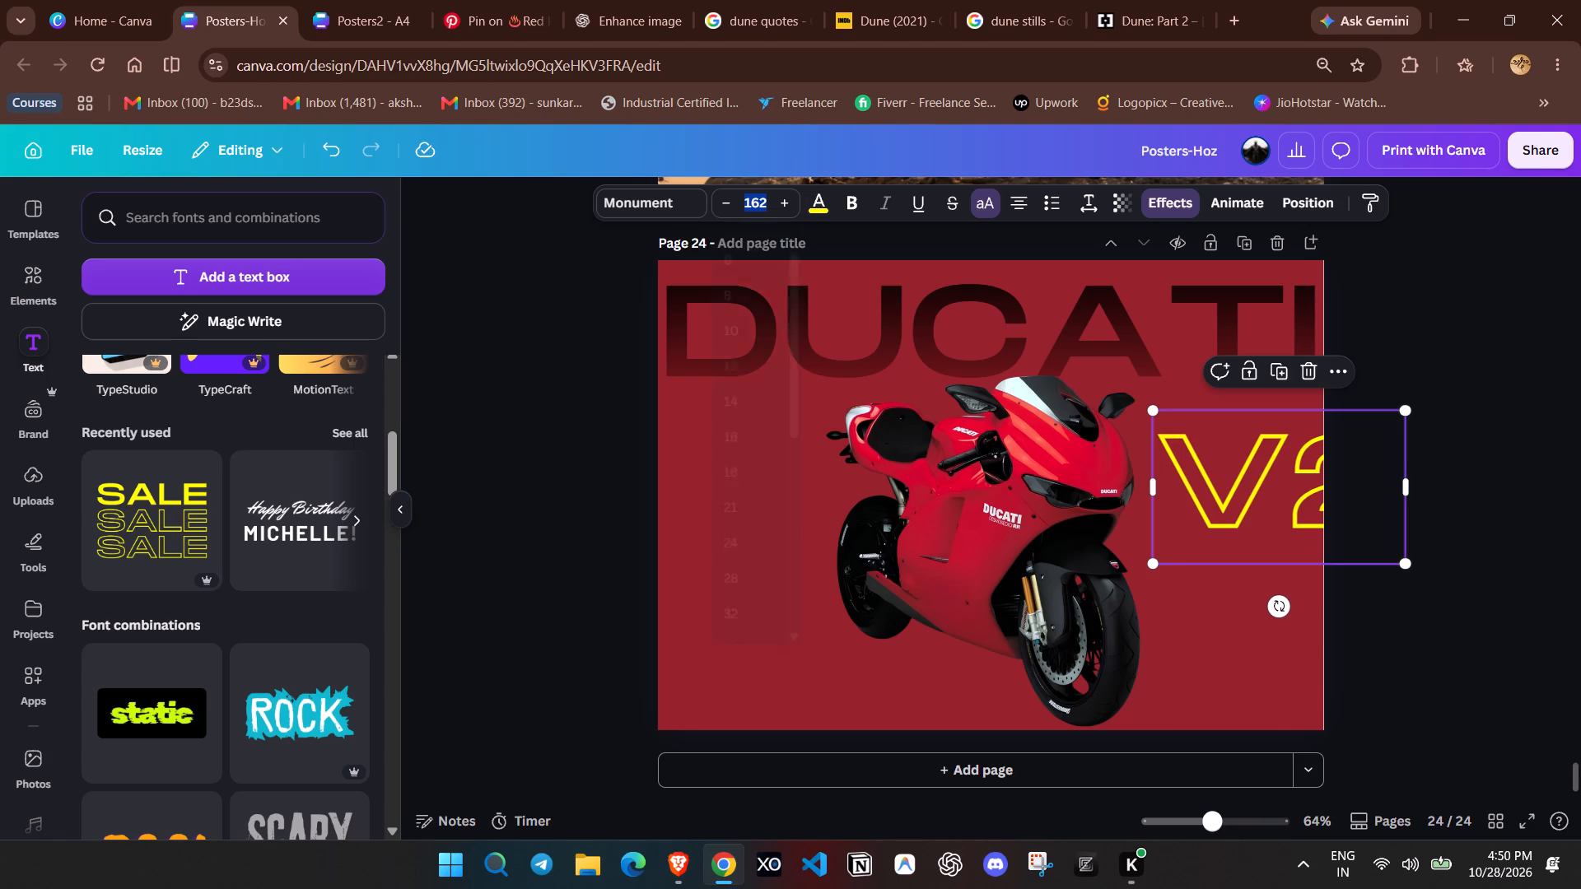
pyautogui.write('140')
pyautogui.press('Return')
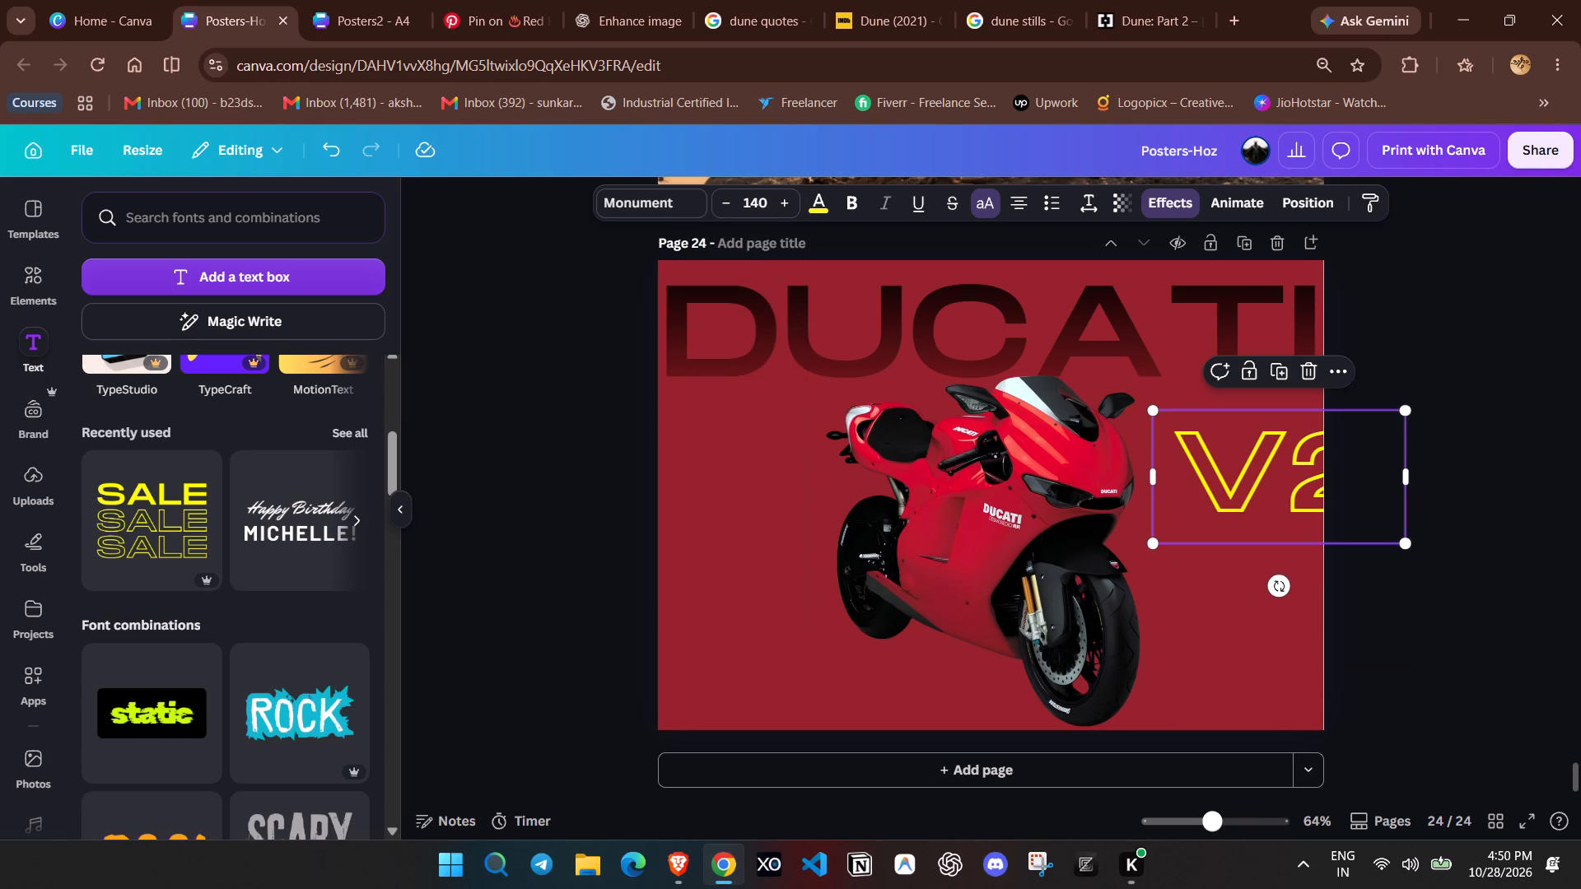
# Fit the V2 text box snugly, place it against page 24's right edge below the DUCATI title, and scale it to size 120.
pyautogui.moveTo(1150, 477); pyautogui.dragTo(1189, 482)
pyautogui.click(1458, 351)
pyautogui.moveTo(1299, 467); pyautogui.dragTo(1239, 472)
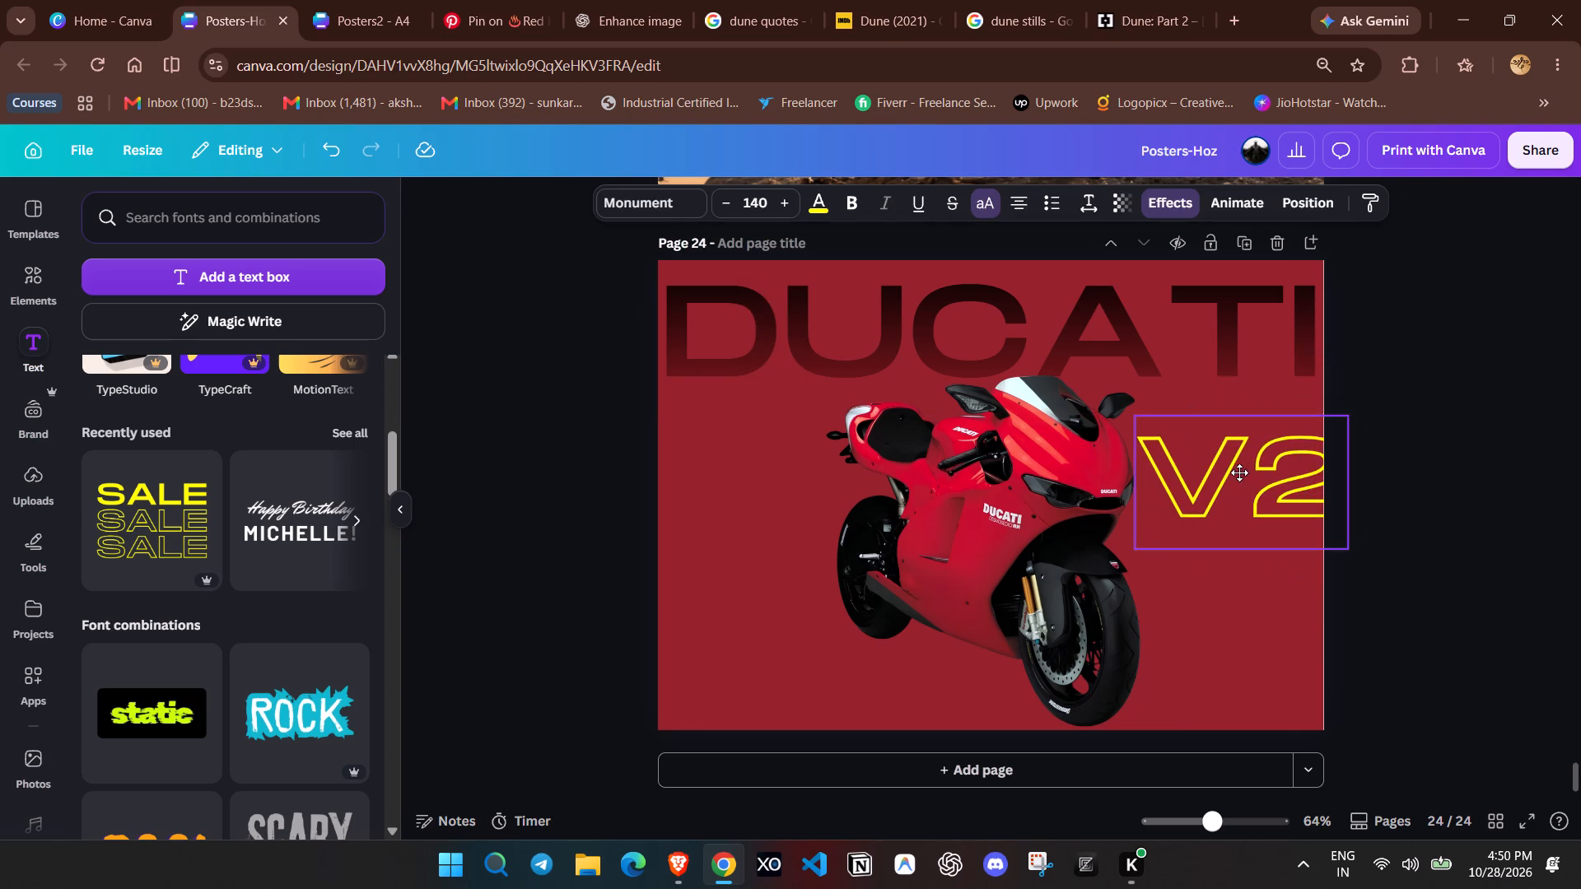
pyautogui.moveTo(1239, 472); pyautogui.dragTo(1217, 445)
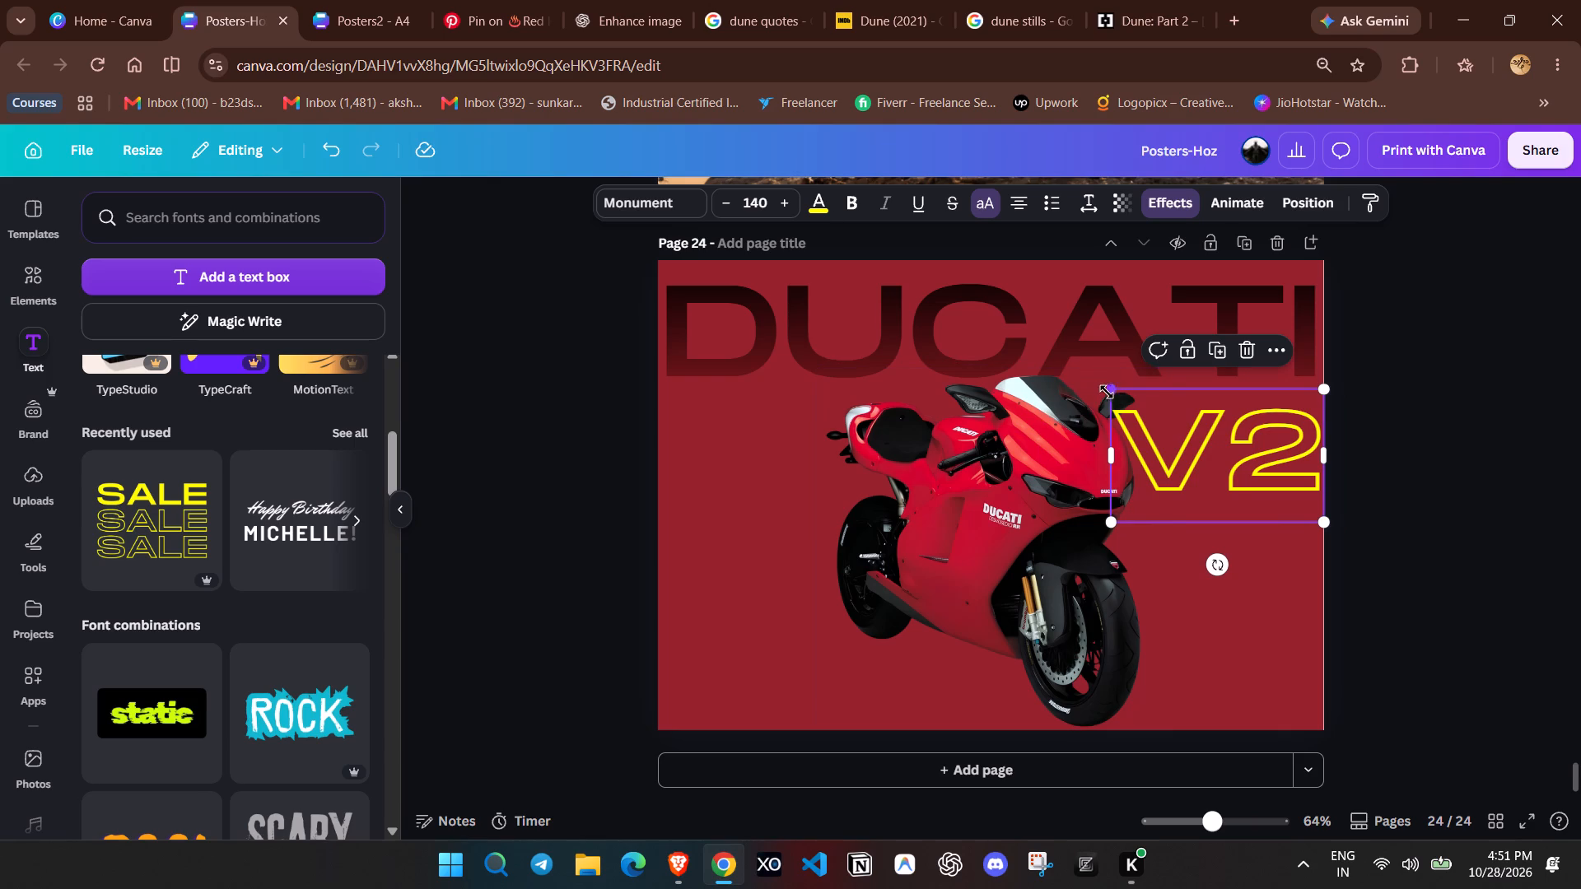
pyautogui.moveTo(1115, 392); pyautogui.dragTo(1145, 412)
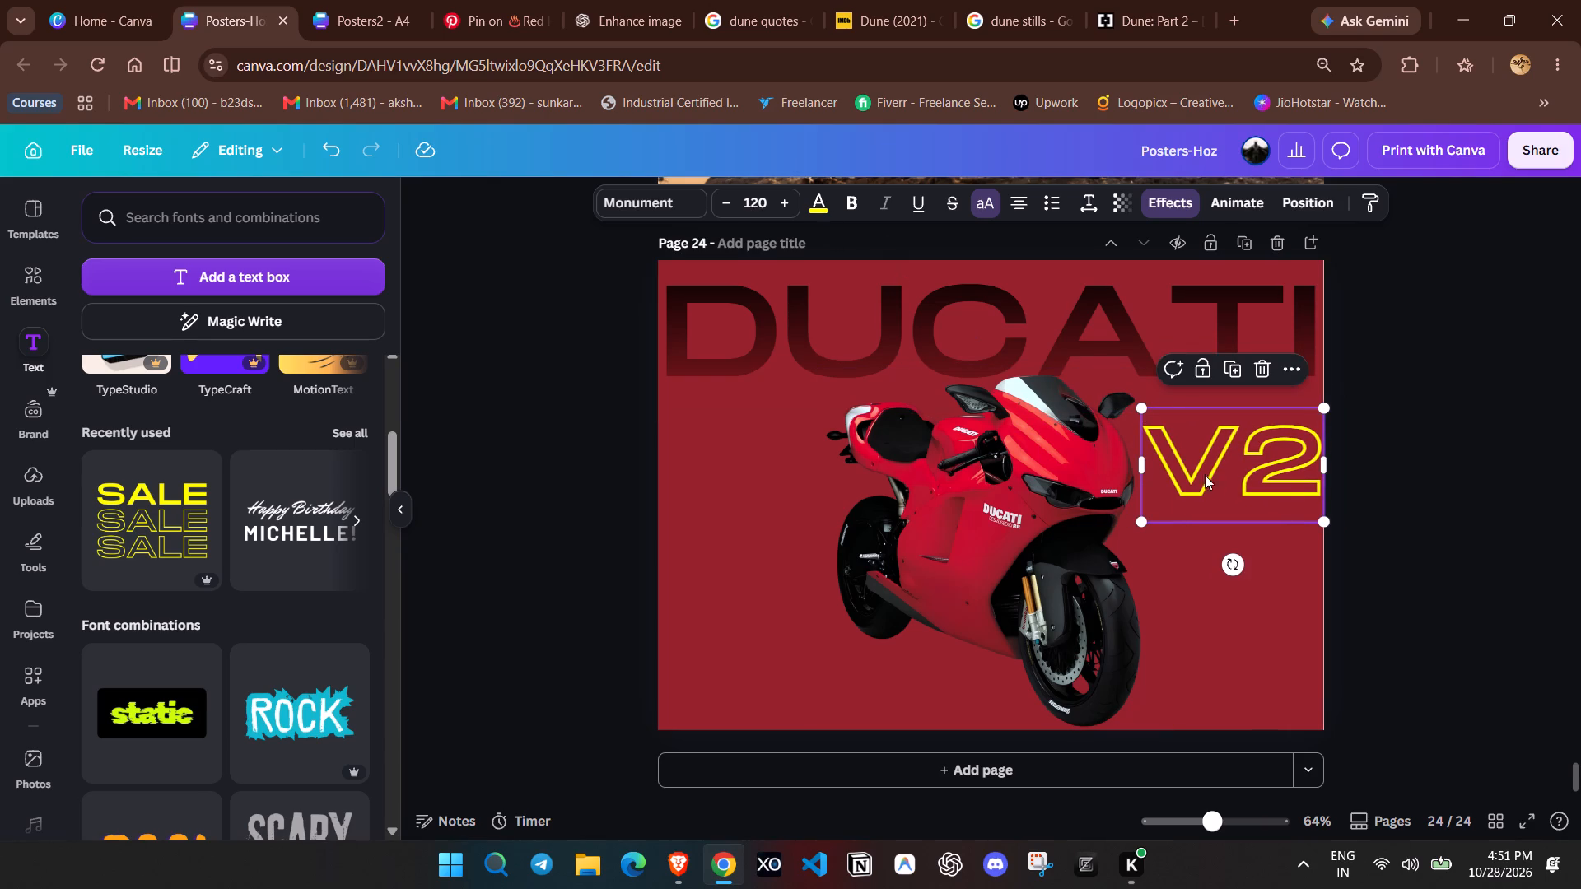
# Move the V2 text slightly up and inward from page 24's right edge.
pyautogui.moveTo(1188, 459); pyautogui.dragTo(1184, 448)
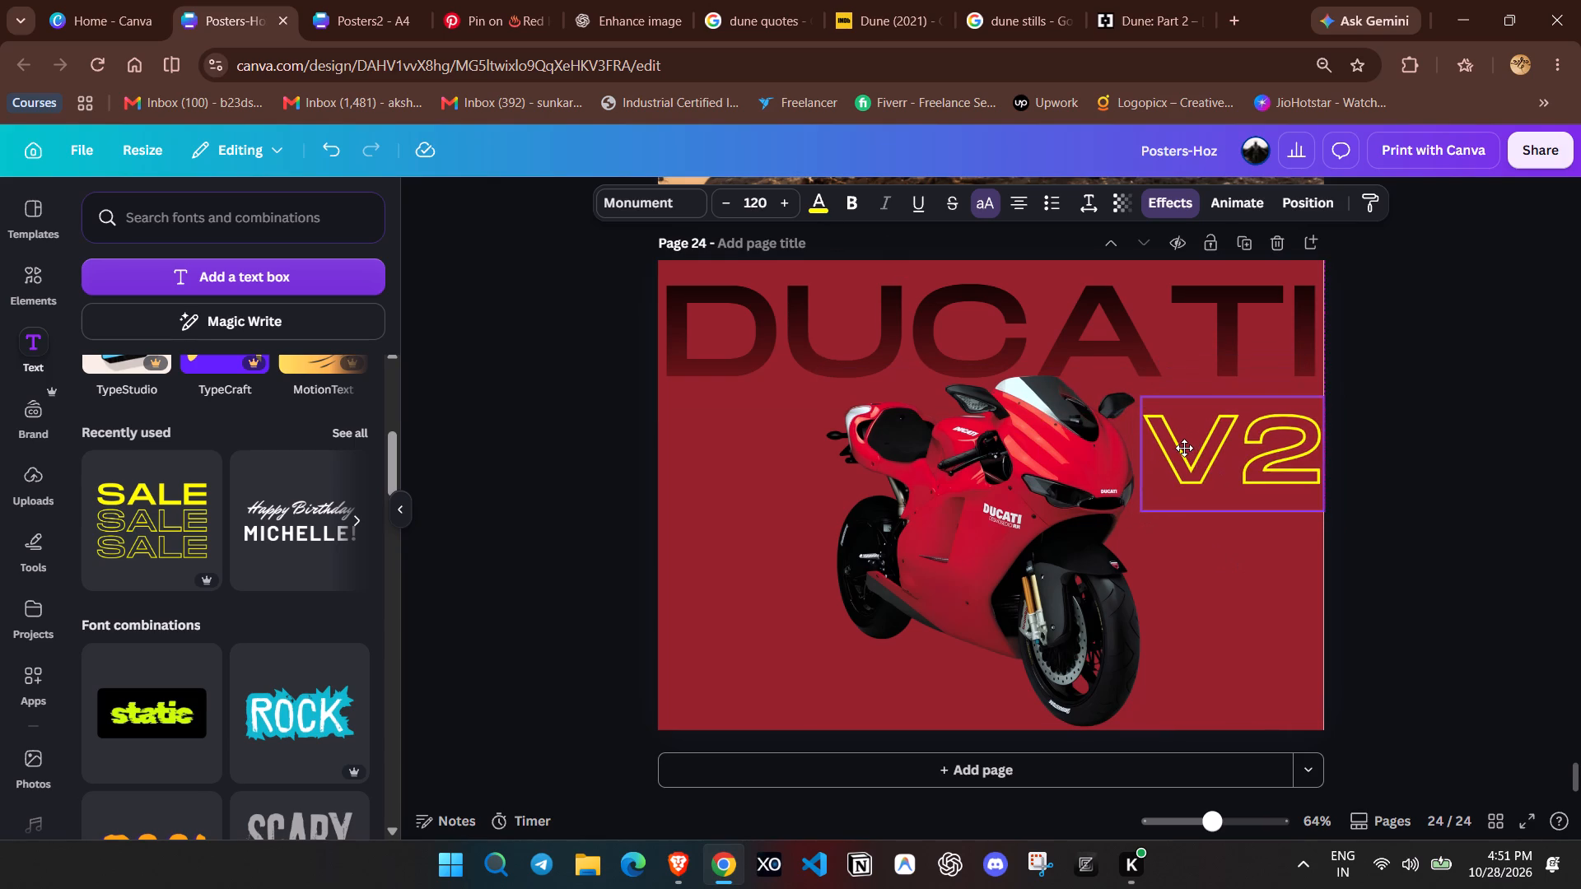
pyautogui.moveTo(1184, 448); pyautogui.dragTo(1182, 448)
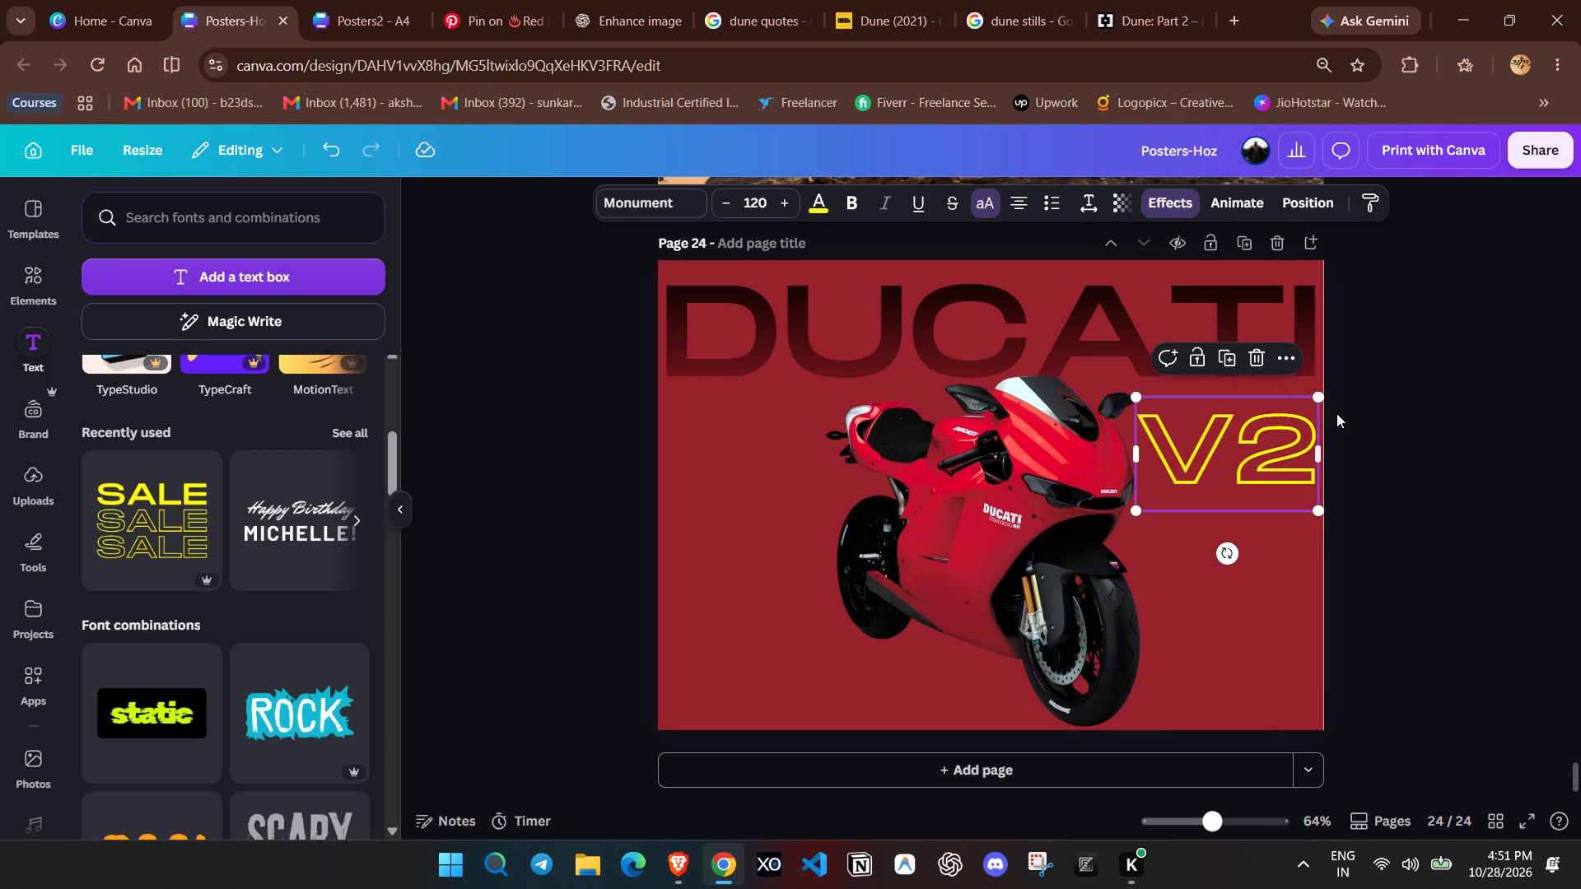
pyautogui.click(1439, 375)
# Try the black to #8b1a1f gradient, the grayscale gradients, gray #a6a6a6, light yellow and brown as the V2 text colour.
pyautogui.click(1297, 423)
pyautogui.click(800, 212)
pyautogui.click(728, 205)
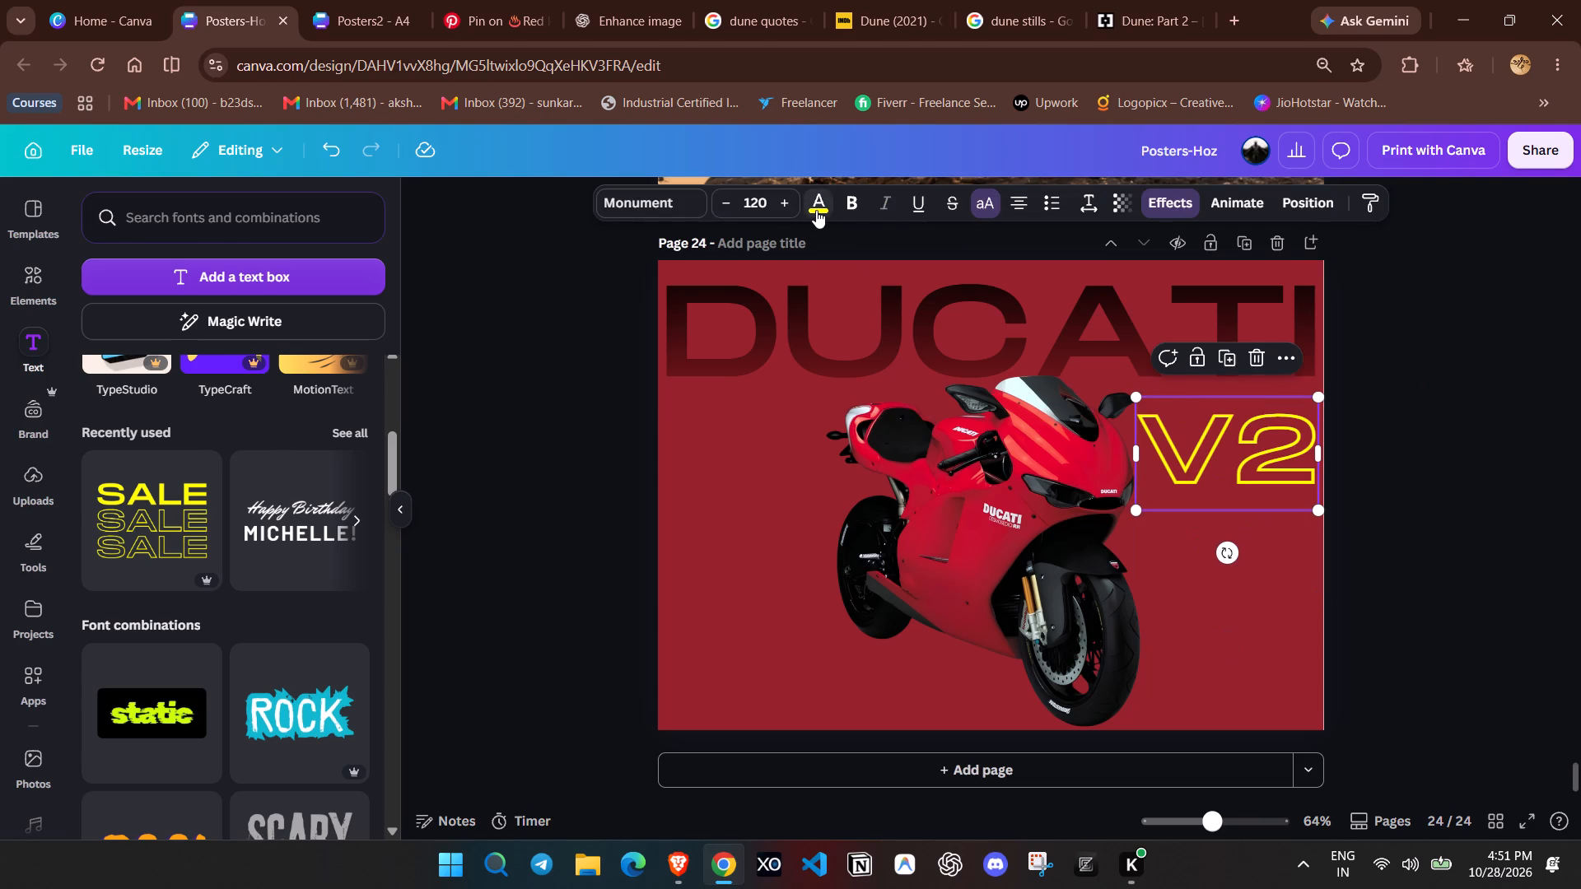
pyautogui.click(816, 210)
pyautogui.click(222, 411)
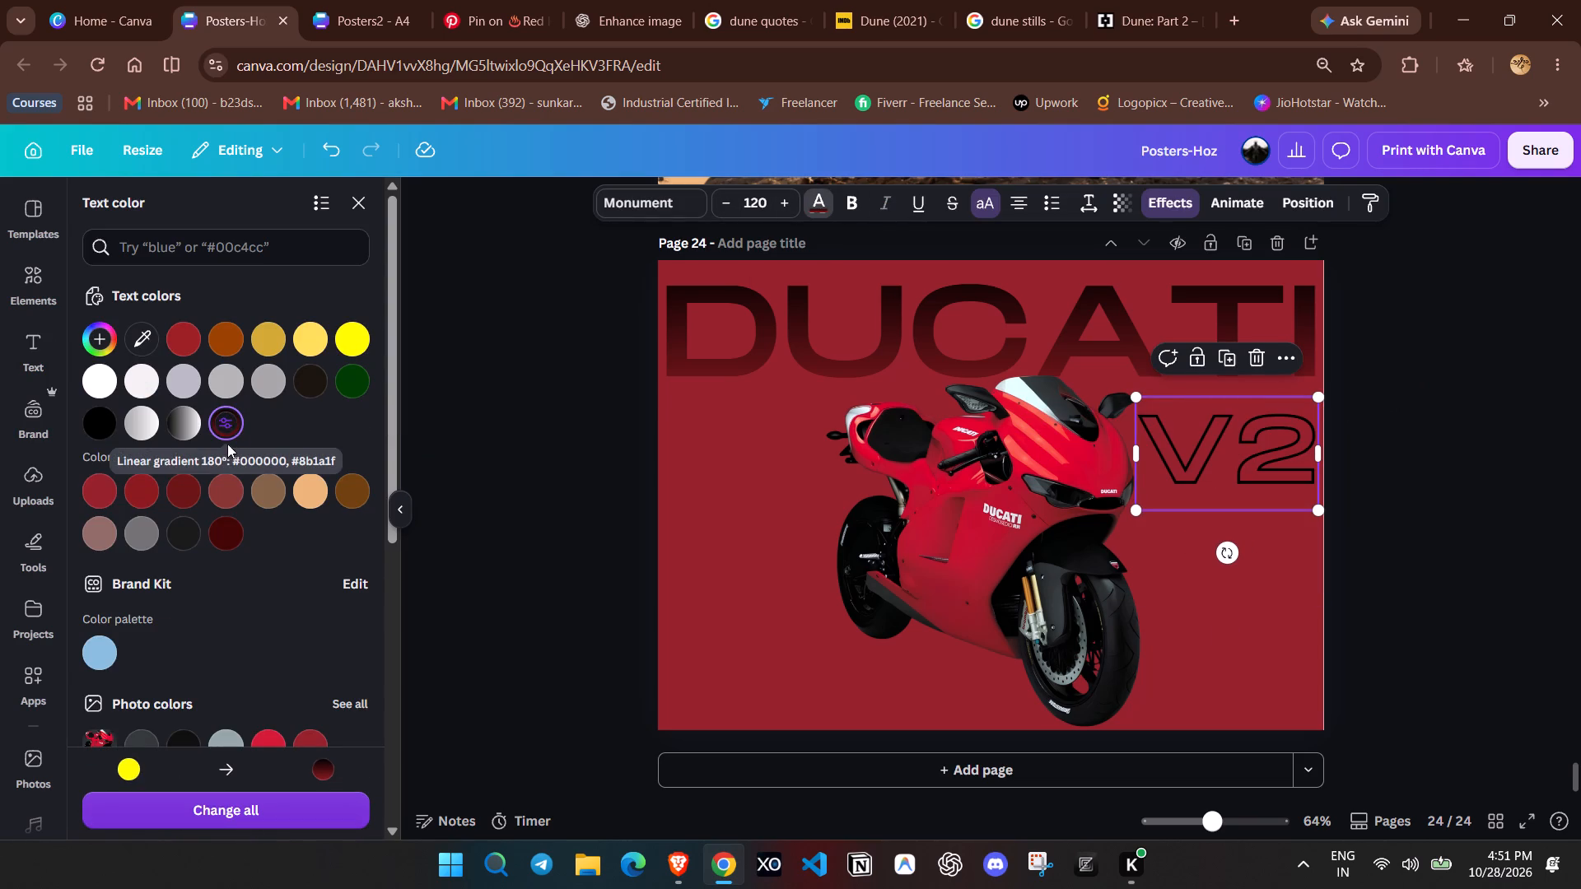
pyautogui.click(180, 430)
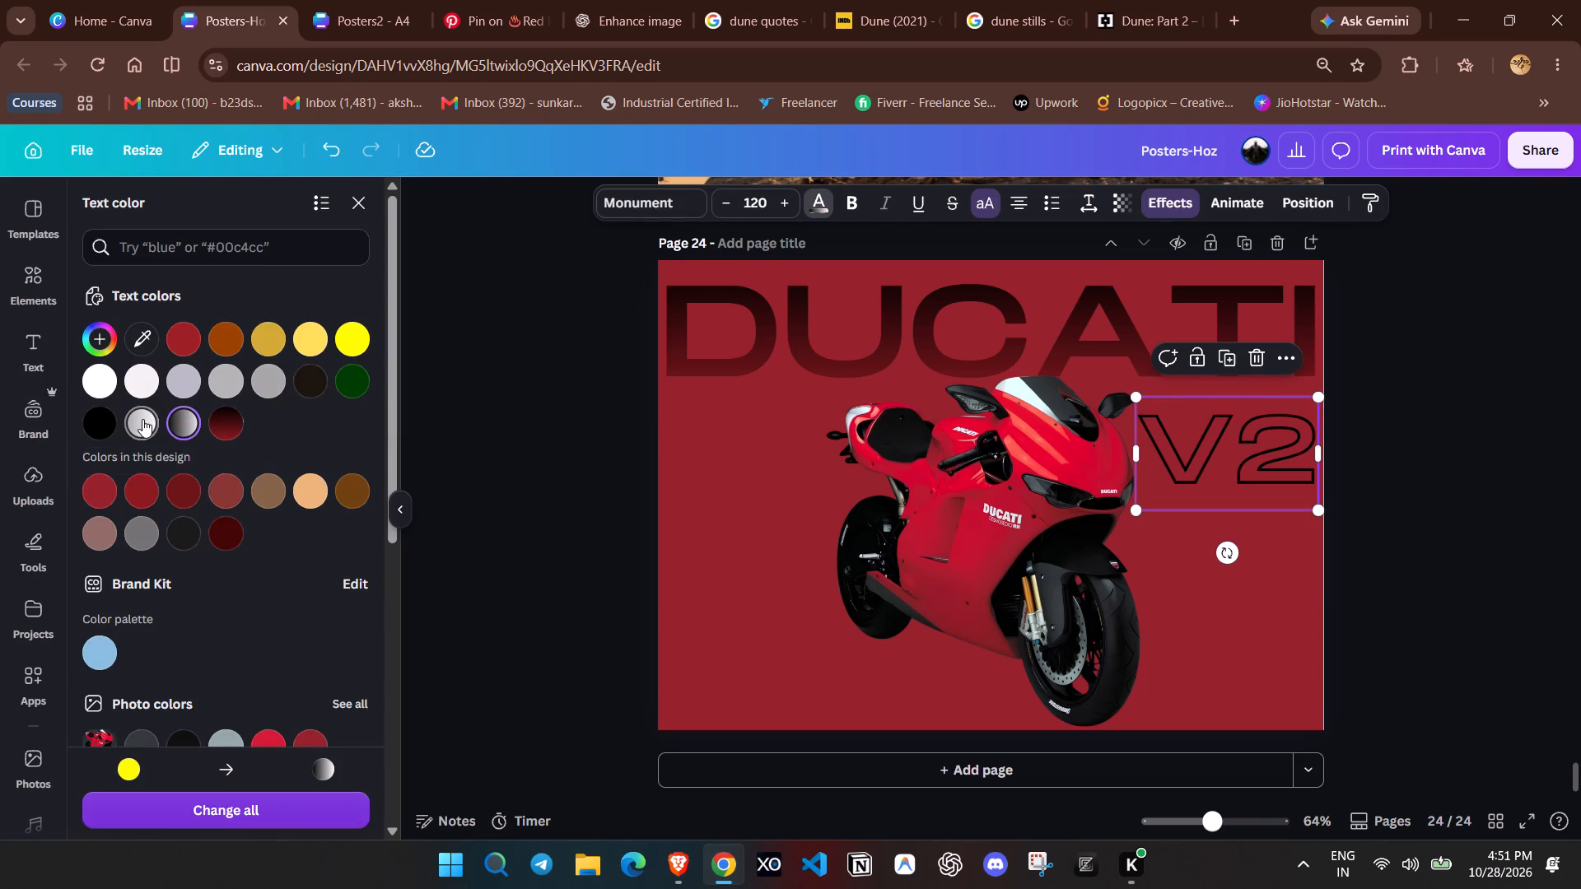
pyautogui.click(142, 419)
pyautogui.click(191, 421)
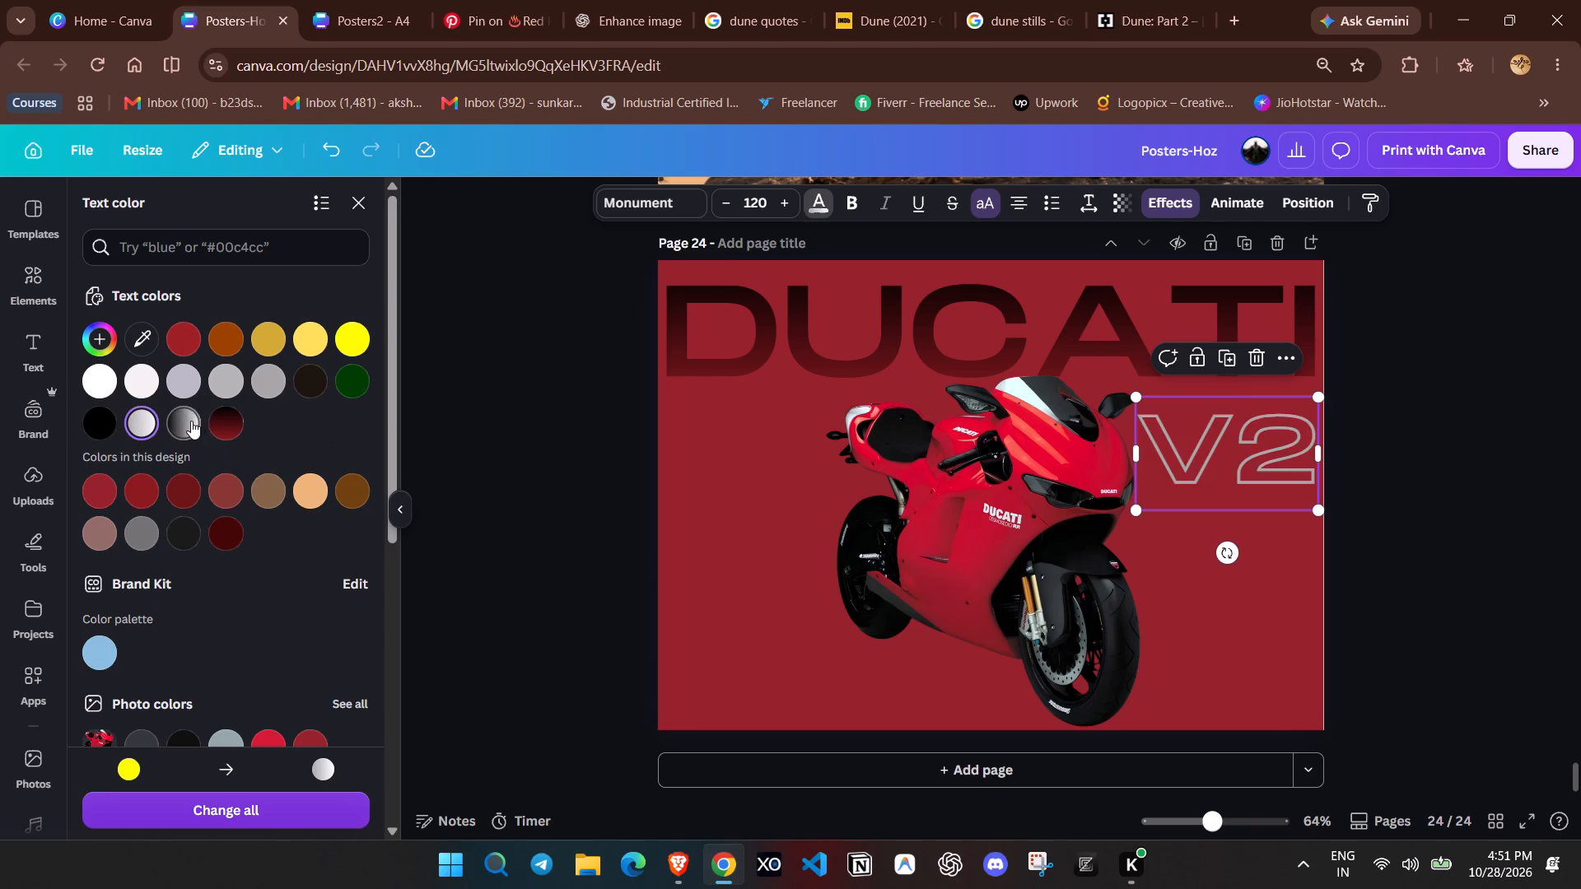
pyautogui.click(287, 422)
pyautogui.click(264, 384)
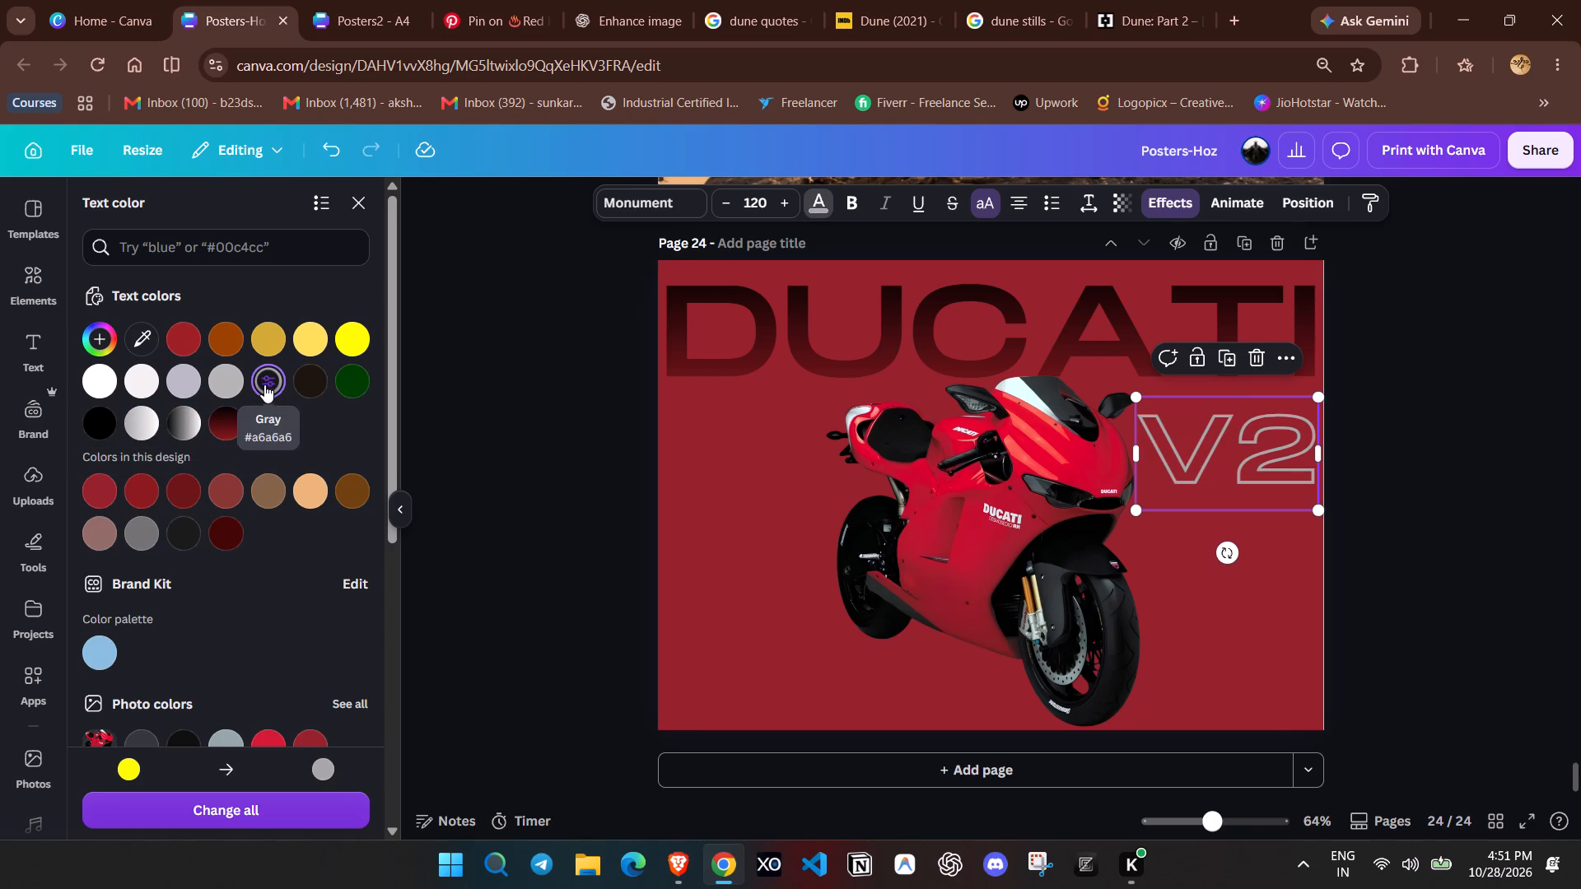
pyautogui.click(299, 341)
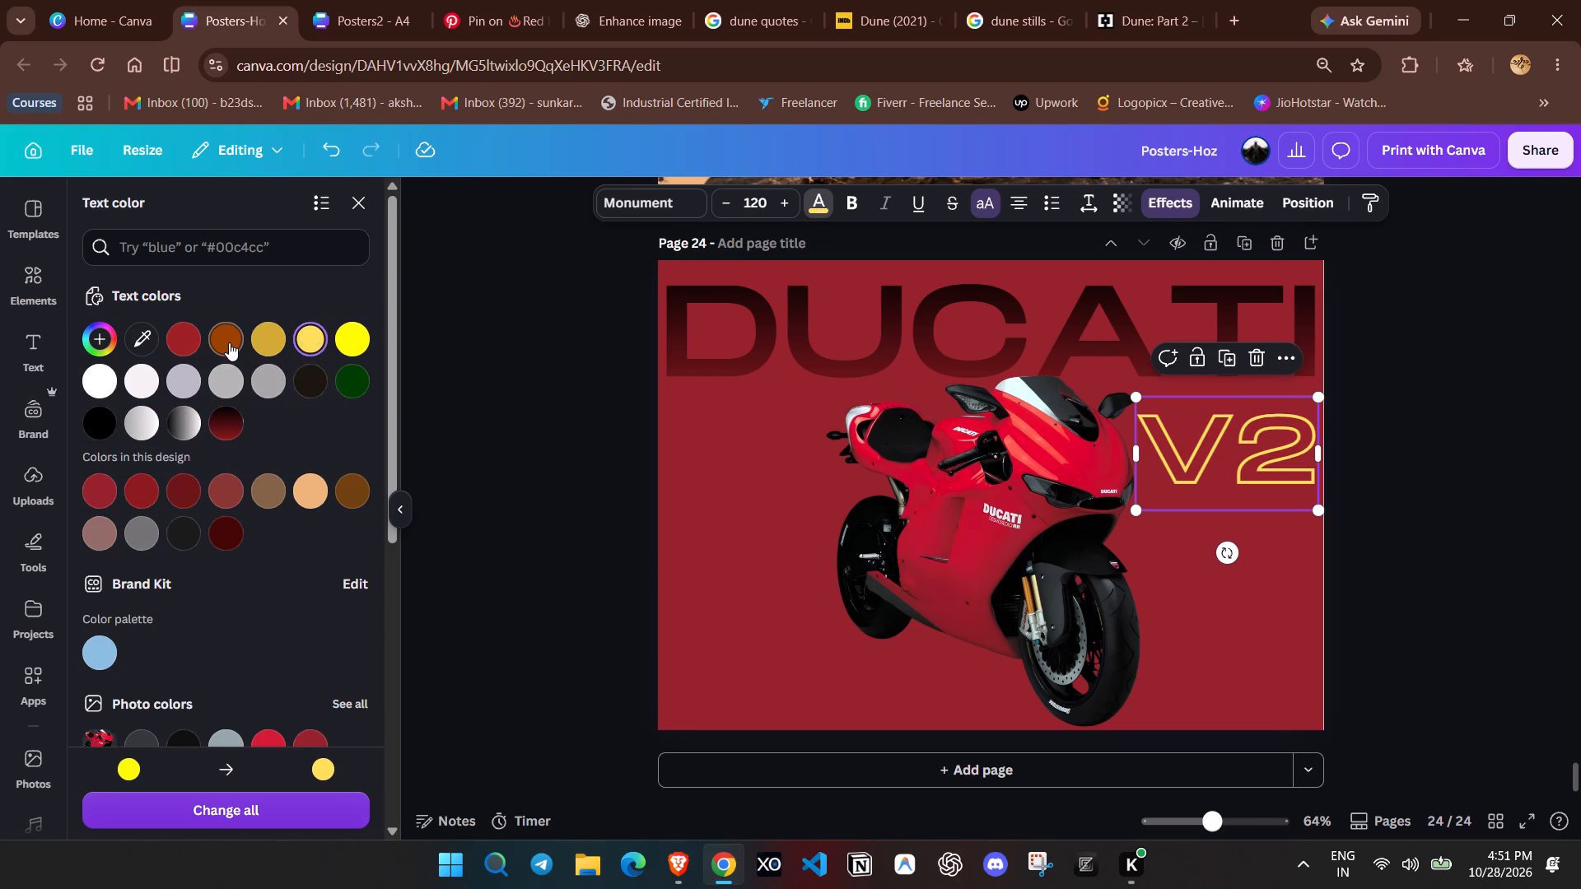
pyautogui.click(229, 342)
# Recolour the V2 text with the design's very dark maroon.
pyautogui.click(240, 536)
pyautogui.scroll(-2, 250, 516)
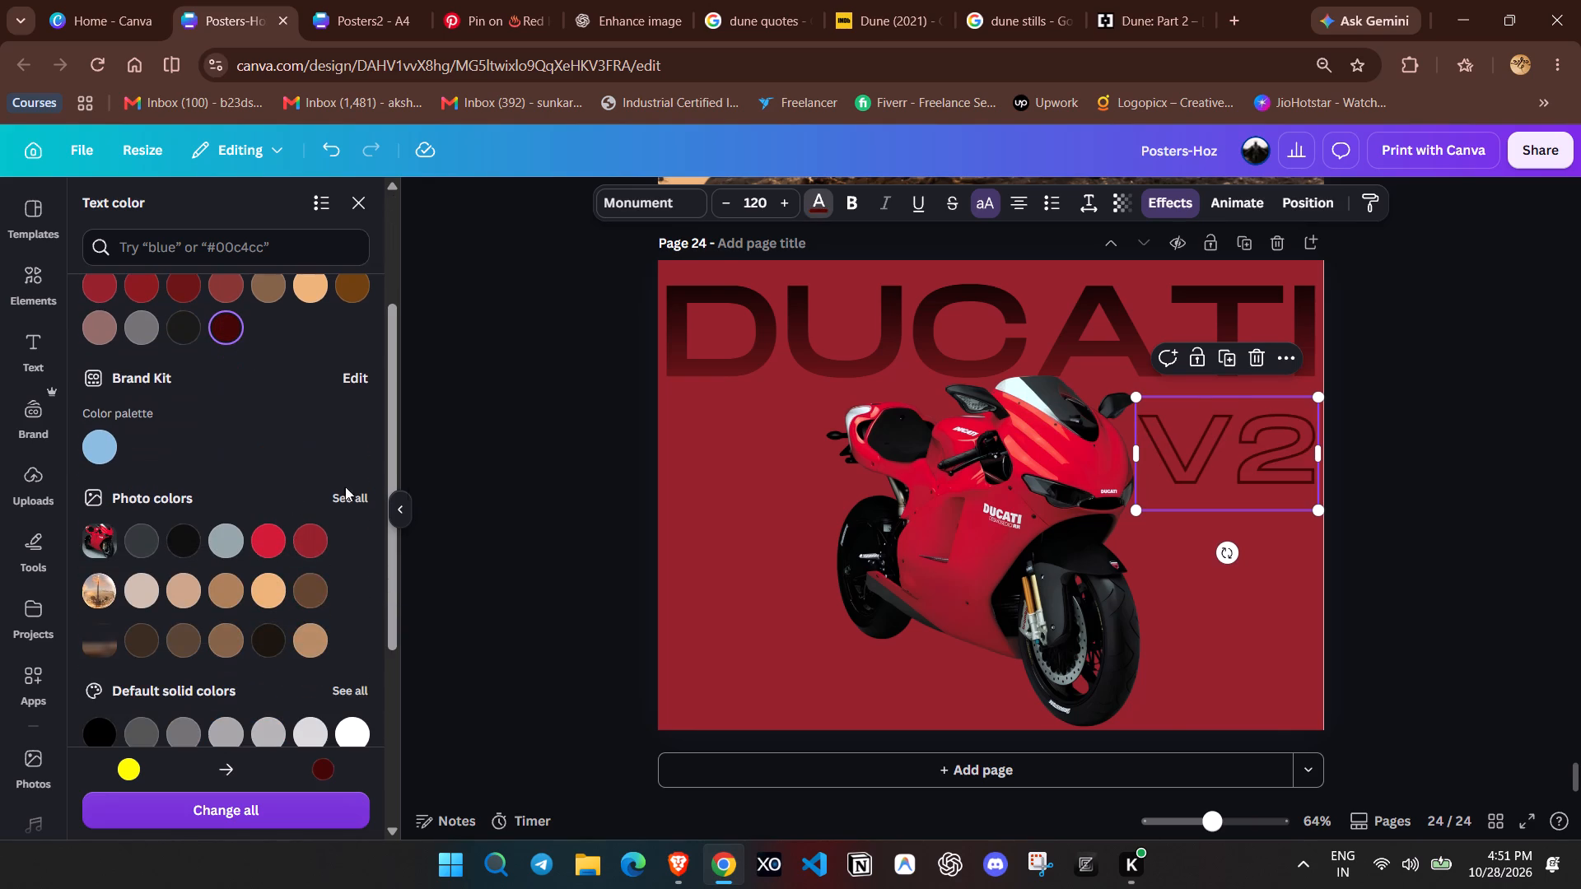
pyautogui.doubleClick(1468, 463)
# Move the V2 text up close beneath the DUCATI title, aligned with page 24's right edge.
pyautogui.moveTo(1249, 439); pyautogui.dragTo(1248, 431)
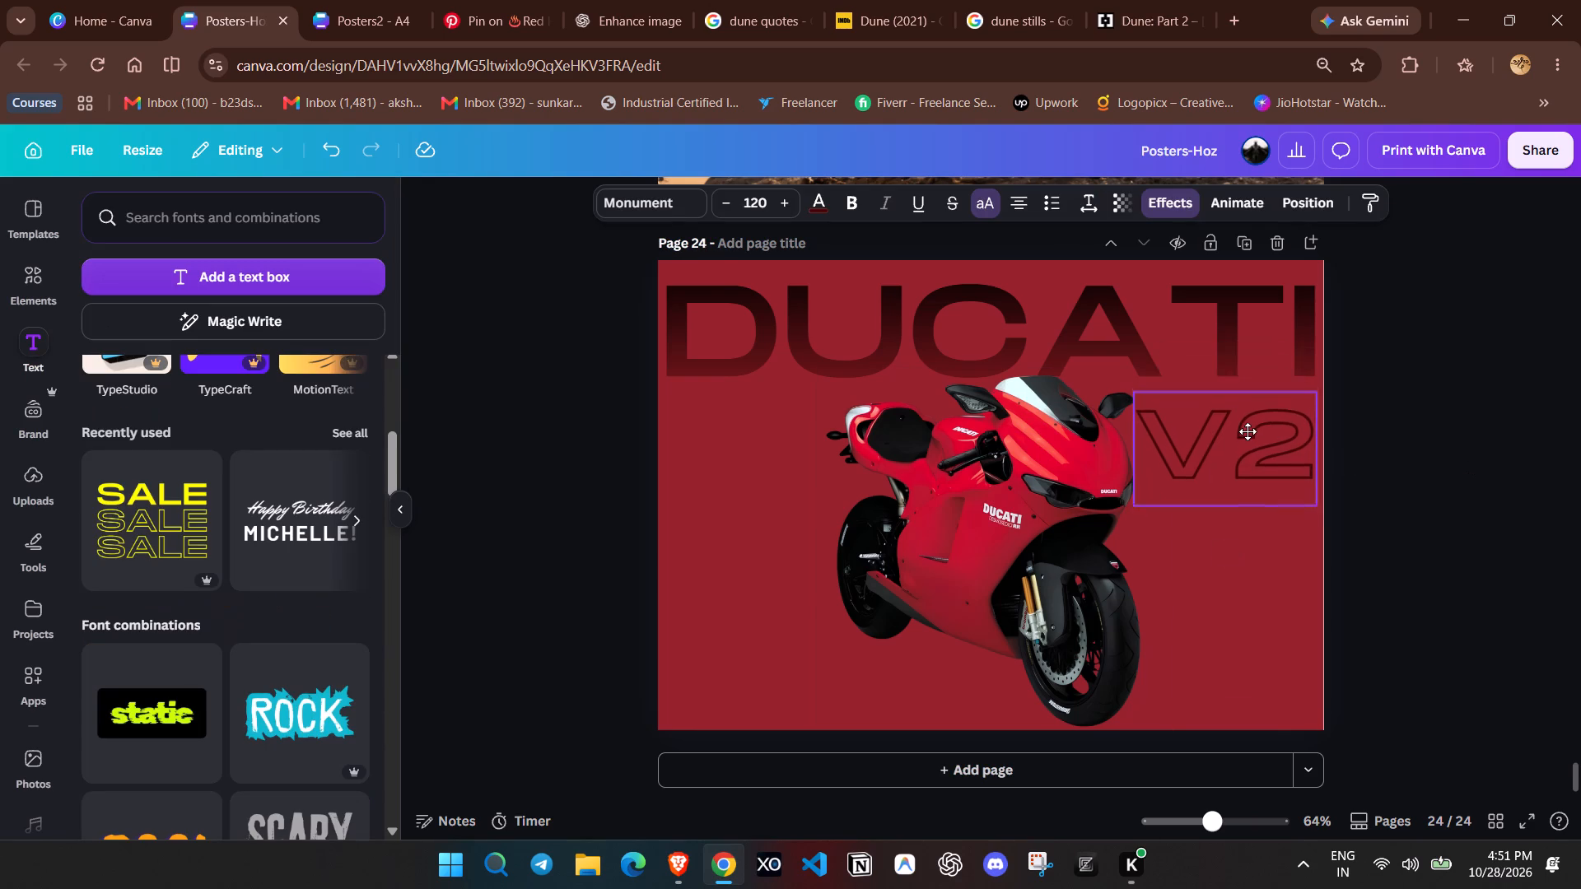
pyautogui.moveTo(1248, 431); pyautogui.dragTo(1252, 424)
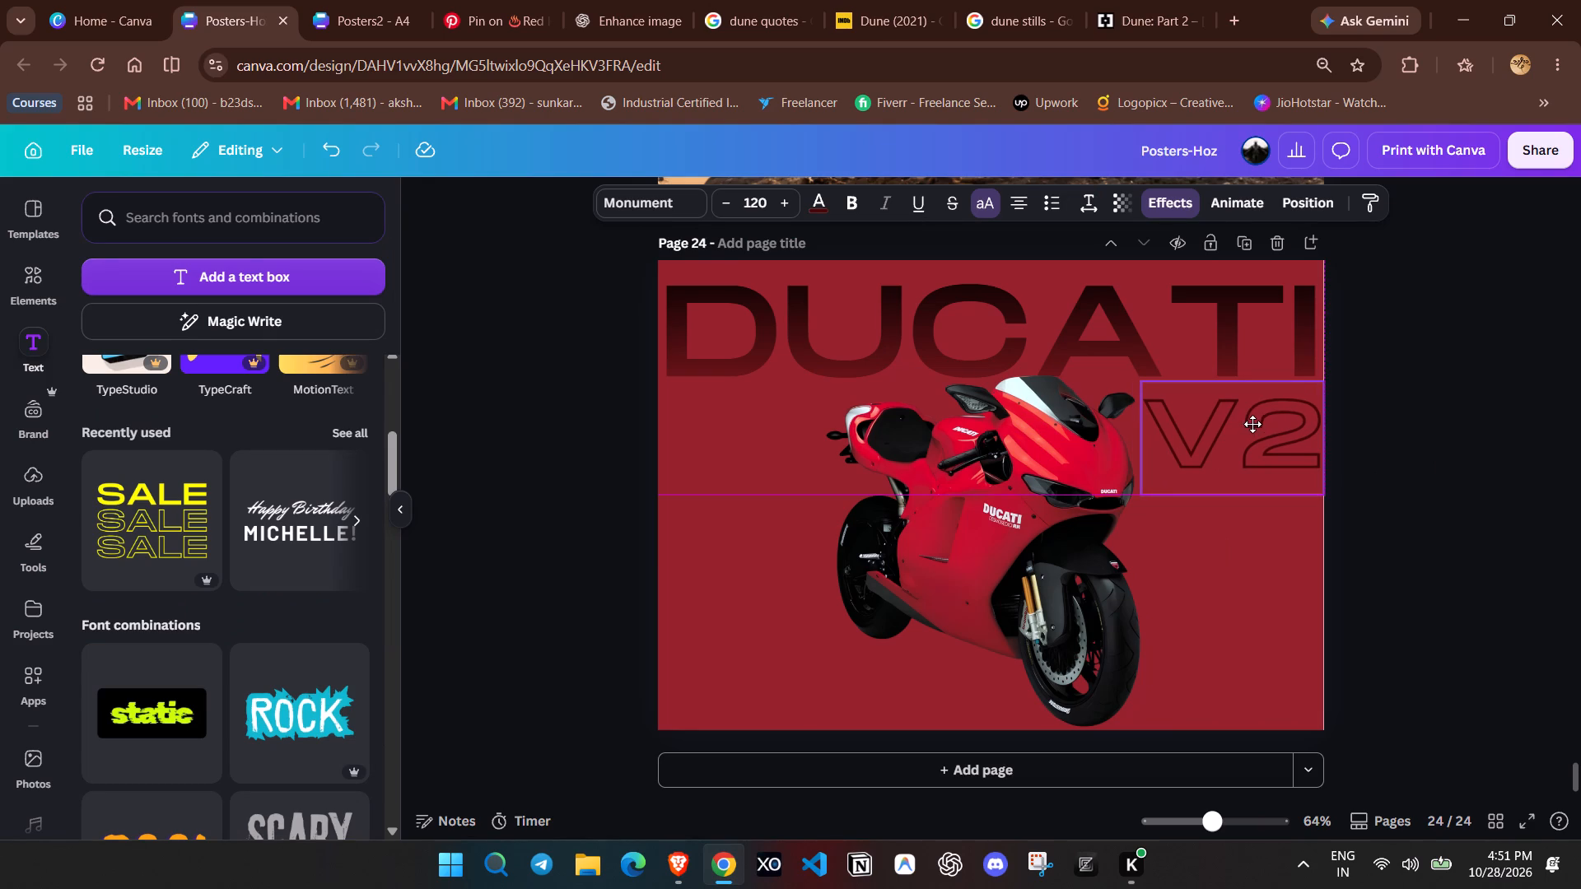
pyautogui.moveTo(1252, 424); pyautogui.dragTo(1254, 417)
pyautogui.click(1523, 338)
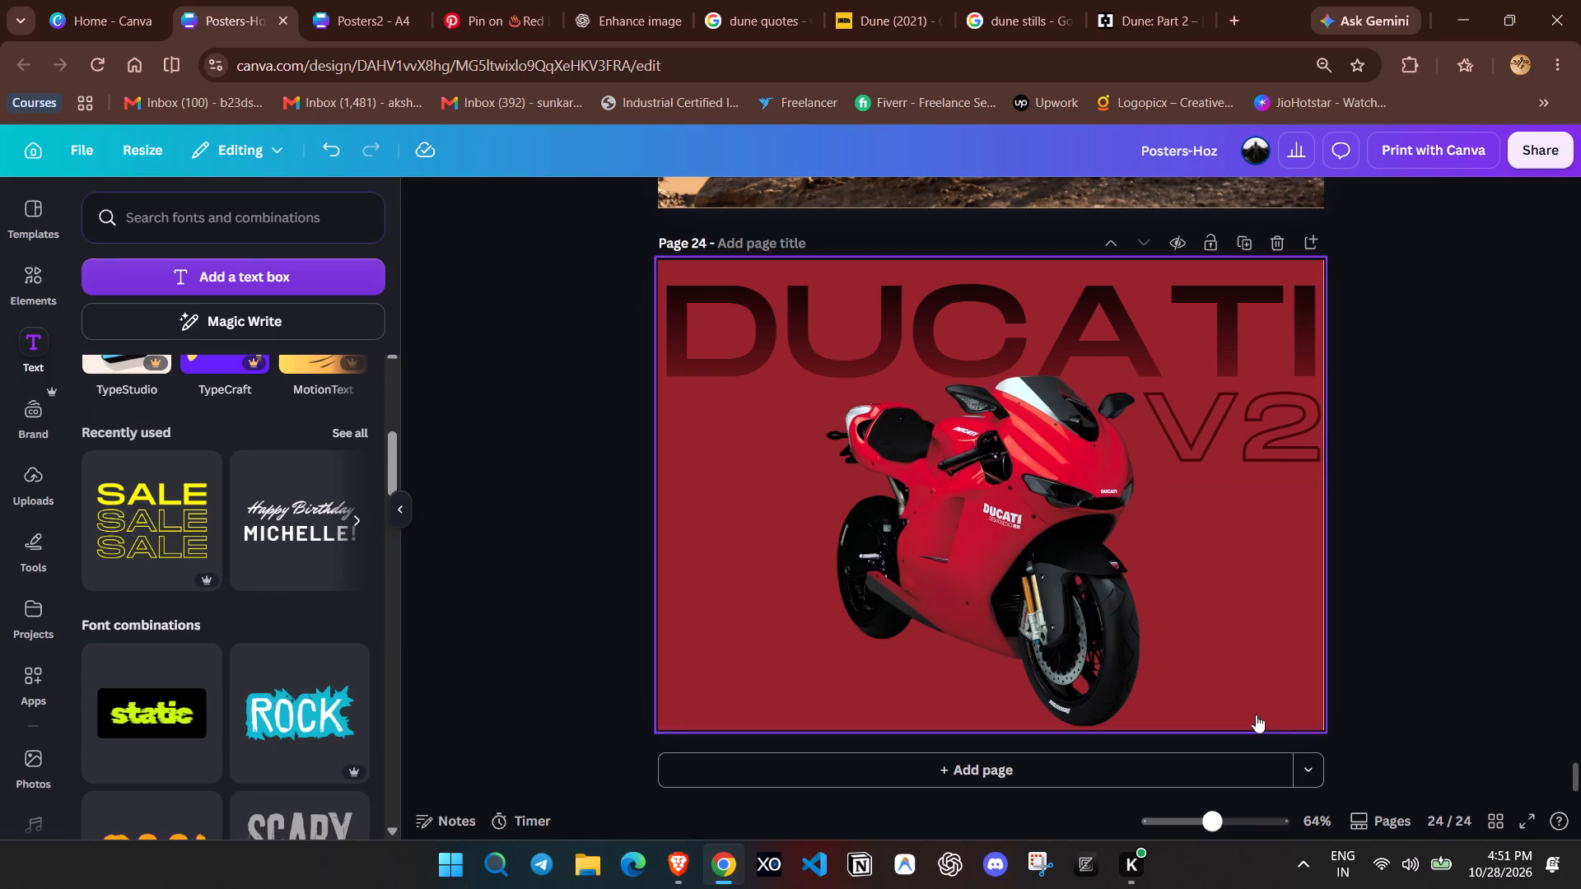
# Enlarge the V2 text from its upper-left corner to about size 124, keeping it at page 24's right edge.
pyautogui.moveTo(1214, 826); pyautogui.dragTo(1234, 831)
pyautogui.moveTo(1057, 796); pyautogui.dragTo(1235, 796)
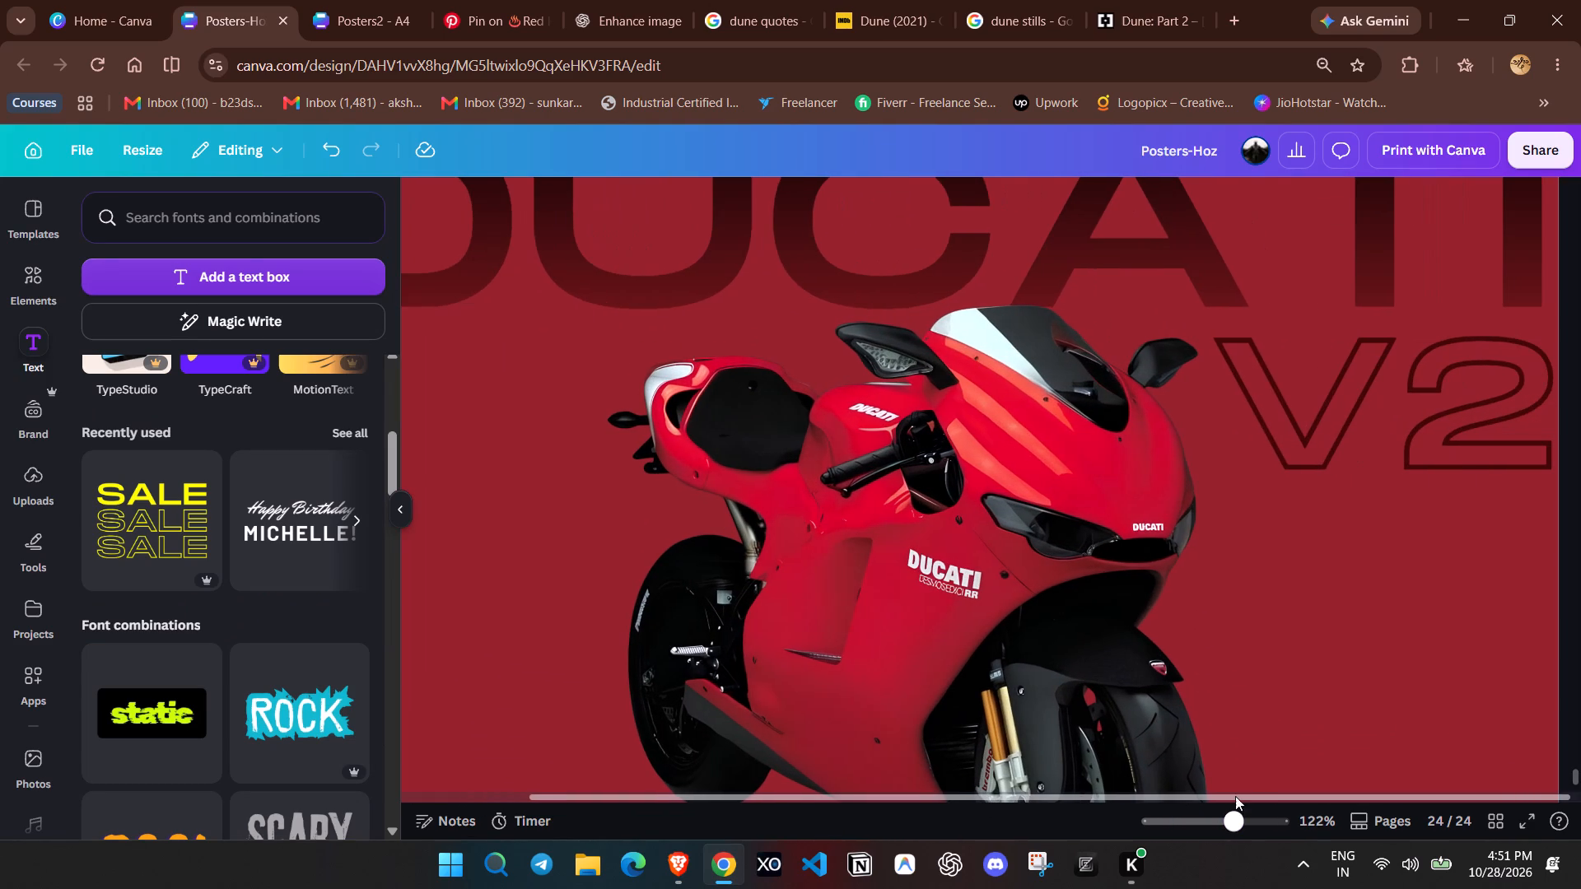
pyautogui.moveTo(1235, 796); pyautogui.dragTo(1239, 795)
pyautogui.click(1289, 381)
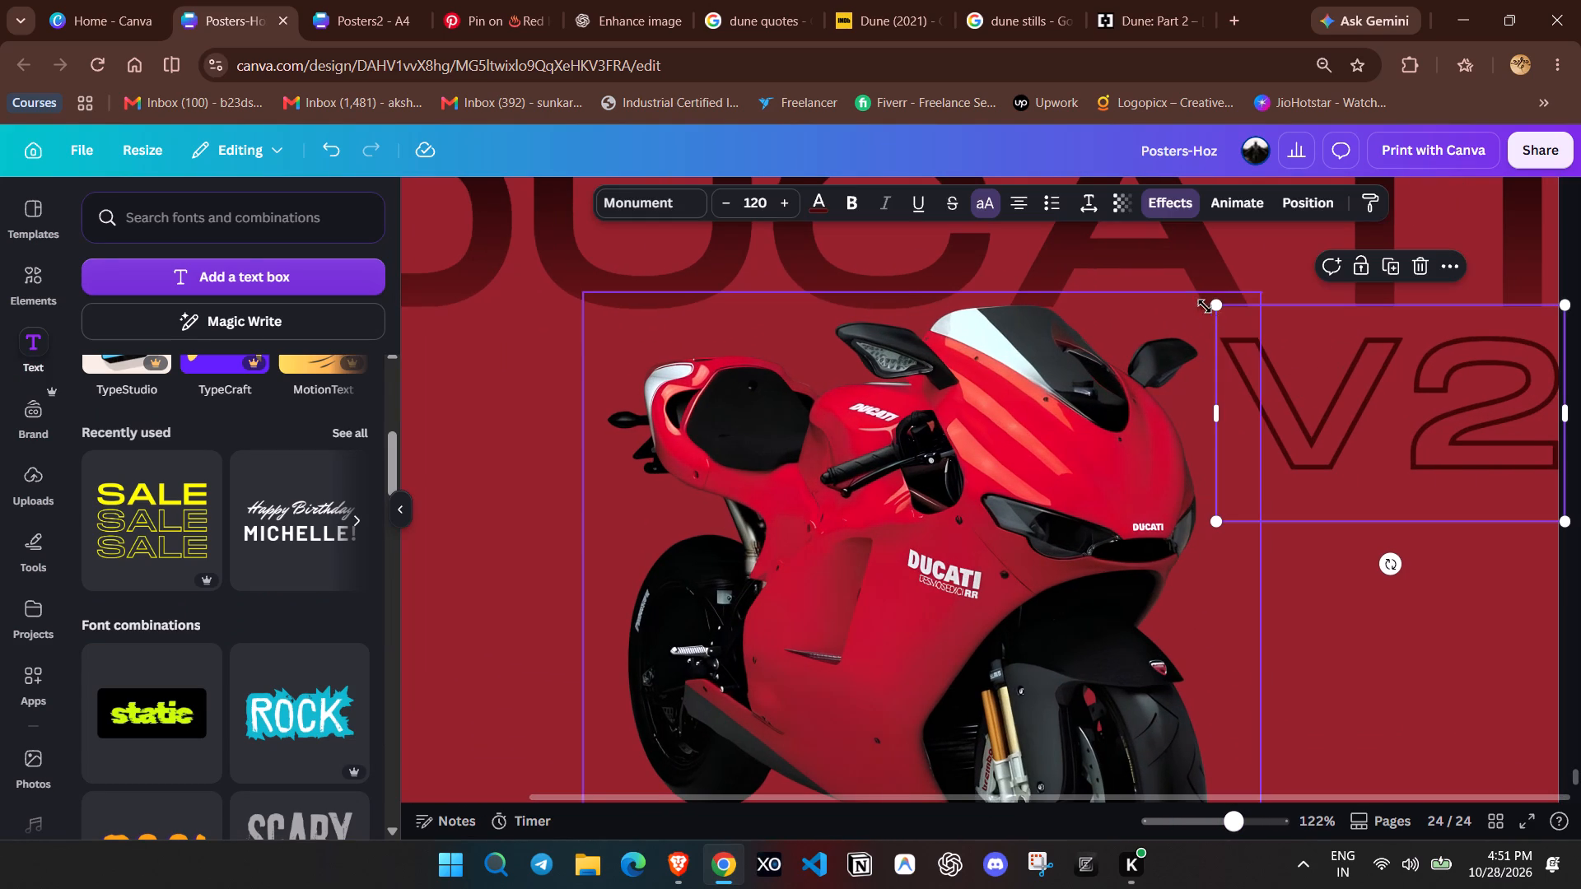
pyautogui.click(1215, 304)
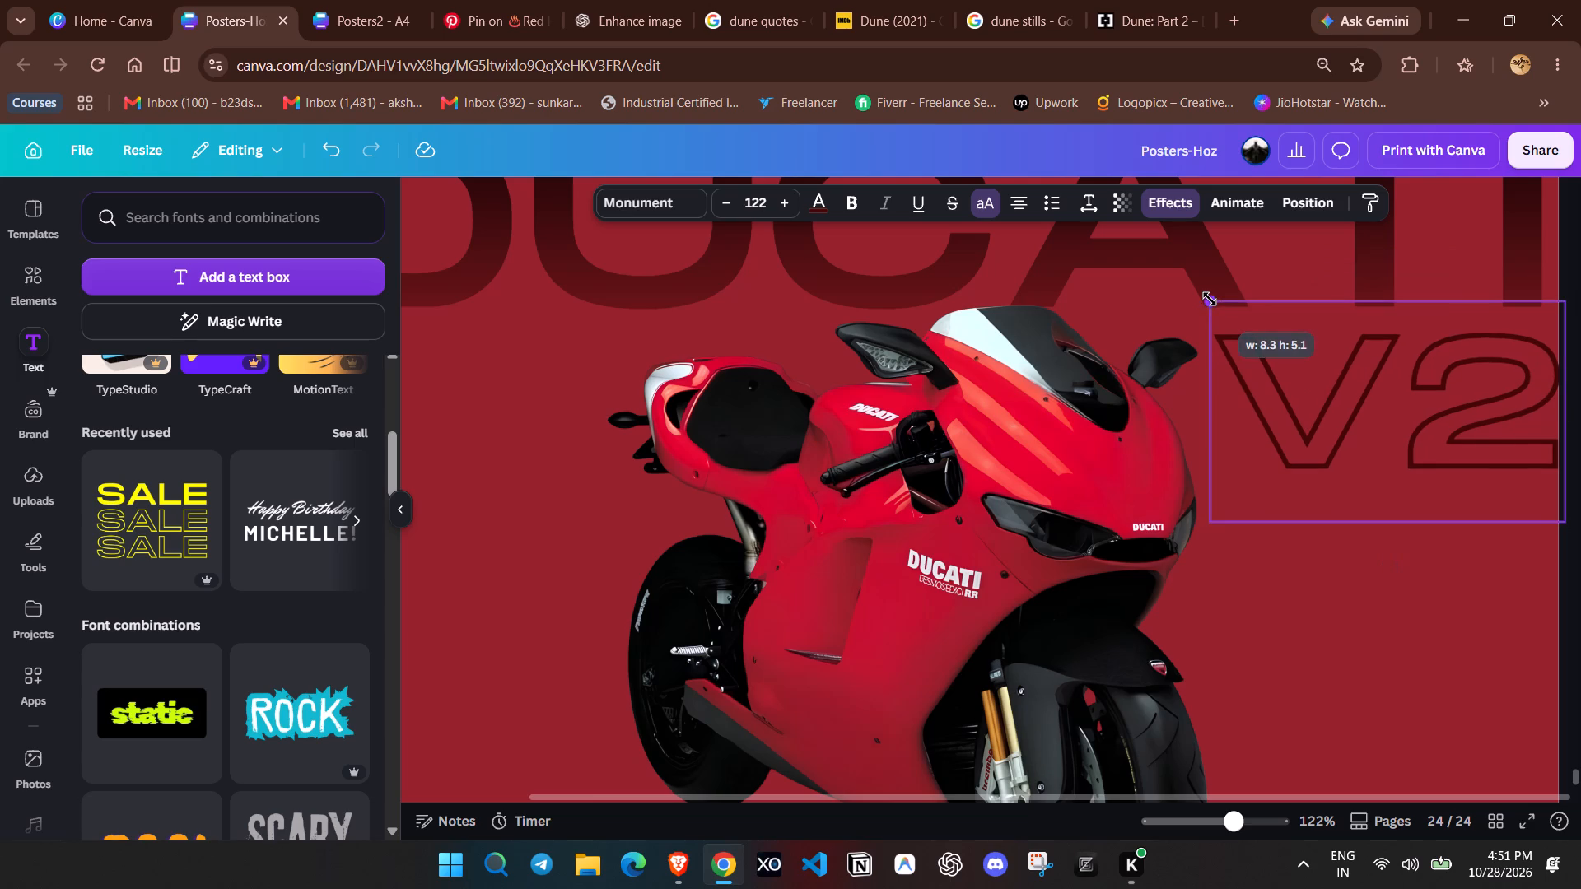
pyautogui.click(1325, 618)
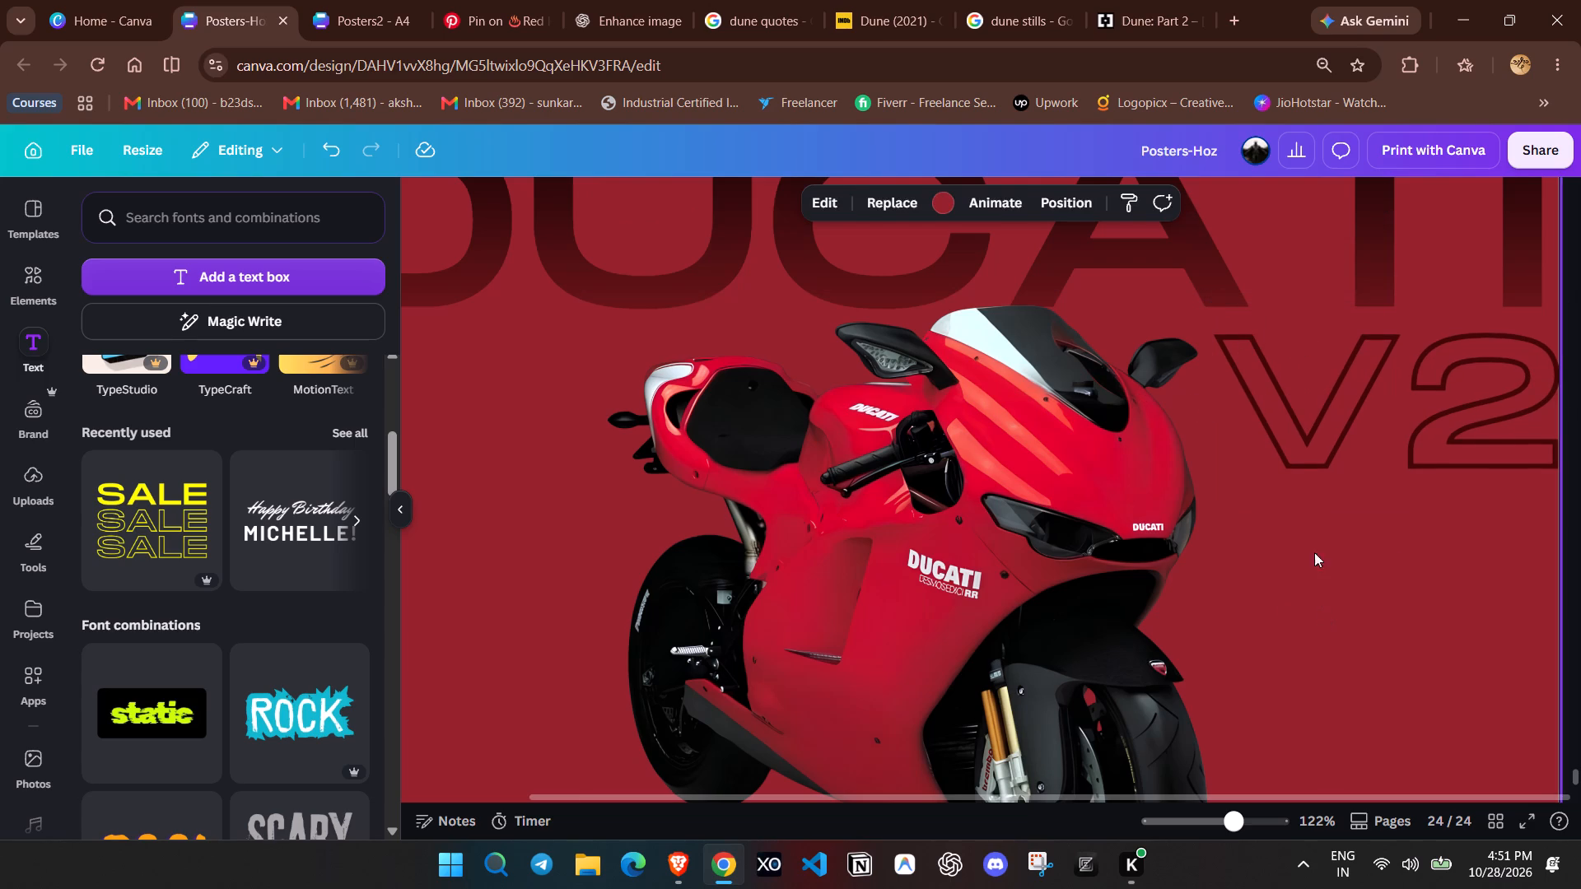
pyautogui.click(1290, 419)
pyautogui.click(1211, 300)
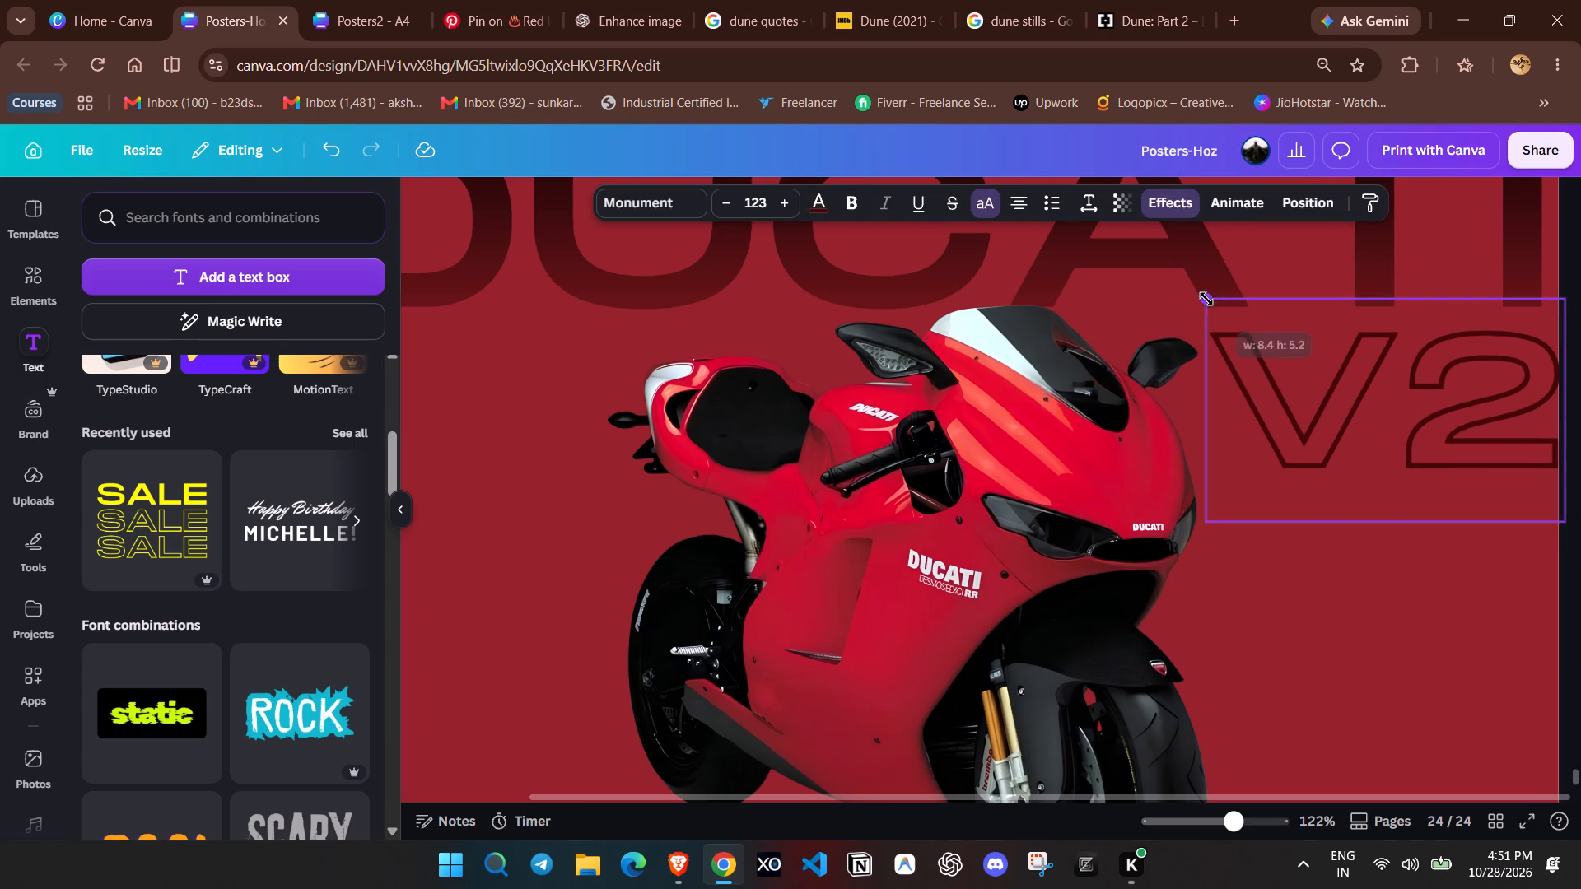
# Raise the V2 text to just under the DUCATI title and scale it to size 131, with the 2 running off the page edge.
pyautogui.moveTo(1257, 351); pyautogui.dragTo(1259, 332)
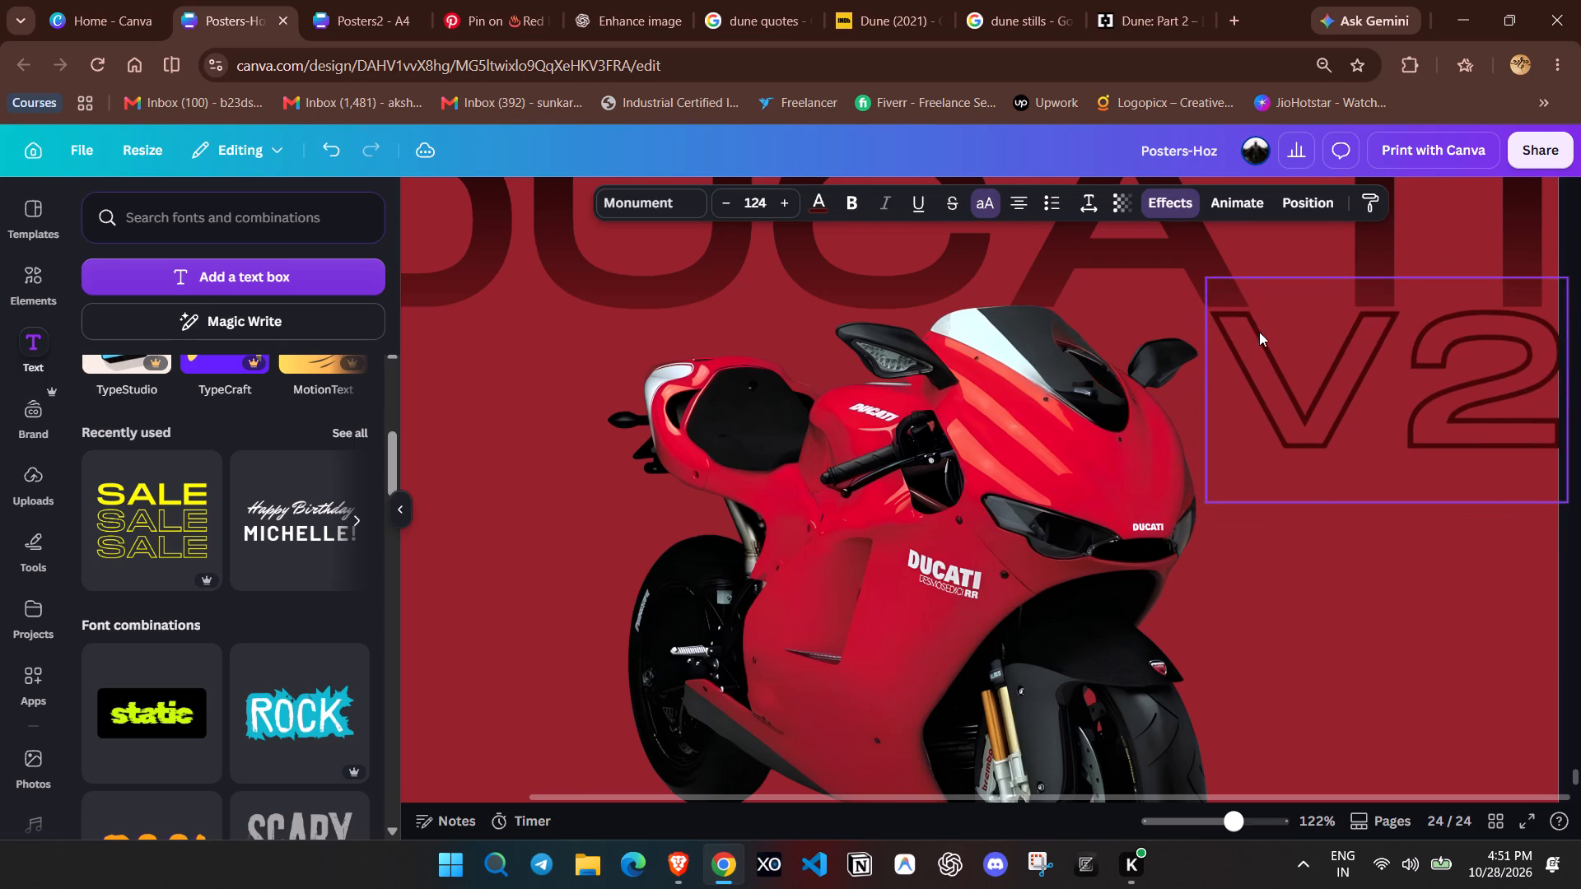
pyautogui.click(1206, 276)
pyautogui.click(1246, 337)
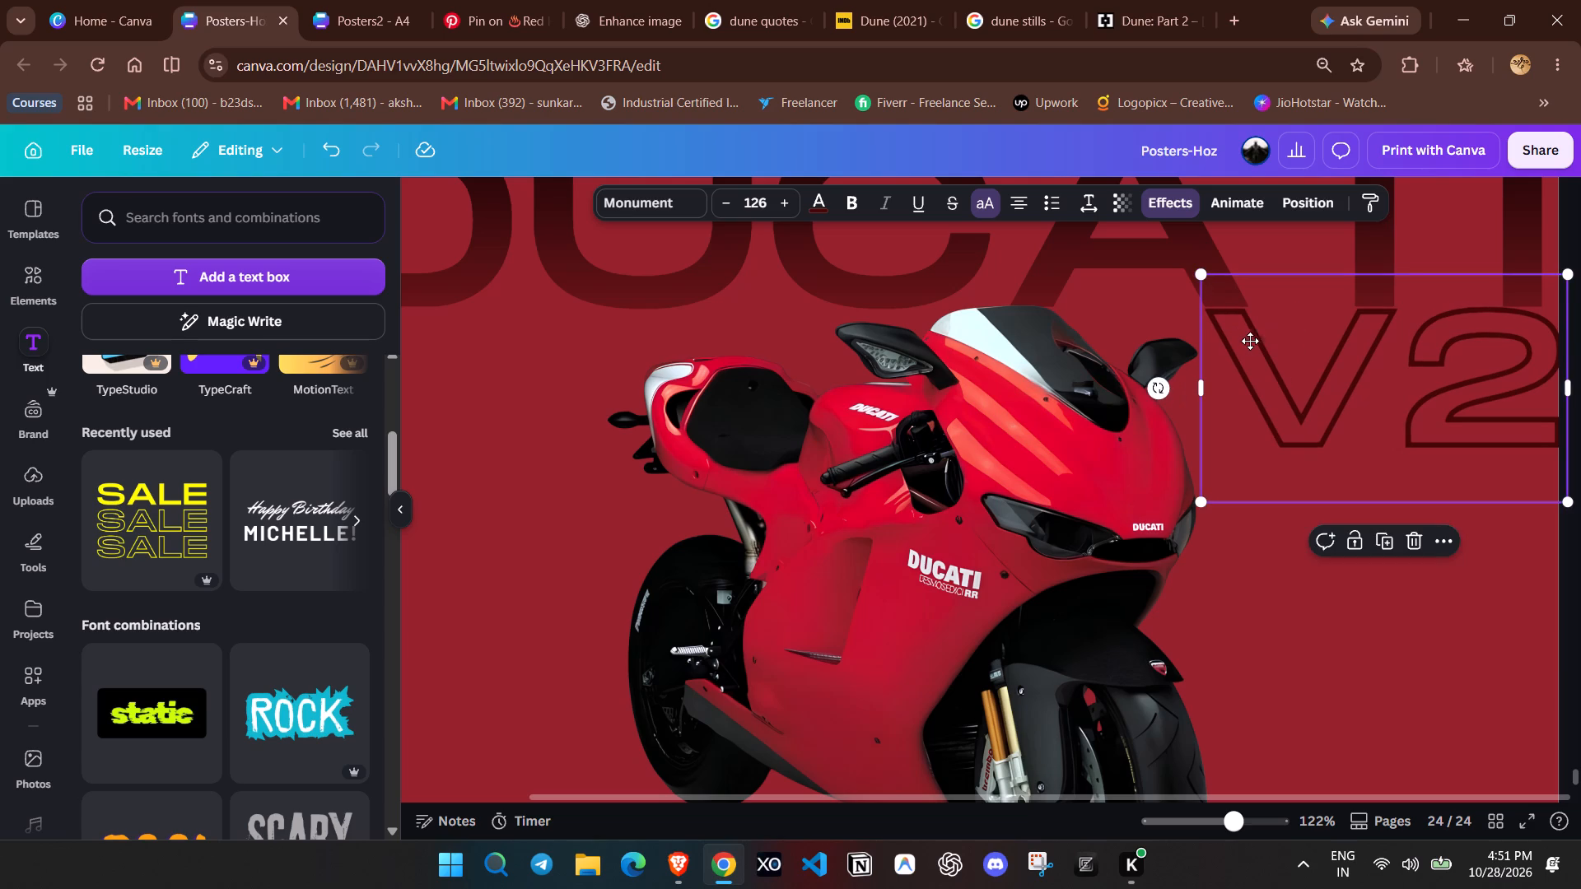
pyautogui.click(1206, 273)
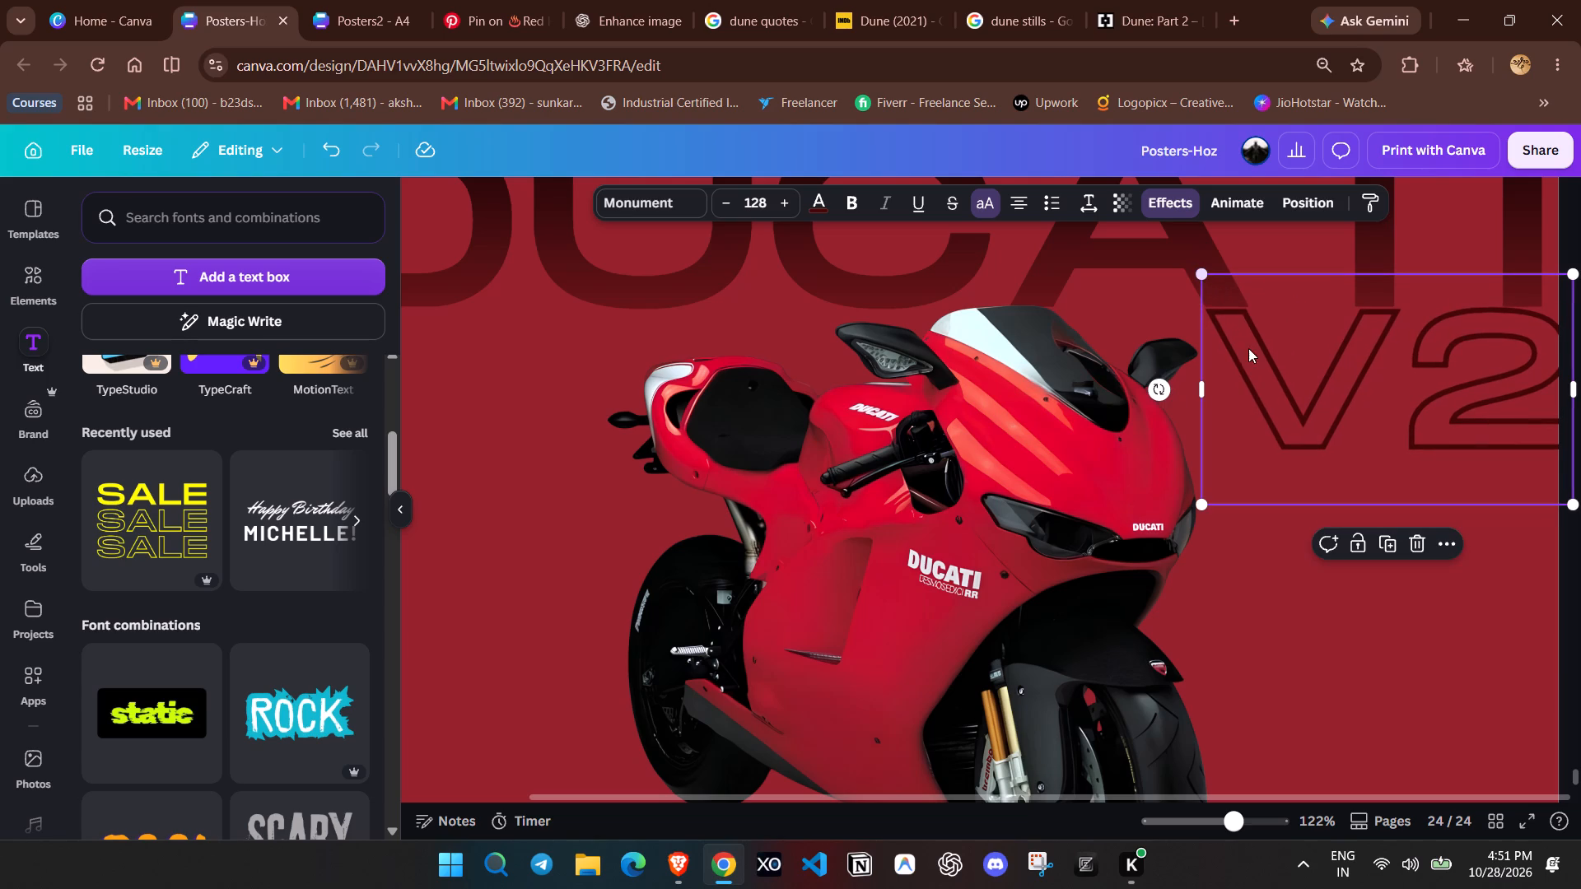
pyautogui.moveTo(1204, 269); pyautogui.dragTo(1196, 264)
pyautogui.moveTo(1226, 294); pyautogui.dragTo(1232, 300)
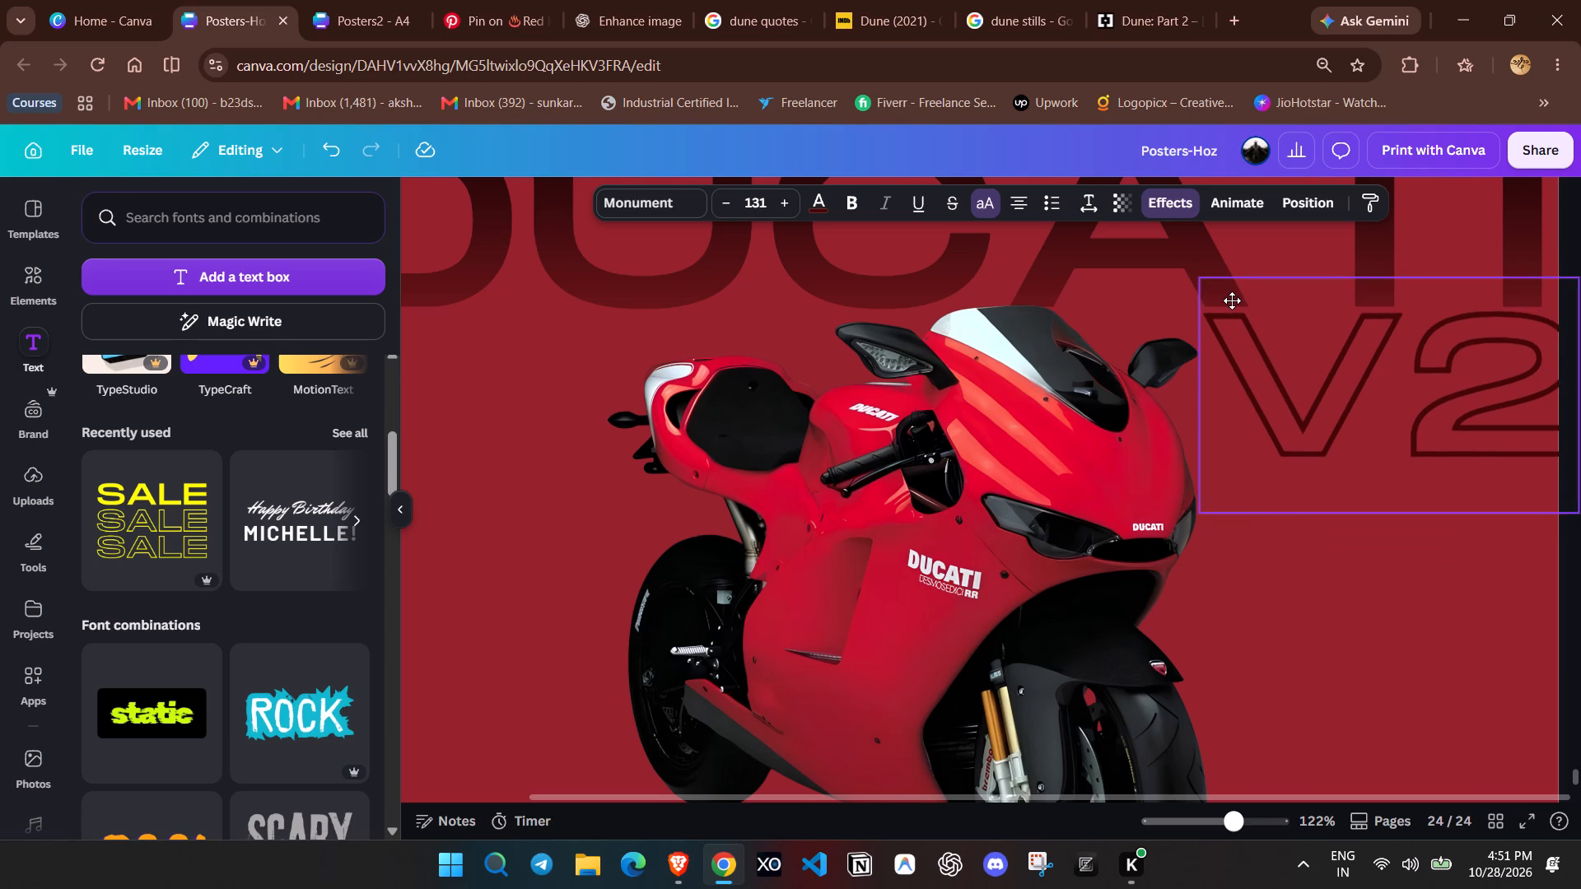
pyautogui.moveTo(1232, 300); pyautogui.dragTo(1235, 300)
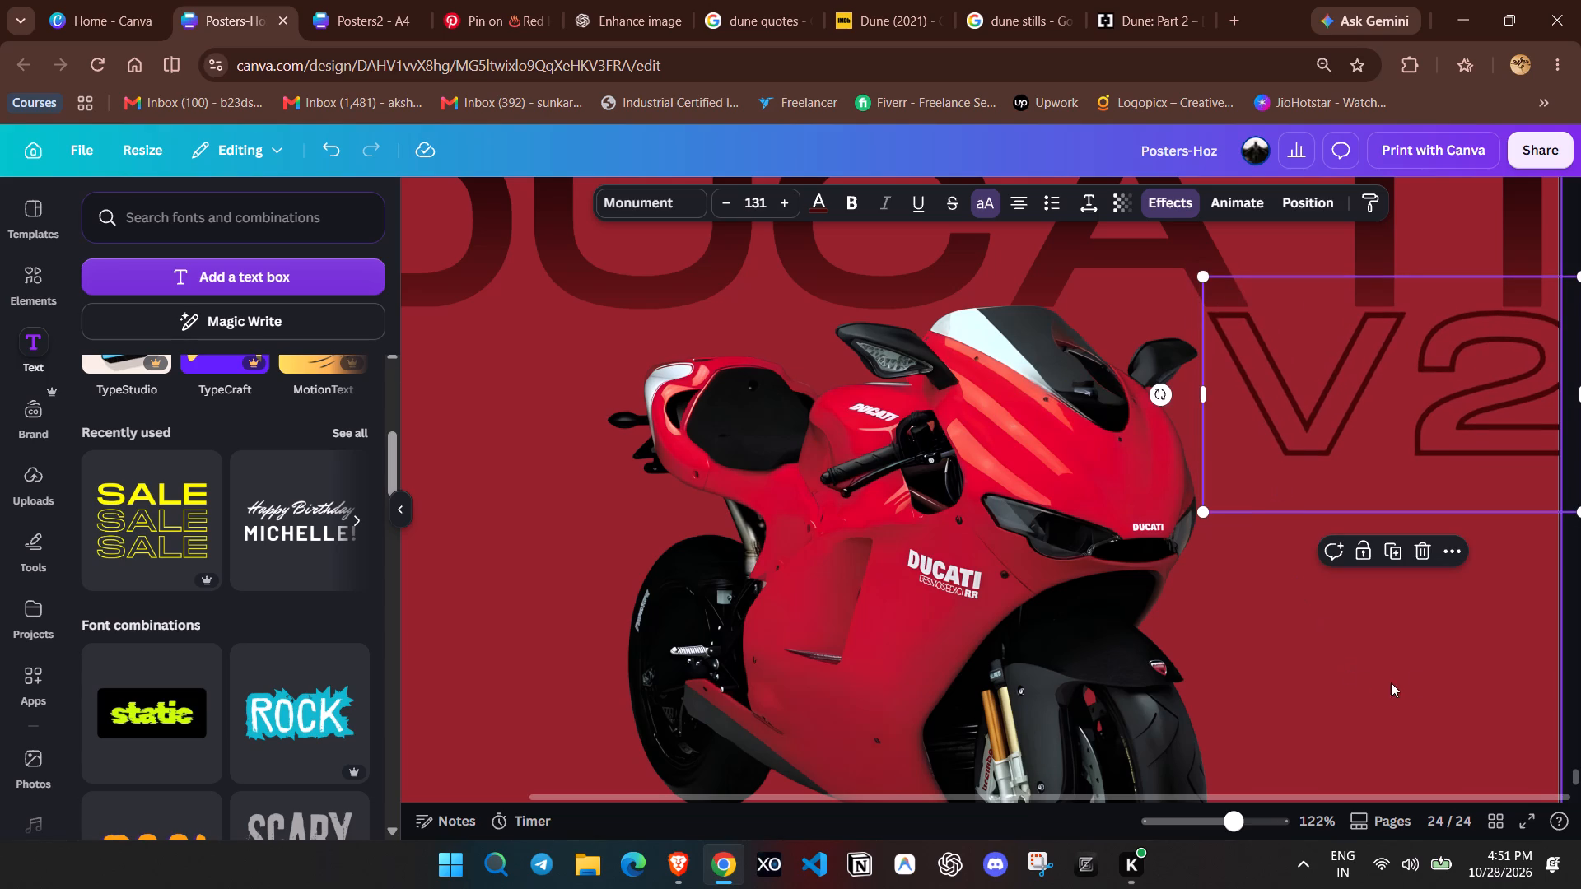
pyautogui.moveTo(1228, 831); pyautogui.dragTo(1220, 826)
pyautogui.click(1428, 533)
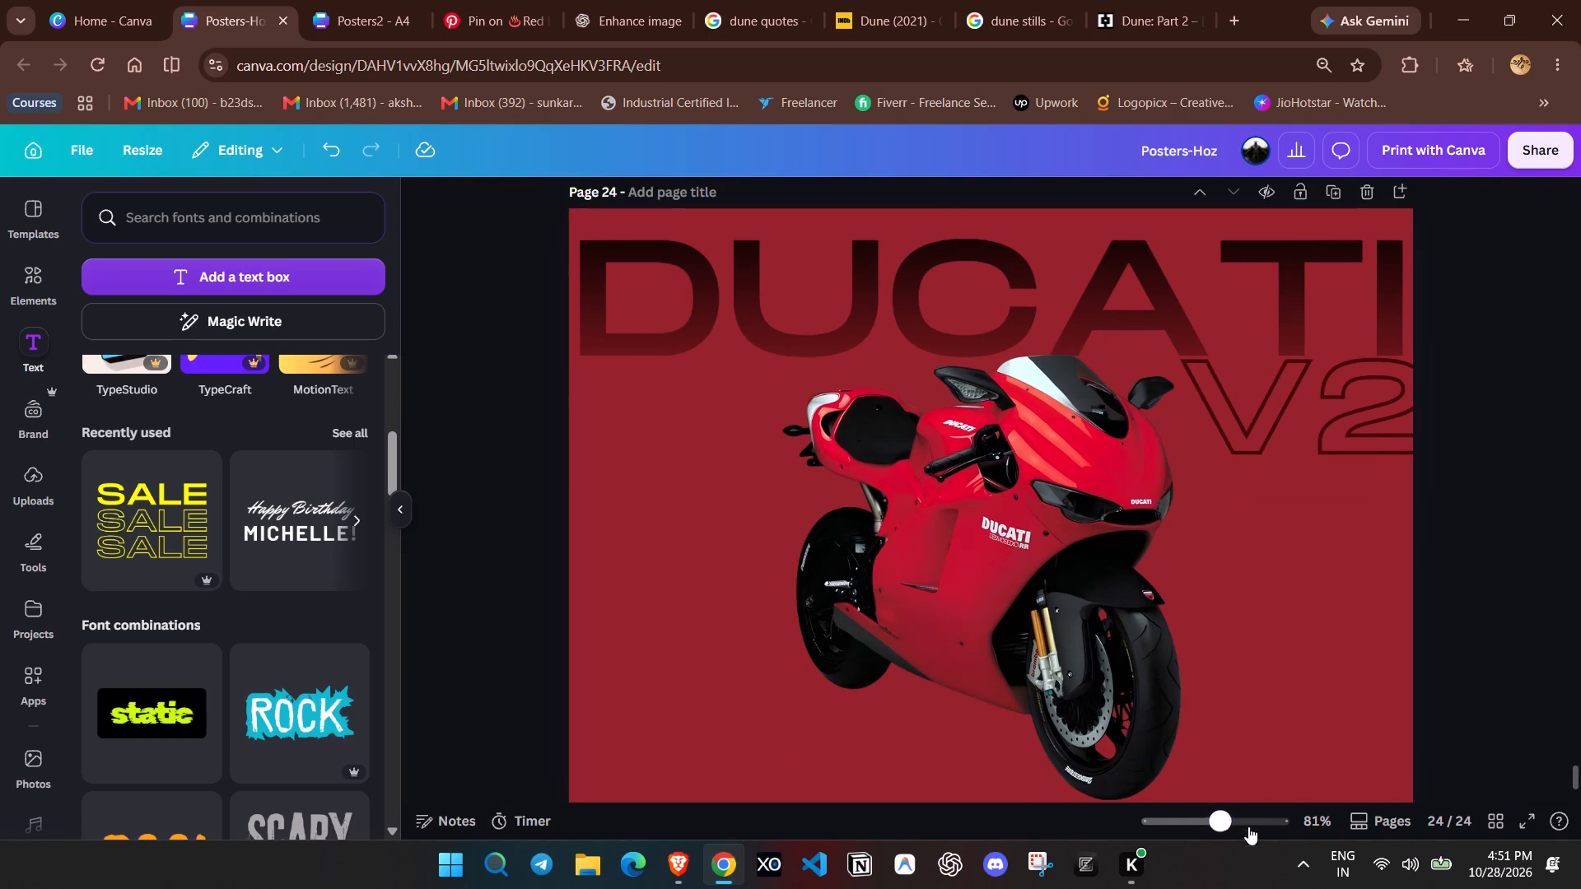
# Nudge the V2 text slightly down to leave a small gap beneath the DUCATI title.
pyautogui.moveTo(1229, 831); pyautogui.dragTo(1248, 831)
pyautogui.moveTo(1169, 800); pyautogui.dragTo(1333, 780)
pyautogui.scroll(1, 1398, 628)
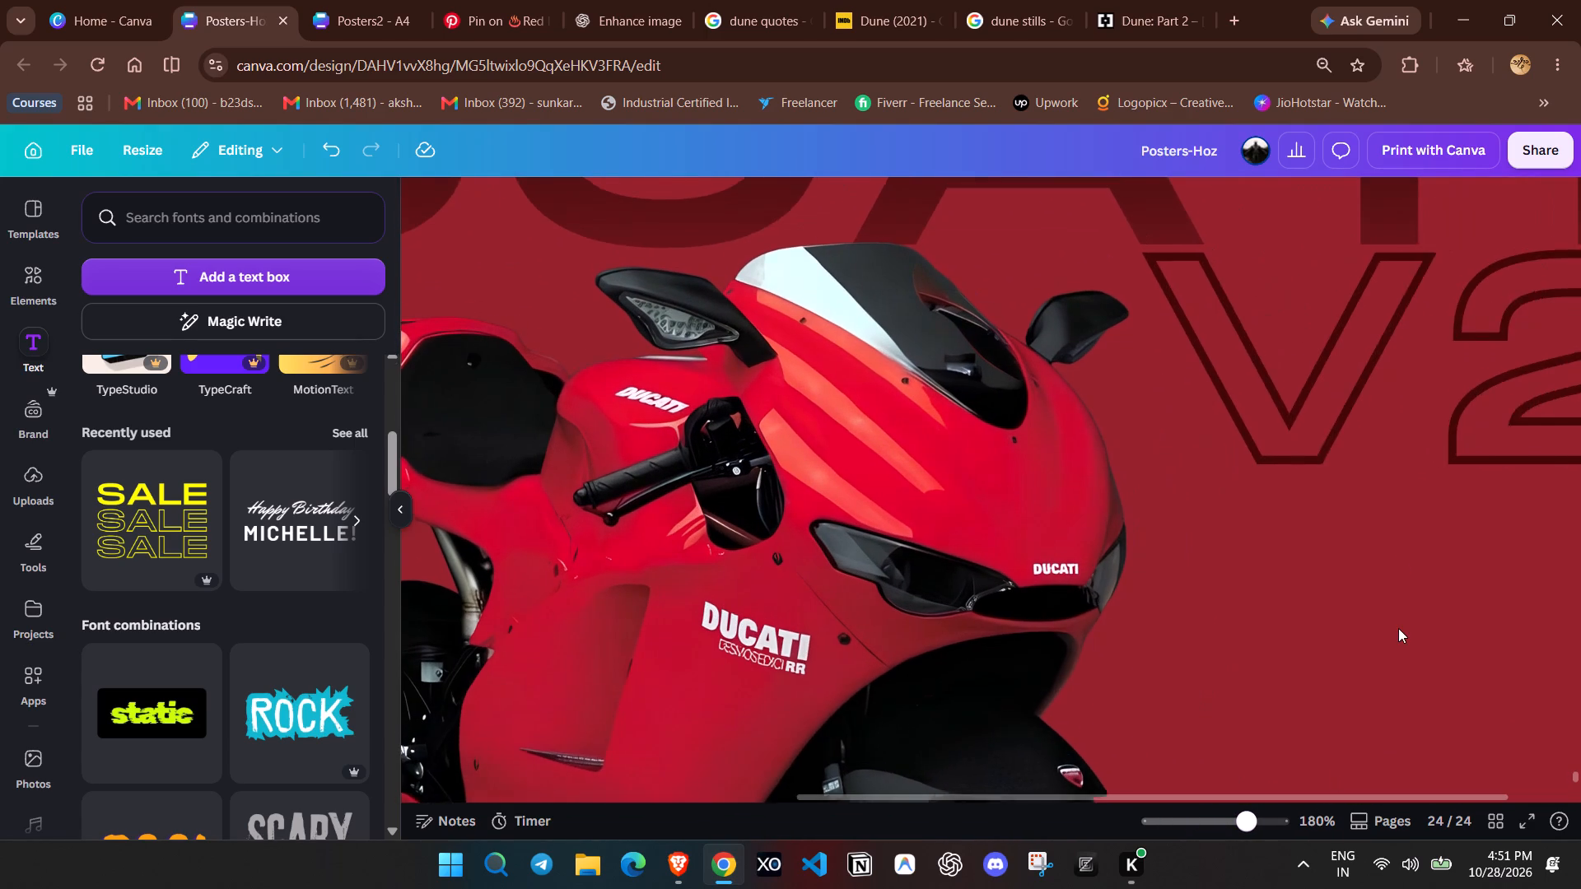
pyautogui.moveTo(1374, 453); pyautogui.dragTo(1378, 468)
pyautogui.moveTo(1249, 835); pyautogui.dragTo(1218, 827)
pyautogui.click(1391, 514)
pyautogui.scroll(-1, 1439, 524)
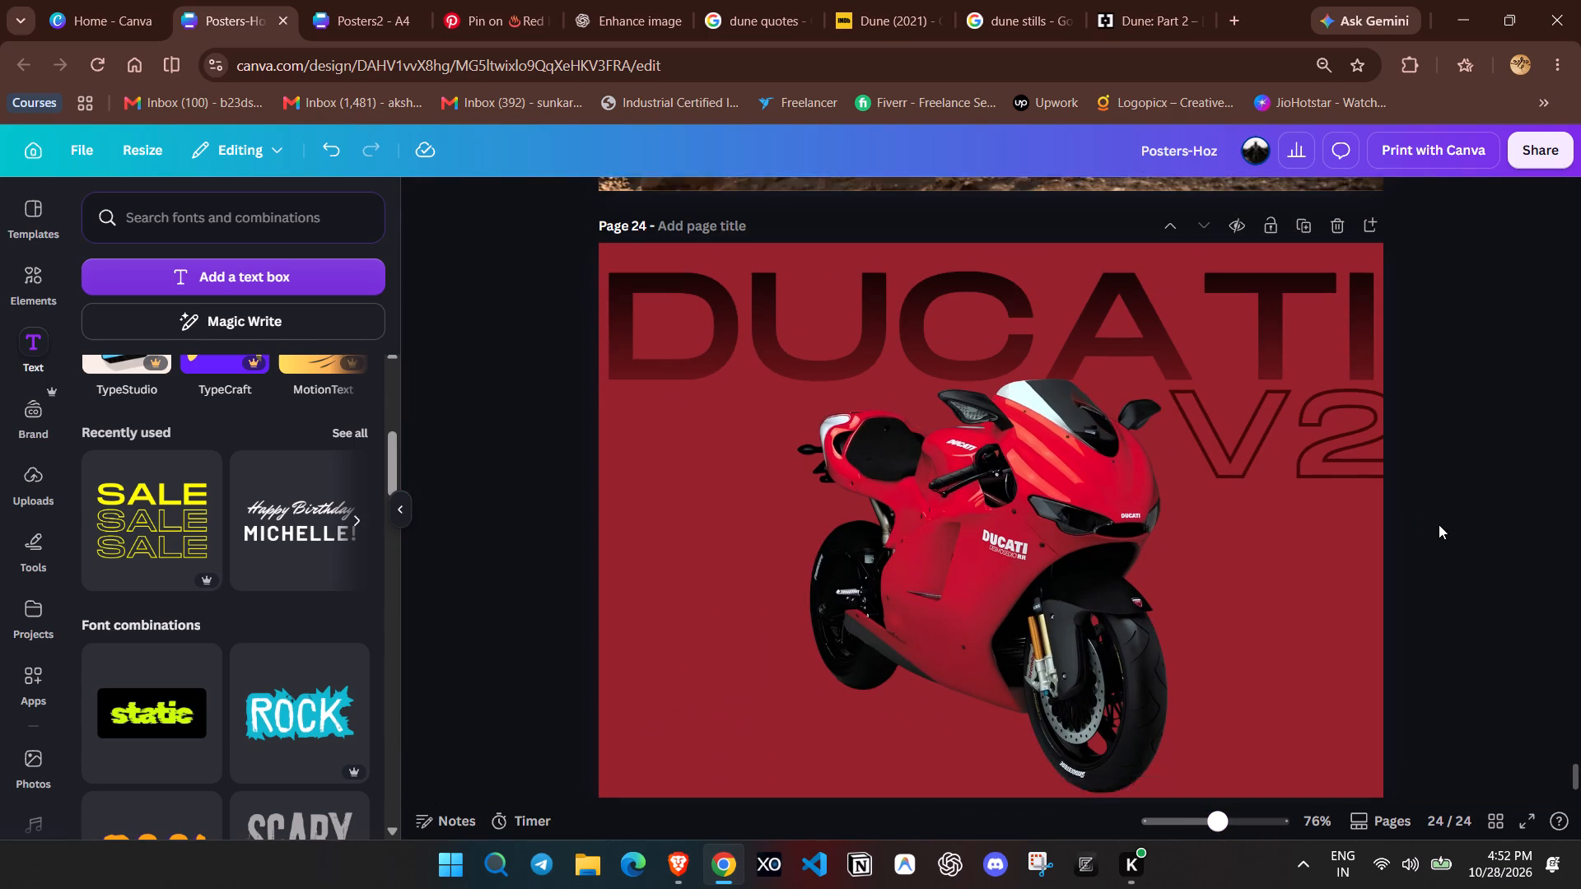
pyautogui.moveTo(1221, 819); pyautogui.dragTo(1213, 819)
pyautogui.click(1465, 543)
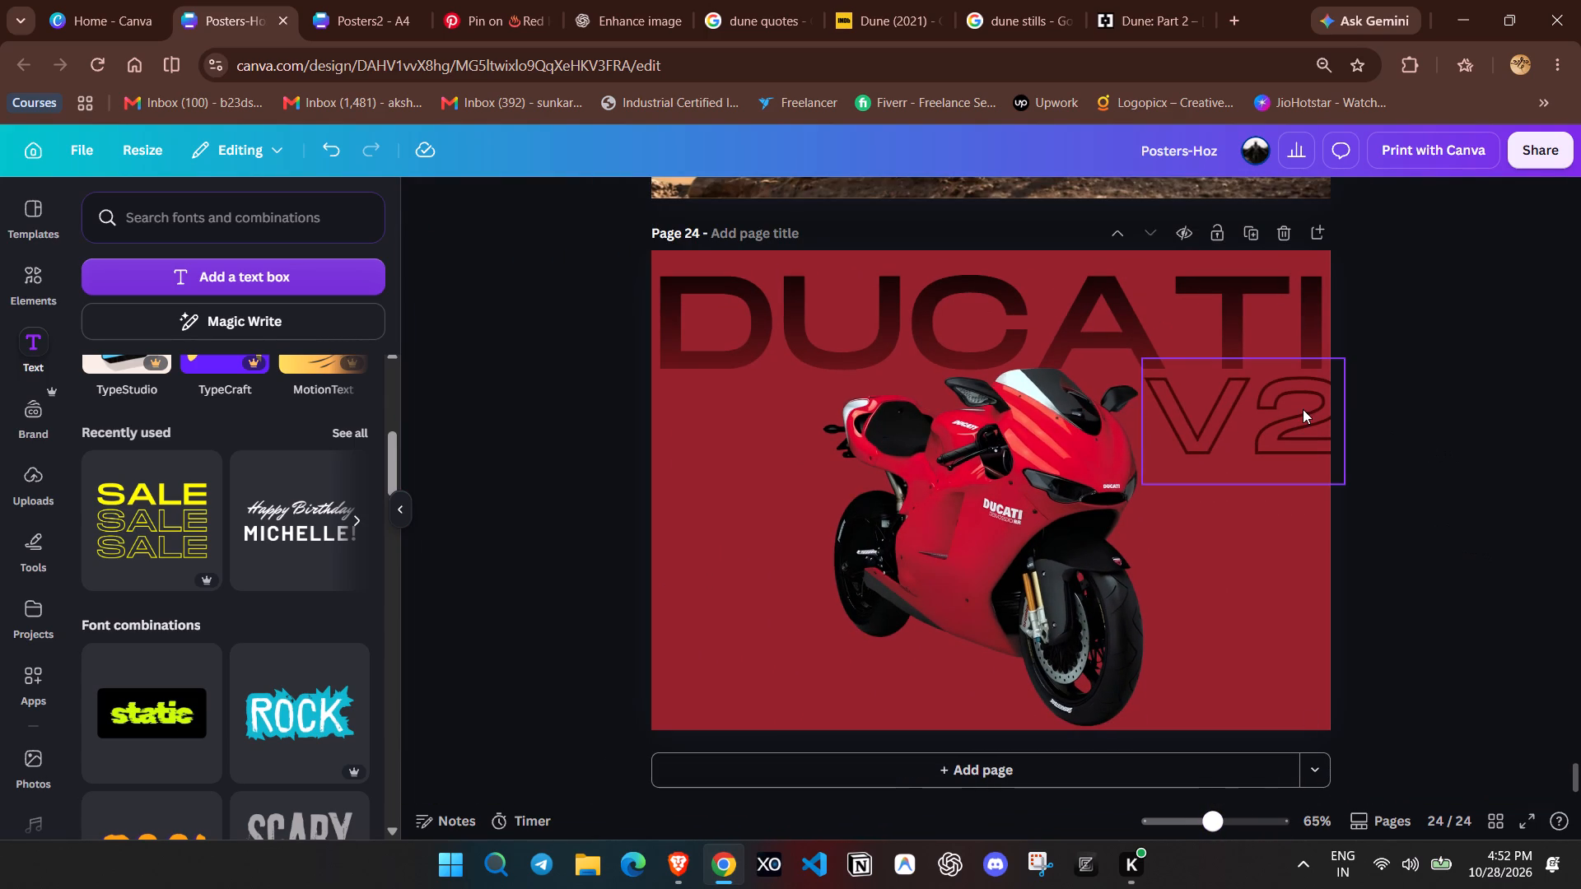
# Replace the V2 text's Hollow effect with the Splice effect.
pyautogui.click(1303, 409)
pyautogui.click(1158, 198)
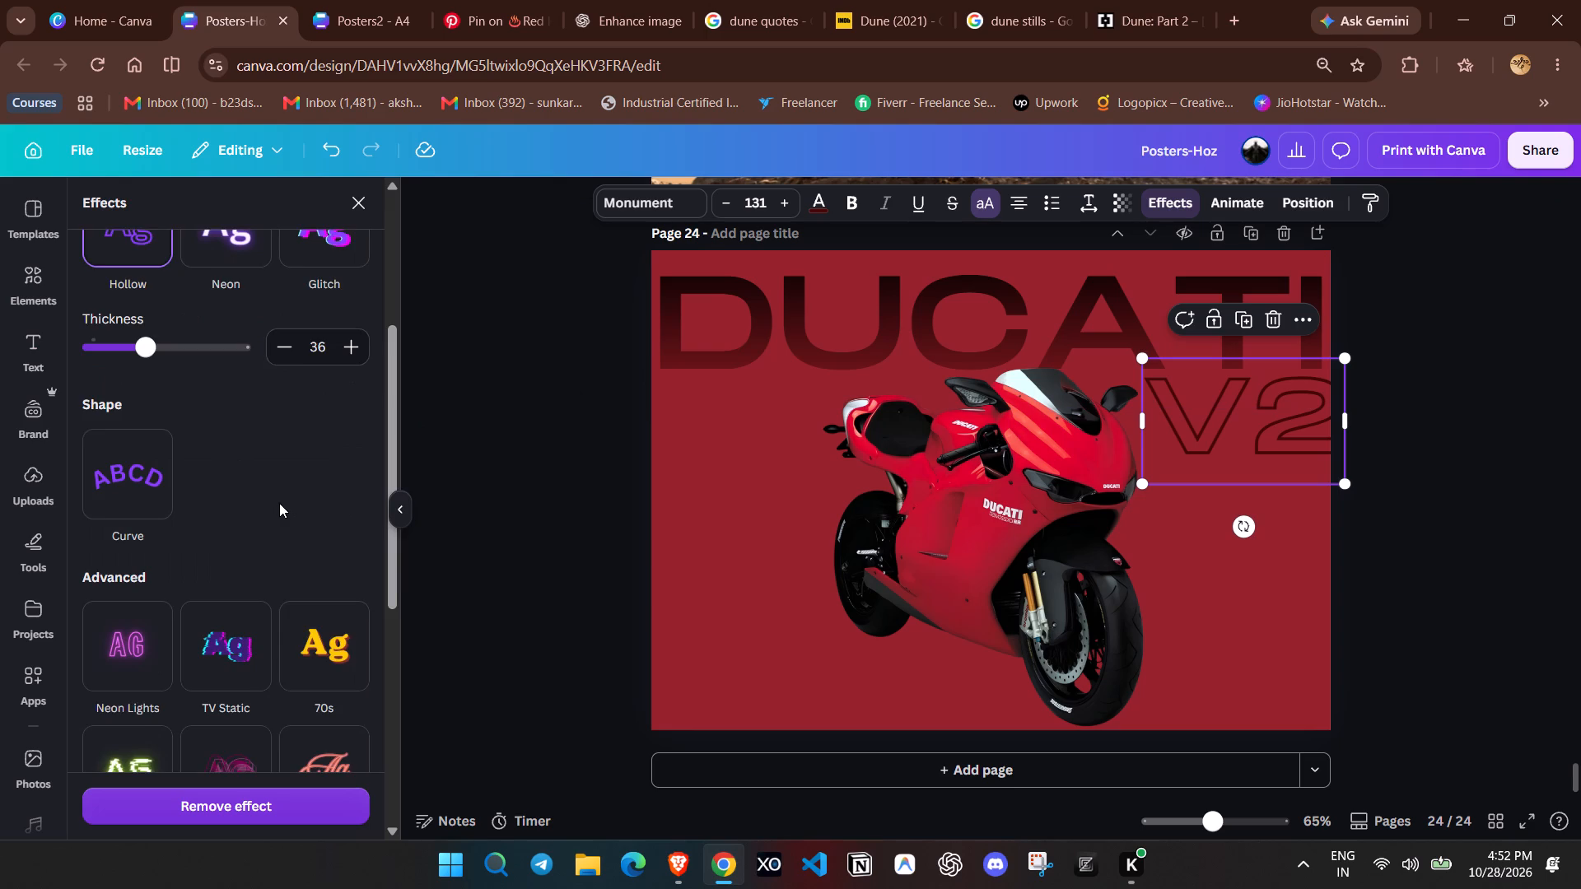
pyautogui.scroll(4, 279, 503)
pyautogui.click(309, 431)
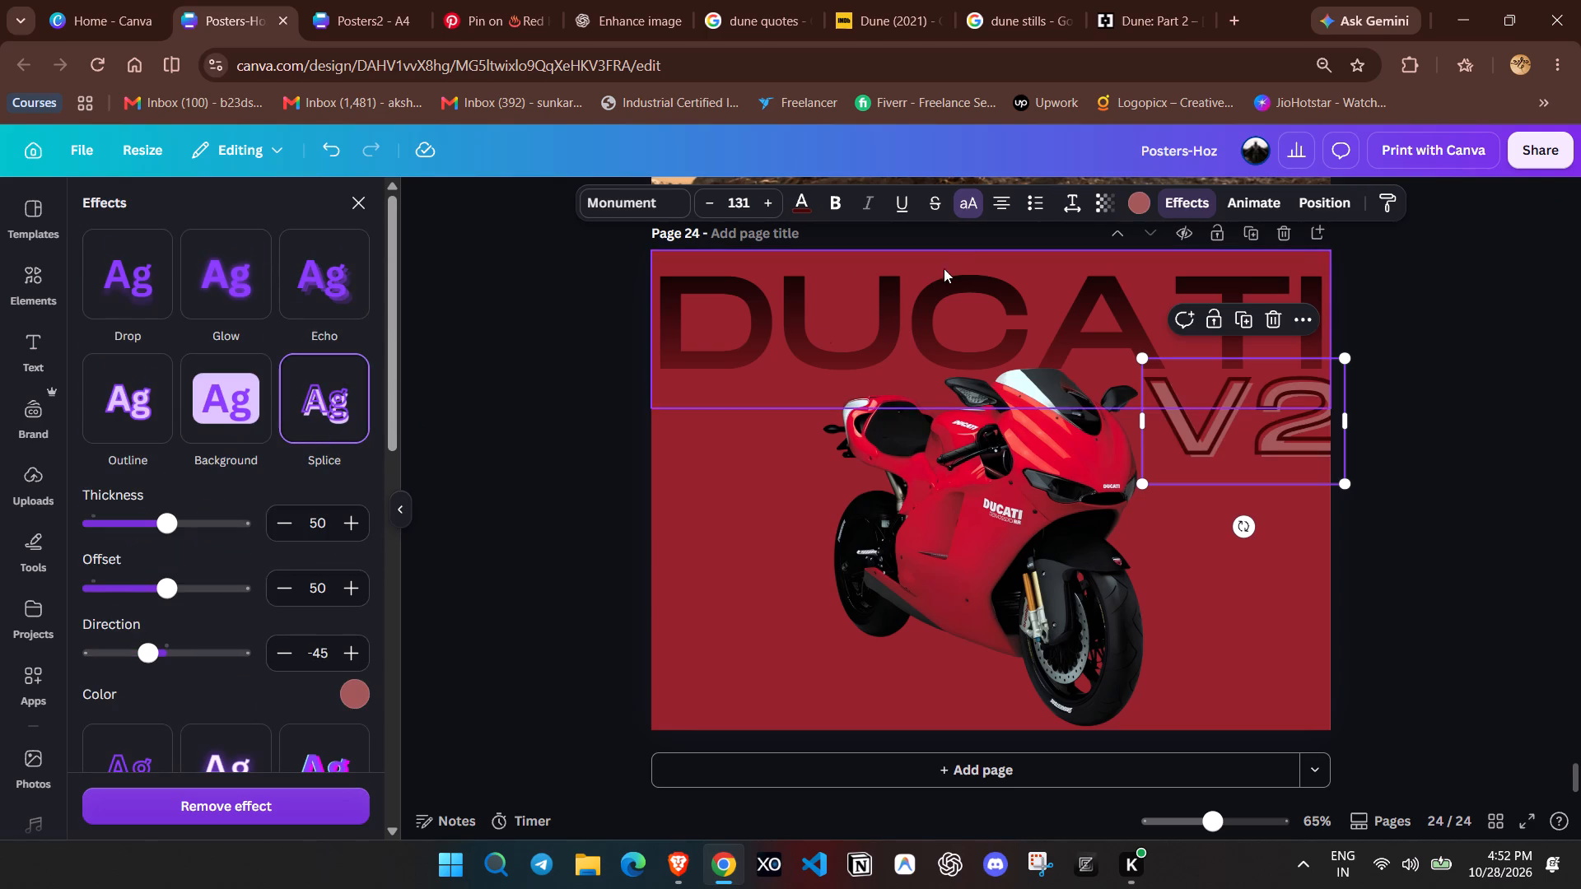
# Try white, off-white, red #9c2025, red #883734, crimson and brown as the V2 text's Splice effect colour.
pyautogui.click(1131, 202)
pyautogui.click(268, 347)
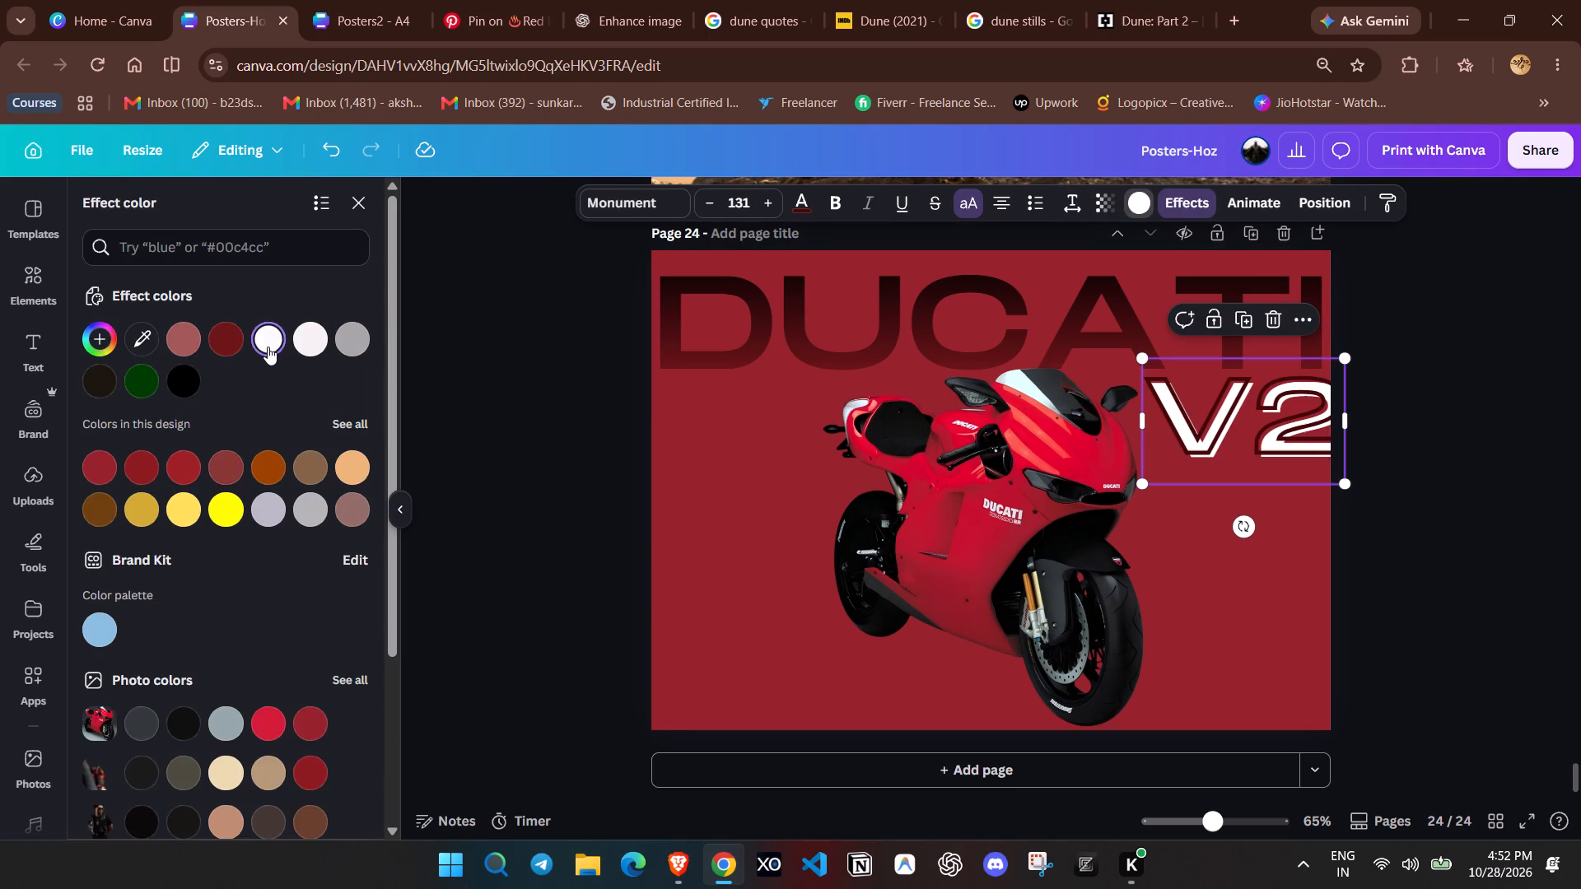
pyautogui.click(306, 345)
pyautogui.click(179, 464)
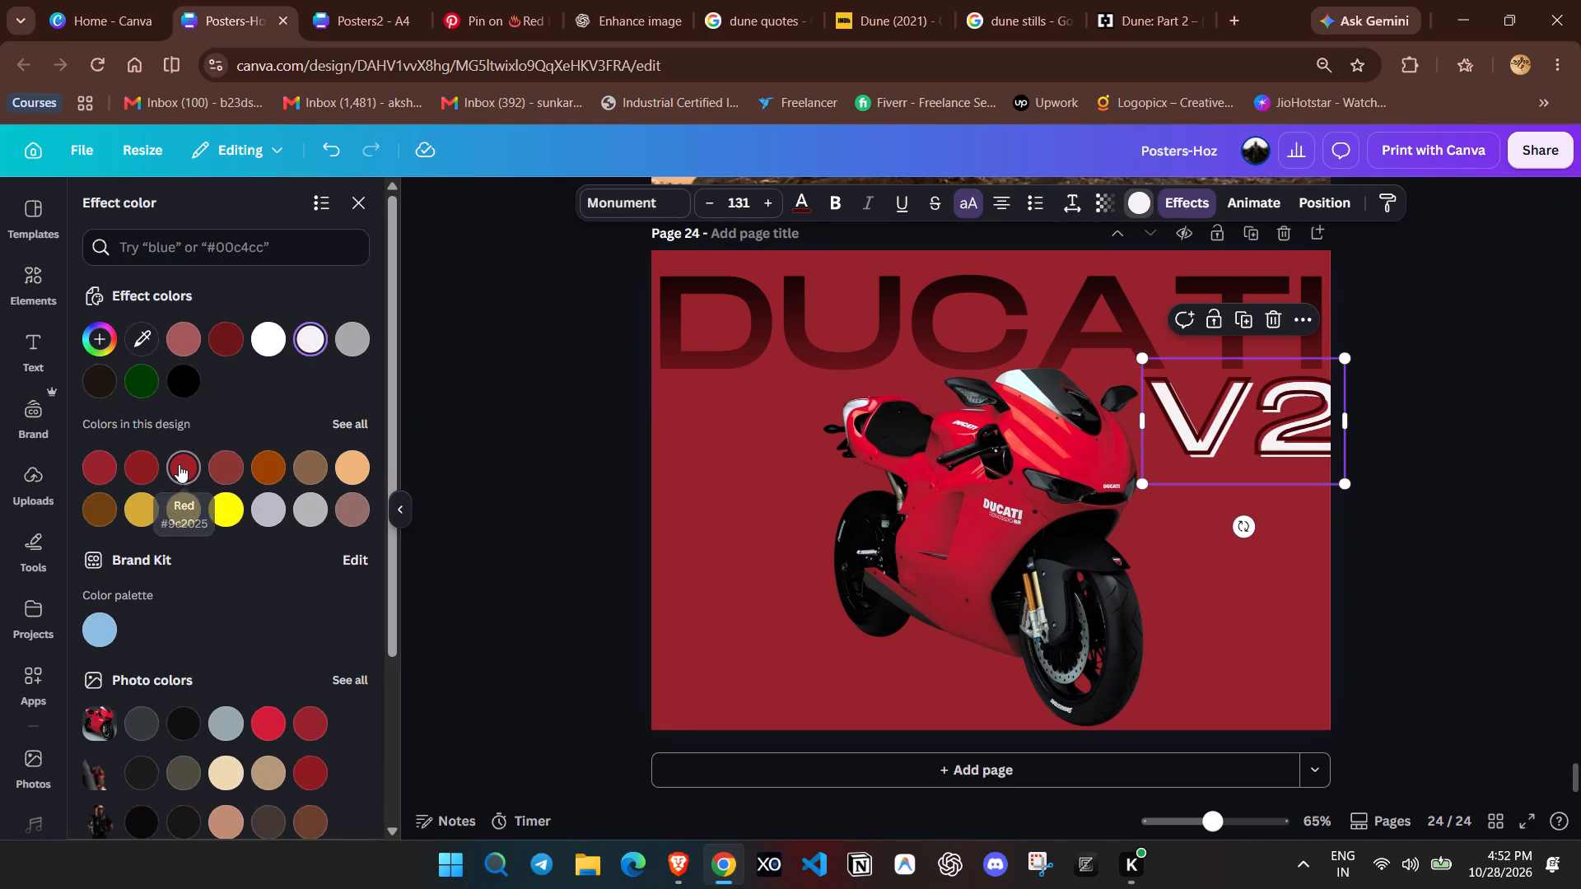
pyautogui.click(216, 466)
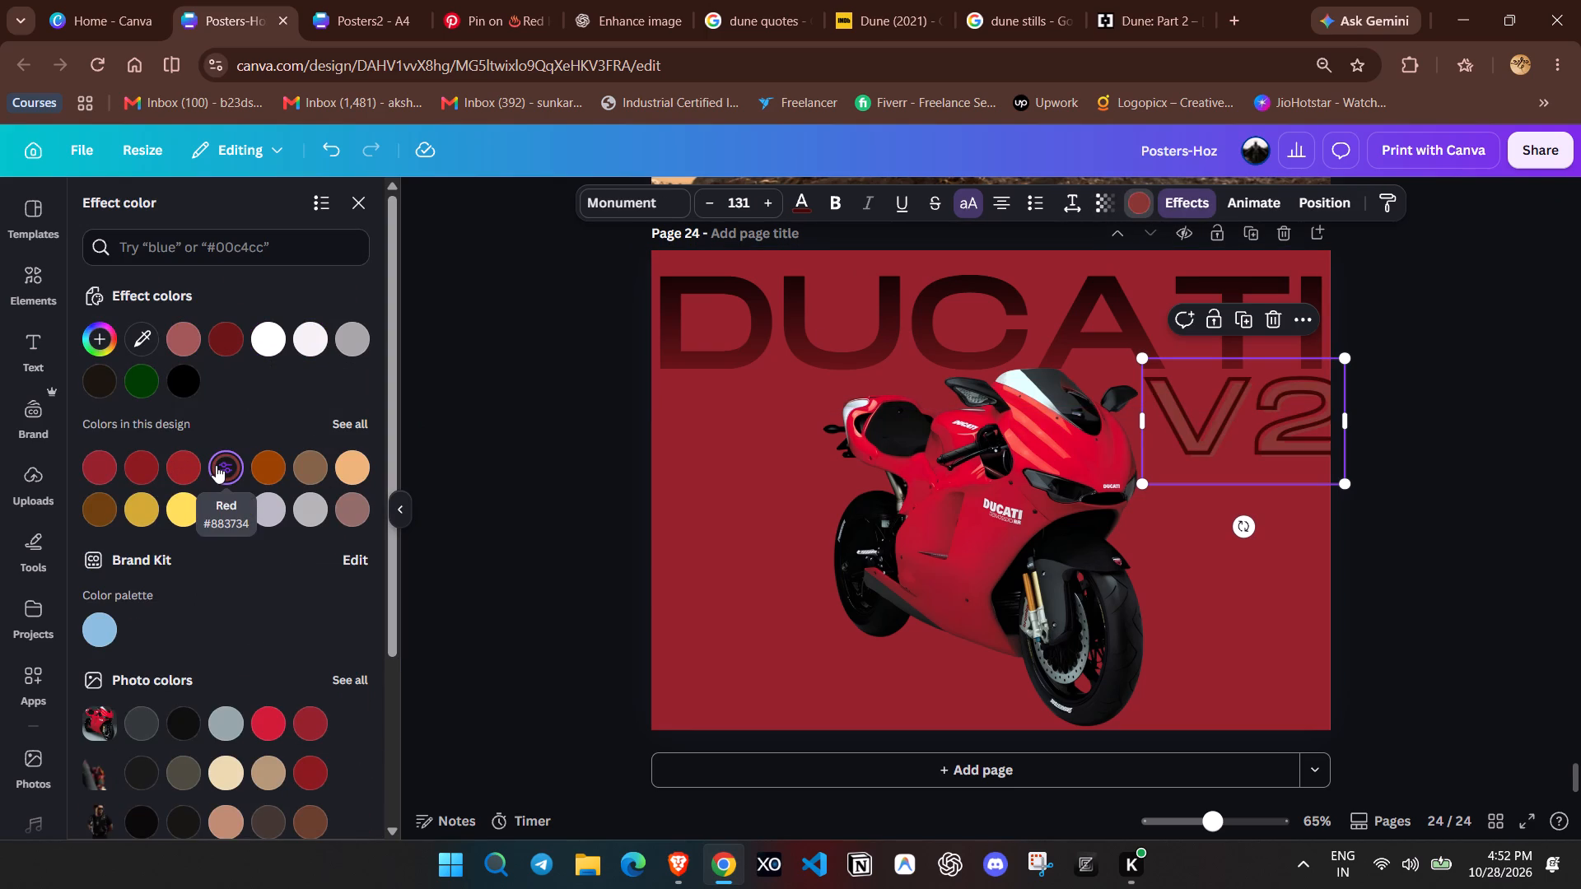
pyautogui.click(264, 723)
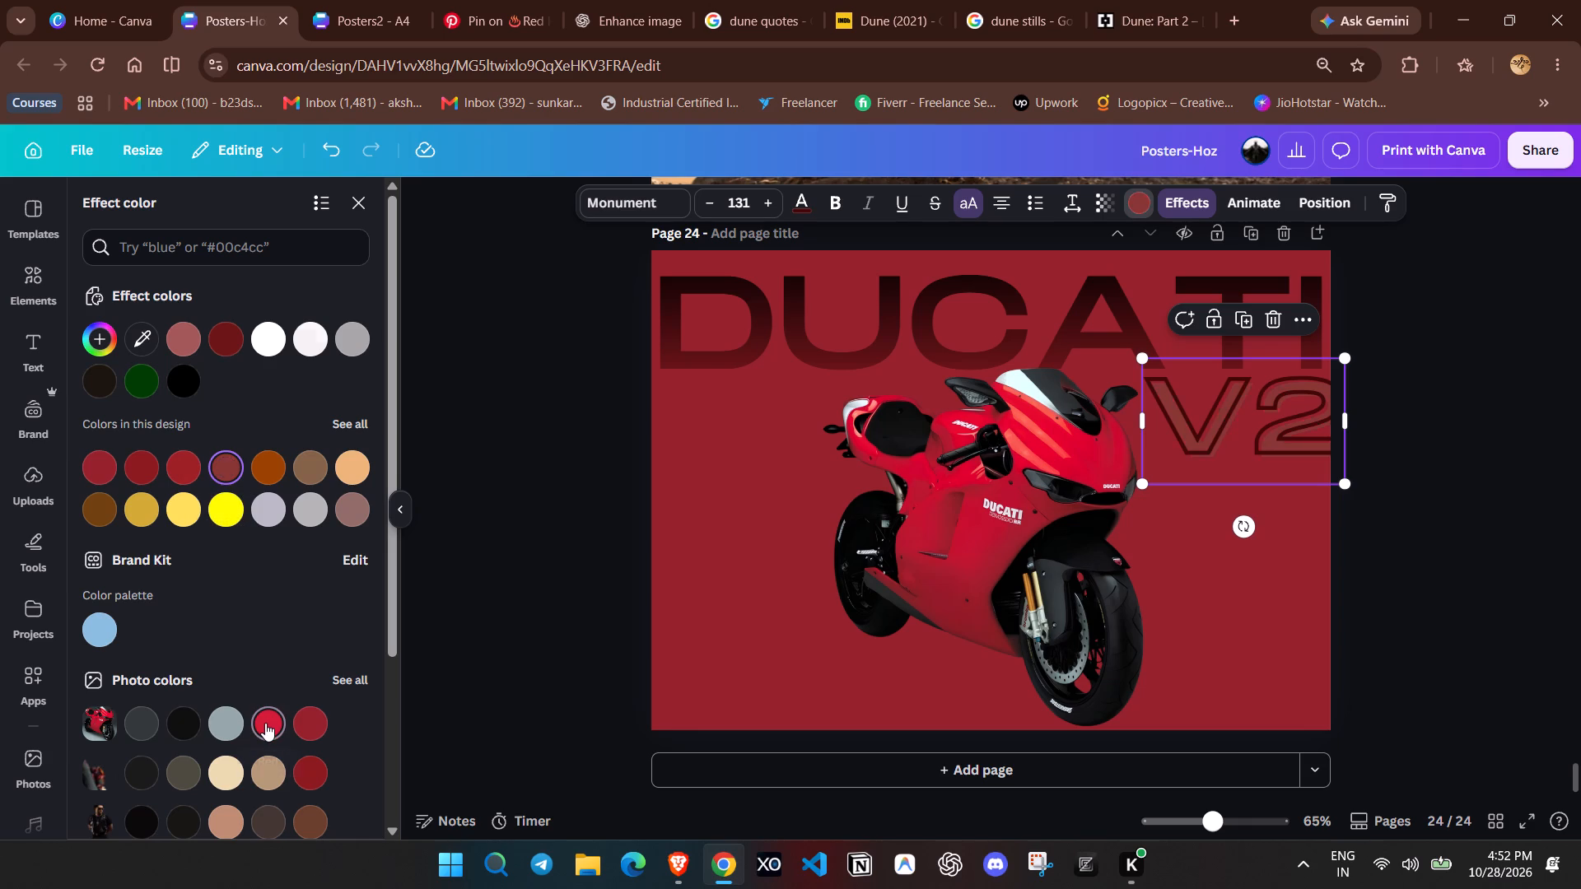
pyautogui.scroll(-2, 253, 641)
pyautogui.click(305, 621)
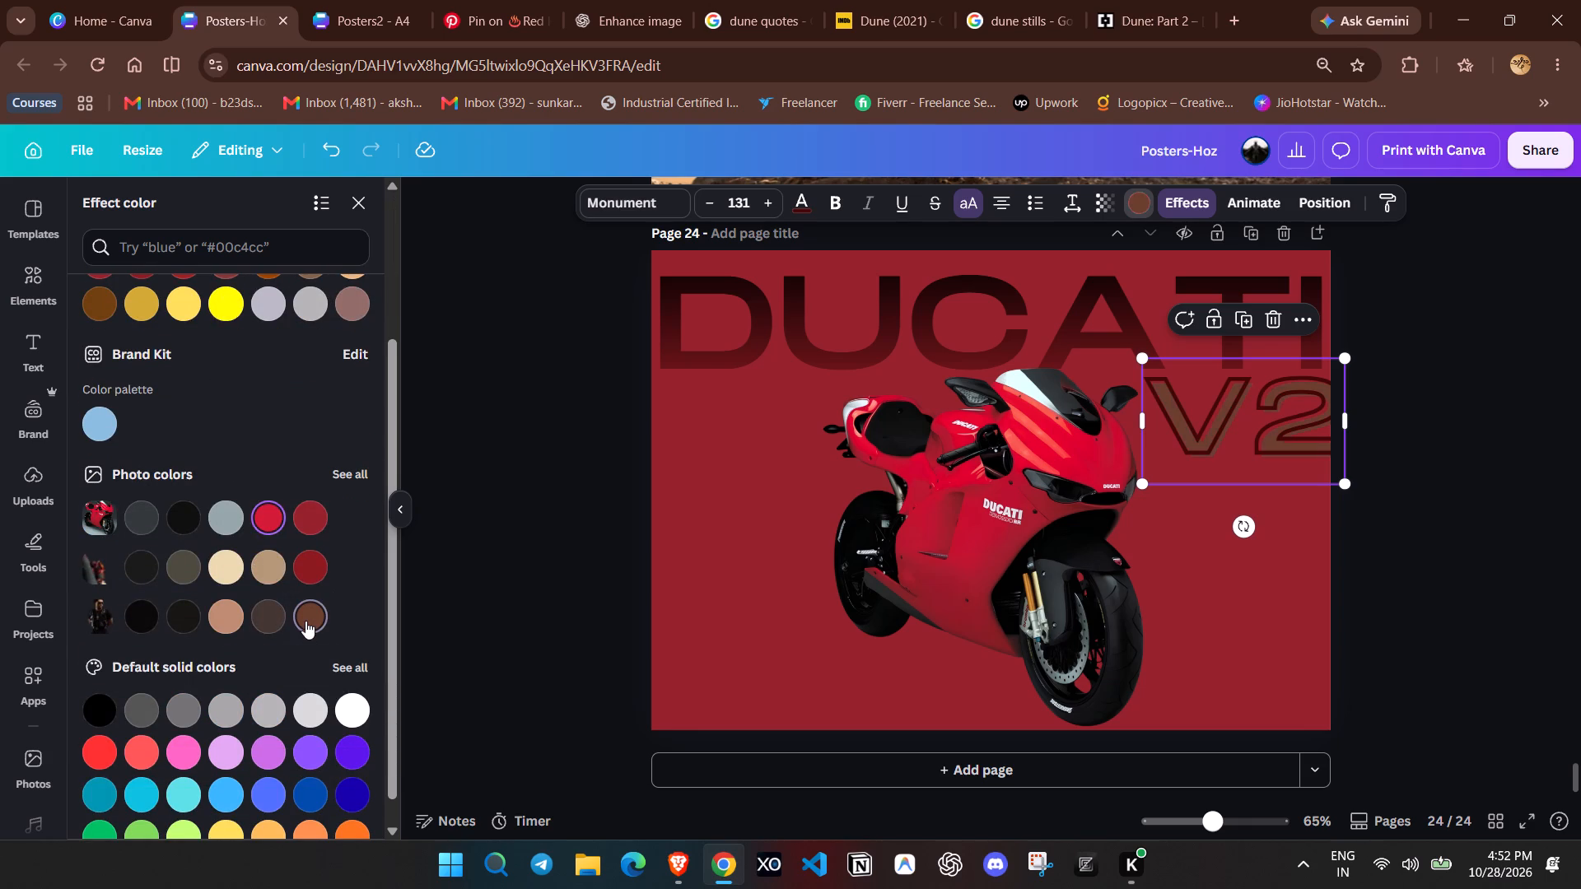
# Set the V2 text's Splice effect colour to the near-black sampled from the motorcycle photo.
pyautogui.click(189, 520)
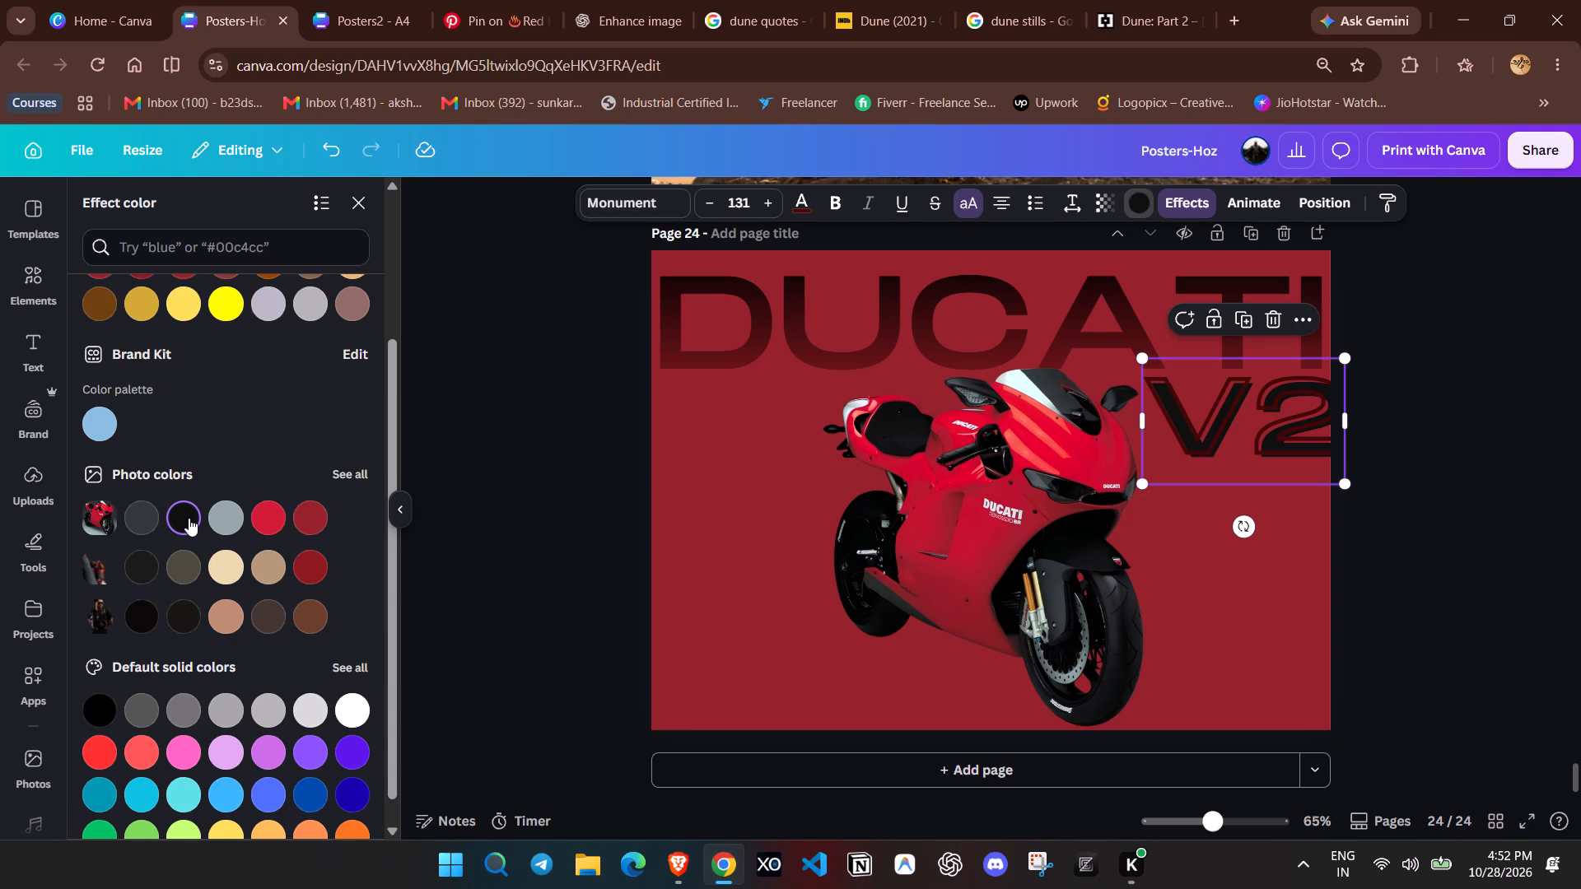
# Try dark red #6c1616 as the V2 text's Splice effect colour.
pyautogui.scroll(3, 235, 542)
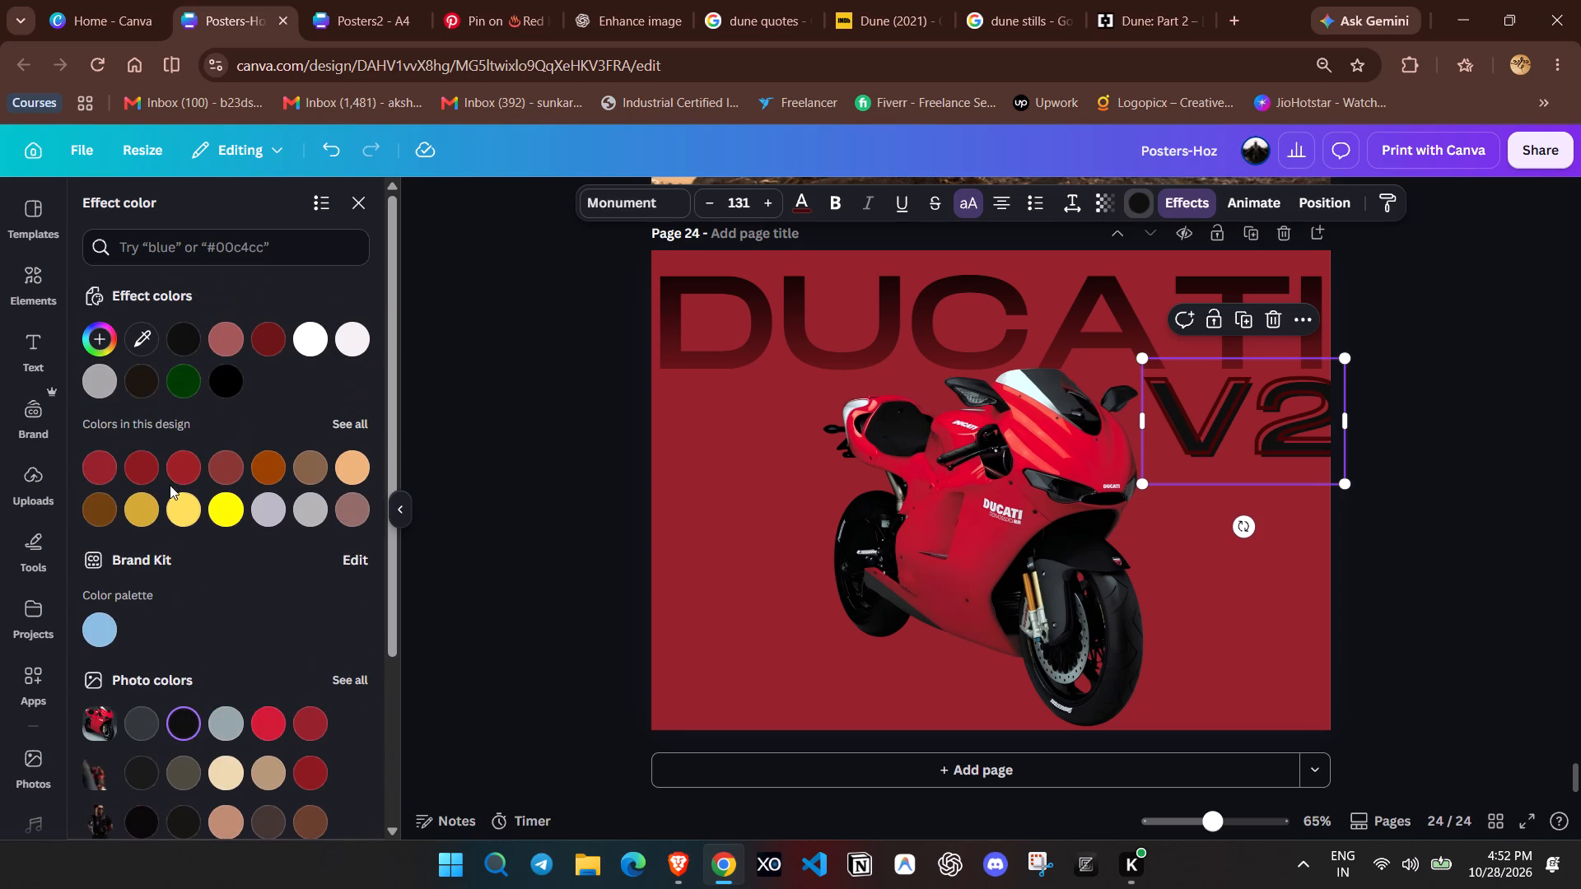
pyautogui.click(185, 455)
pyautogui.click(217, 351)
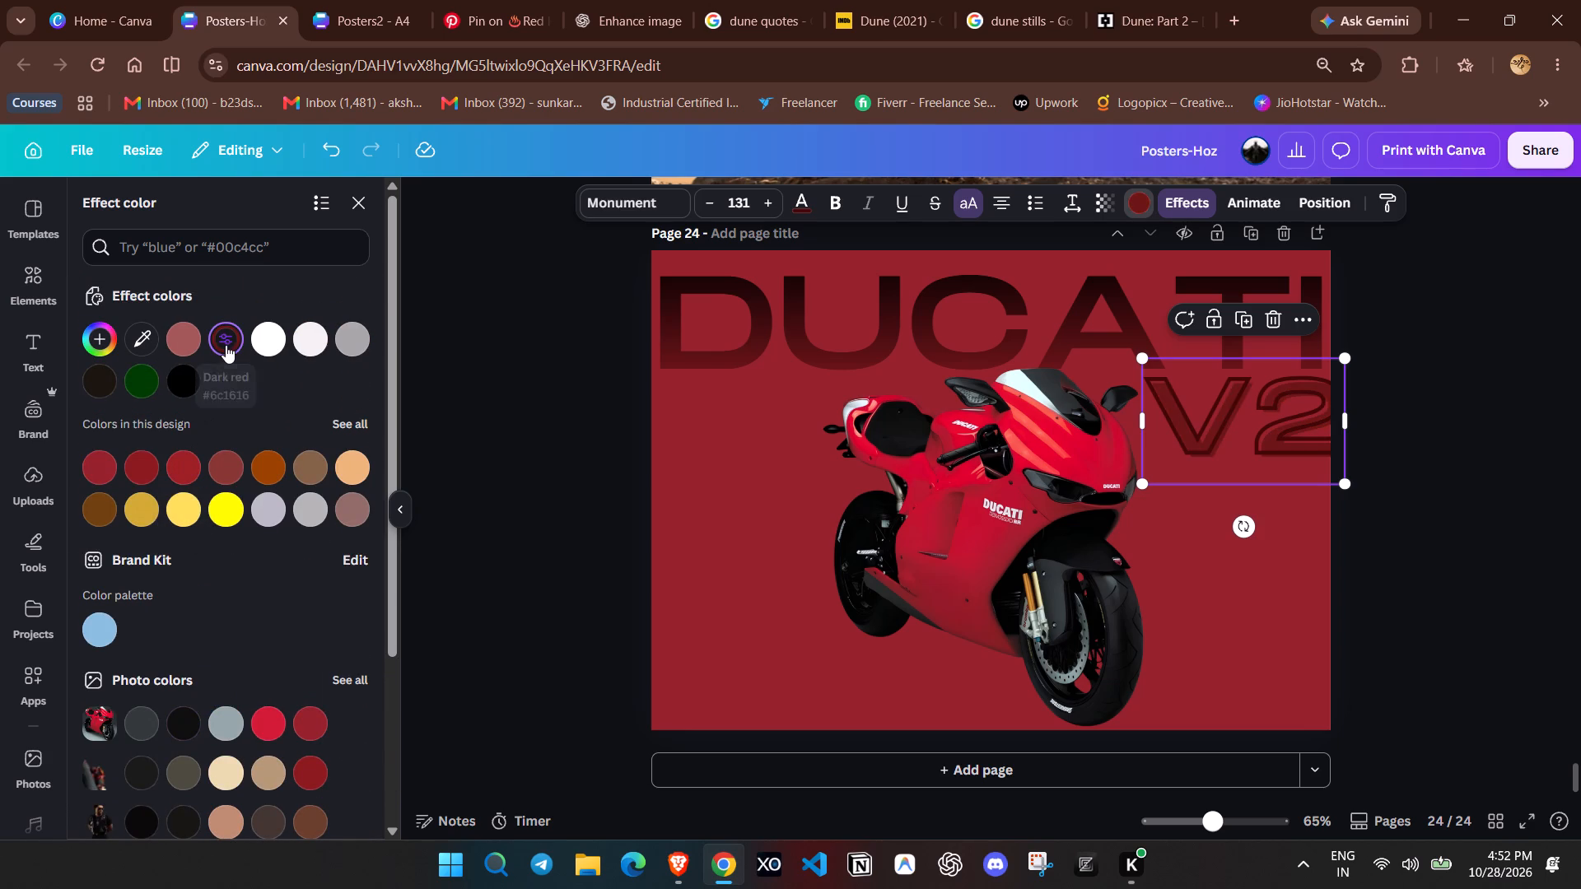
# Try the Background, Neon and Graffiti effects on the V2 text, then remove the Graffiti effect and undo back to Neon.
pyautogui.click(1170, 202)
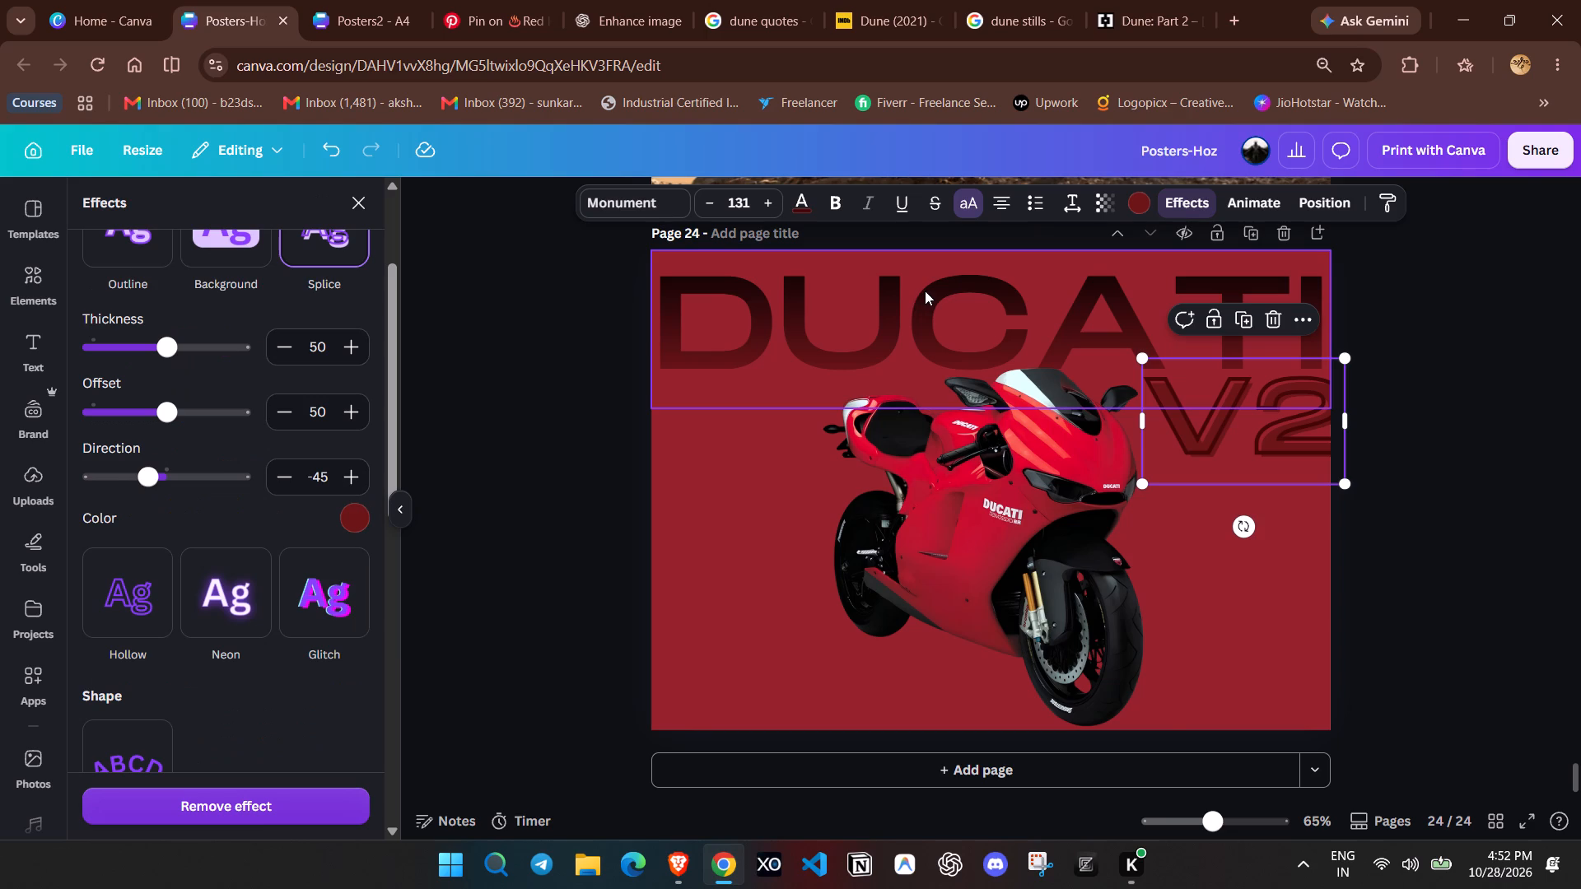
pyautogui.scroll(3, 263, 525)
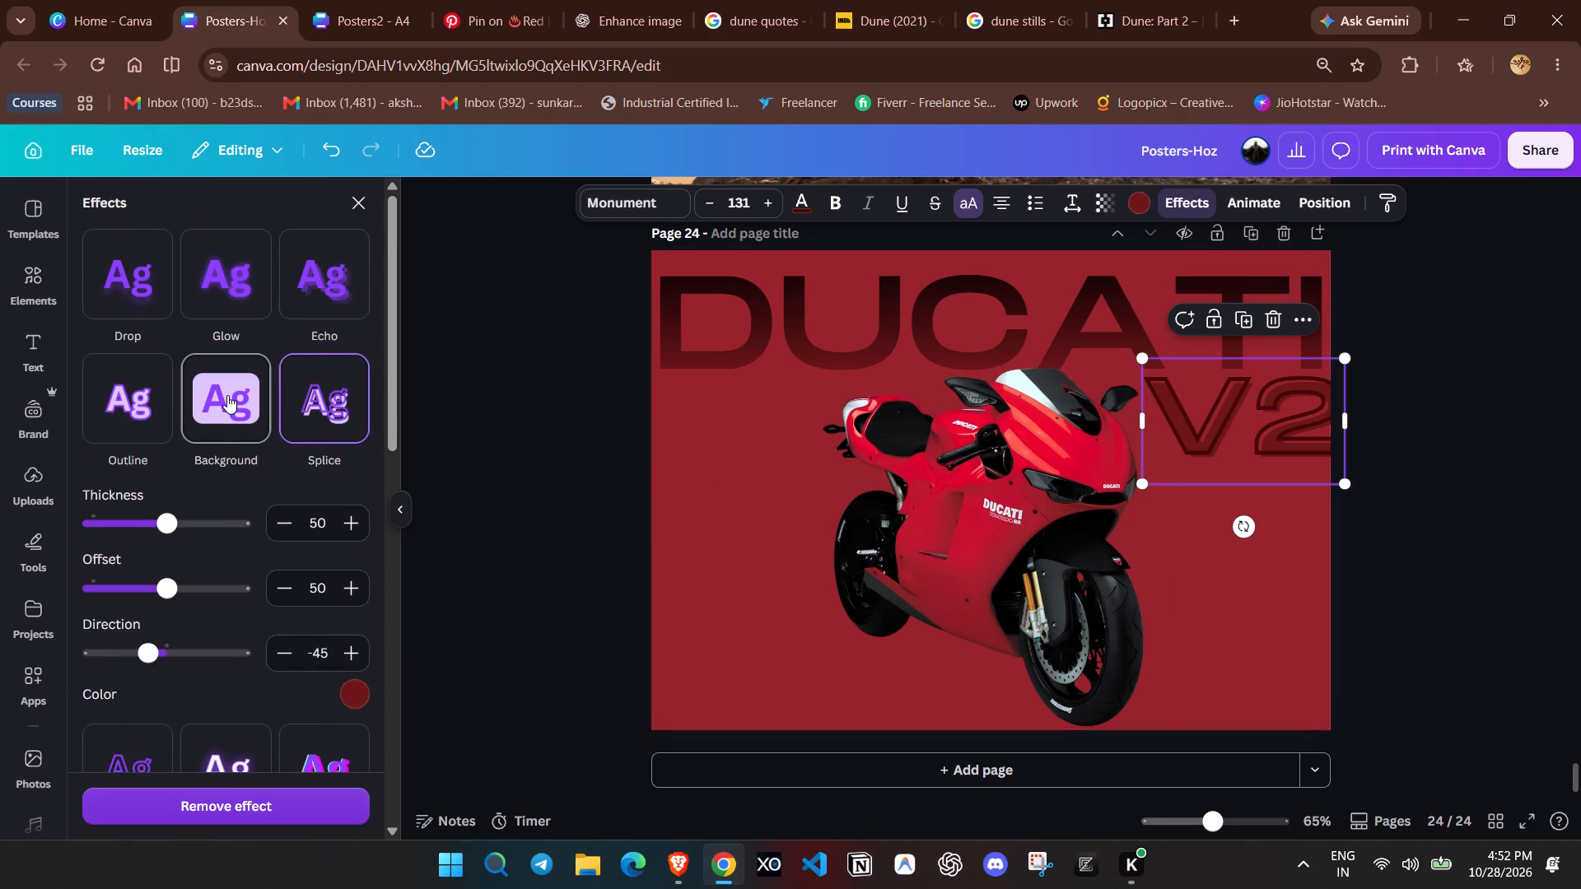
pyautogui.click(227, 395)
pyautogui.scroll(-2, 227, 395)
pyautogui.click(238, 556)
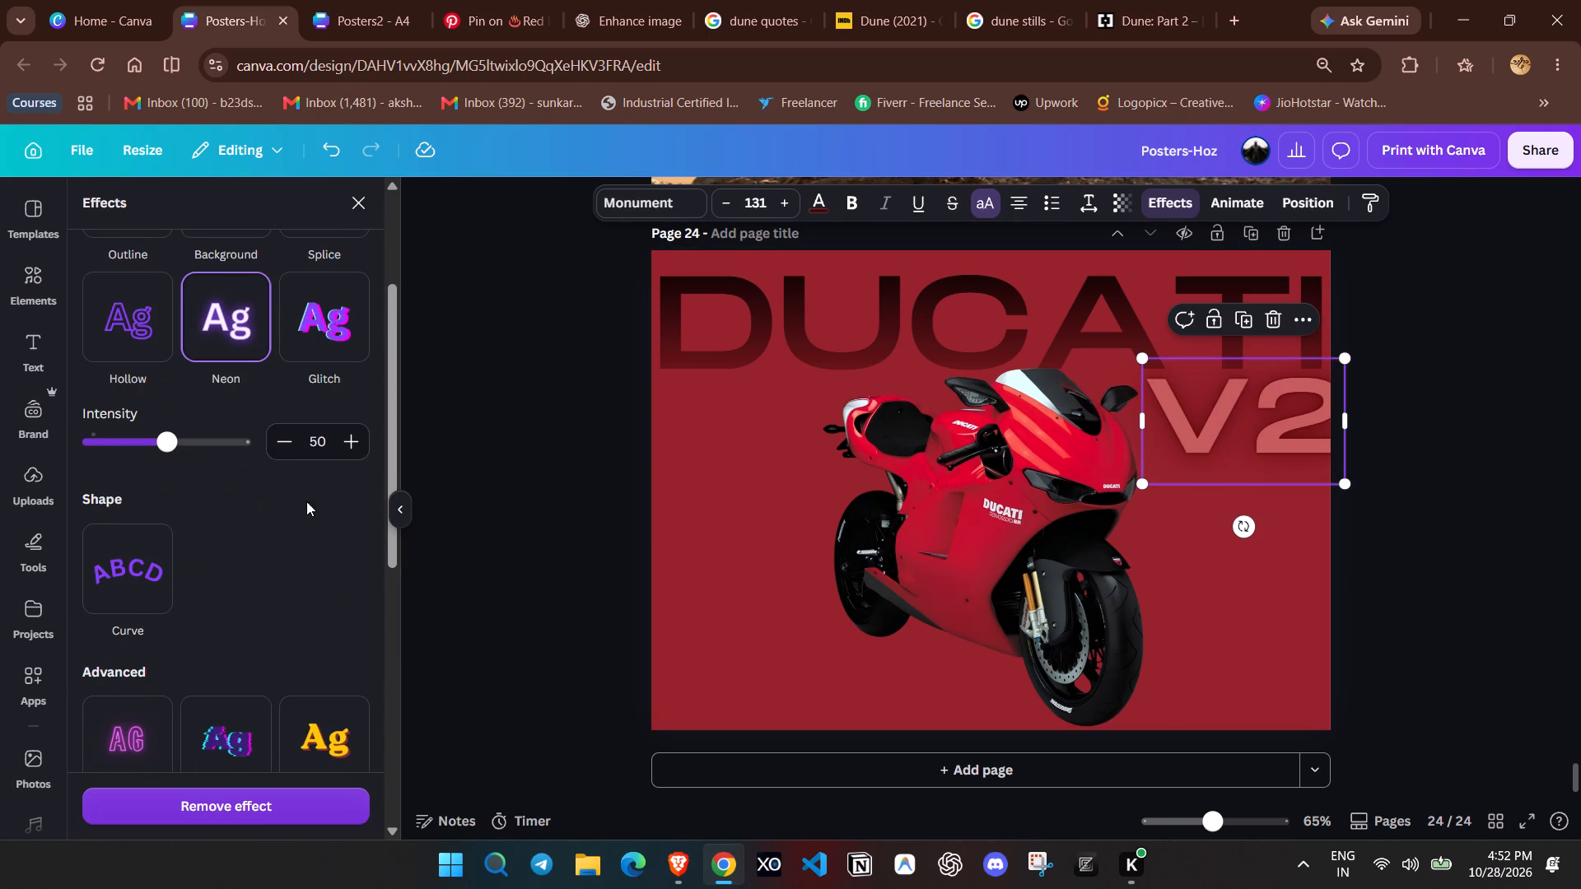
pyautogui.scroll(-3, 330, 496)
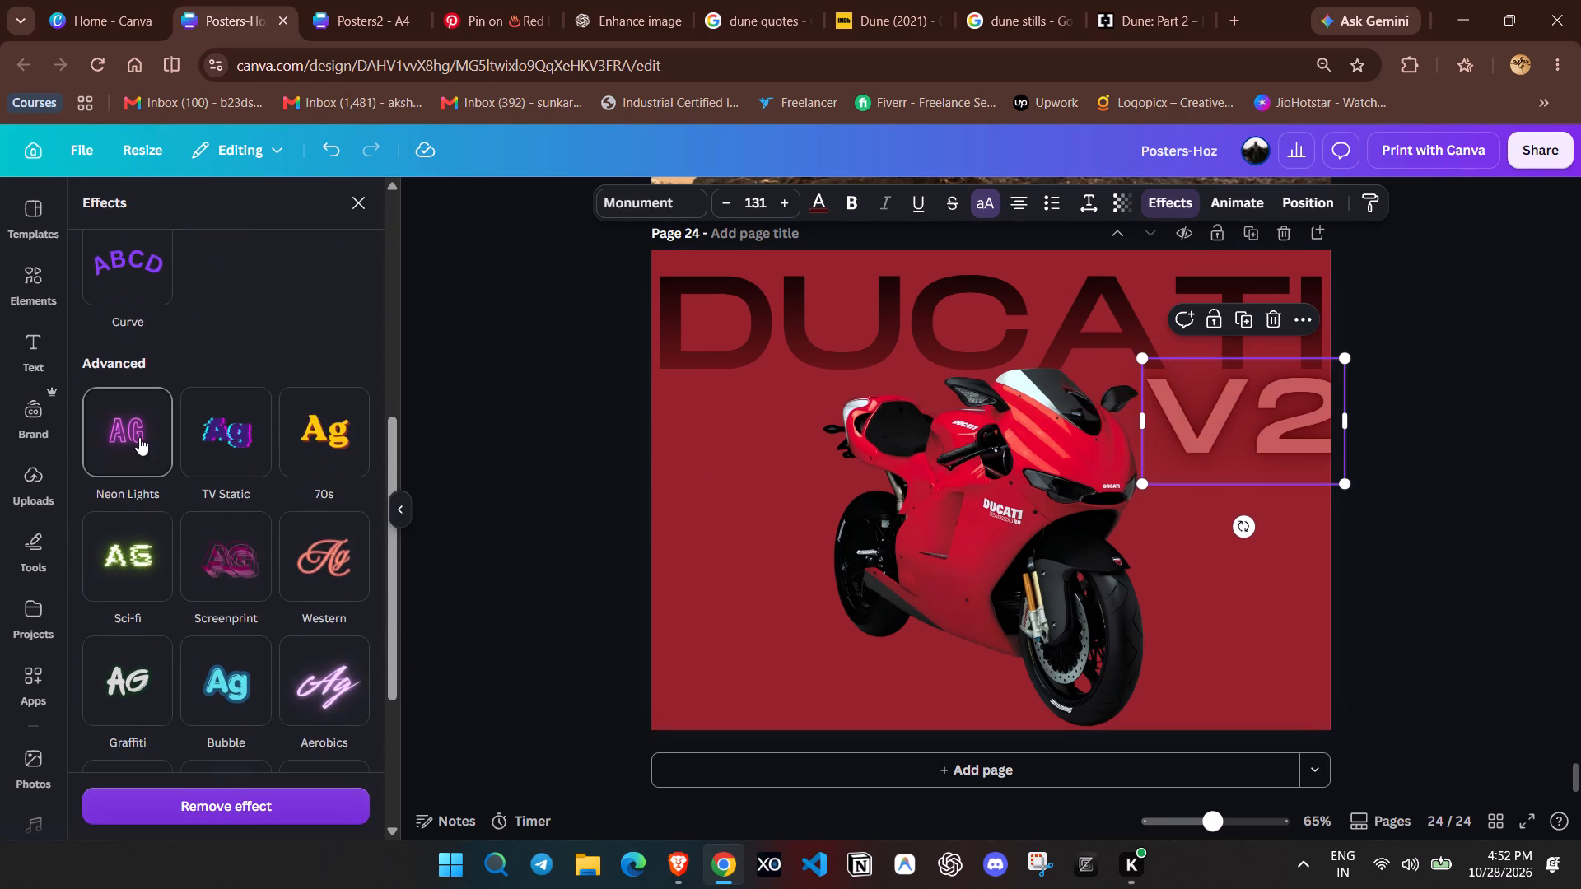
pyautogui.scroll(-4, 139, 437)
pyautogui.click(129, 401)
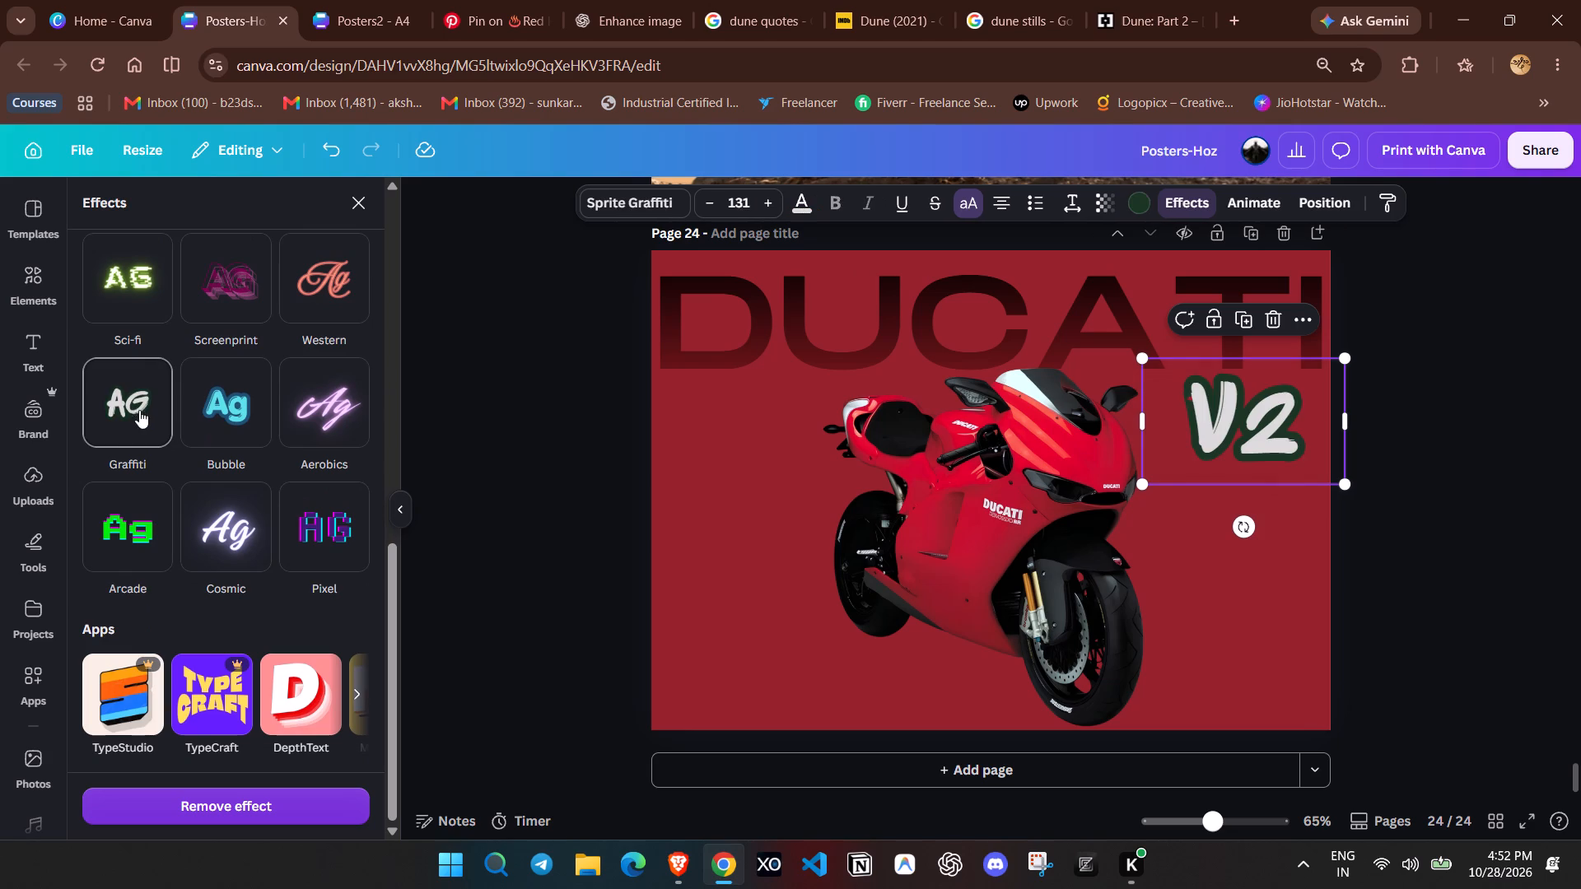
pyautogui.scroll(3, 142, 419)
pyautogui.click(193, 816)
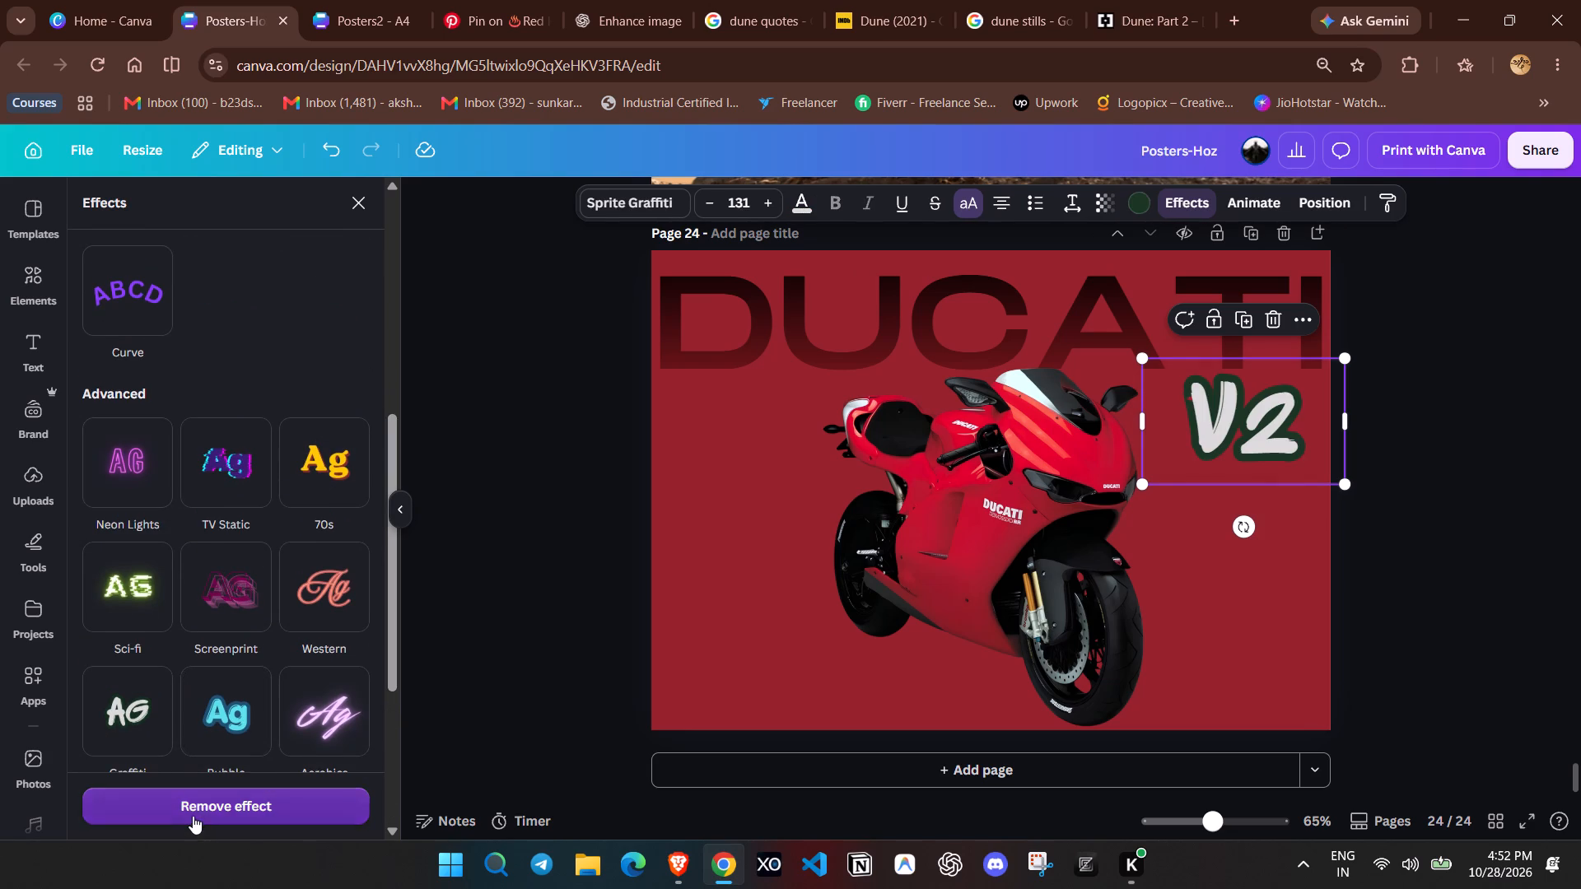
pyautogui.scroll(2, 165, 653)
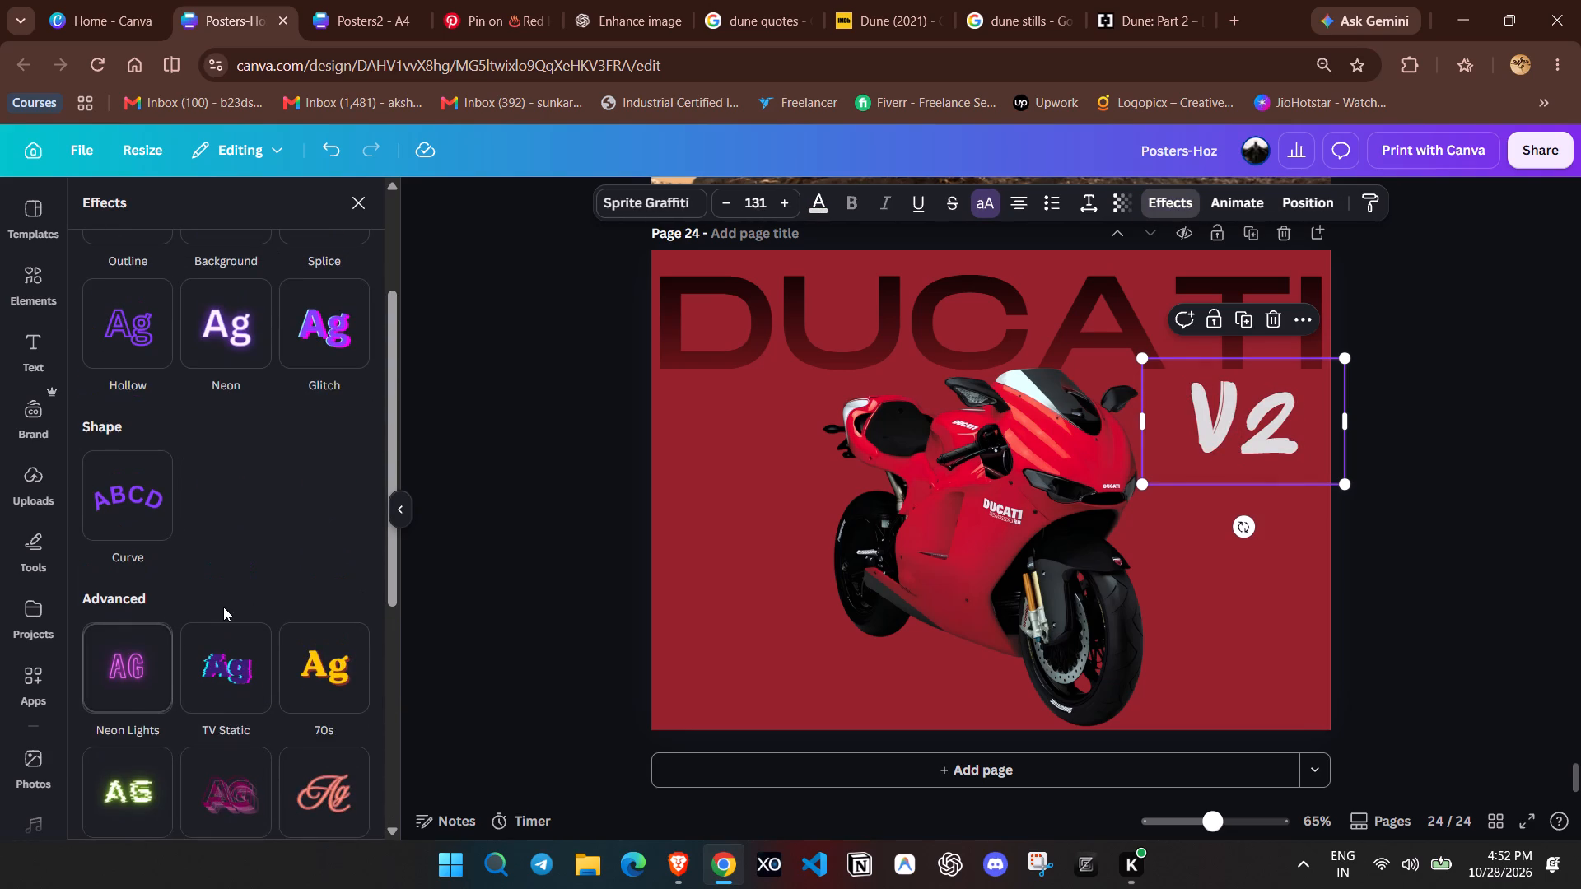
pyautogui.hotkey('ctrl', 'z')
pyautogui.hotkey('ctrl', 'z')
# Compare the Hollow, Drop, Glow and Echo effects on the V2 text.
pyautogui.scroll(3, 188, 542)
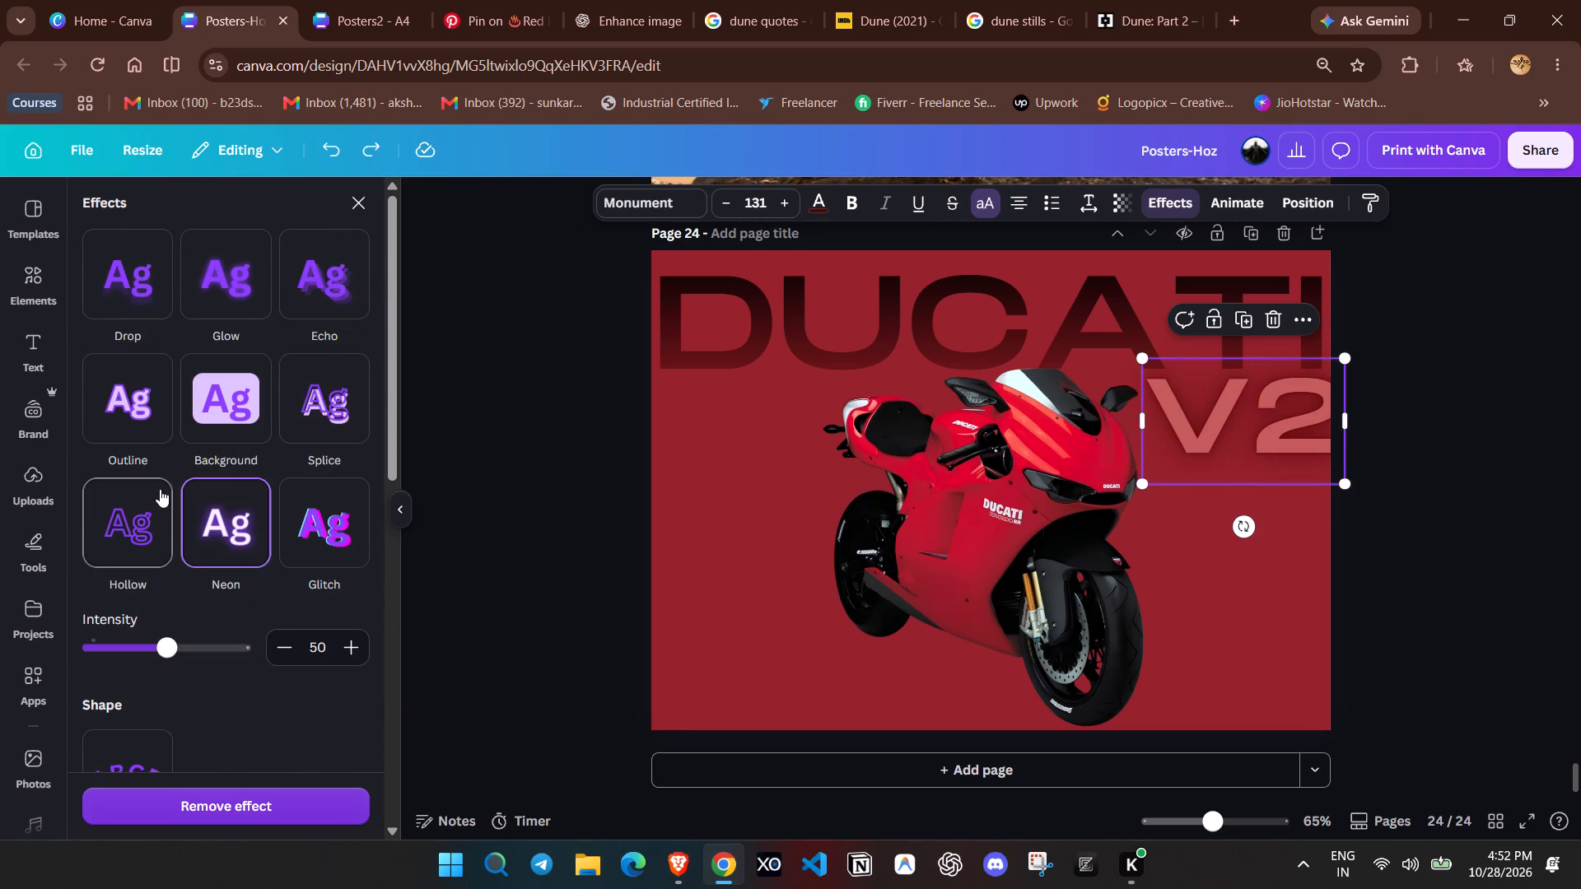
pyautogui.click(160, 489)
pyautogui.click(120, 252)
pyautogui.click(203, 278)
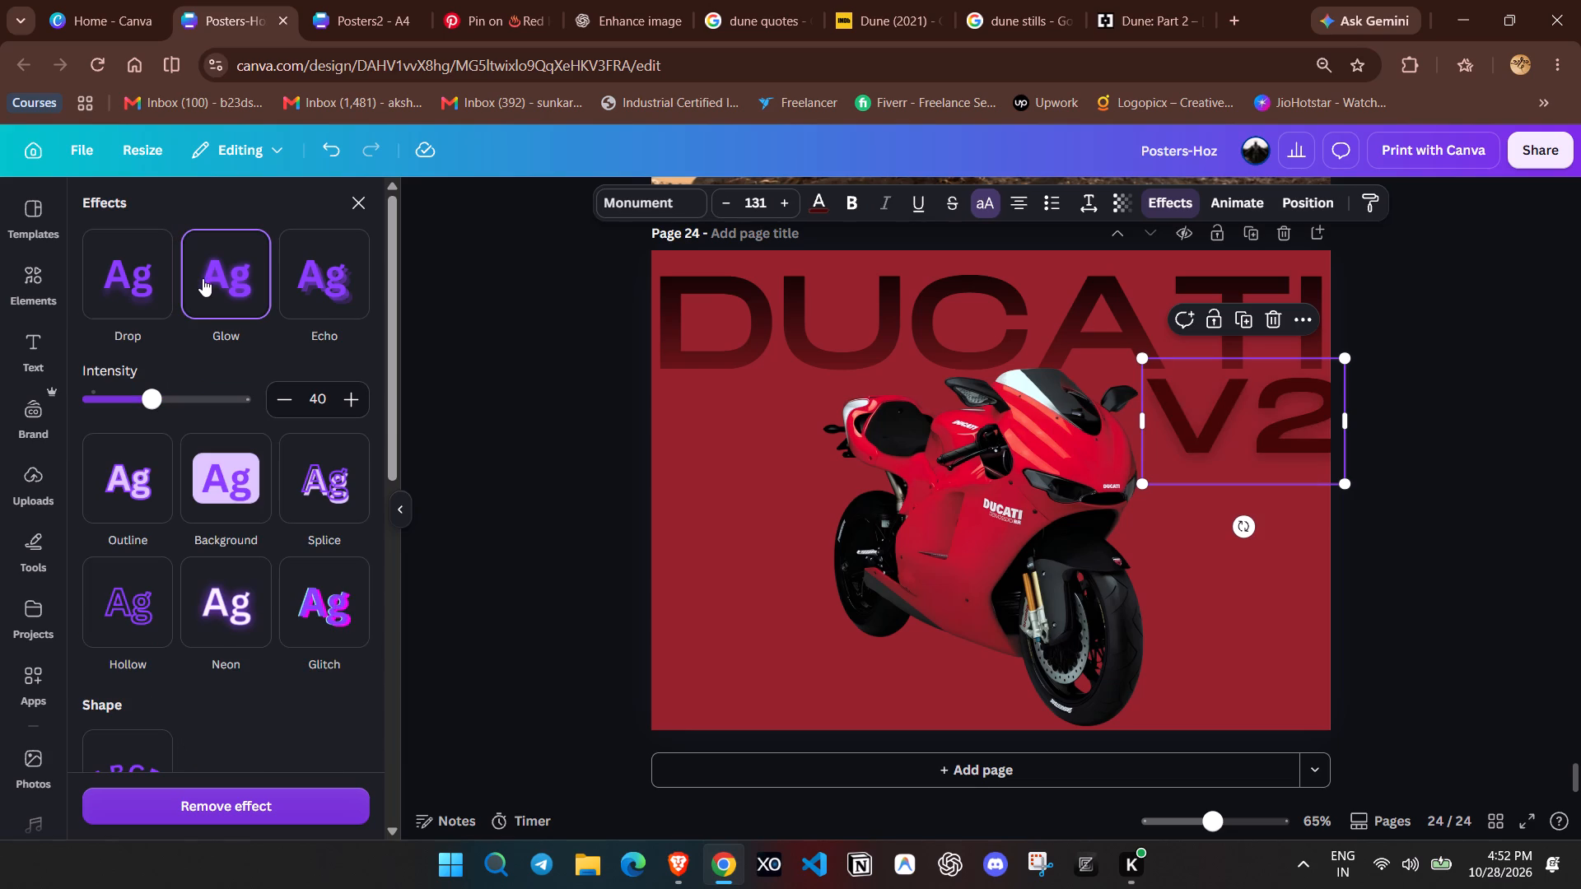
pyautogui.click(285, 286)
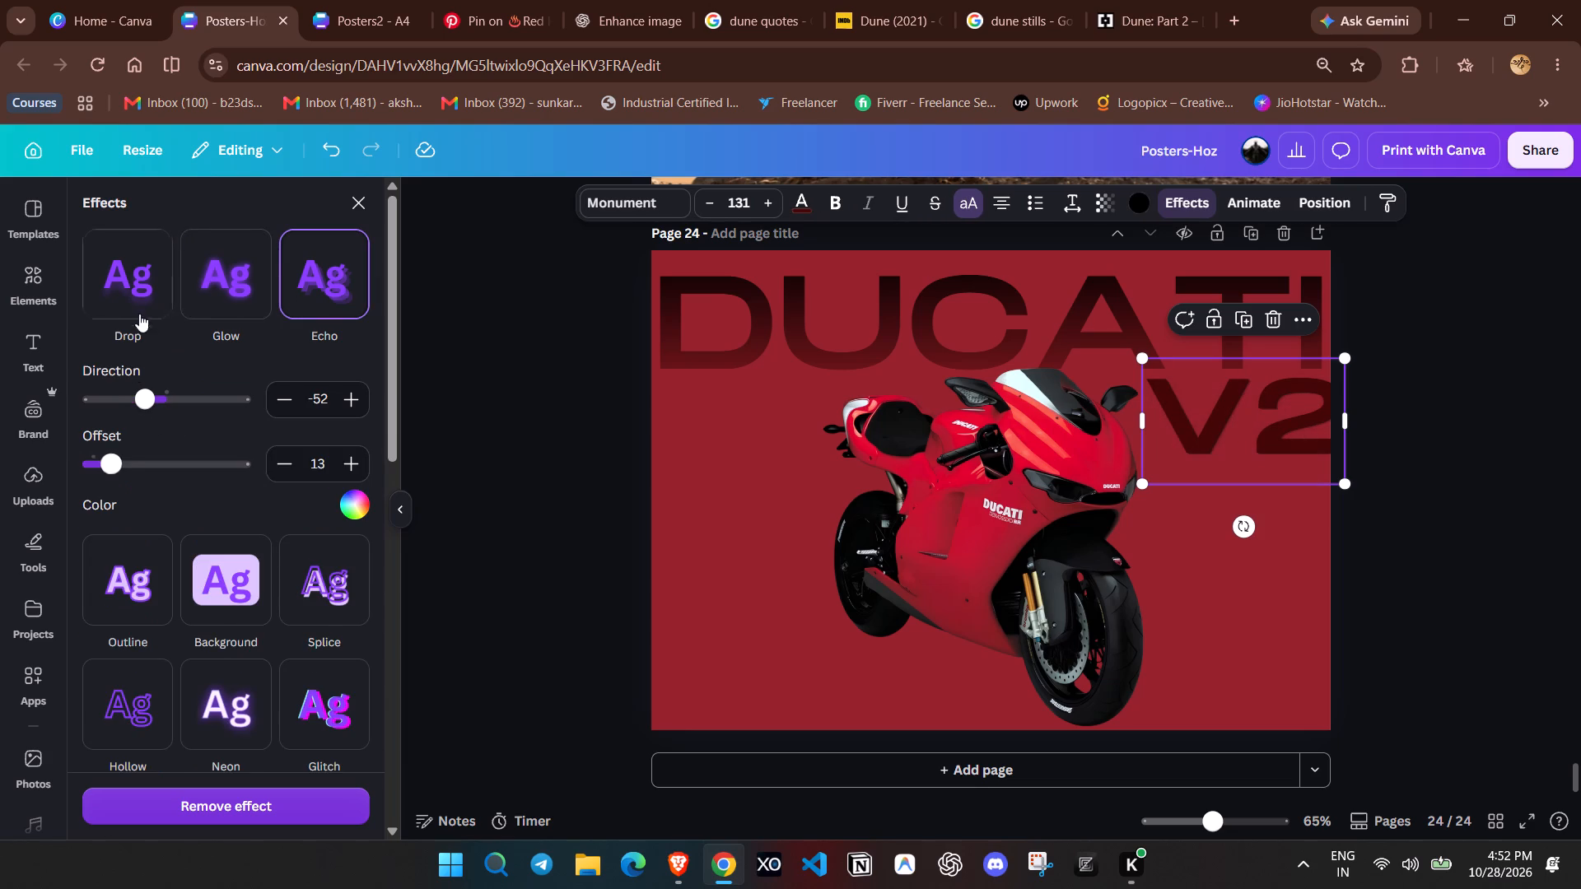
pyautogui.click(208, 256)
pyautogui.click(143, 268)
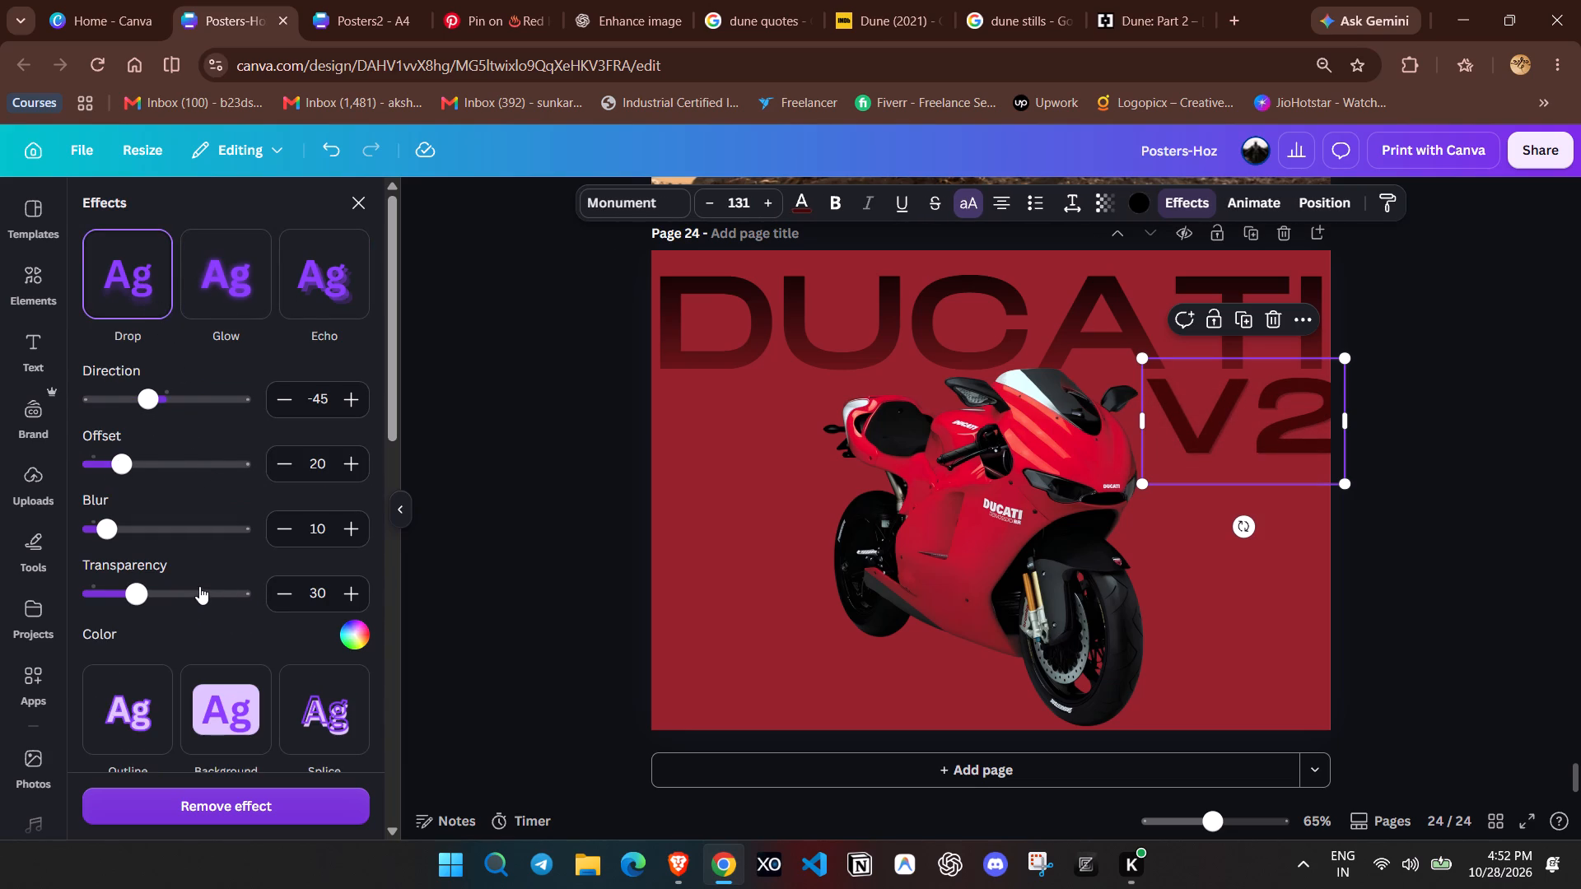
# Apply the Hollow effect to the V2 text.
pyautogui.scroll(-1, 166, 700)
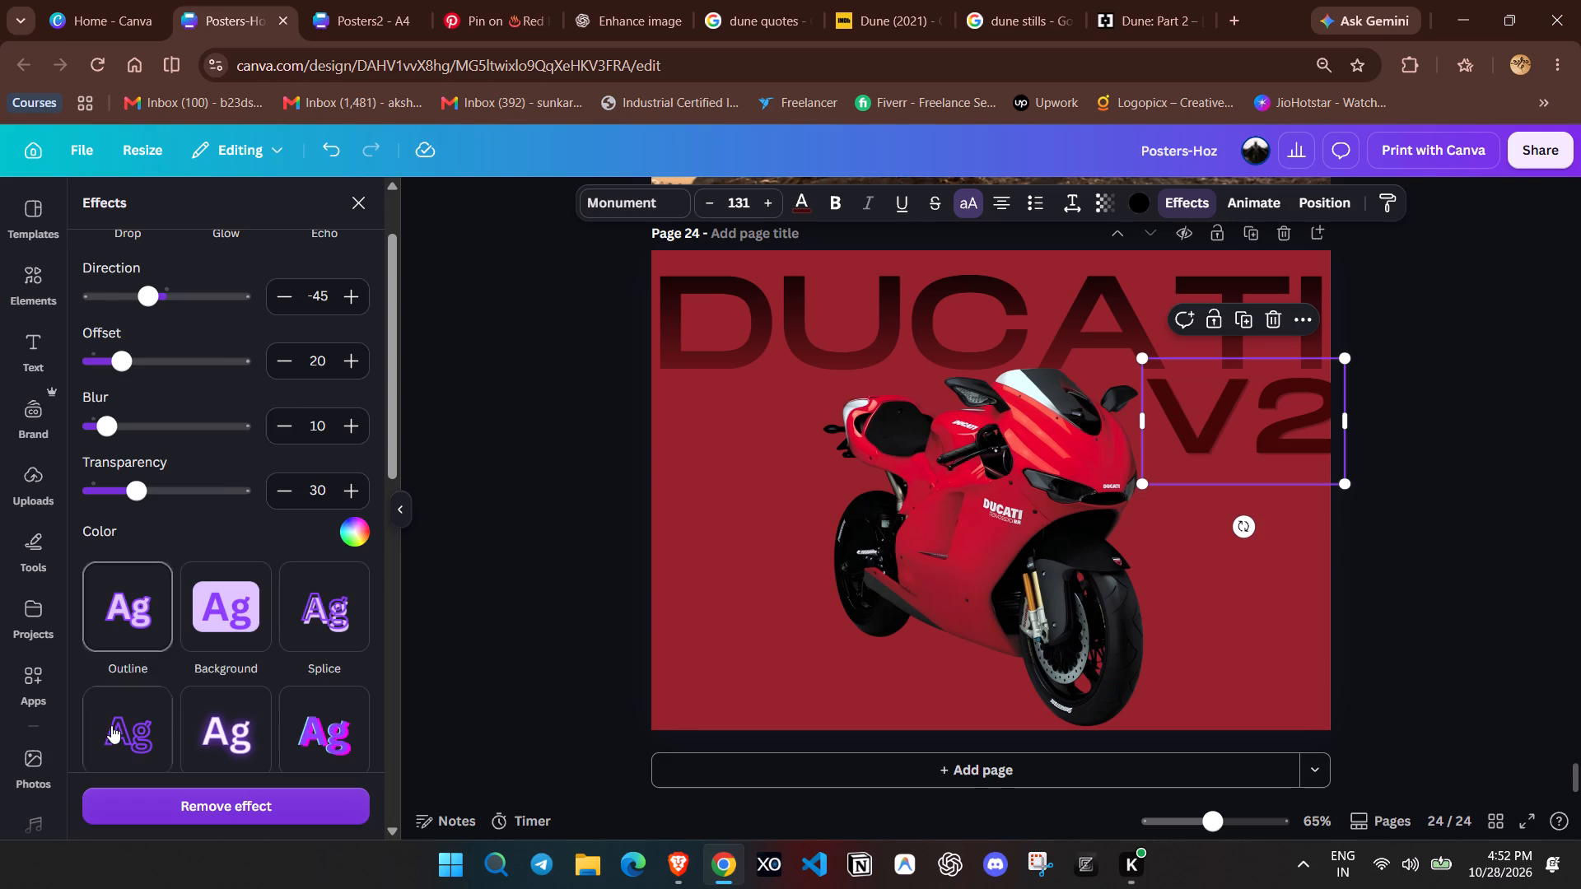
pyautogui.click(111, 729)
pyautogui.doubleClick(1387, 450)
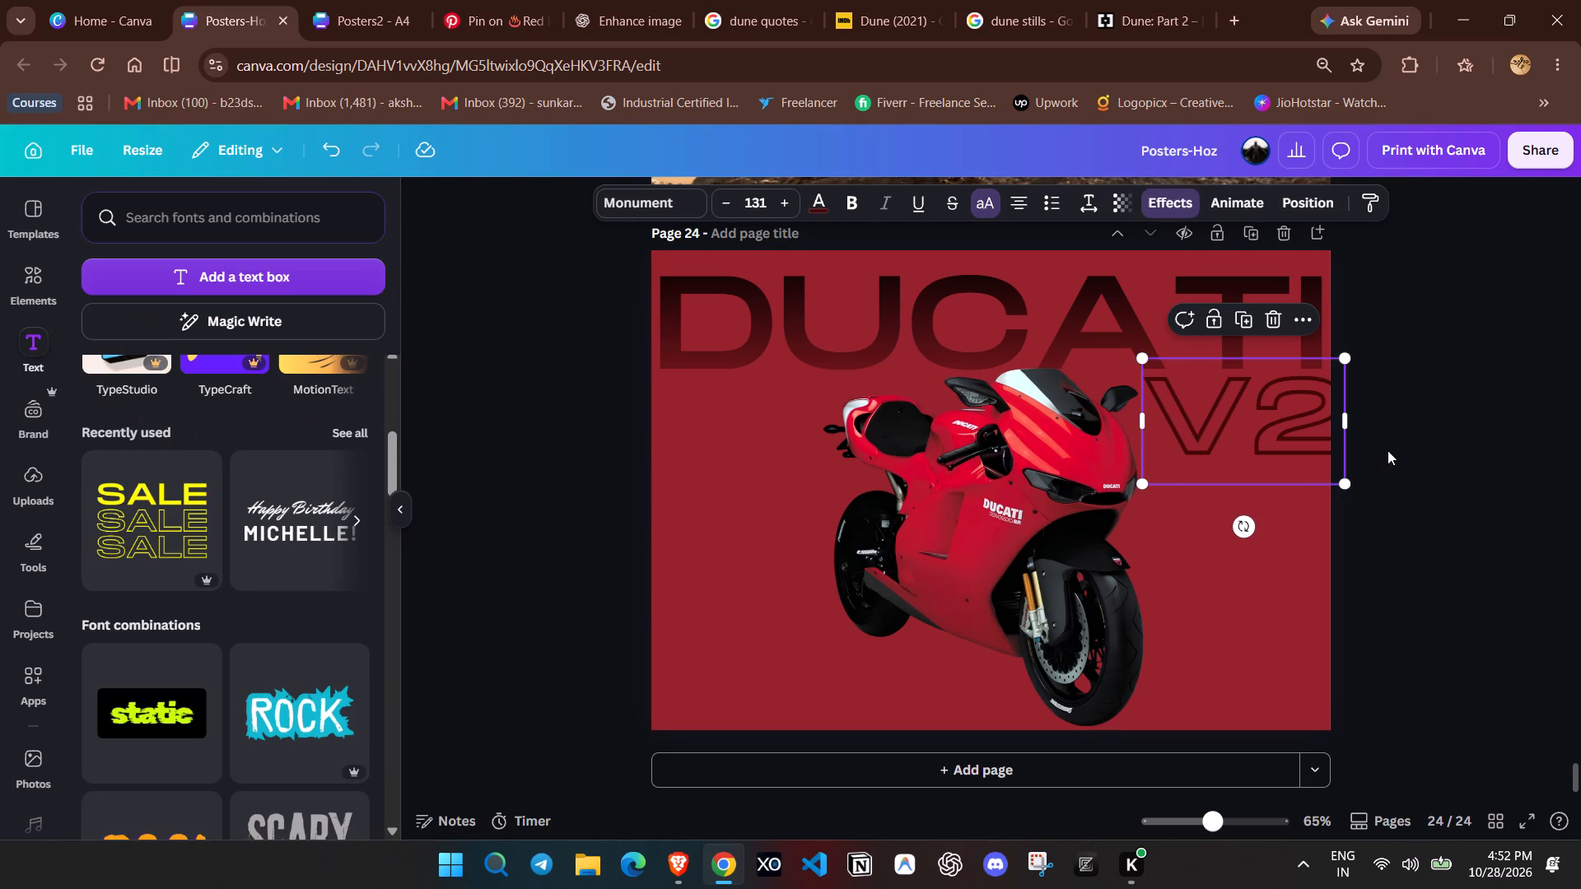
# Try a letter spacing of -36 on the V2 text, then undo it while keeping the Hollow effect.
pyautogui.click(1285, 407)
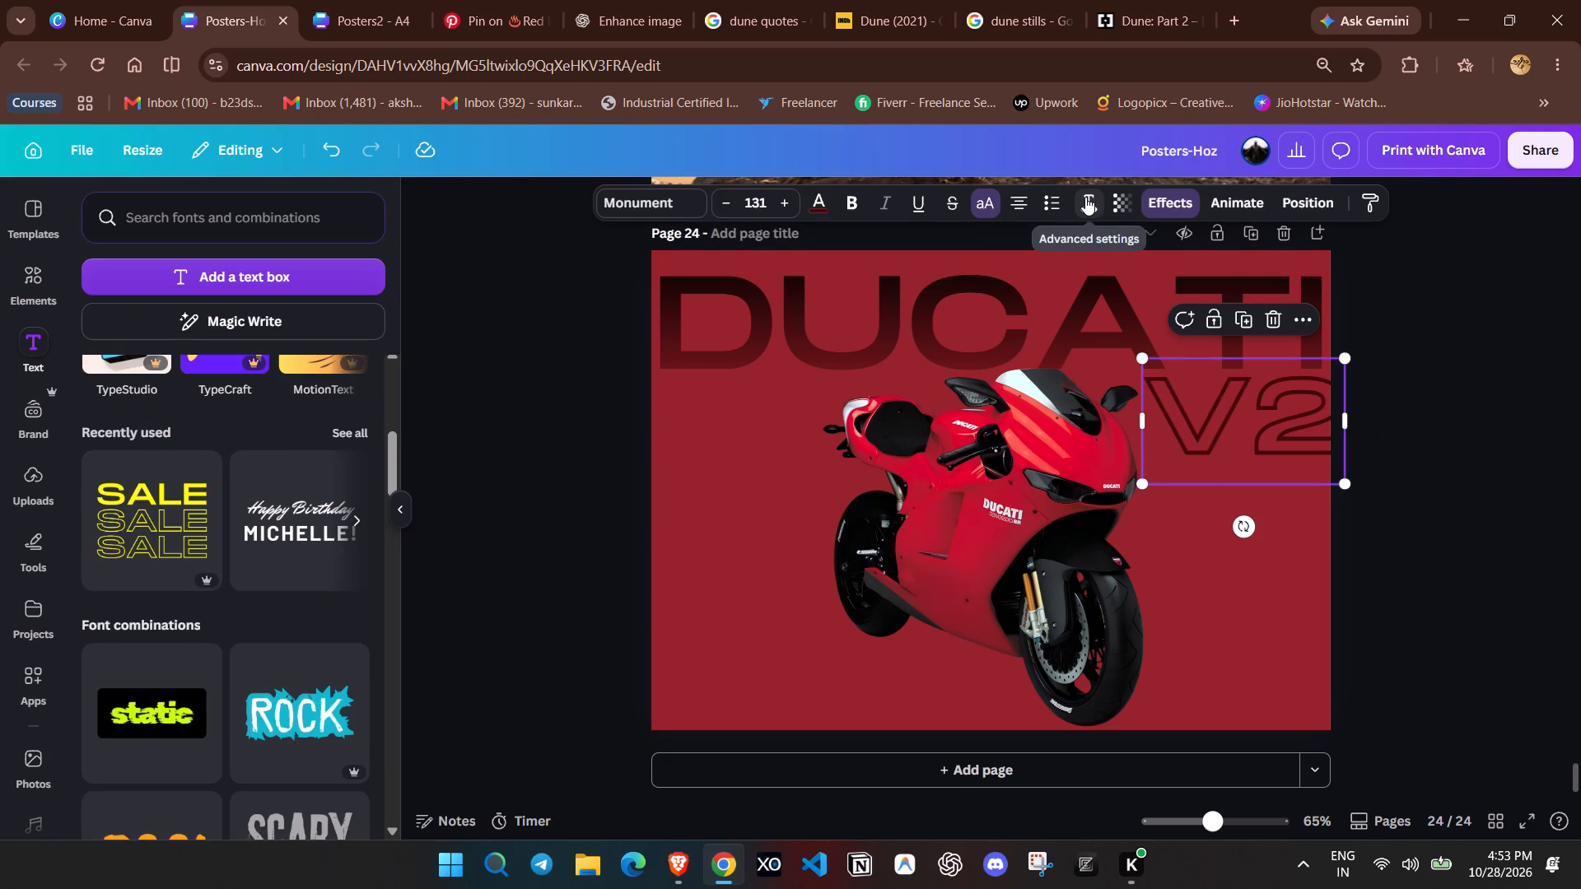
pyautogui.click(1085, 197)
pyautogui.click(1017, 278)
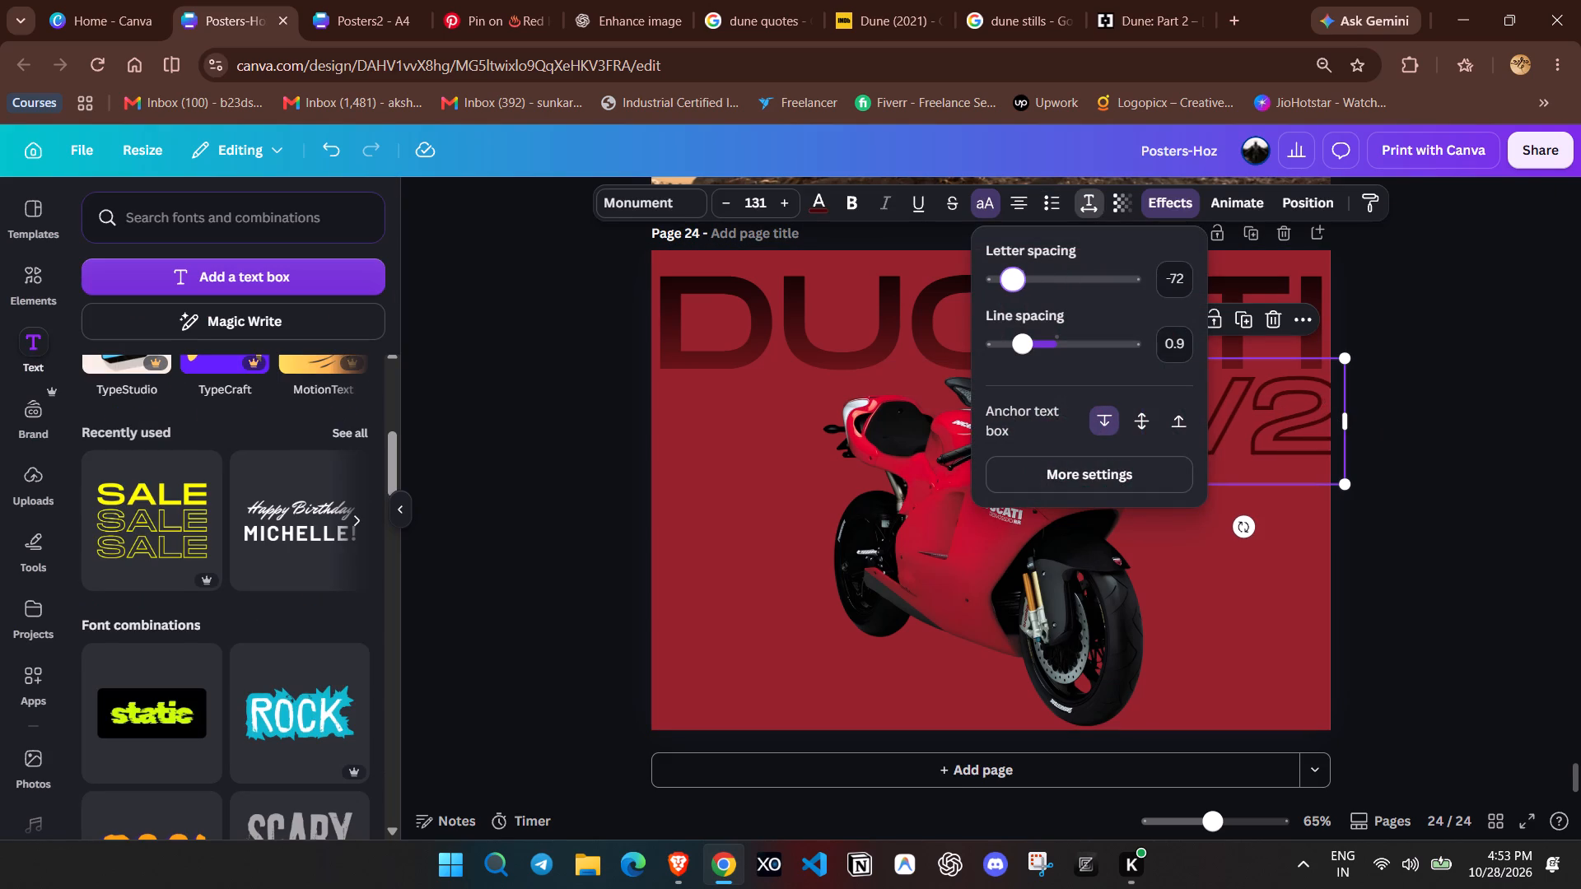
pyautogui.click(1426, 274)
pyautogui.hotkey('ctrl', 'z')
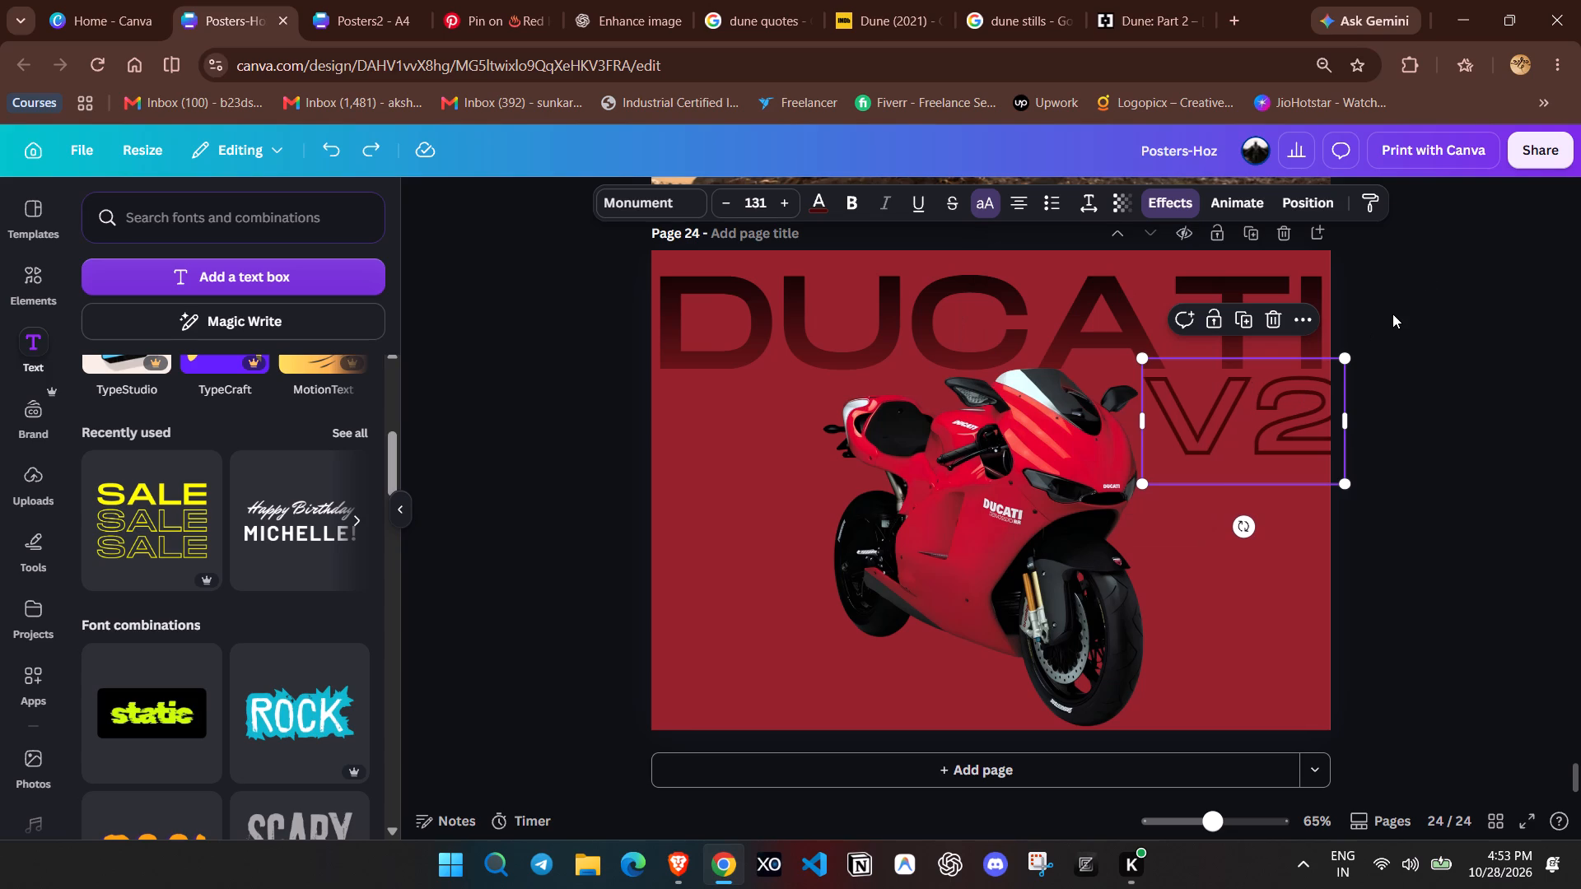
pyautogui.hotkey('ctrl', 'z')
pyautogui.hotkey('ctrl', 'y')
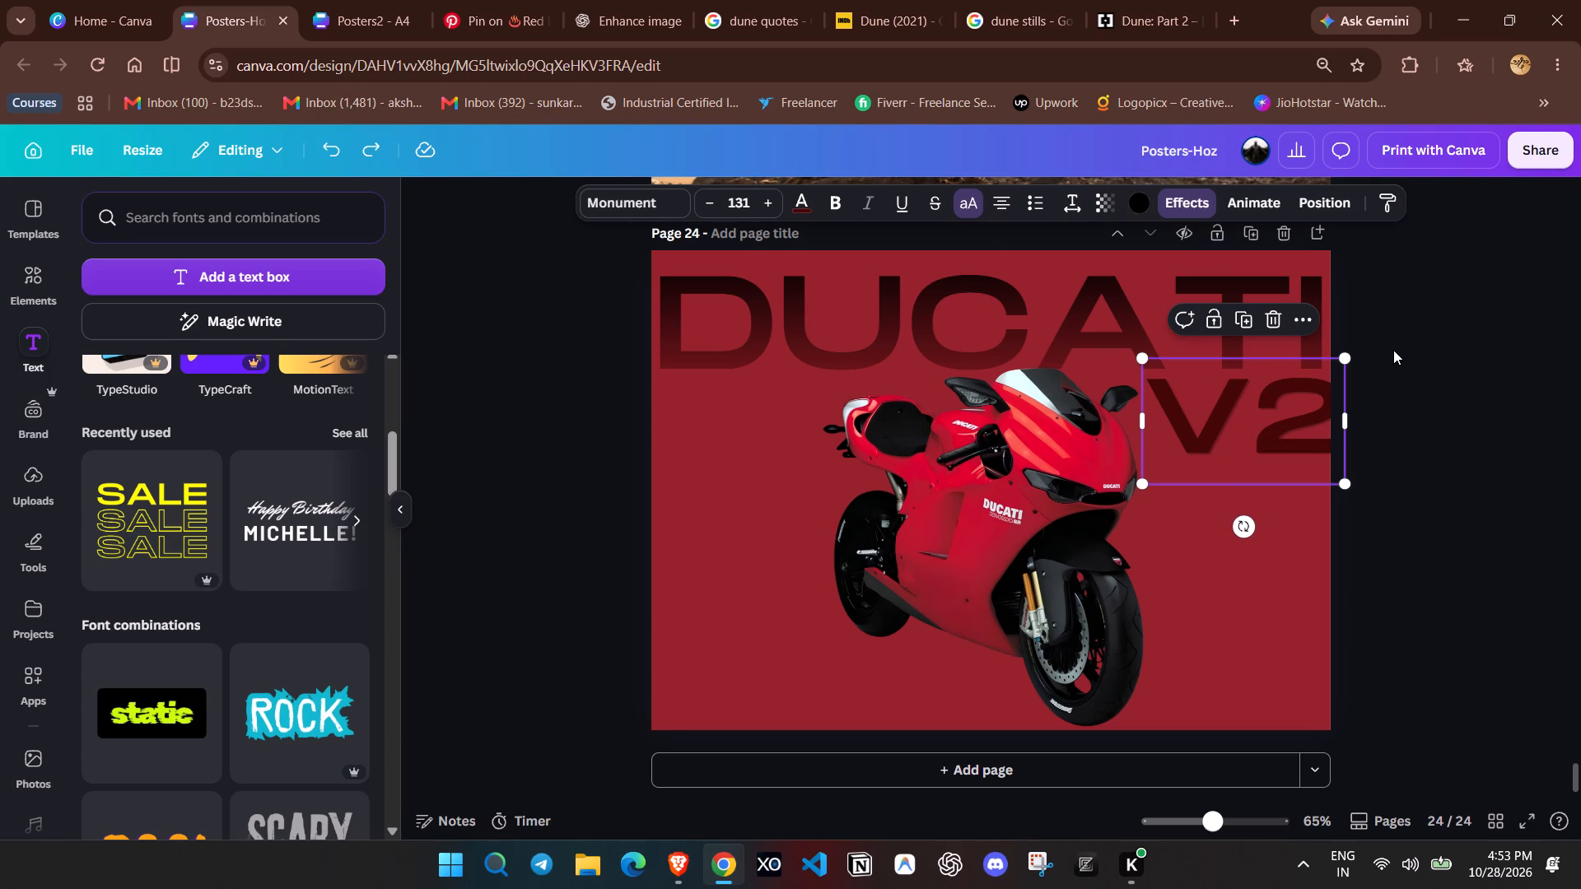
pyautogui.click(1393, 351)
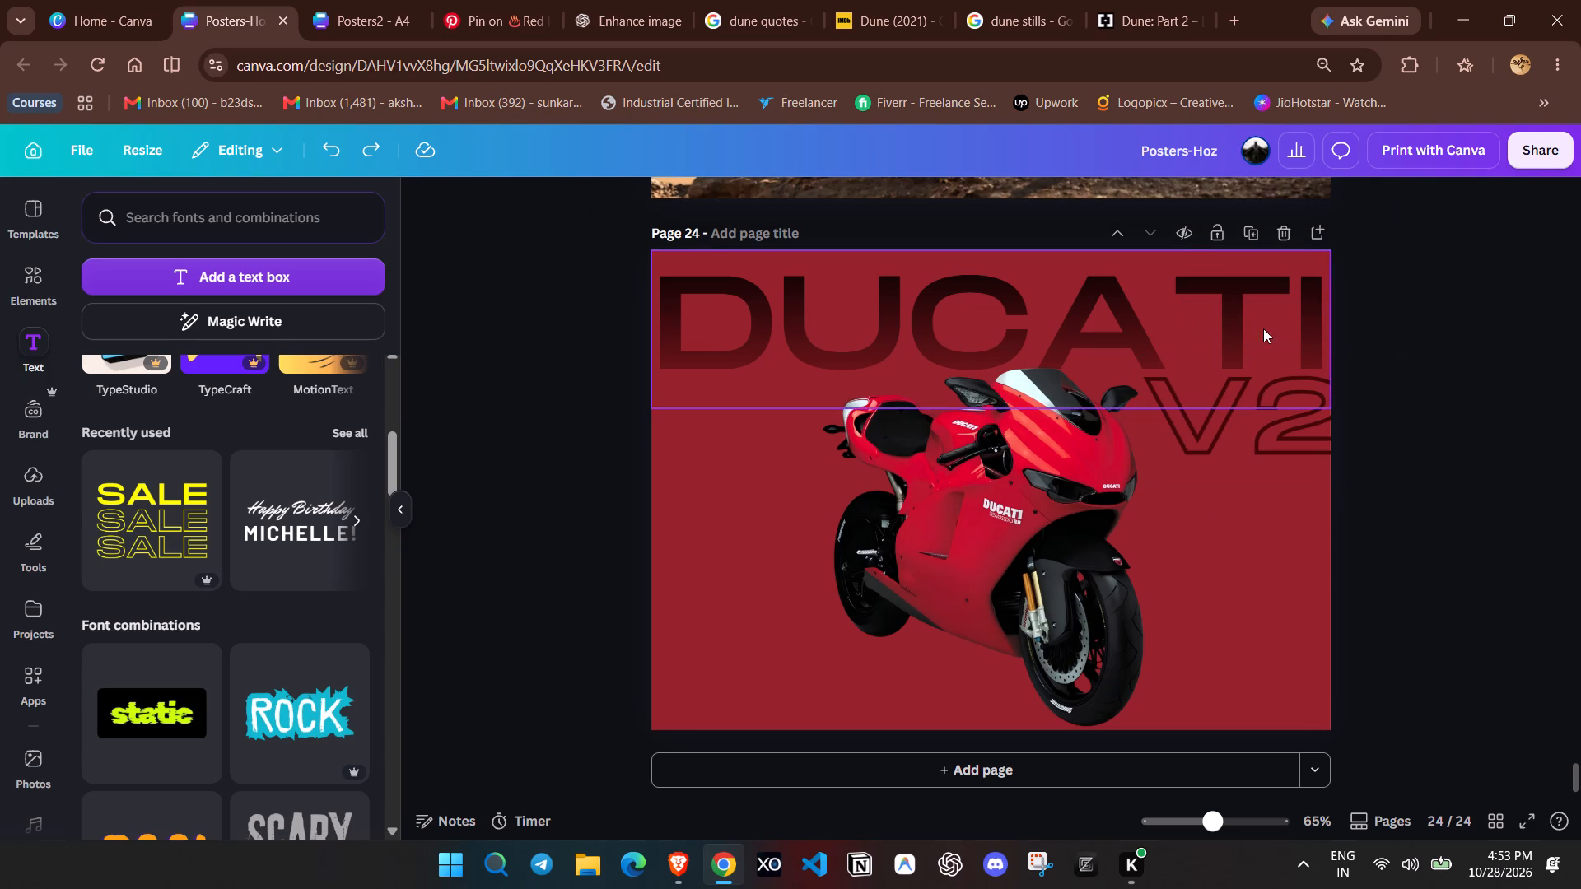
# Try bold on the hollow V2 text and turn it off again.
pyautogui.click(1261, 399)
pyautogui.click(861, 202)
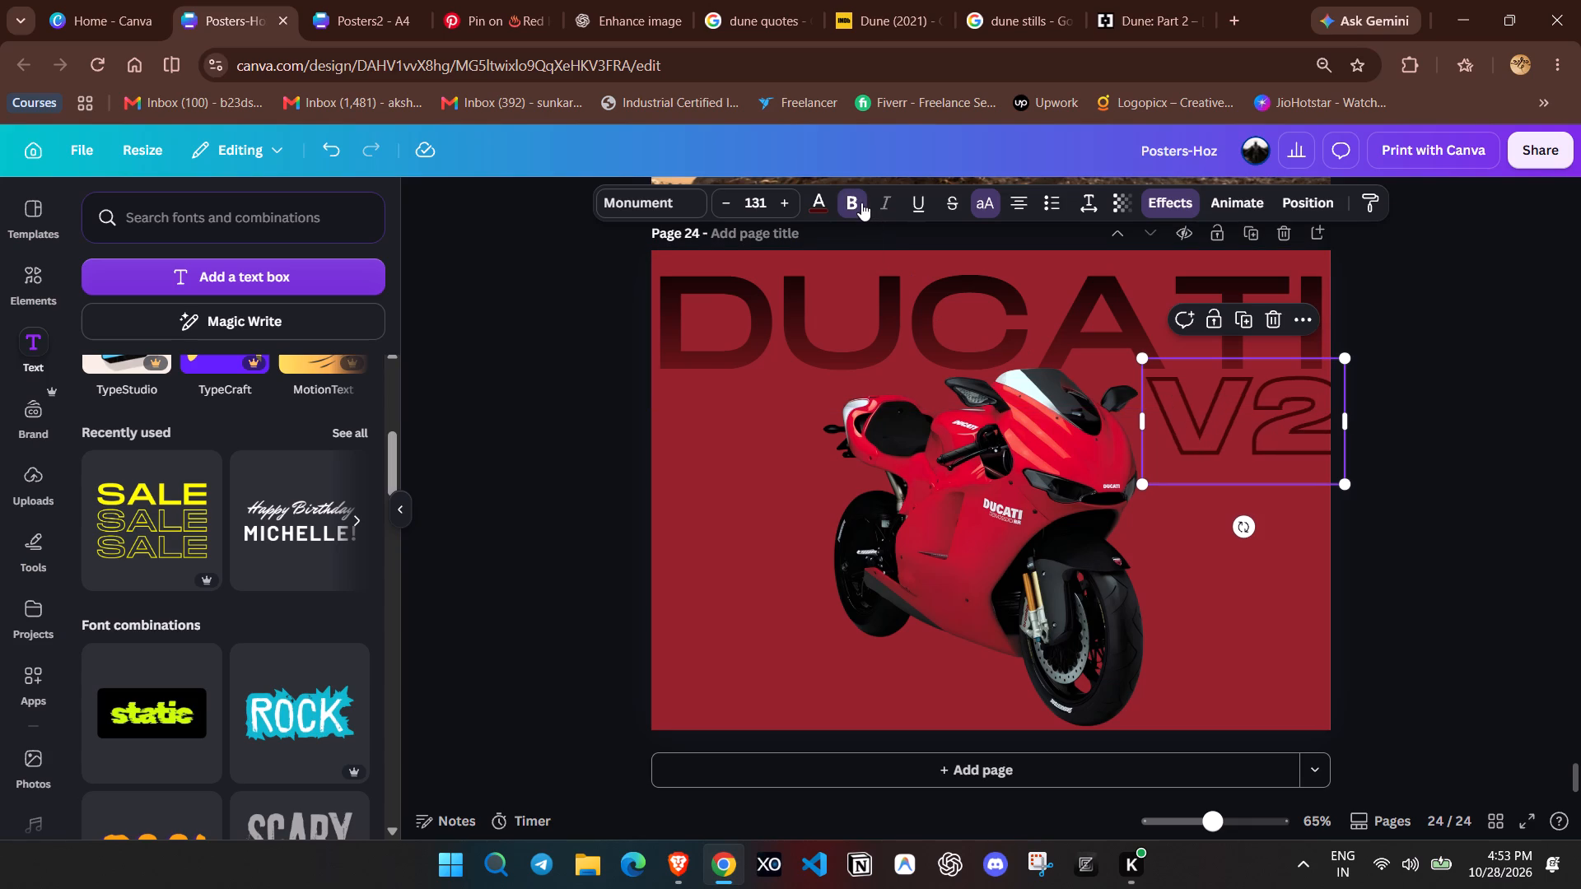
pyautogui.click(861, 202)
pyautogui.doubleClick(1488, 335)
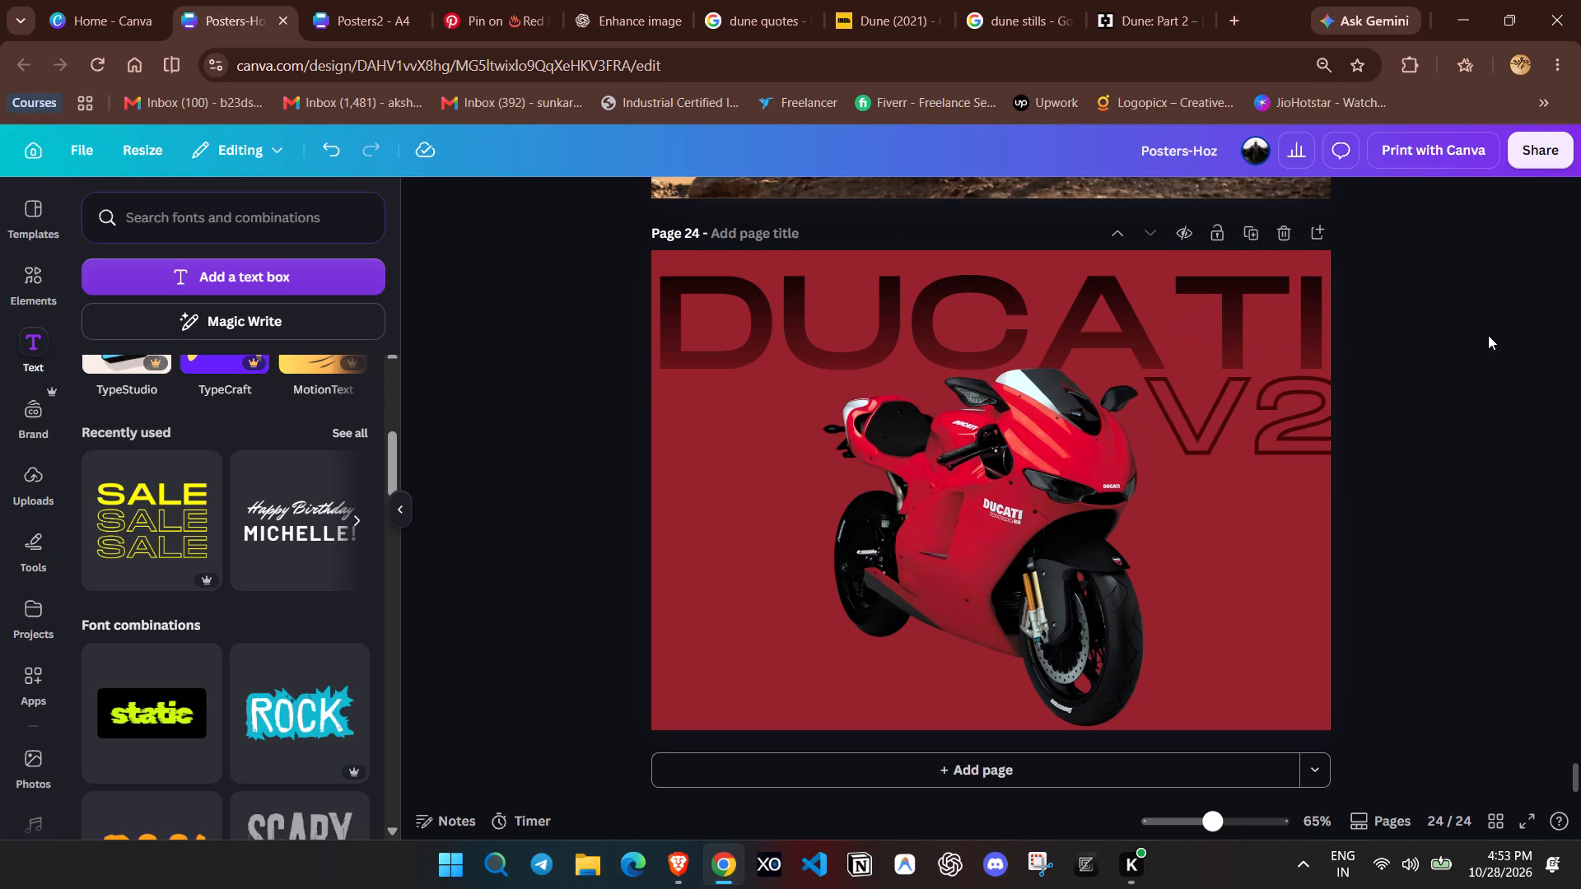
# Examine the hollow V2 text up close beside the motorcycle, and review the whole poster with more canvas space.
pyautogui.moveTo(1214, 831); pyautogui.dragTo(1235, 836)
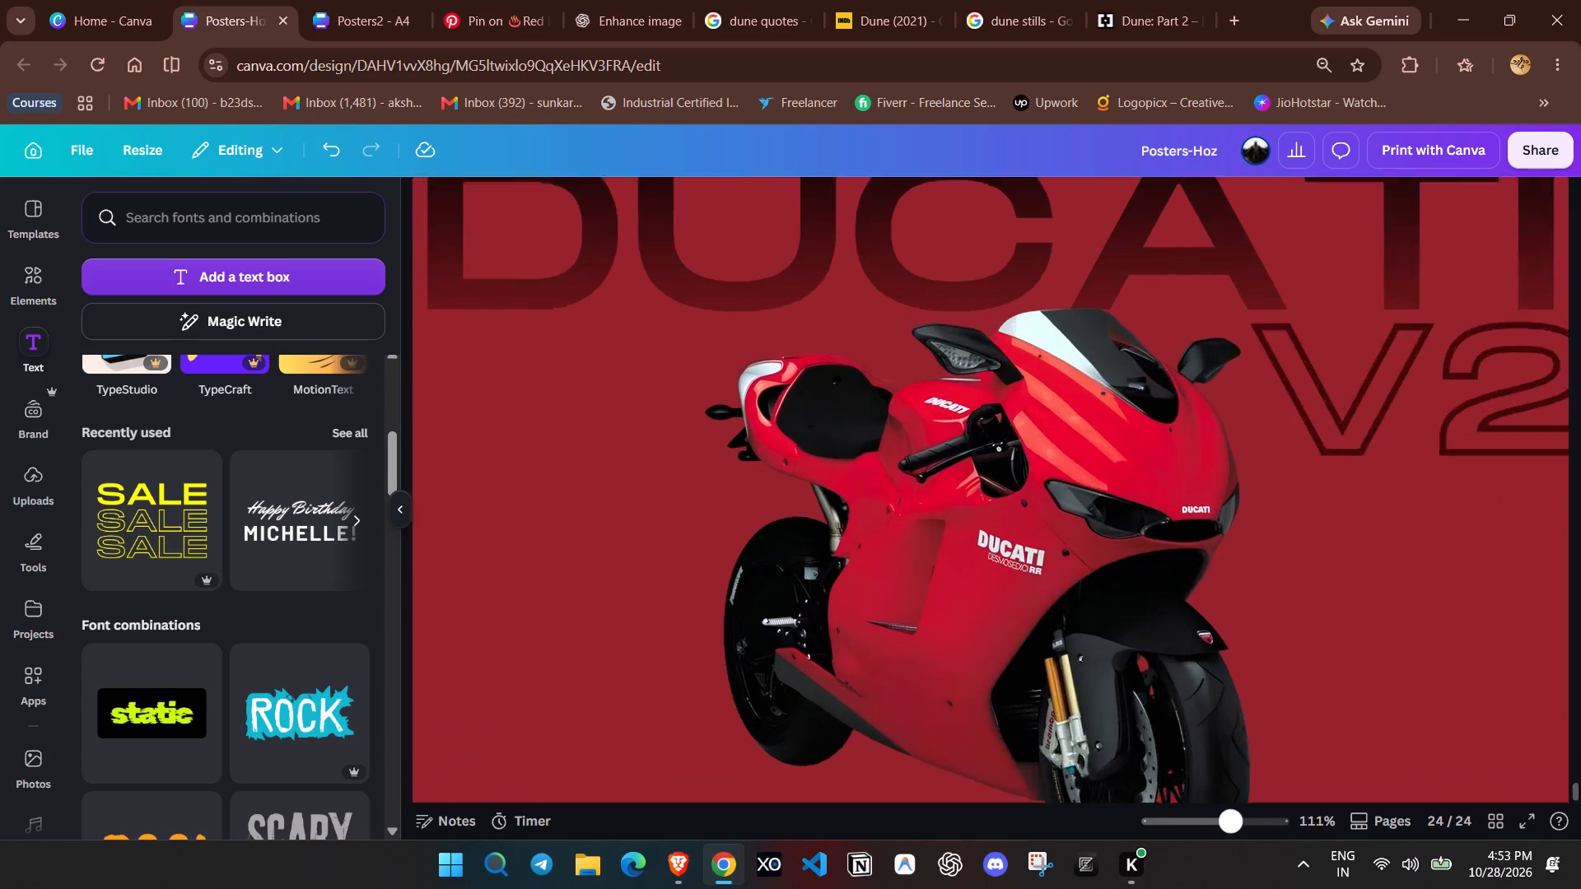
pyautogui.moveTo(1235, 836); pyautogui.dragTo(1240, 840)
pyautogui.moveTo(1185, 796); pyautogui.dragTo(1392, 771)
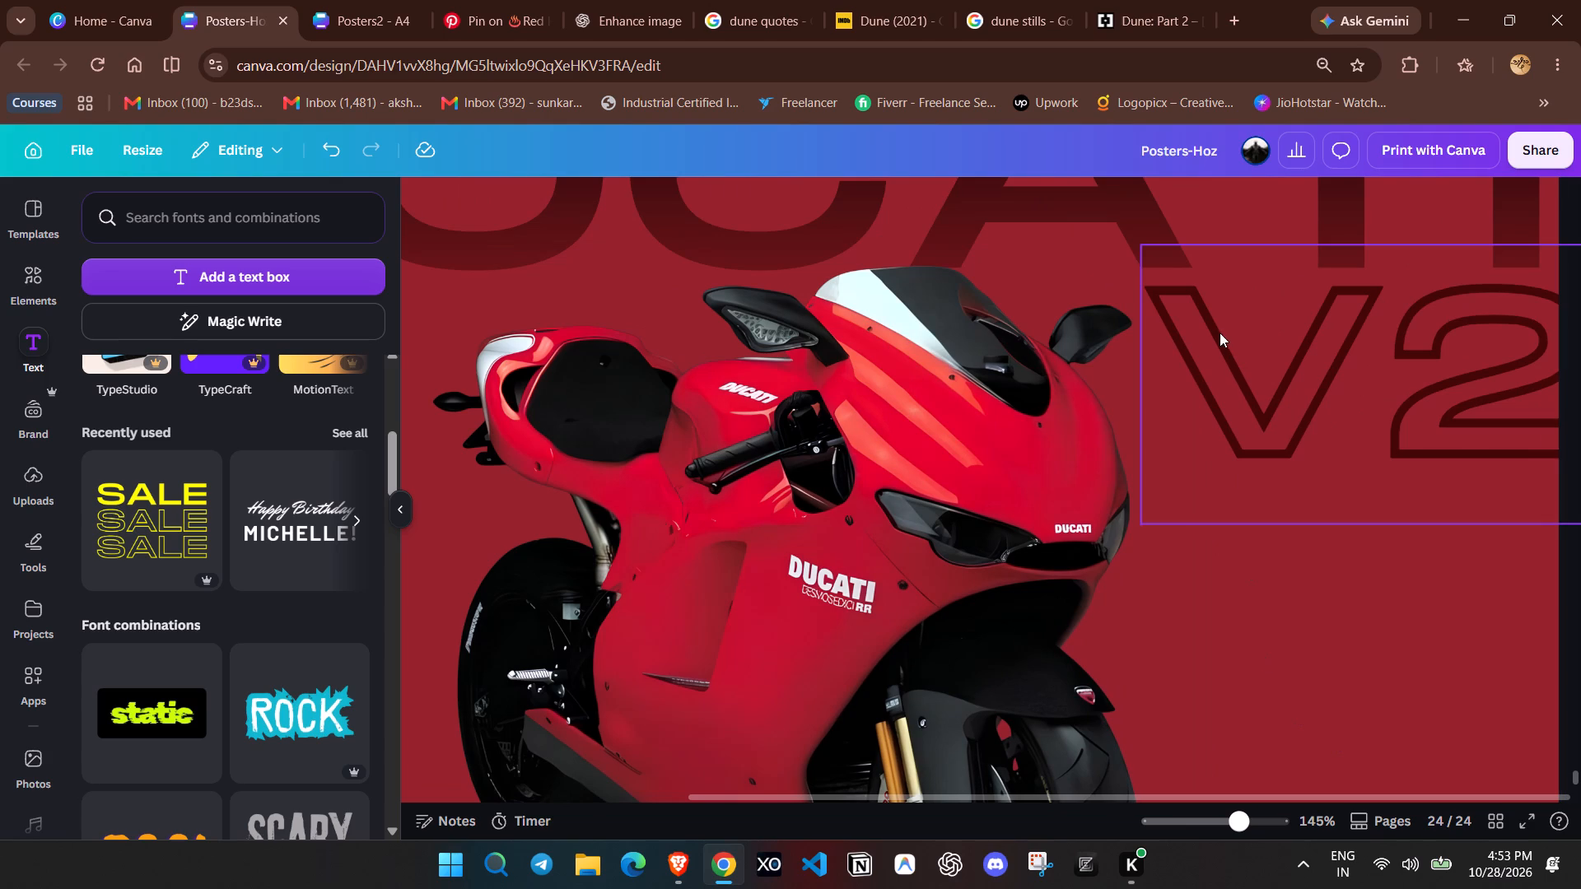
pyautogui.click(1188, 313)
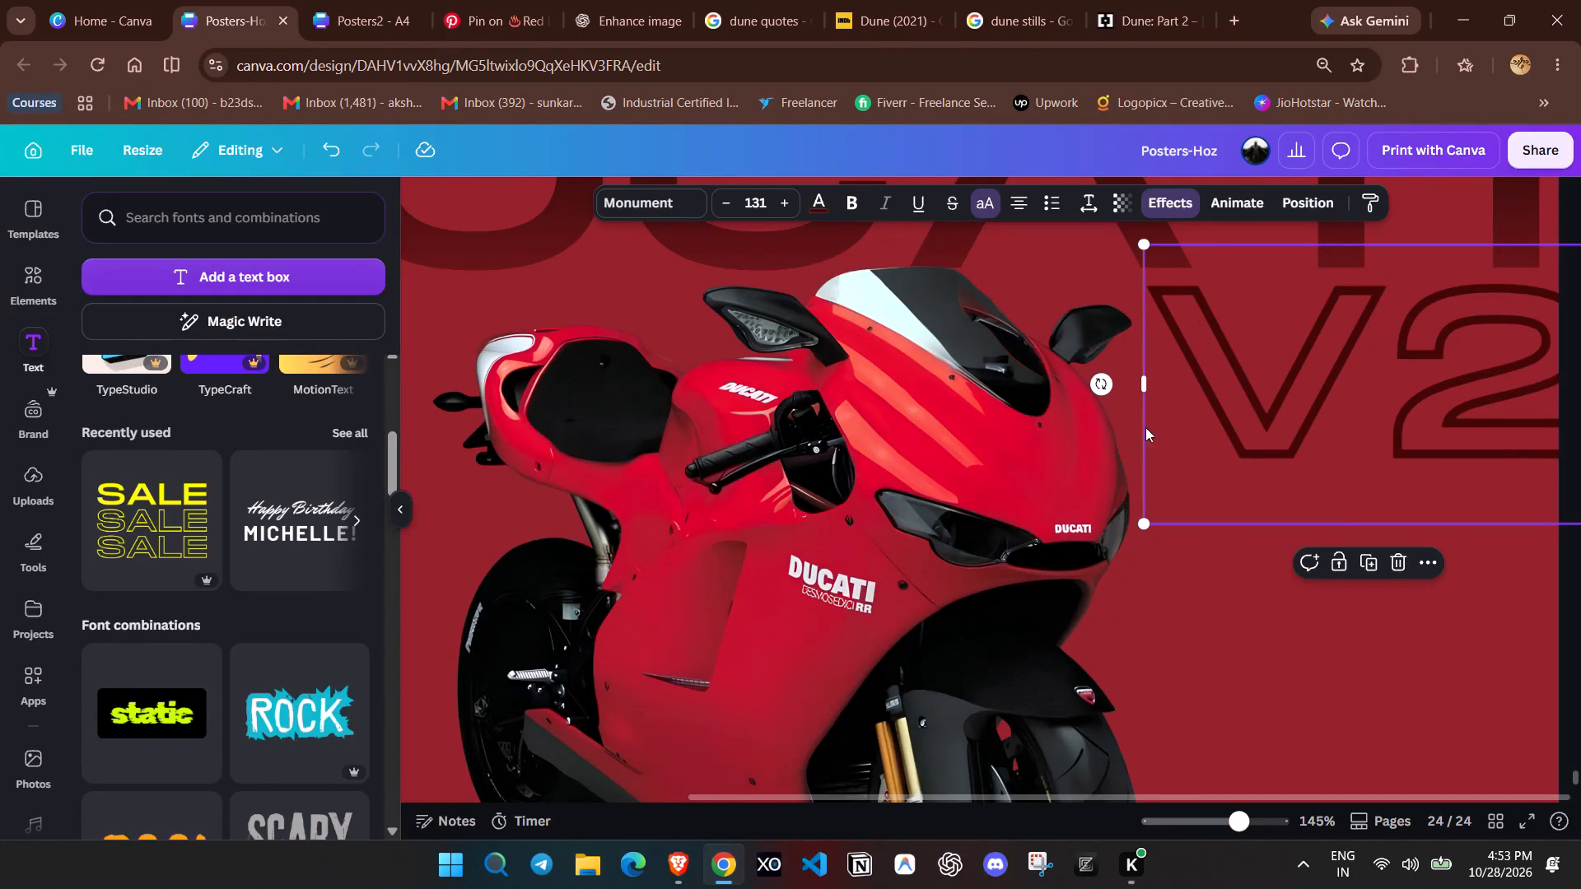
pyautogui.click(1232, 555)
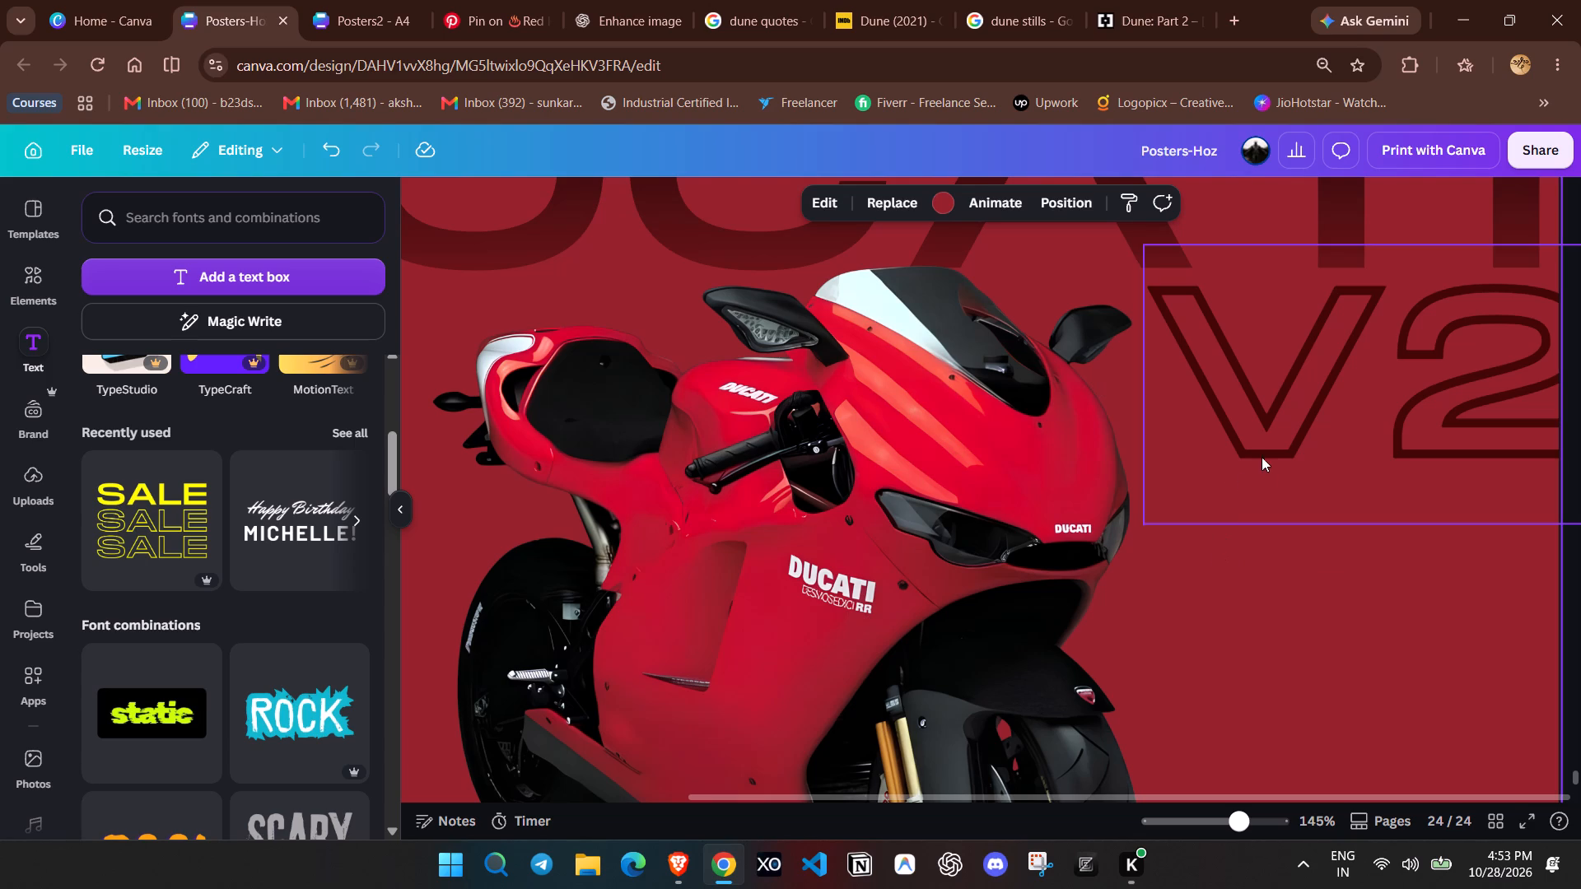
pyautogui.click(1220, 367)
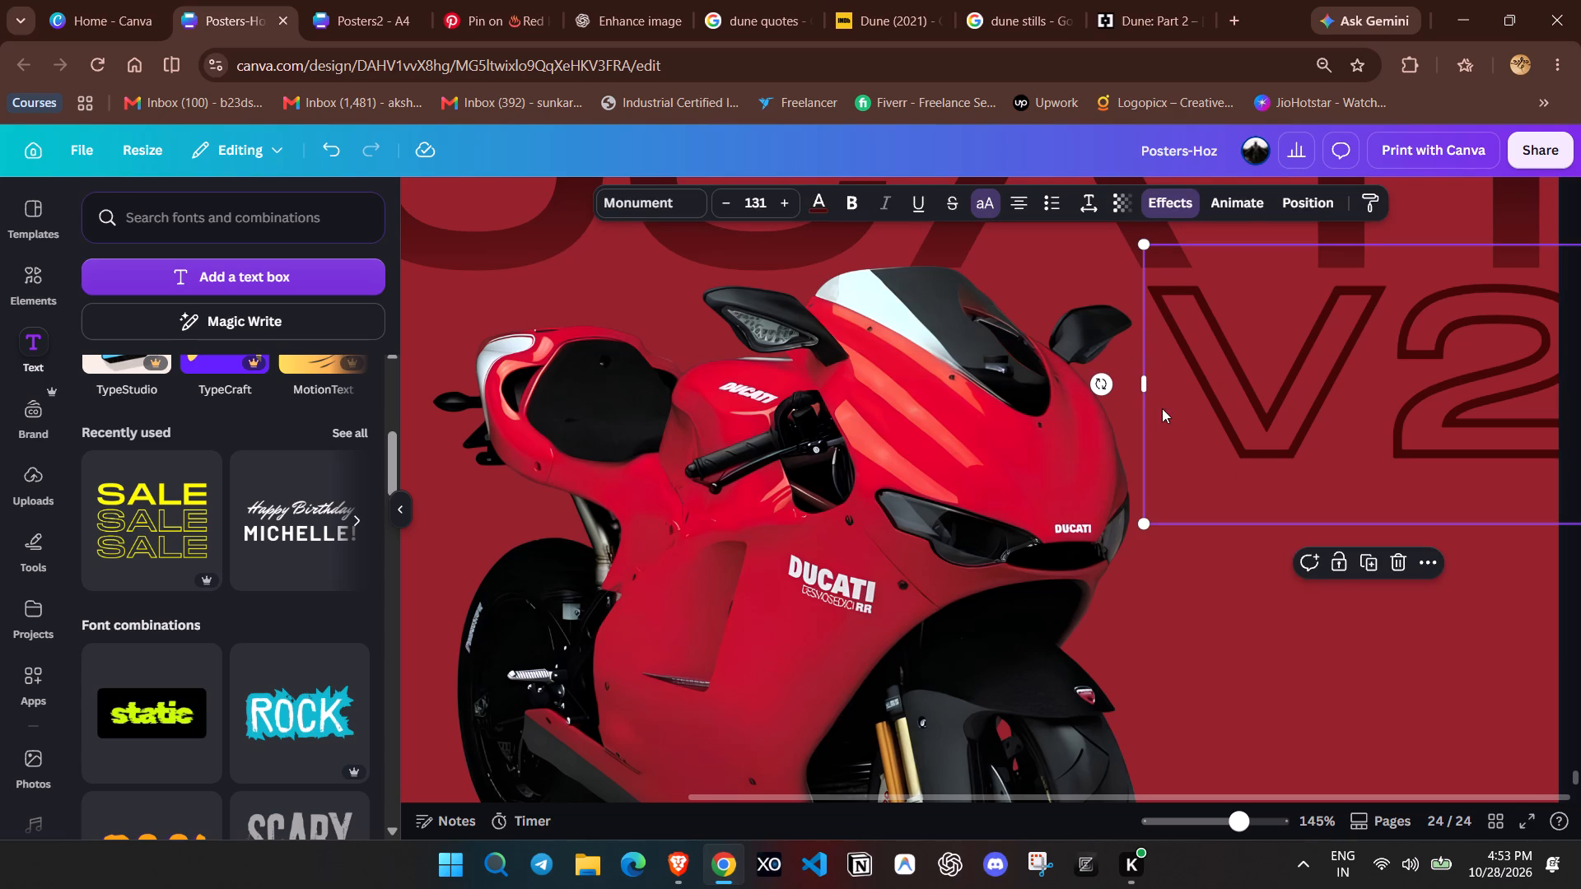
pyautogui.click(1253, 606)
pyautogui.moveTo(1242, 825); pyautogui.dragTo(1207, 831)
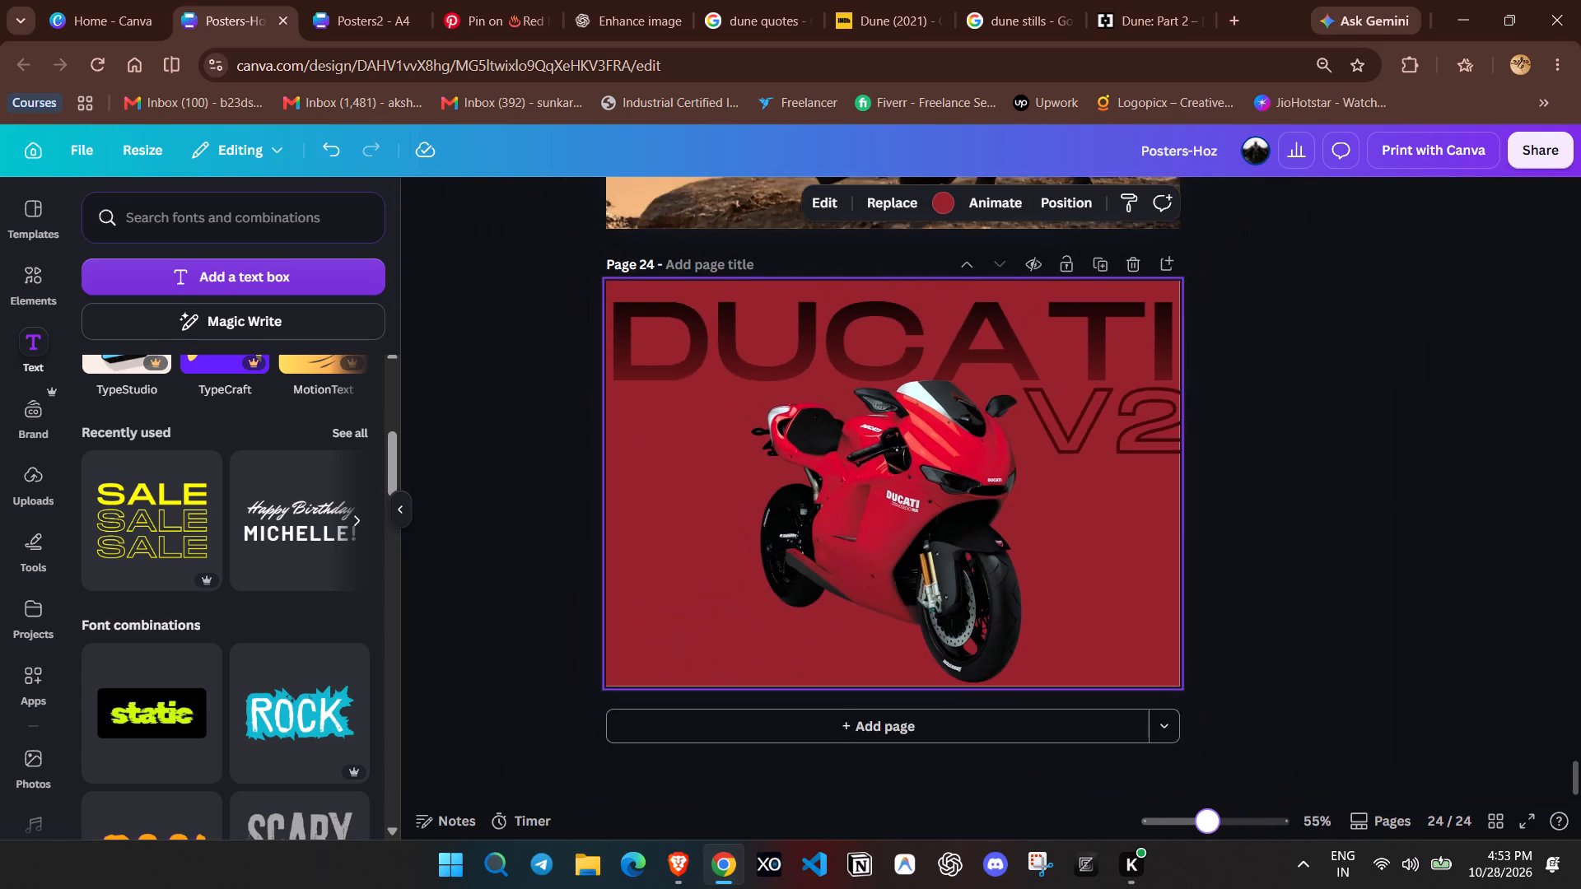
pyautogui.moveTo(1207, 831); pyautogui.dragTo(1215, 831)
pyautogui.click(1339, 568)
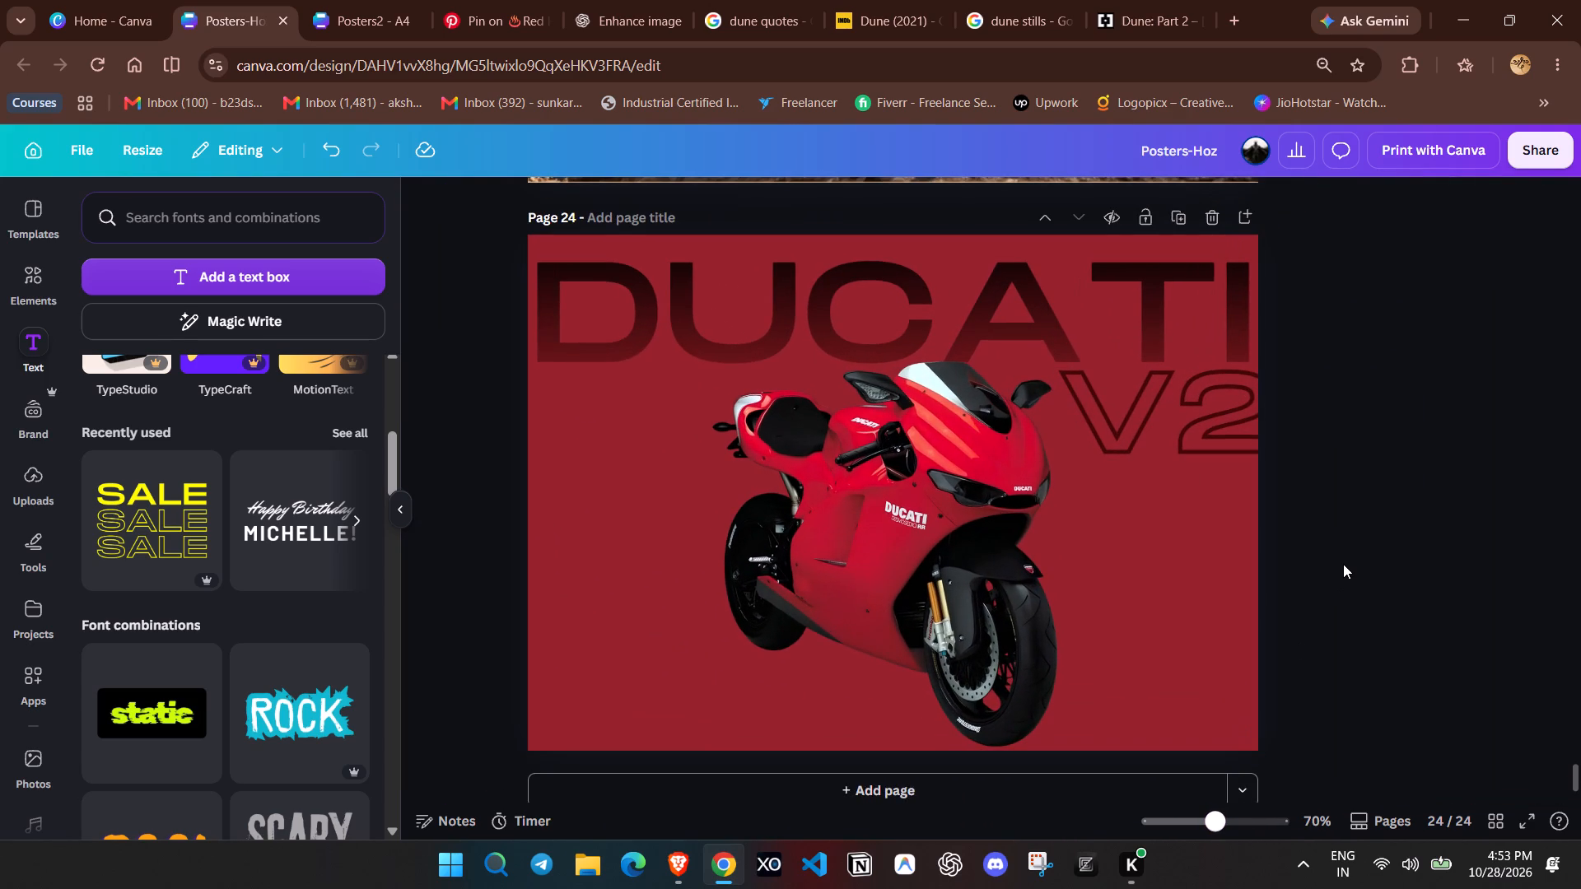
pyautogui.click(397, 499)
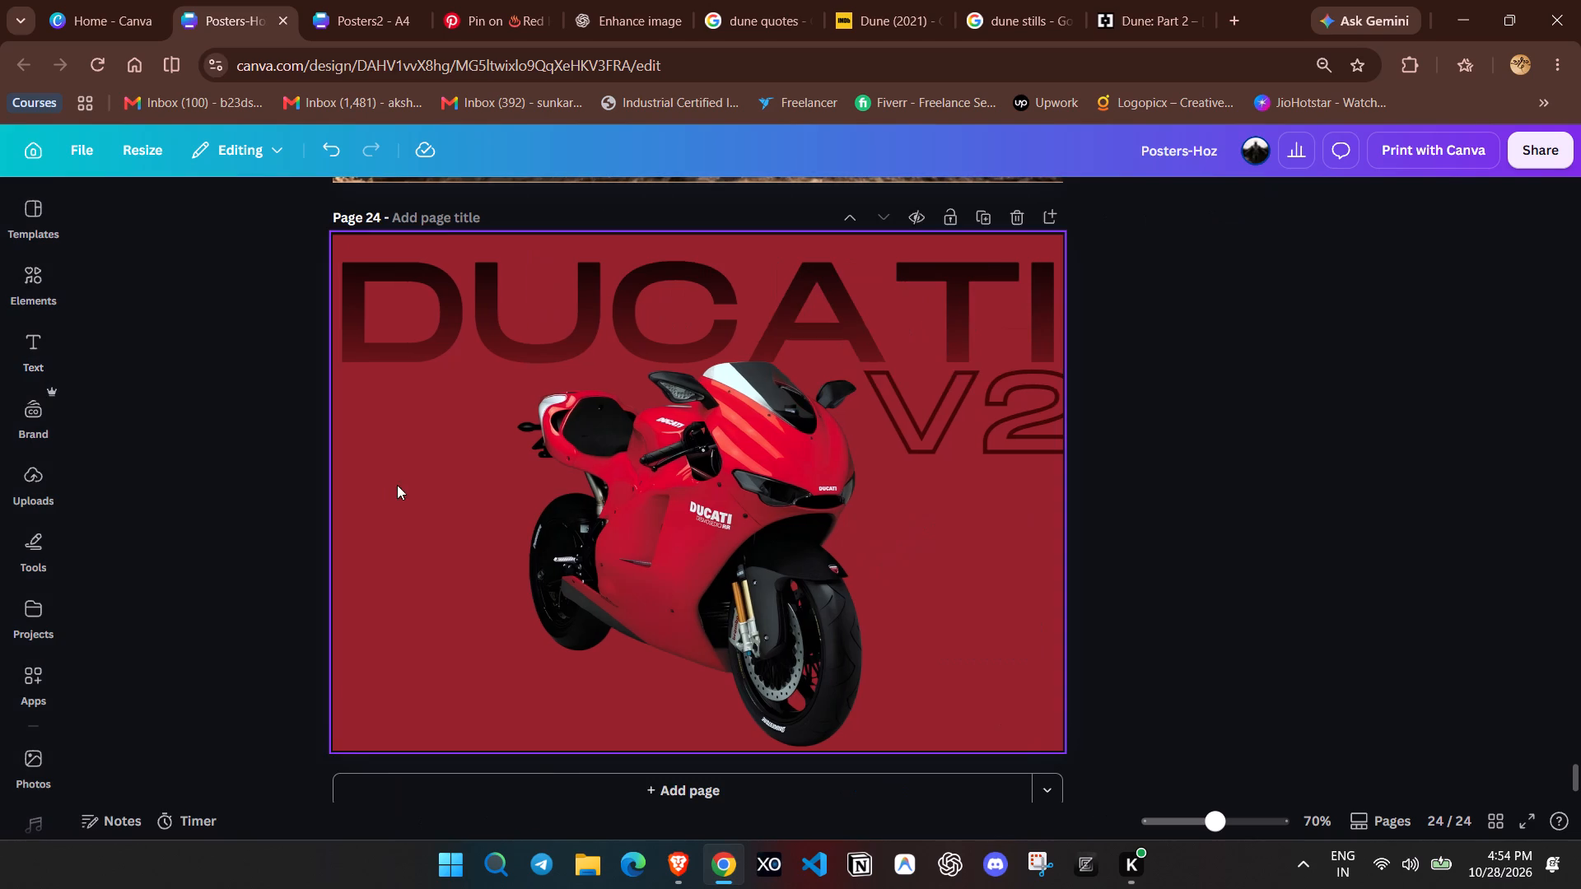
pyautogui.click(1106, 315)
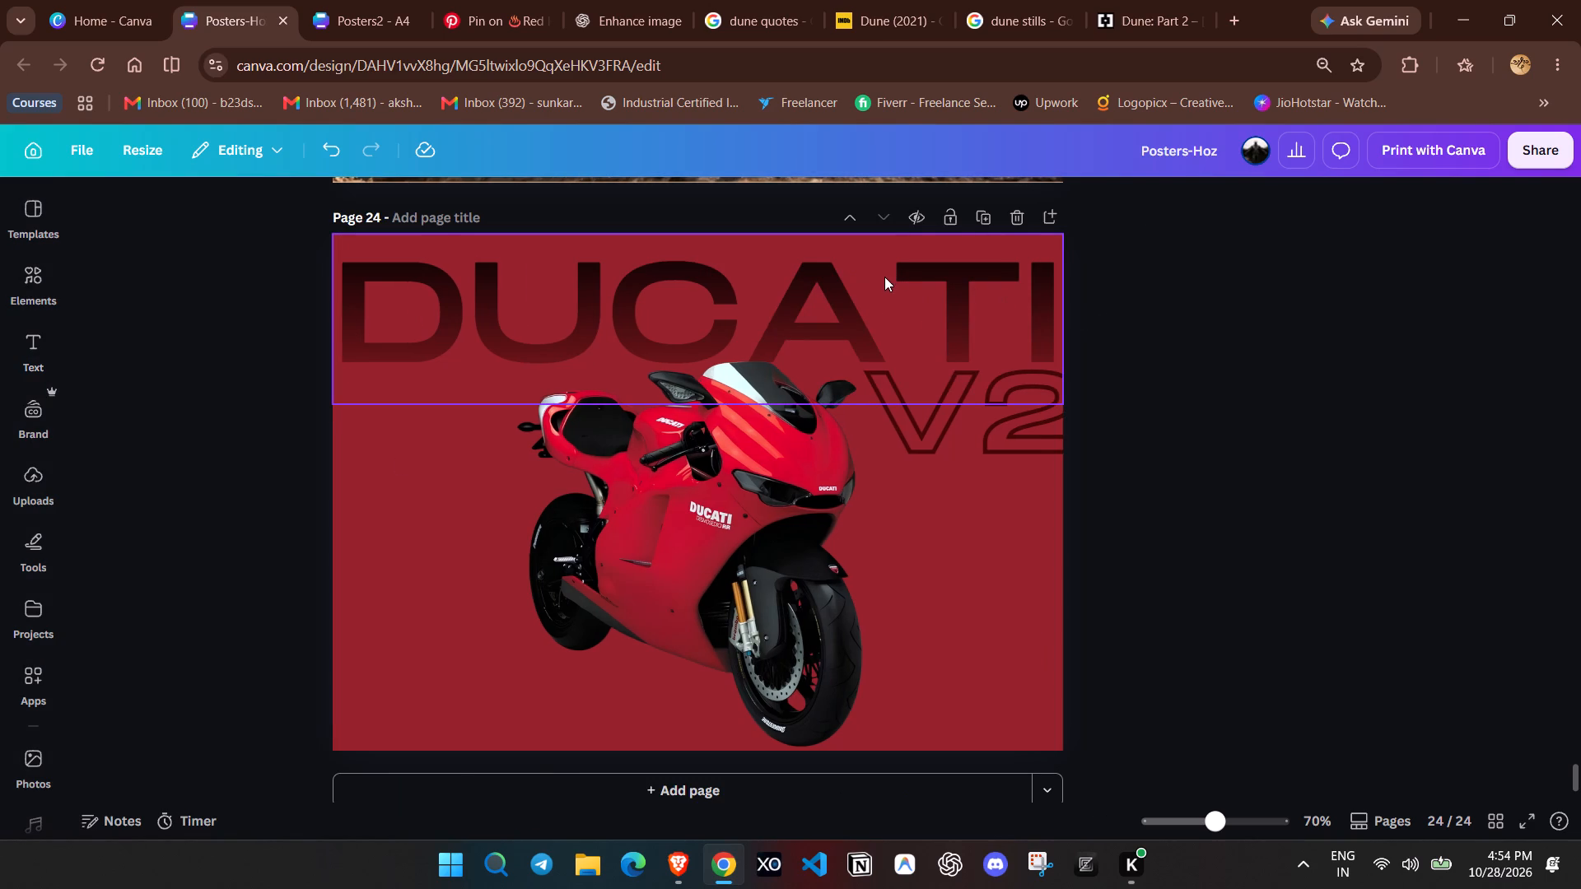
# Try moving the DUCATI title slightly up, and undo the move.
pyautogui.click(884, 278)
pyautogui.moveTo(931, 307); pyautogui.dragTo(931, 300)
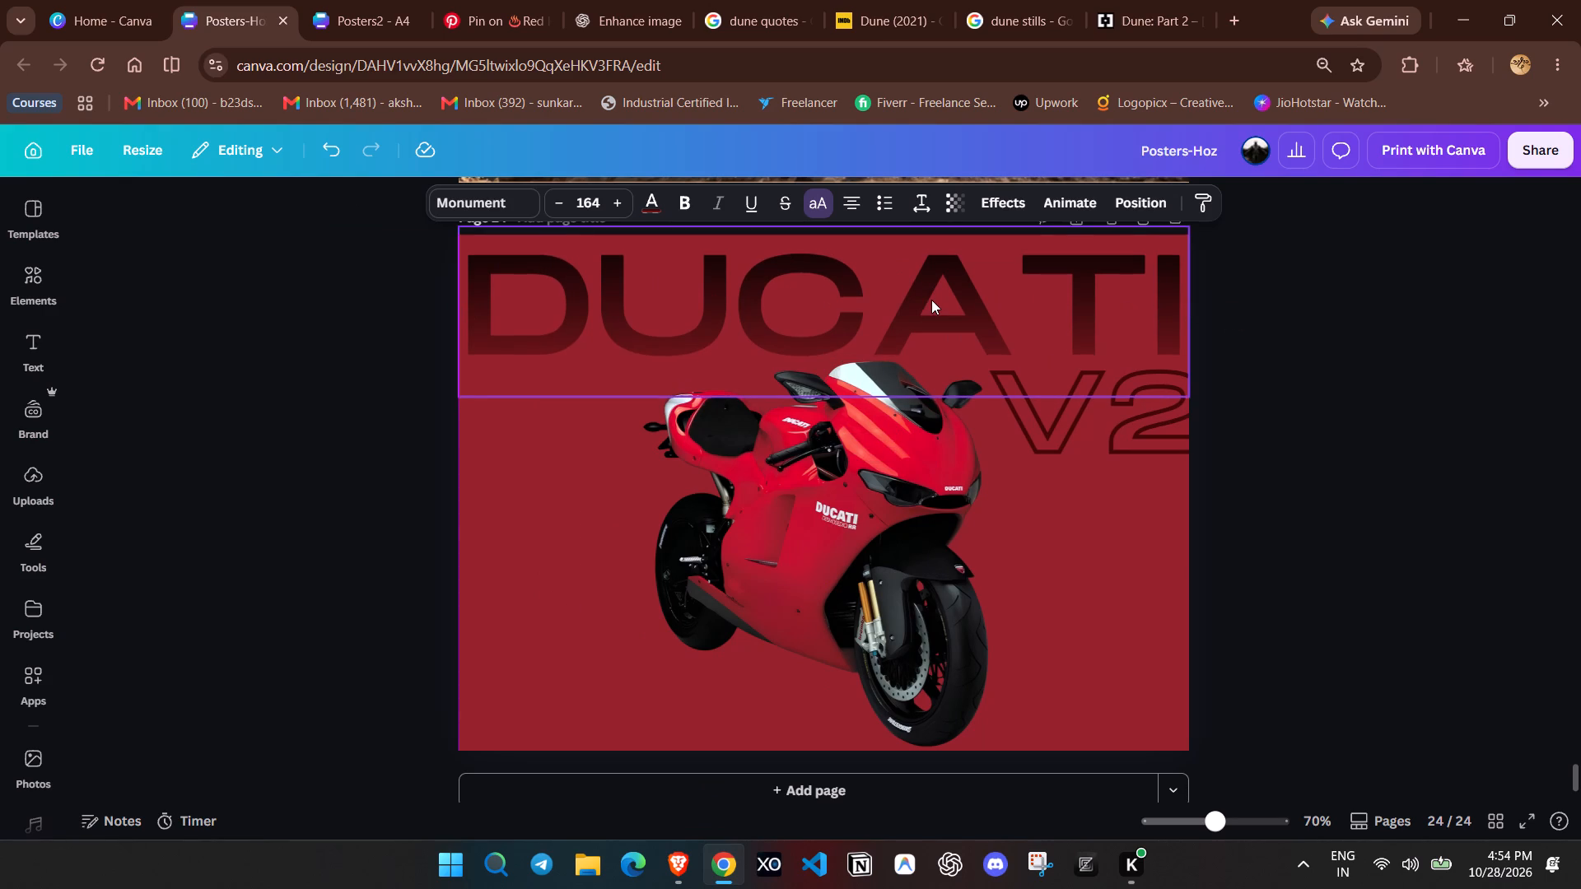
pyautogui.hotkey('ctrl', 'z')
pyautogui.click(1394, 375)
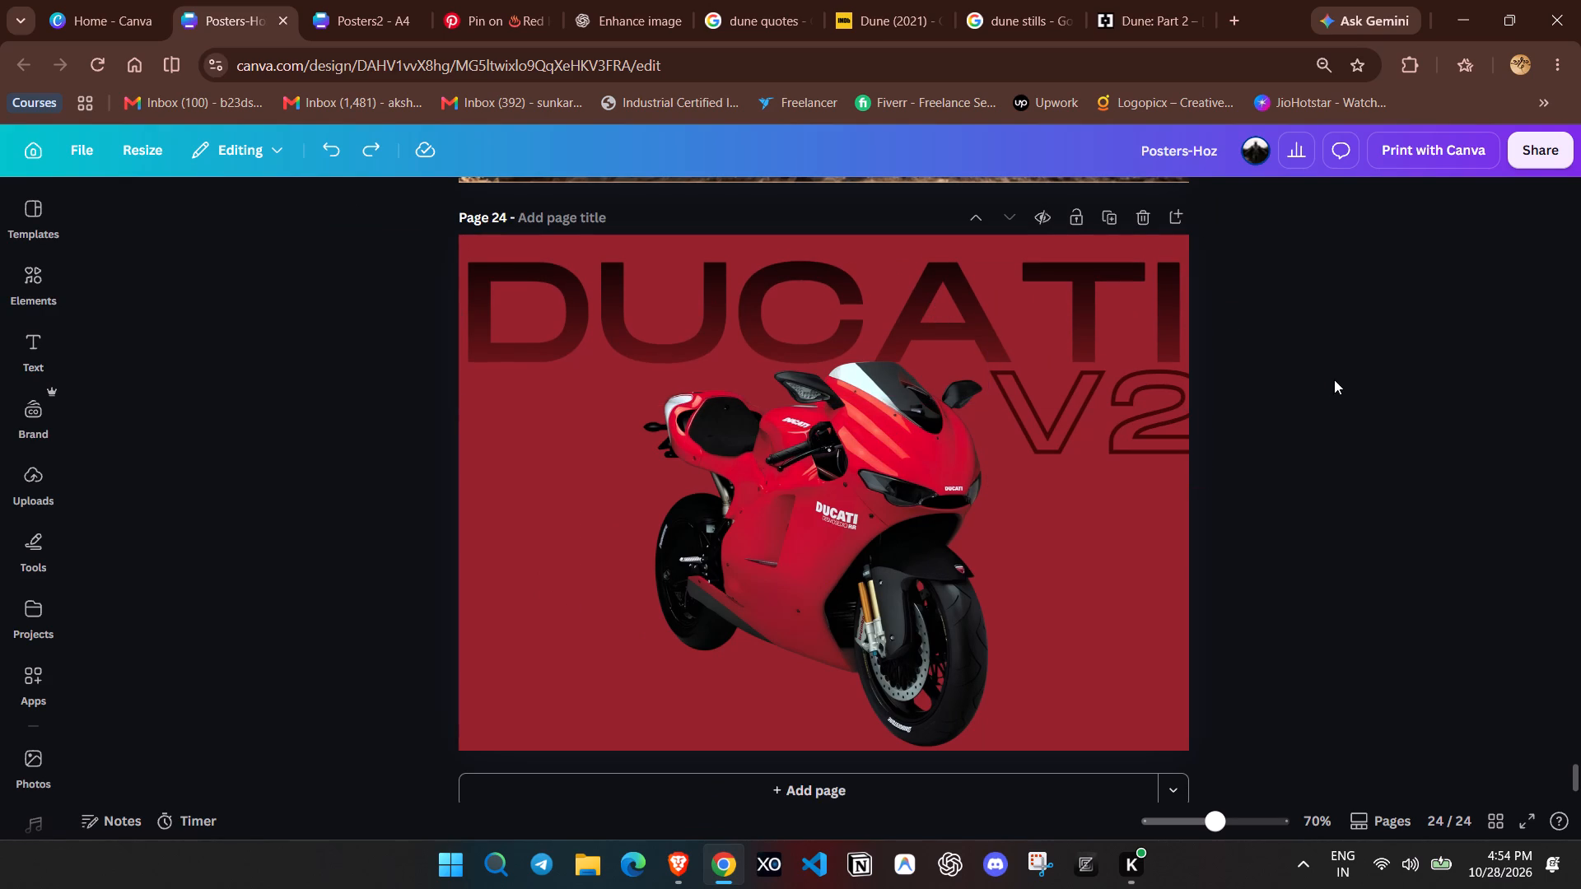
# Move the DUCATI title slightly up on page 24 of the poster.
pyautogui.moveTo(1219, 834); pyautogui.dragTo(1221, 839)
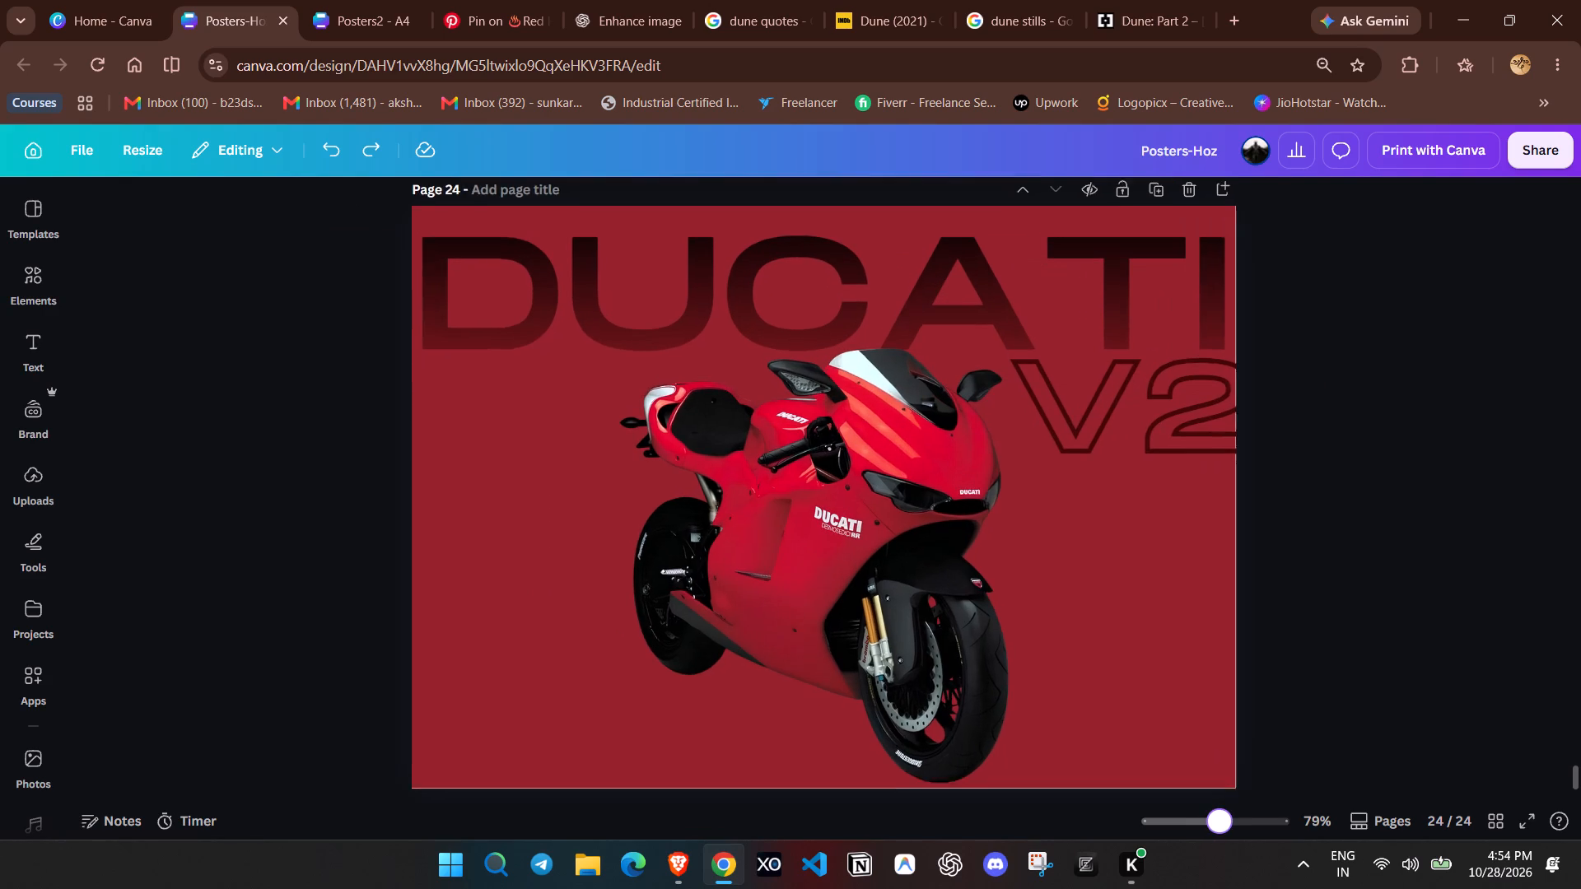
pyautogui.moveTo(1221, 839); pyautogui.dragTo(1231, 852)
pyautogui.scroll(1, 1224, 740)
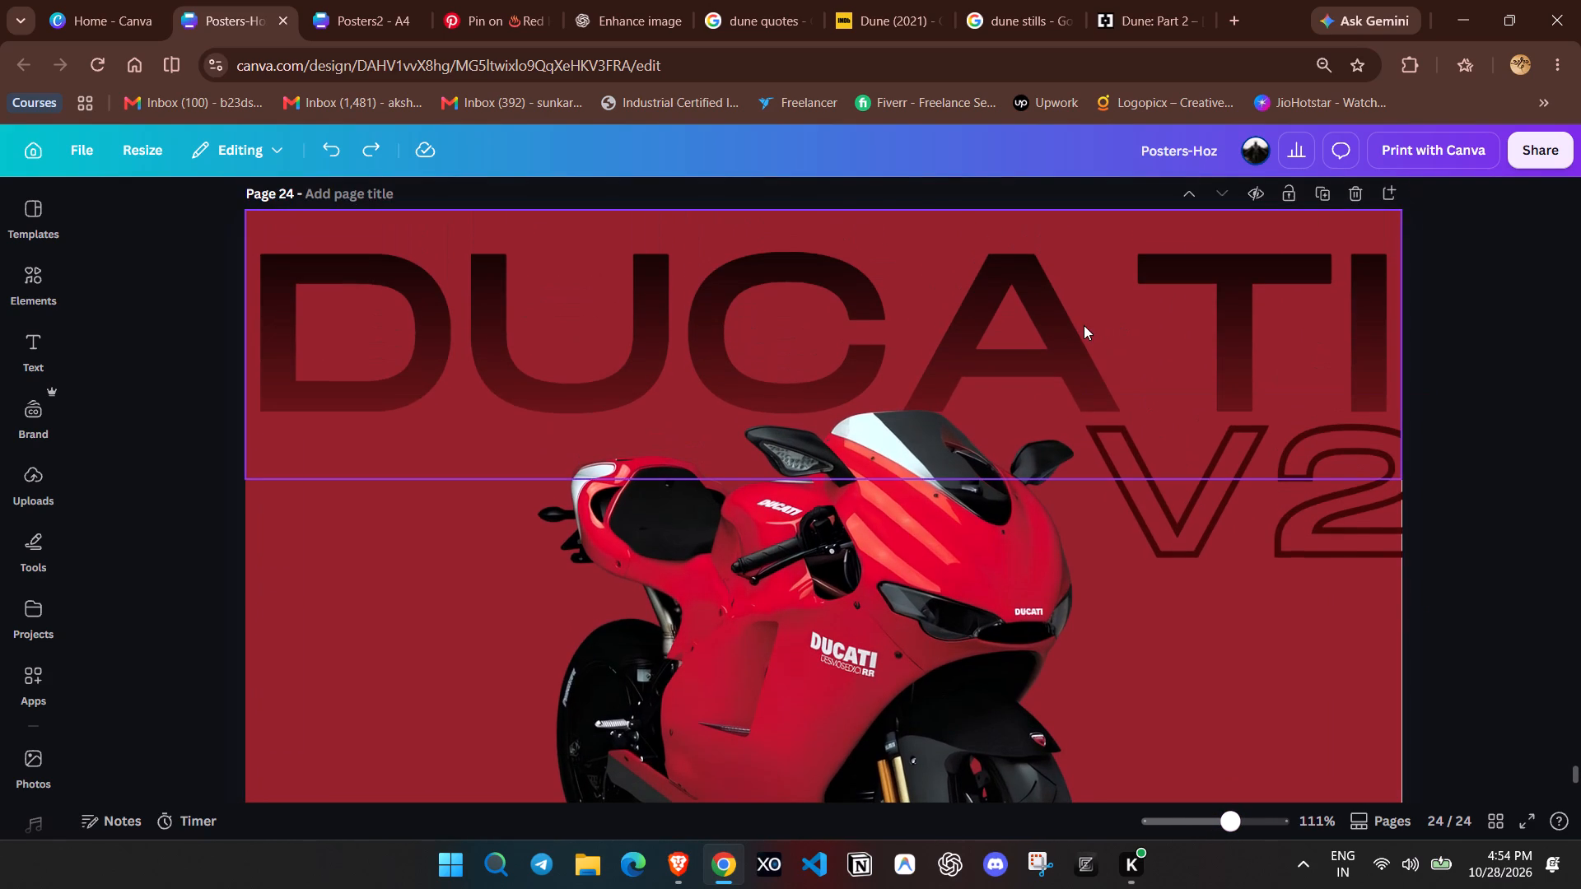
pyautogui.click(1084, 325)
pyautogui.moveTo(1046, 307); pyautogui.dragTo(1046, 300)
pyautogui.click(1450, 325)
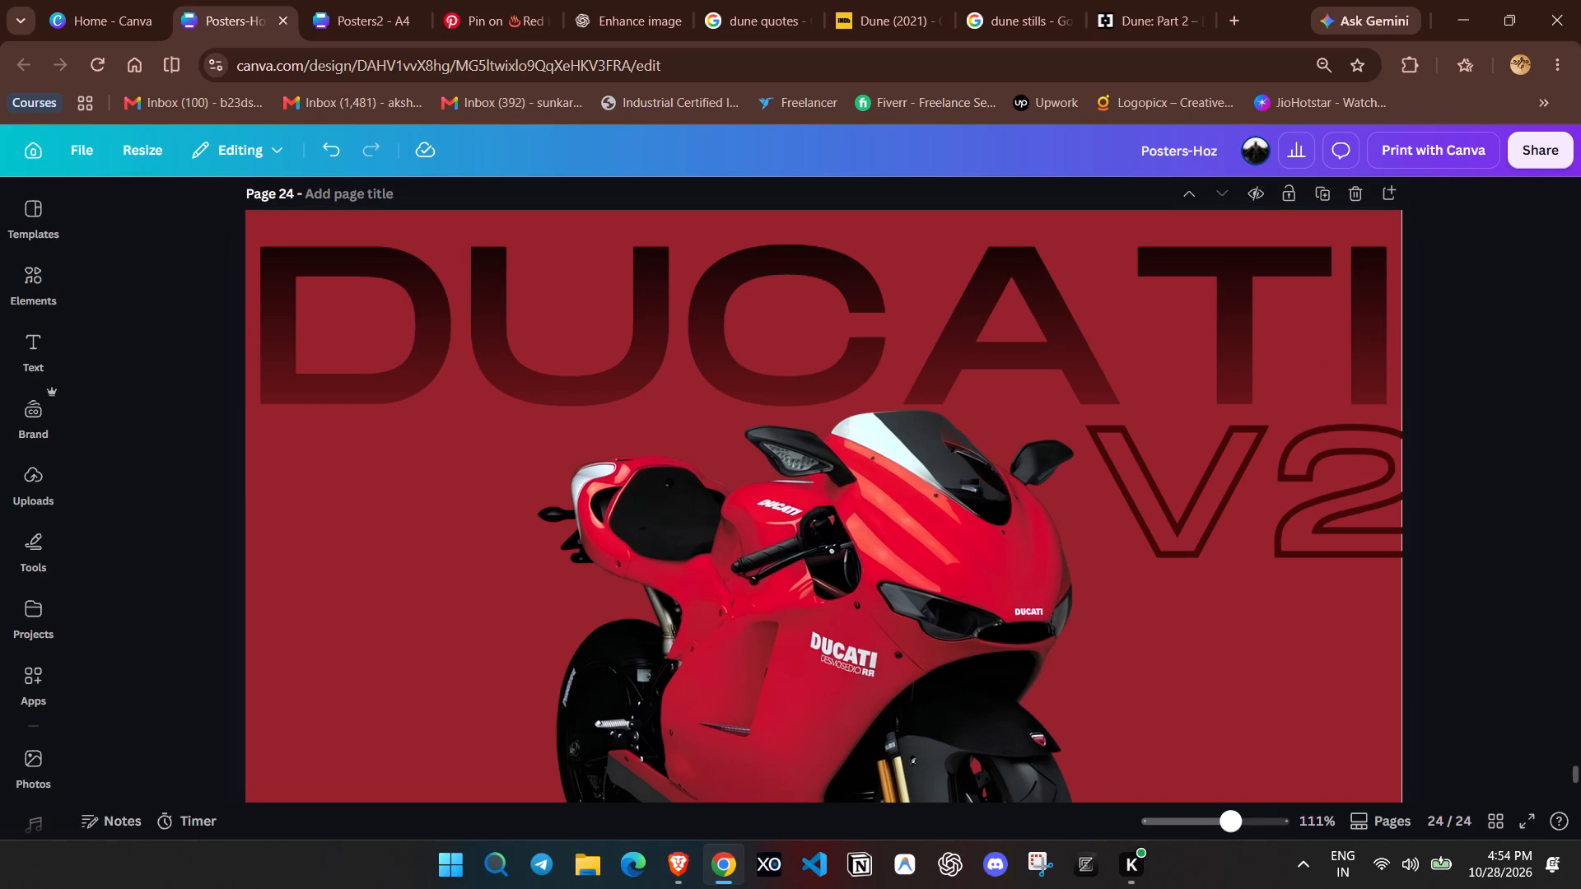
pyautogui.moveTo(1234, 826); pyautogui.dragTo(1215, 813)
pyautogui.scroll(-1, 1335, 542)
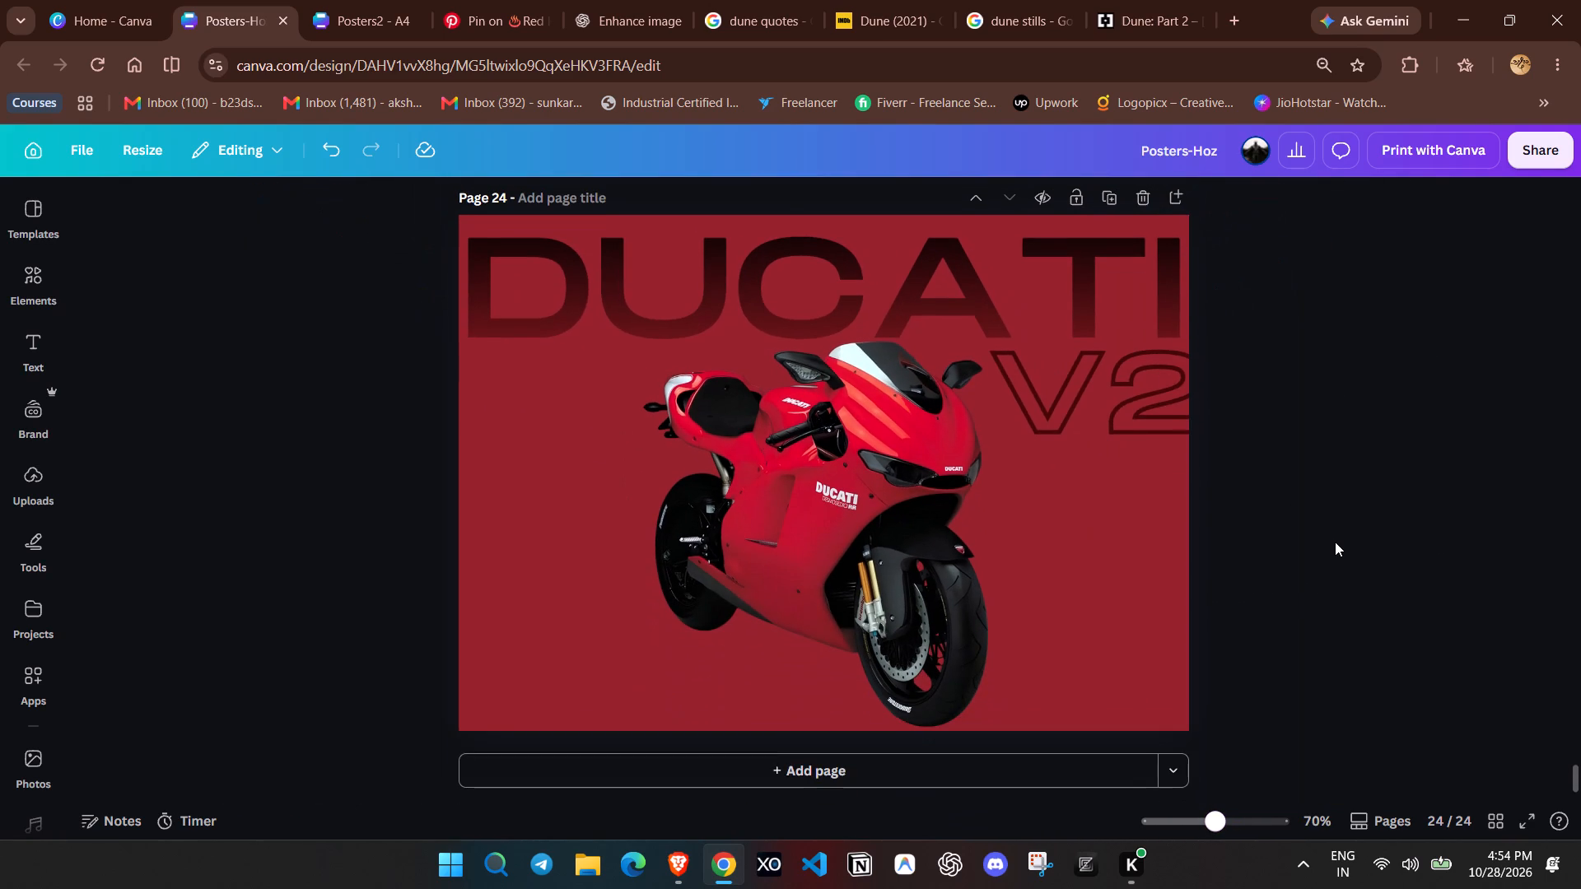
pyautogui.click(1375, 22)
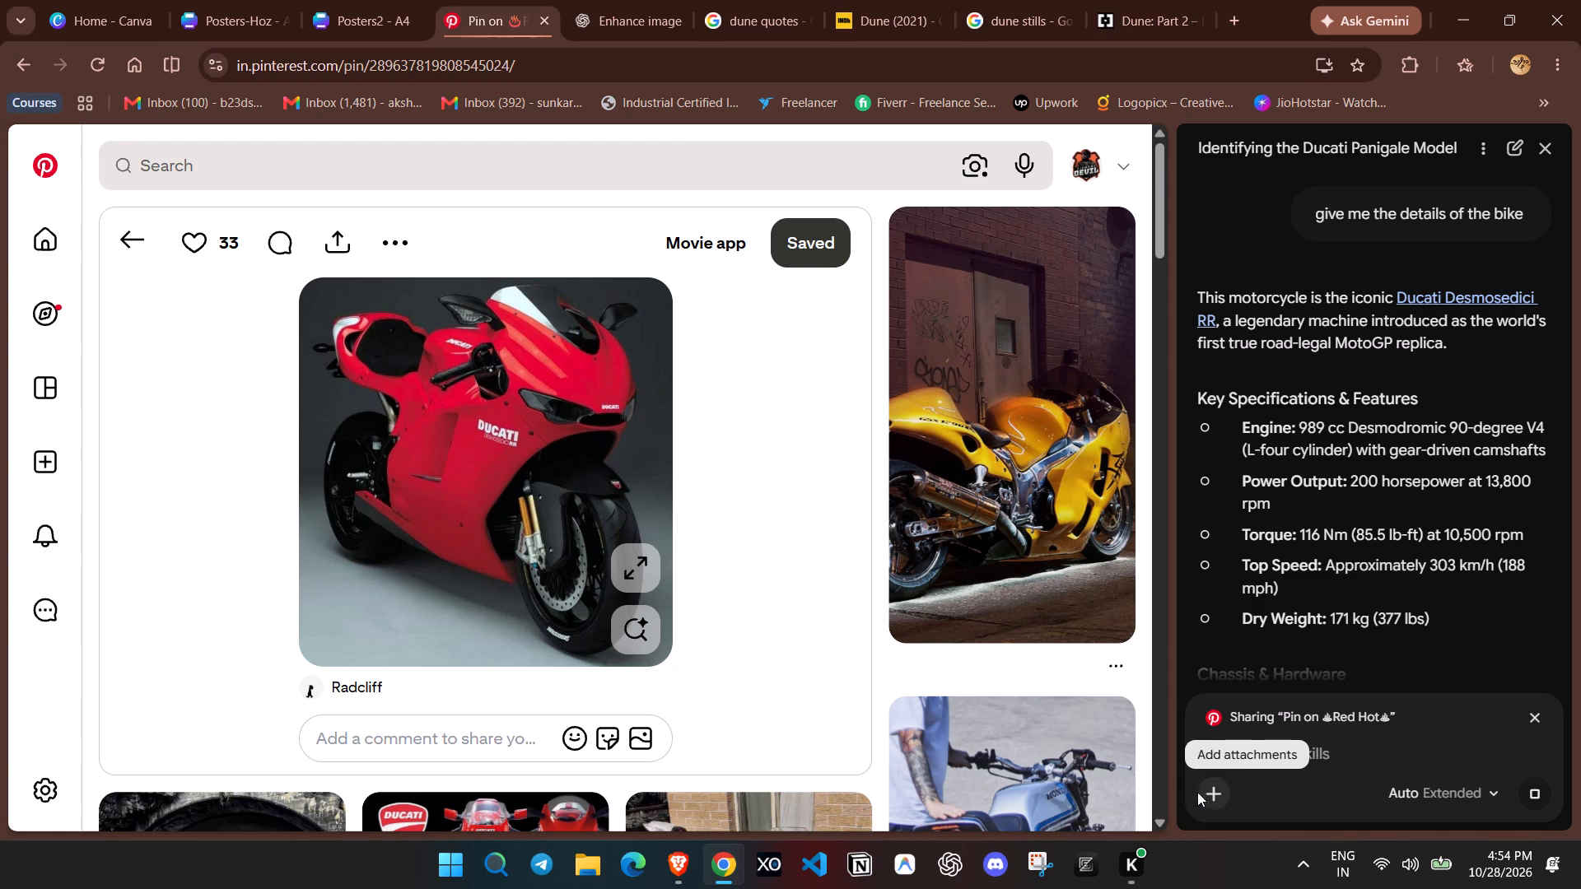
# Copy "989 cc" from Gemini's engine specification and return to the Posters-Hoz design with the assistant closed.
pyautogui.scroll(-1, 1363, 459)
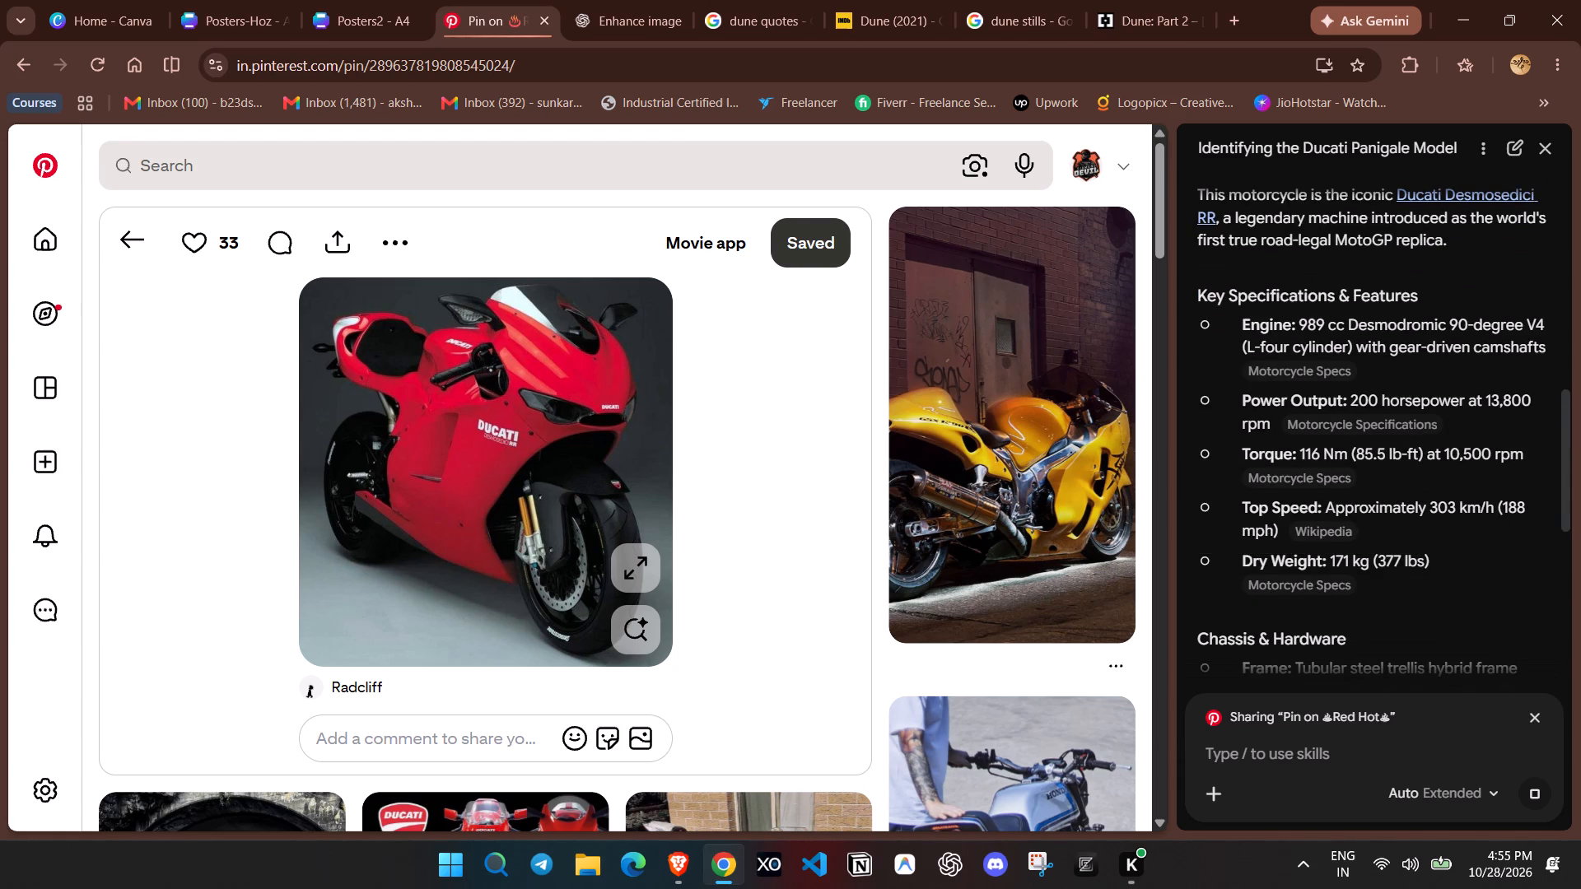
pyautogui.moveTo(1300, 325); pyautogui.dragTo(1342, 323)
pyautogui.hotkey('ctrl', 'c')
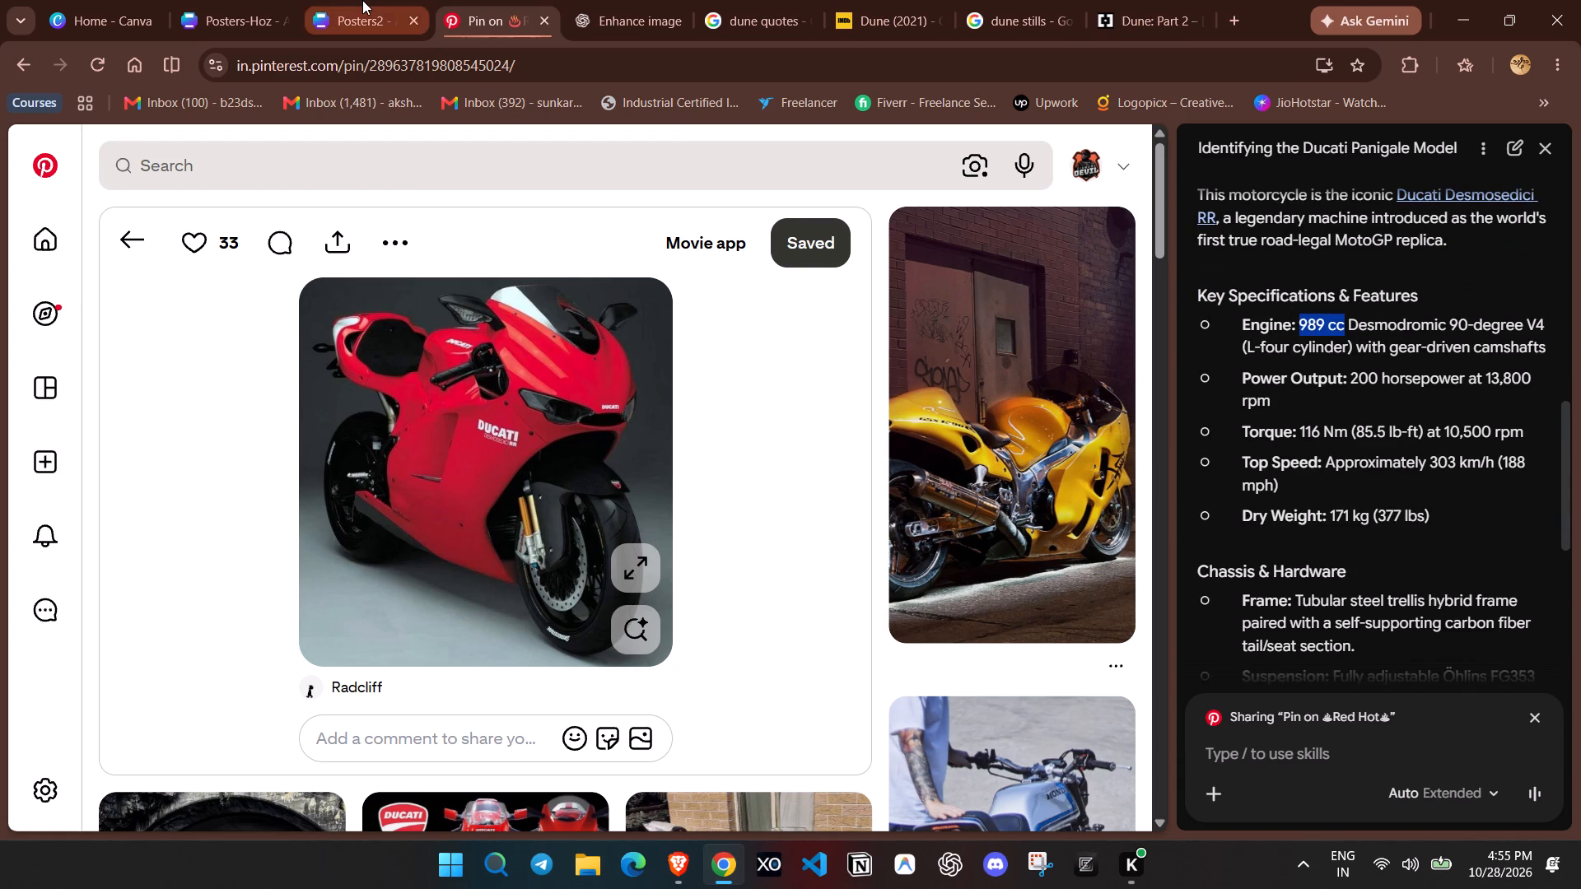
pyautogui.click(362, 0)
pyautogui.click(270, 0)
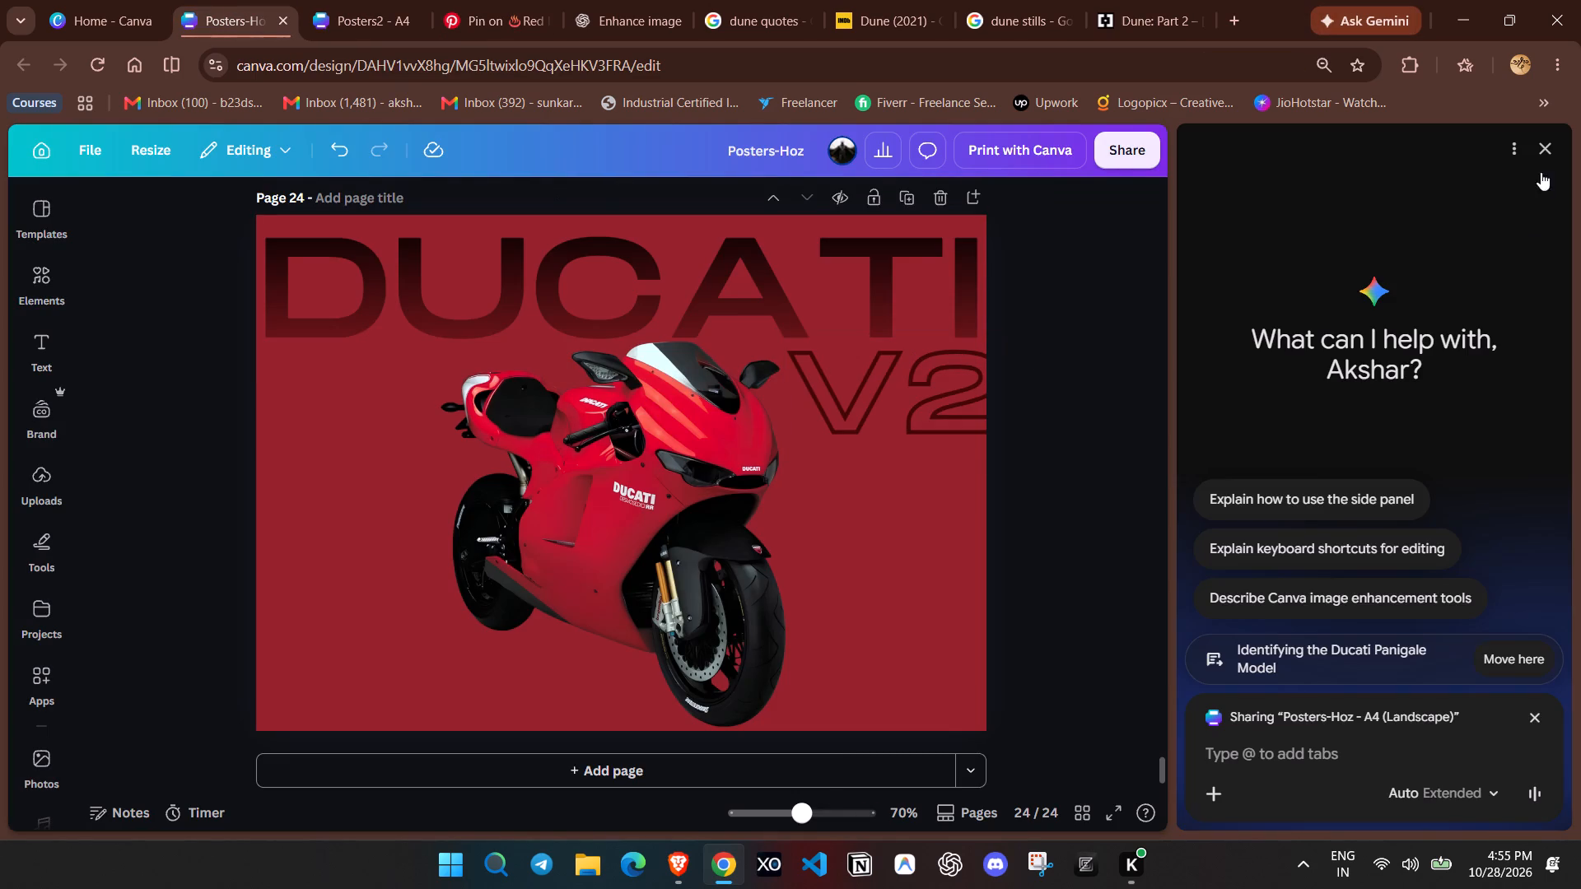
pyautogui.click(1552, 138)
# Add the Happy Birthday Michelle font combination, delete its script line, and replace the MICHELLE! line with 989 CC.
pyautogui.click(45, 336)
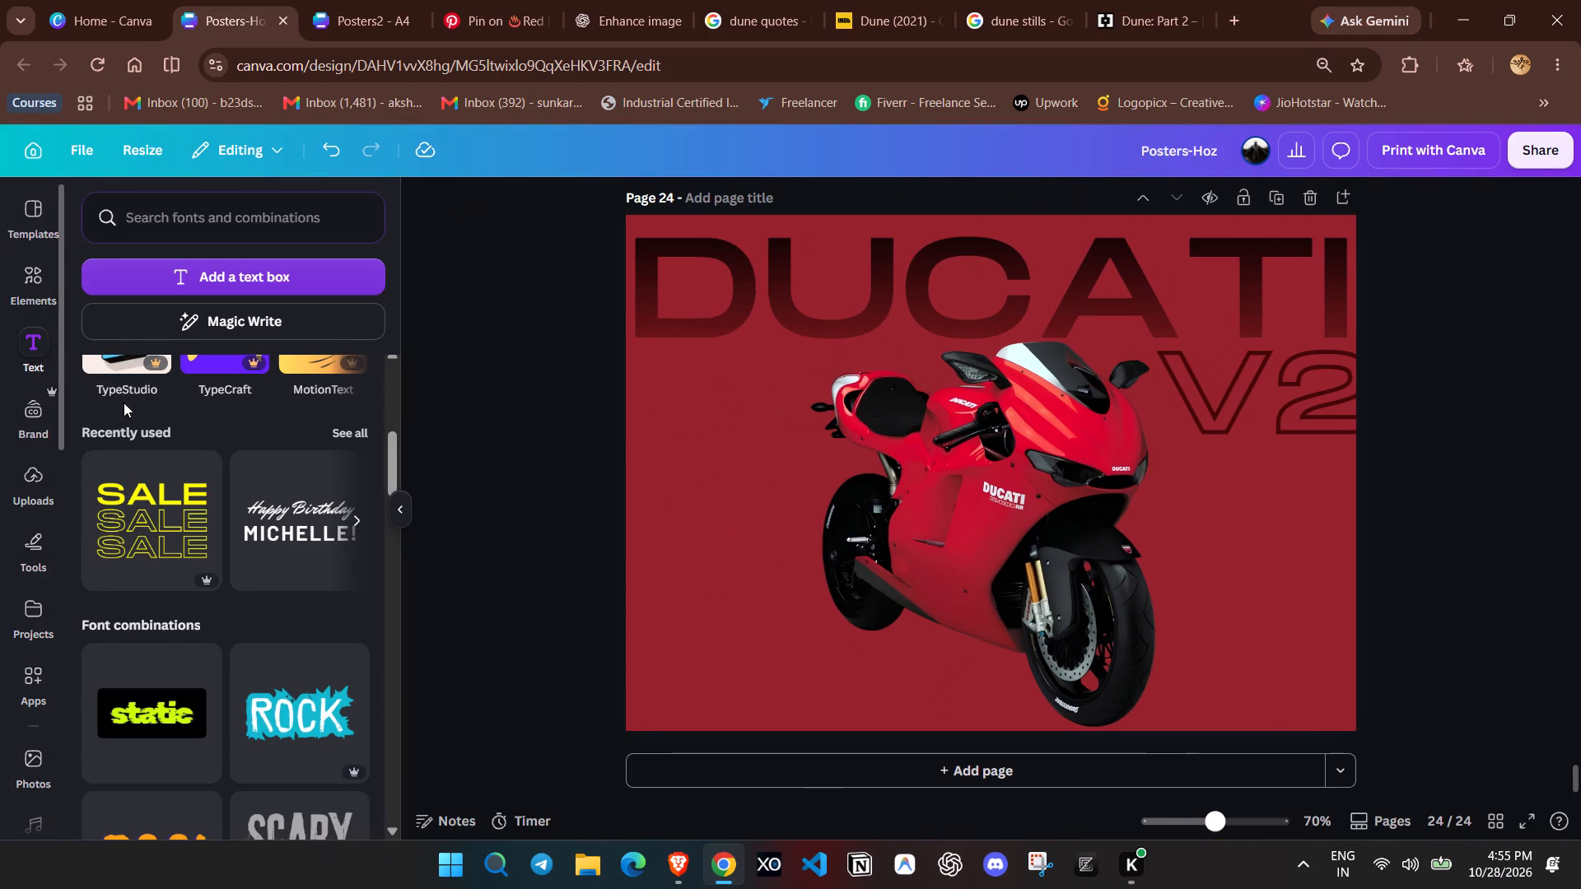
pyautogui.click(309, 480)
pyautogui.moveTo(856, 453); pyautogui.dragTo(754, 481)
pyautogui.click(797, 393)
pyautogui.click(686, 393)
pyautogui.click(783, 462)
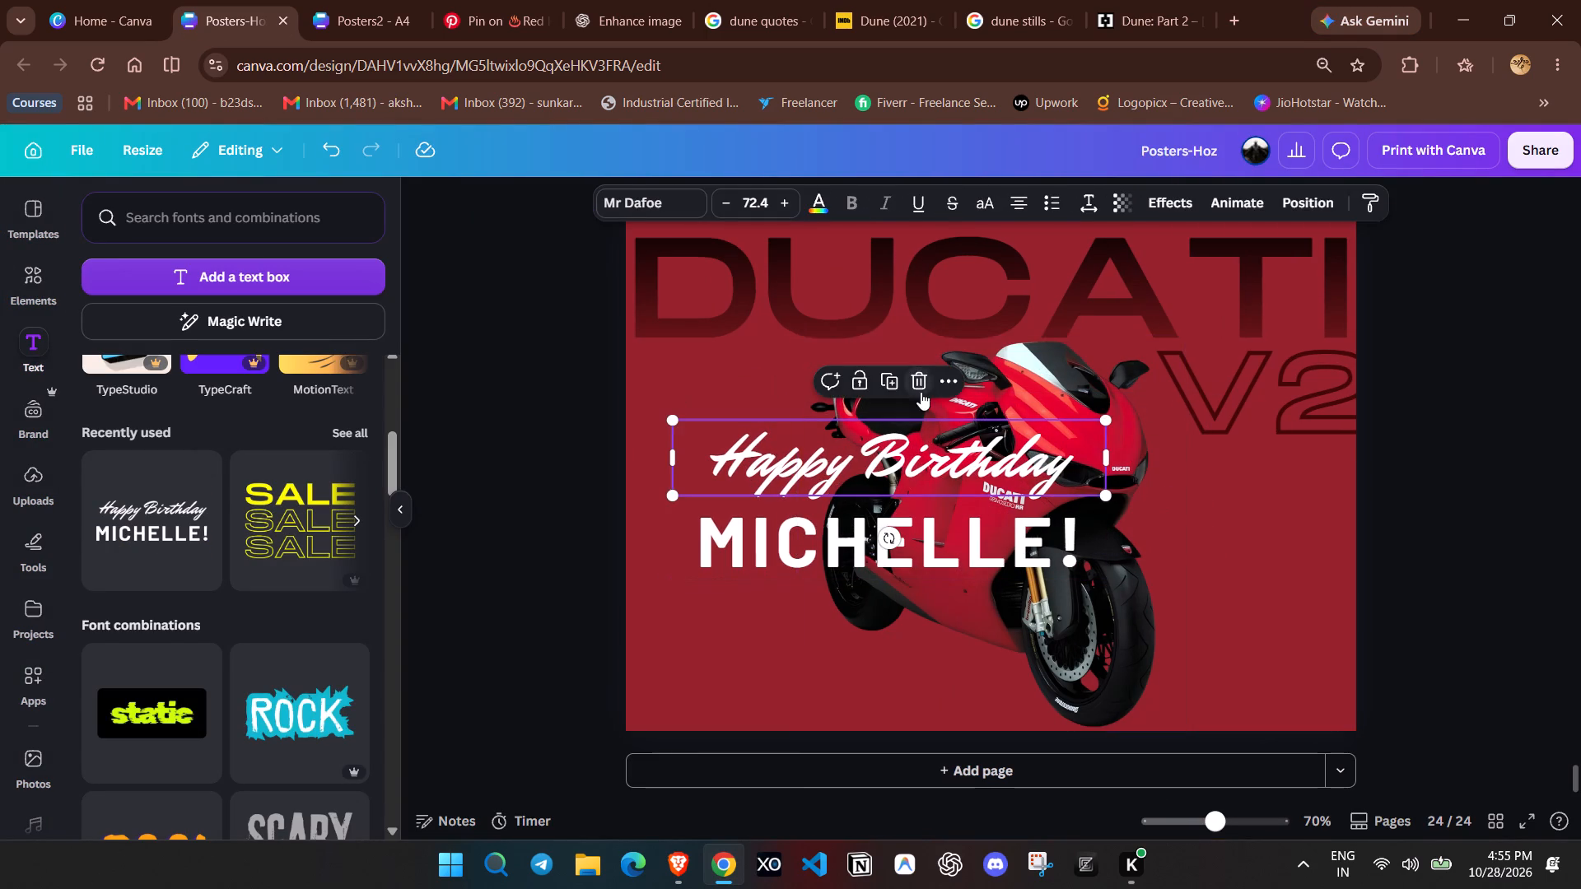
pyautogui.click(921, 392)
pyautogui.doubleClick(856, 536)
pyautogui.hotkey('ctrl', 'v')
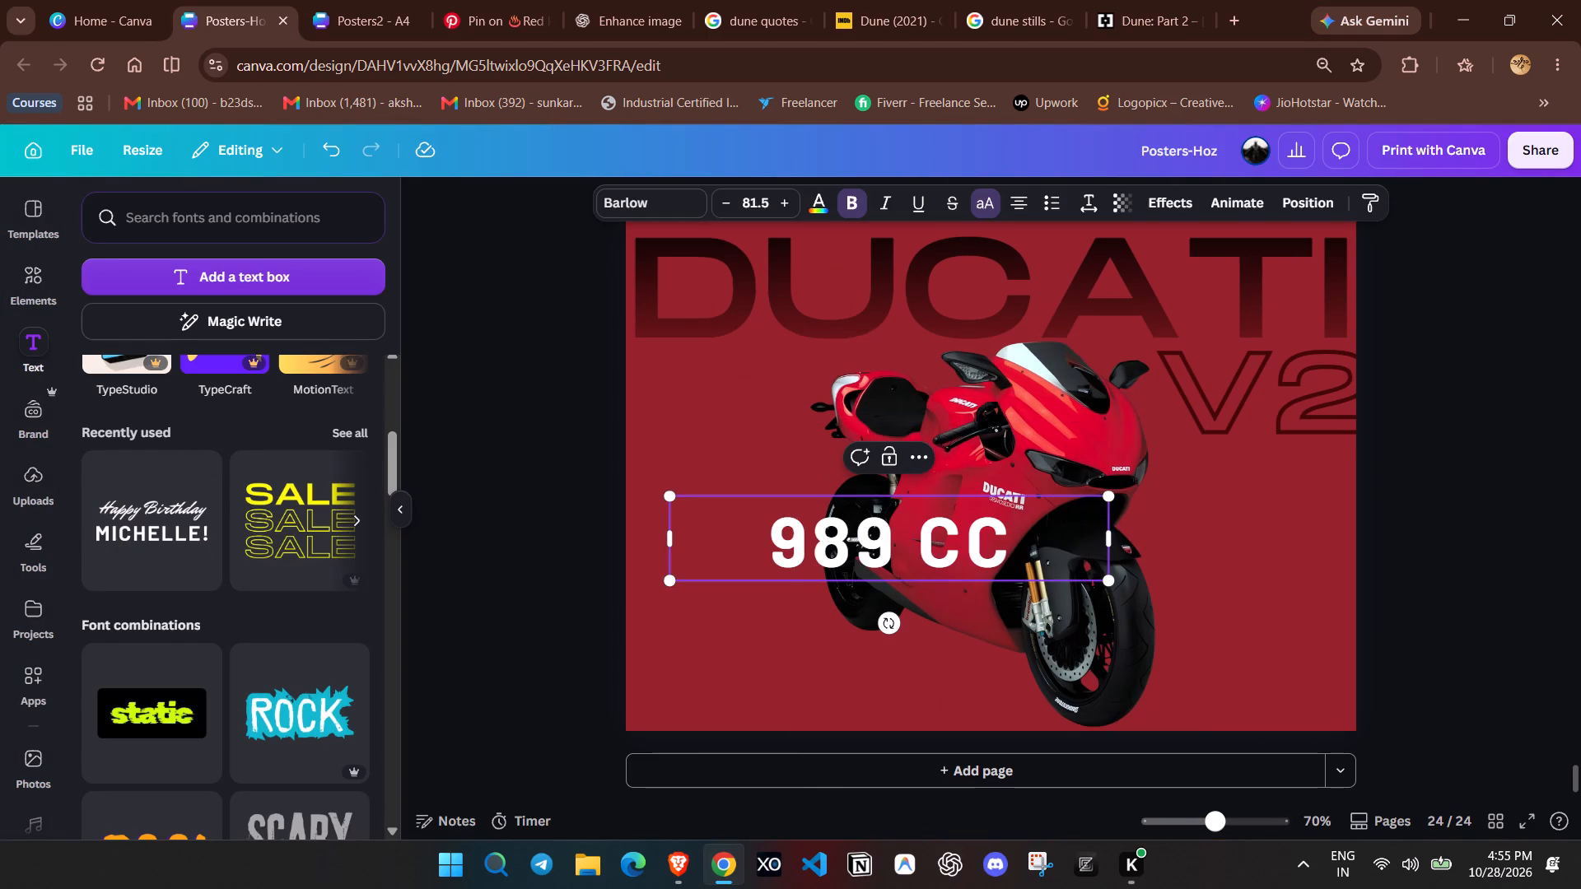
# Fit the text box to 989 CC, reduce it to about size 40.6, and place it near the poster's bottom-right corner.
pyautogui.moveTo(1110, 540); pyautogui.dragTo(916, 545)
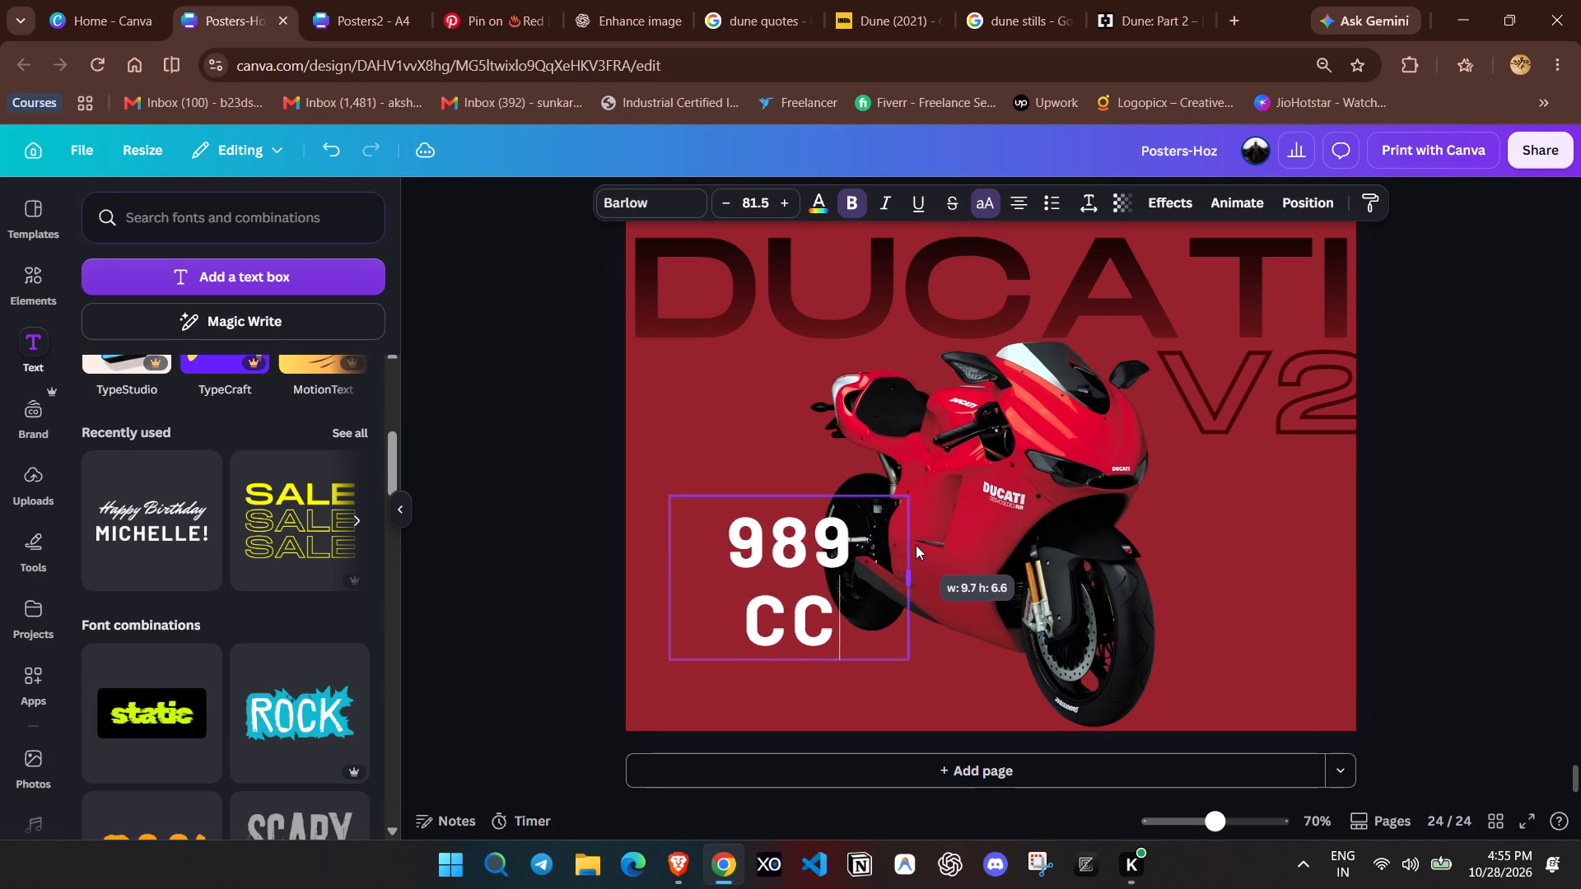
pyautogui.moveTo(916, 545); pyautogui.dragTo(925, 547)
pyautogui.moveTo(672, 498); pyautogui.dragTo(773, 556)
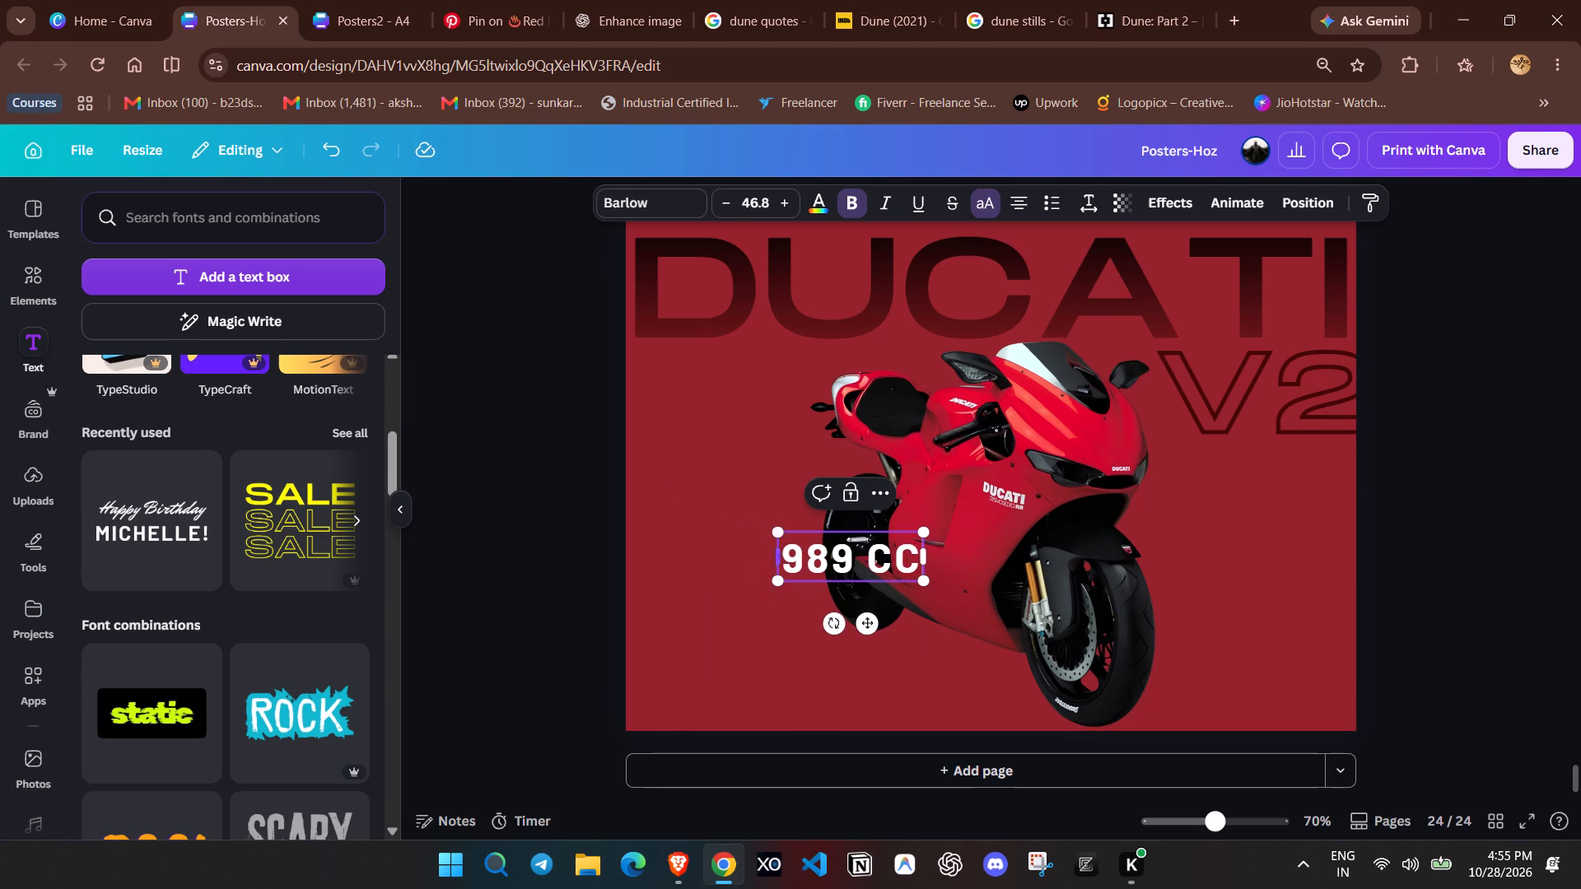
pyautogui.click(1454, 552)
pyautogui.moveTo(842, 563); pyautogui.dragTo(1203, 681)
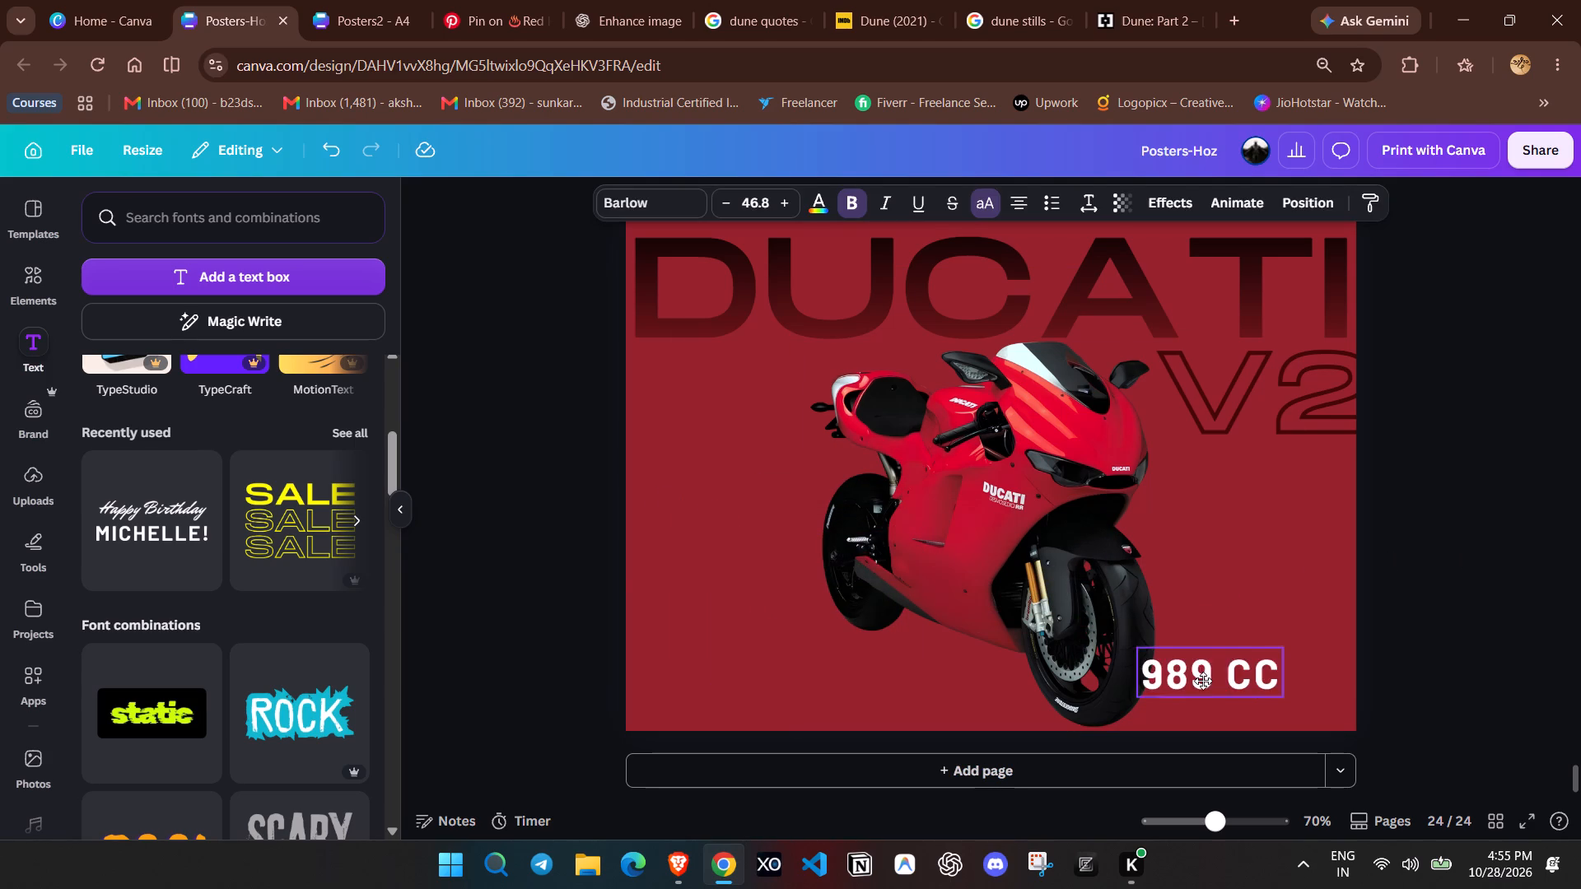
pyautogui.moveTo(1203, 681); pyautogui.dragTo(1256, 663)
pyautogui.moveTo(1188, 631); pyautogui.dragTo(1197, 640)
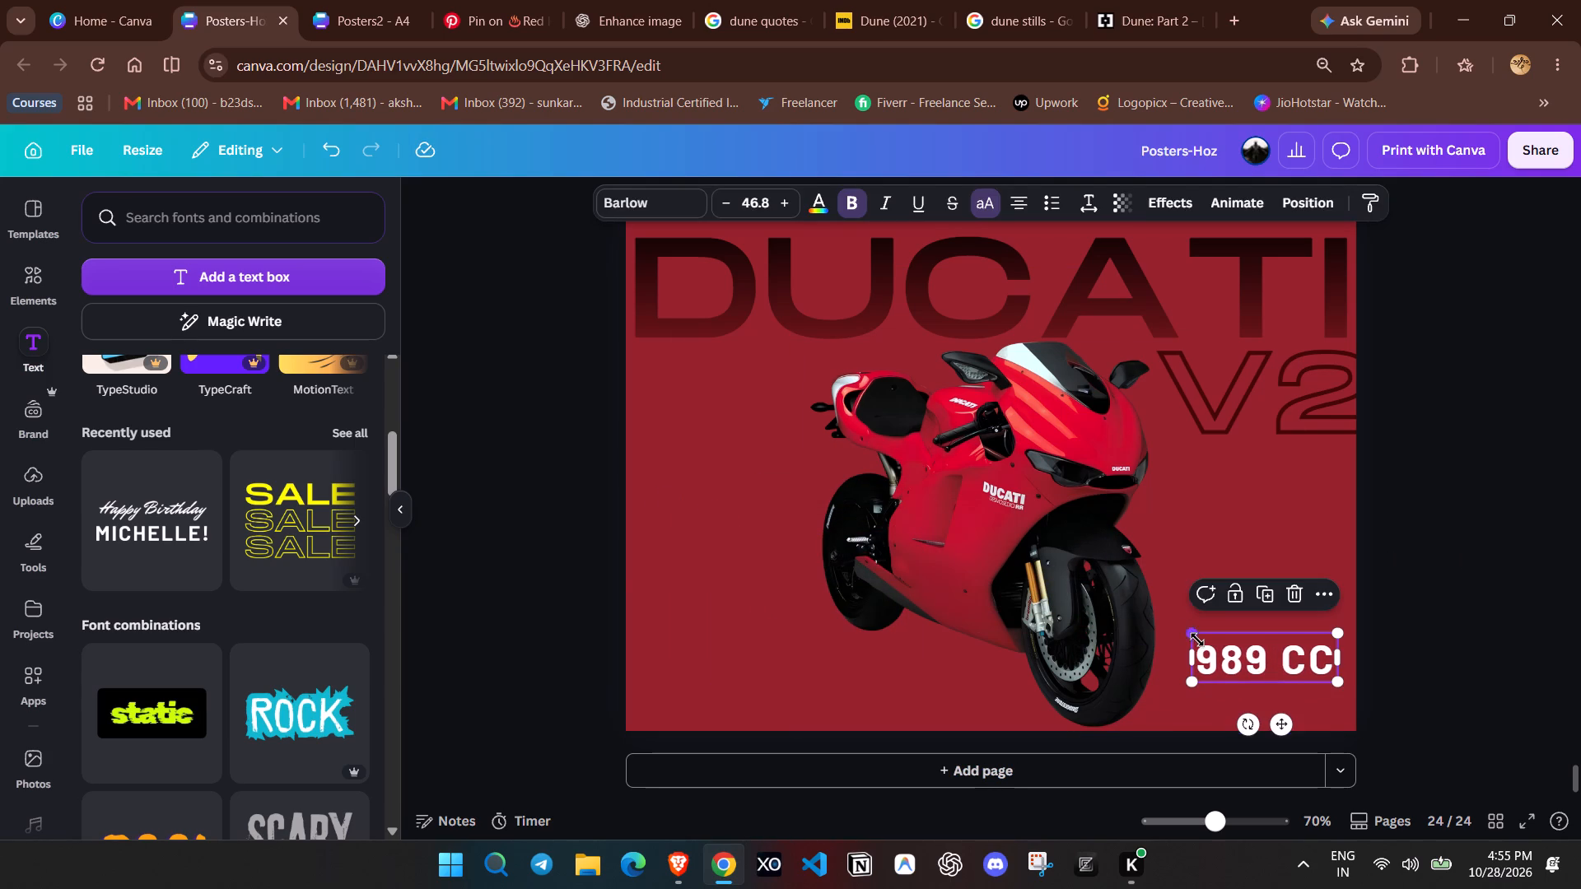
pyautogui.moveTo(1197, 640); pyautogui.dragTo(1205, 645)
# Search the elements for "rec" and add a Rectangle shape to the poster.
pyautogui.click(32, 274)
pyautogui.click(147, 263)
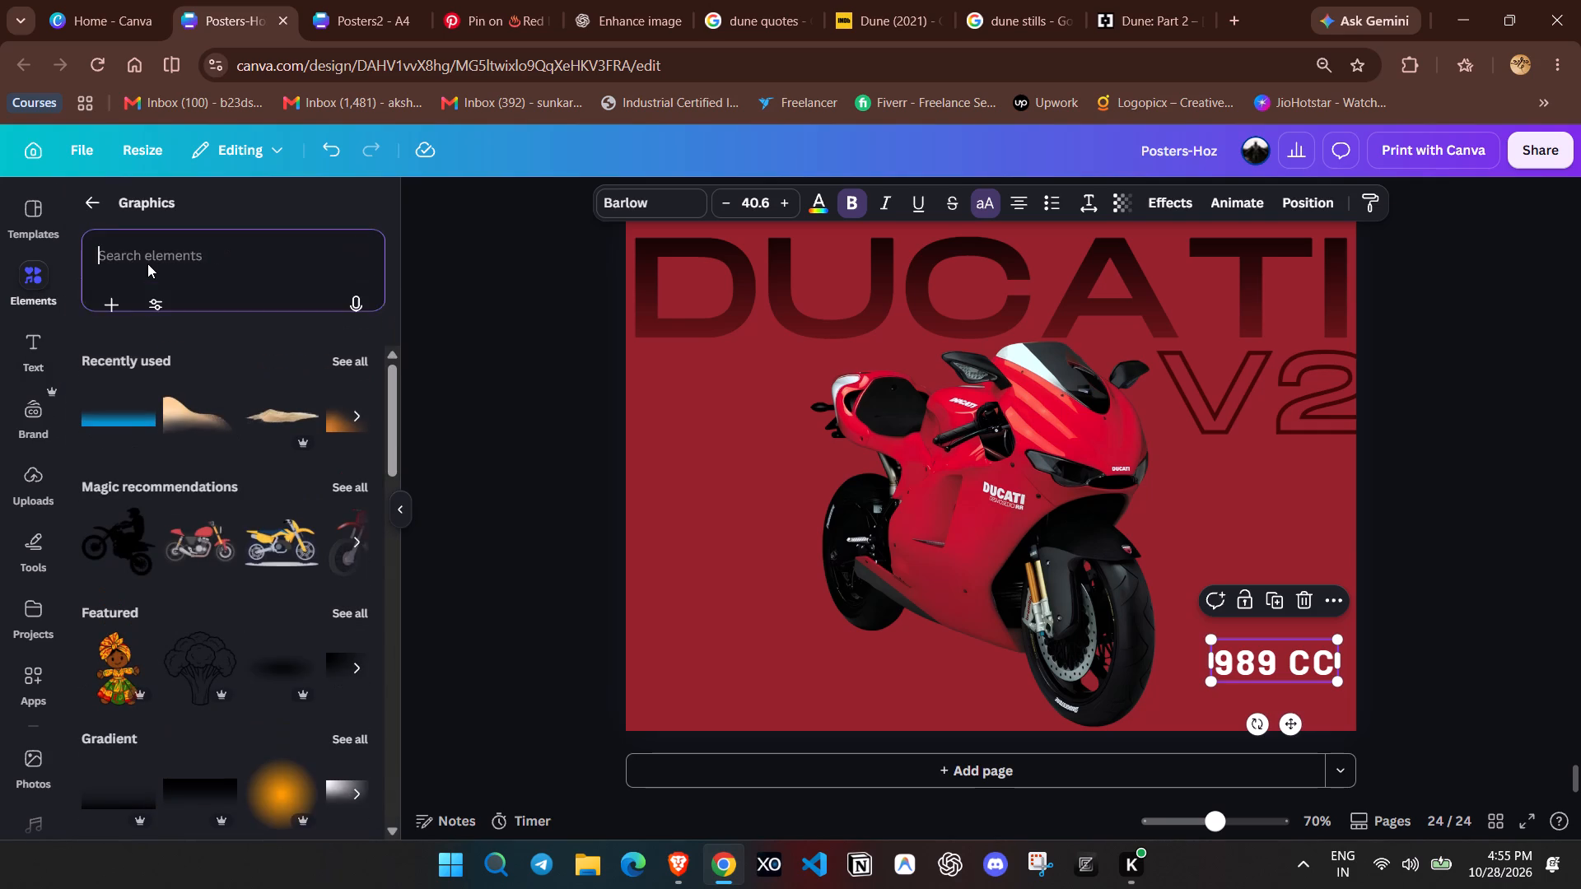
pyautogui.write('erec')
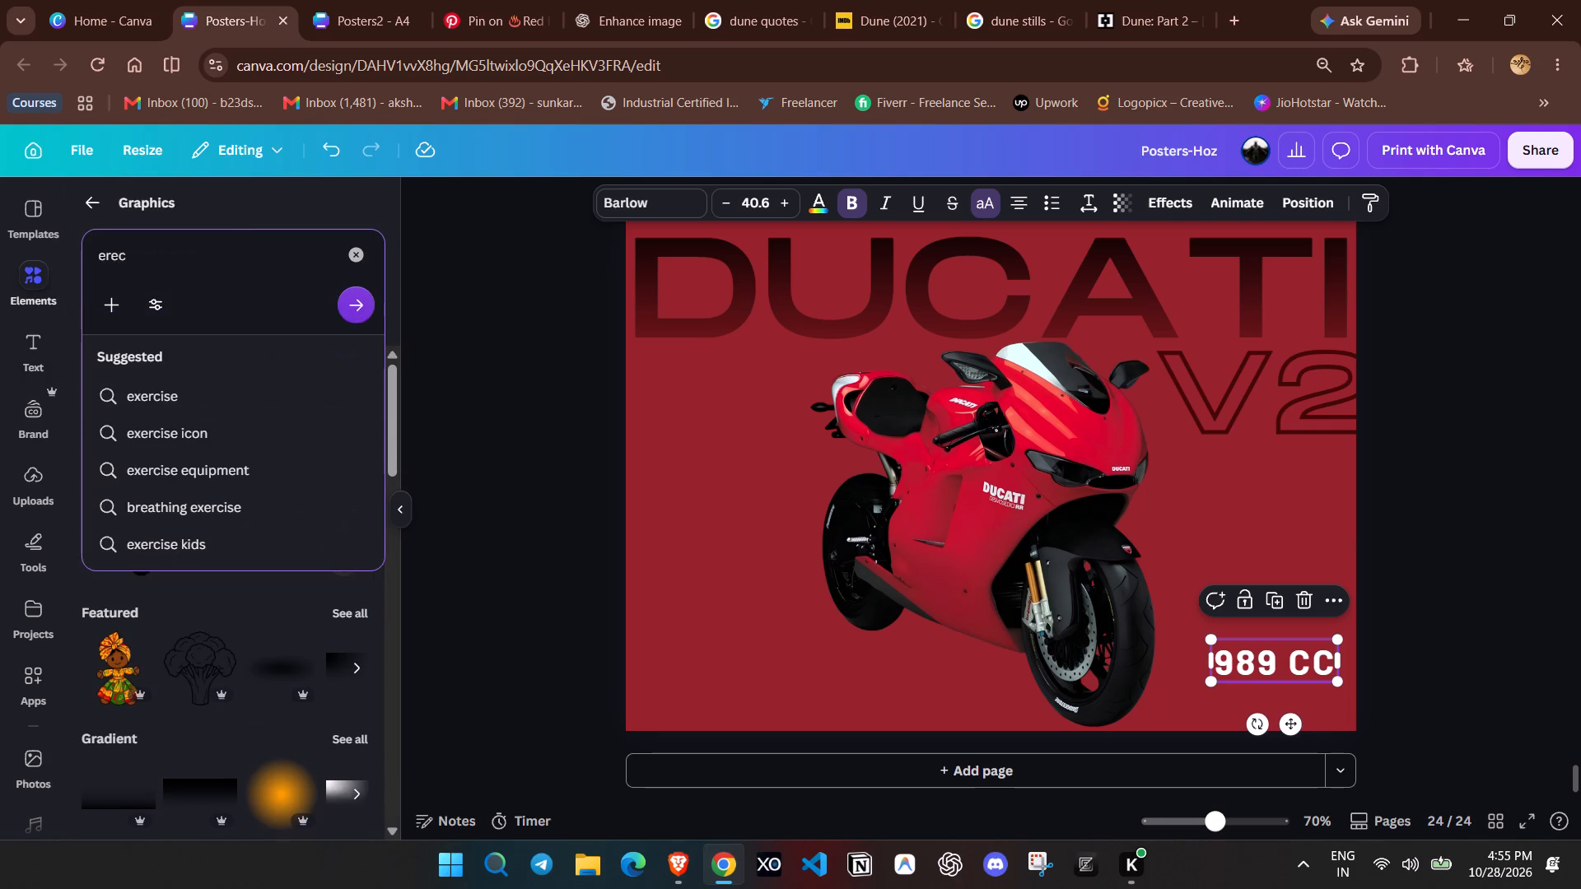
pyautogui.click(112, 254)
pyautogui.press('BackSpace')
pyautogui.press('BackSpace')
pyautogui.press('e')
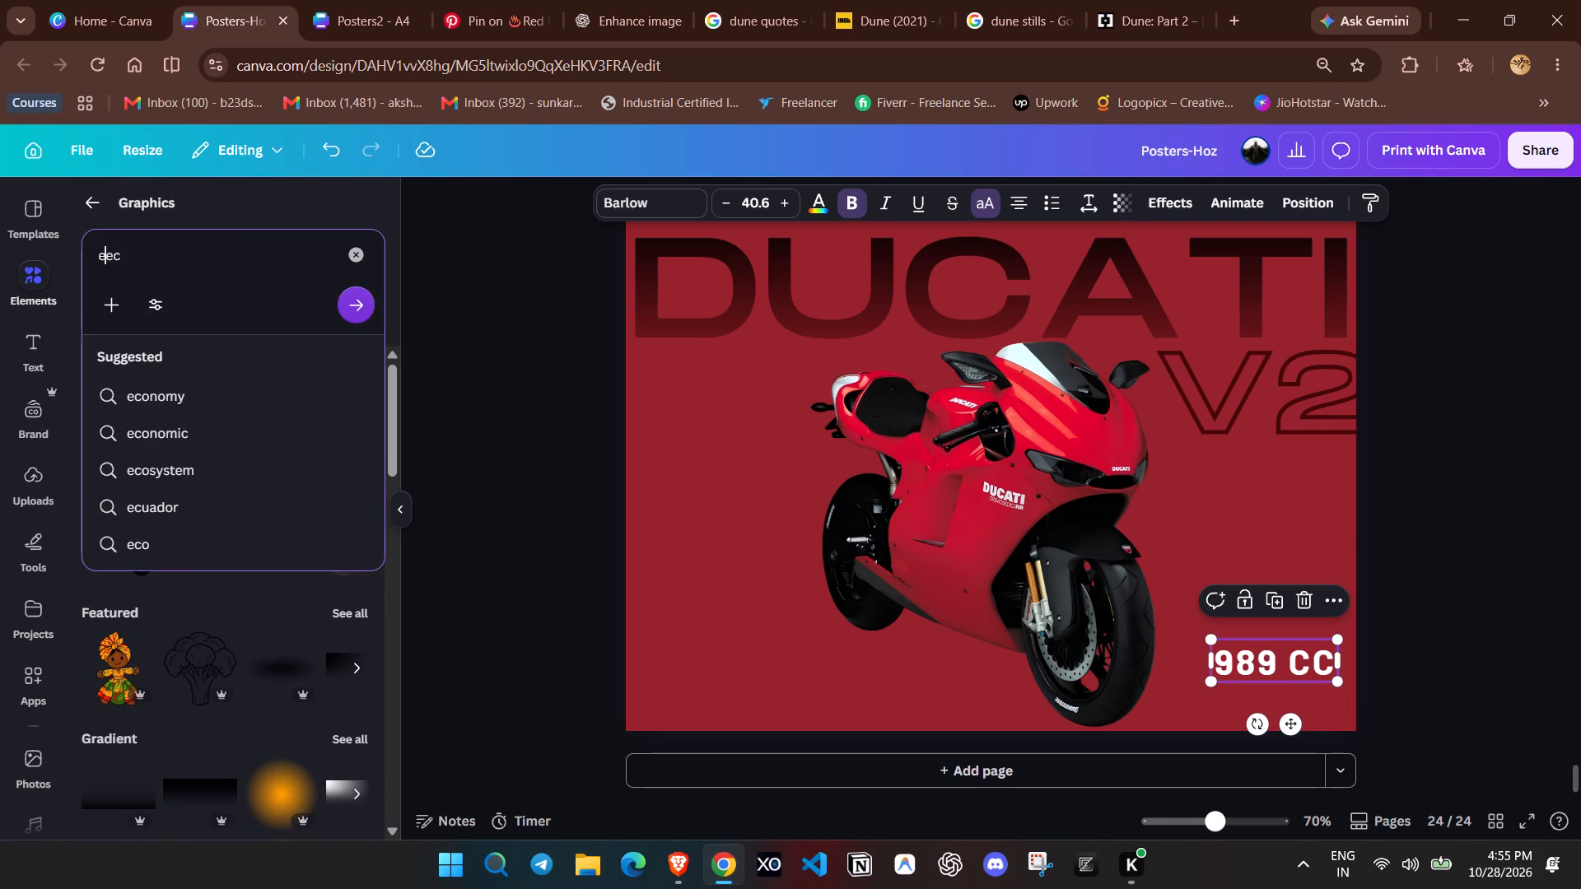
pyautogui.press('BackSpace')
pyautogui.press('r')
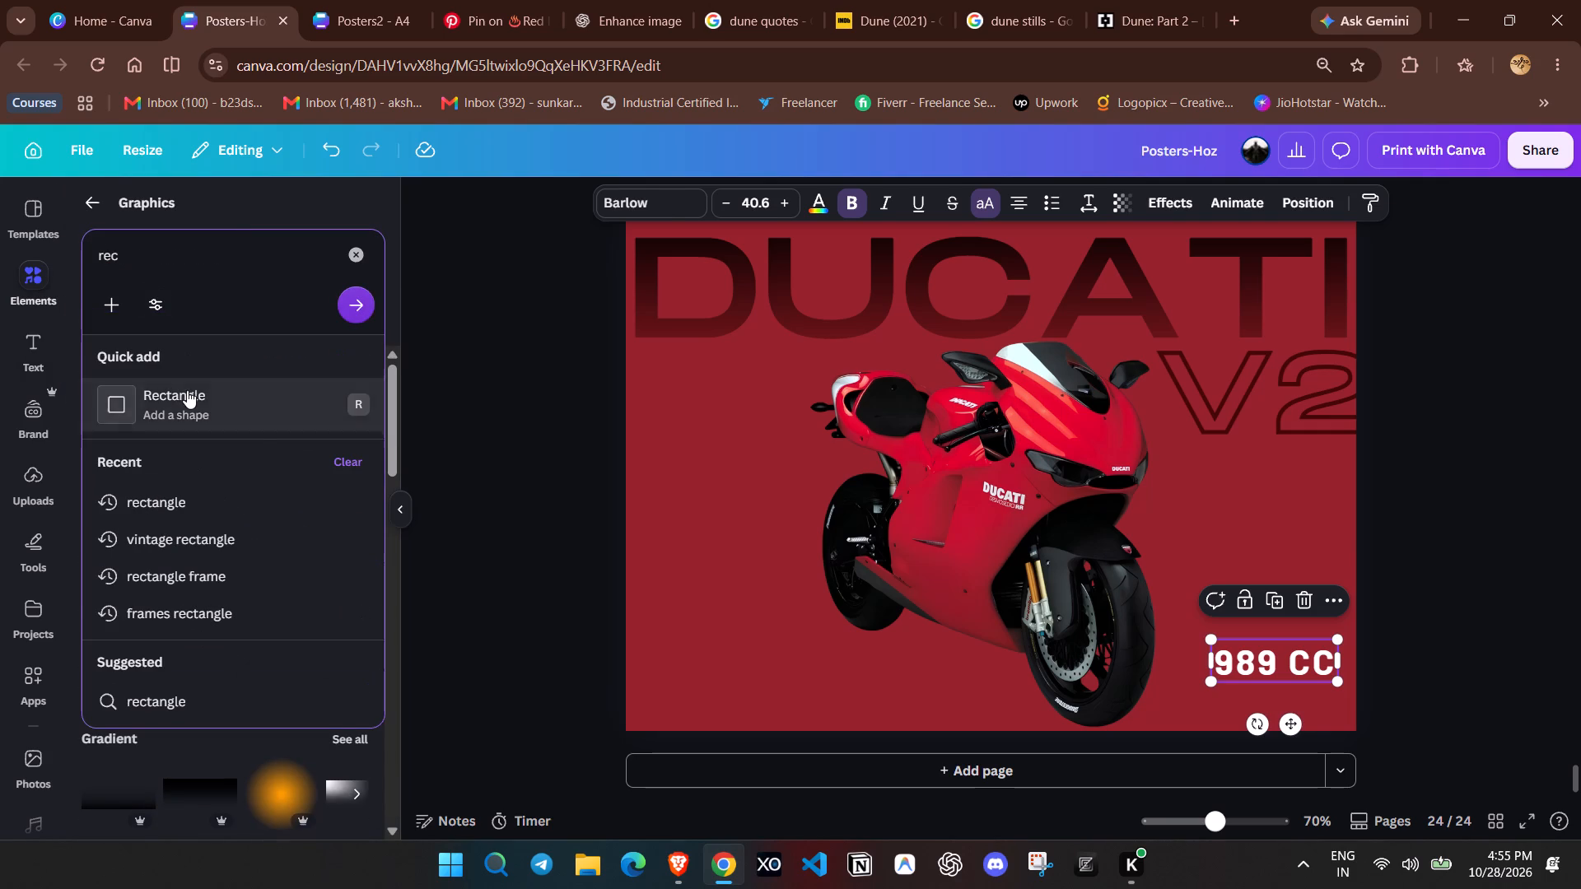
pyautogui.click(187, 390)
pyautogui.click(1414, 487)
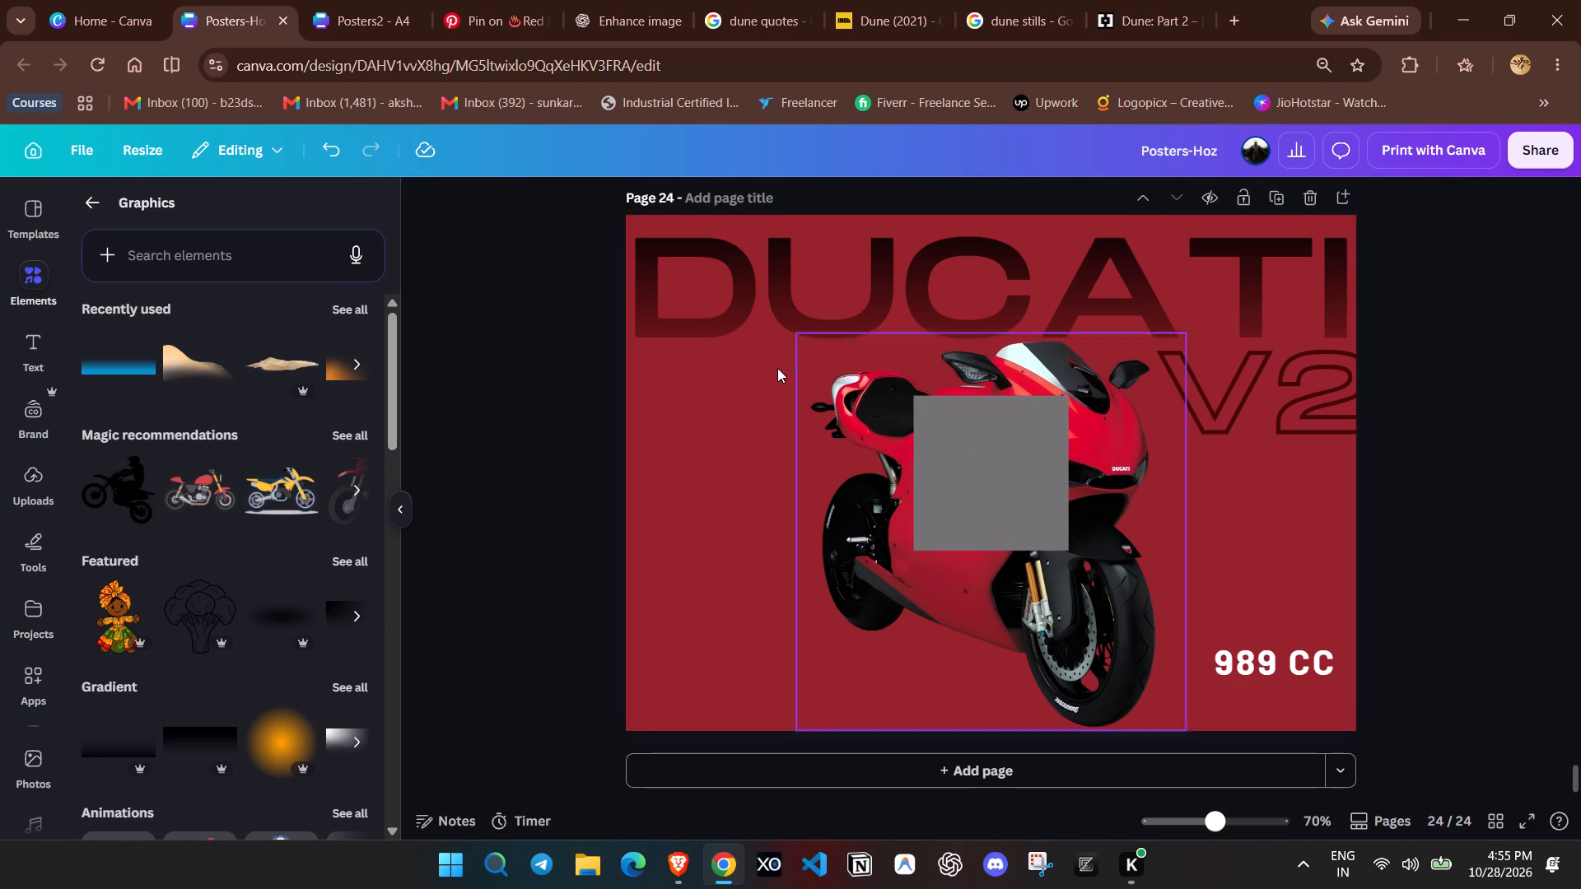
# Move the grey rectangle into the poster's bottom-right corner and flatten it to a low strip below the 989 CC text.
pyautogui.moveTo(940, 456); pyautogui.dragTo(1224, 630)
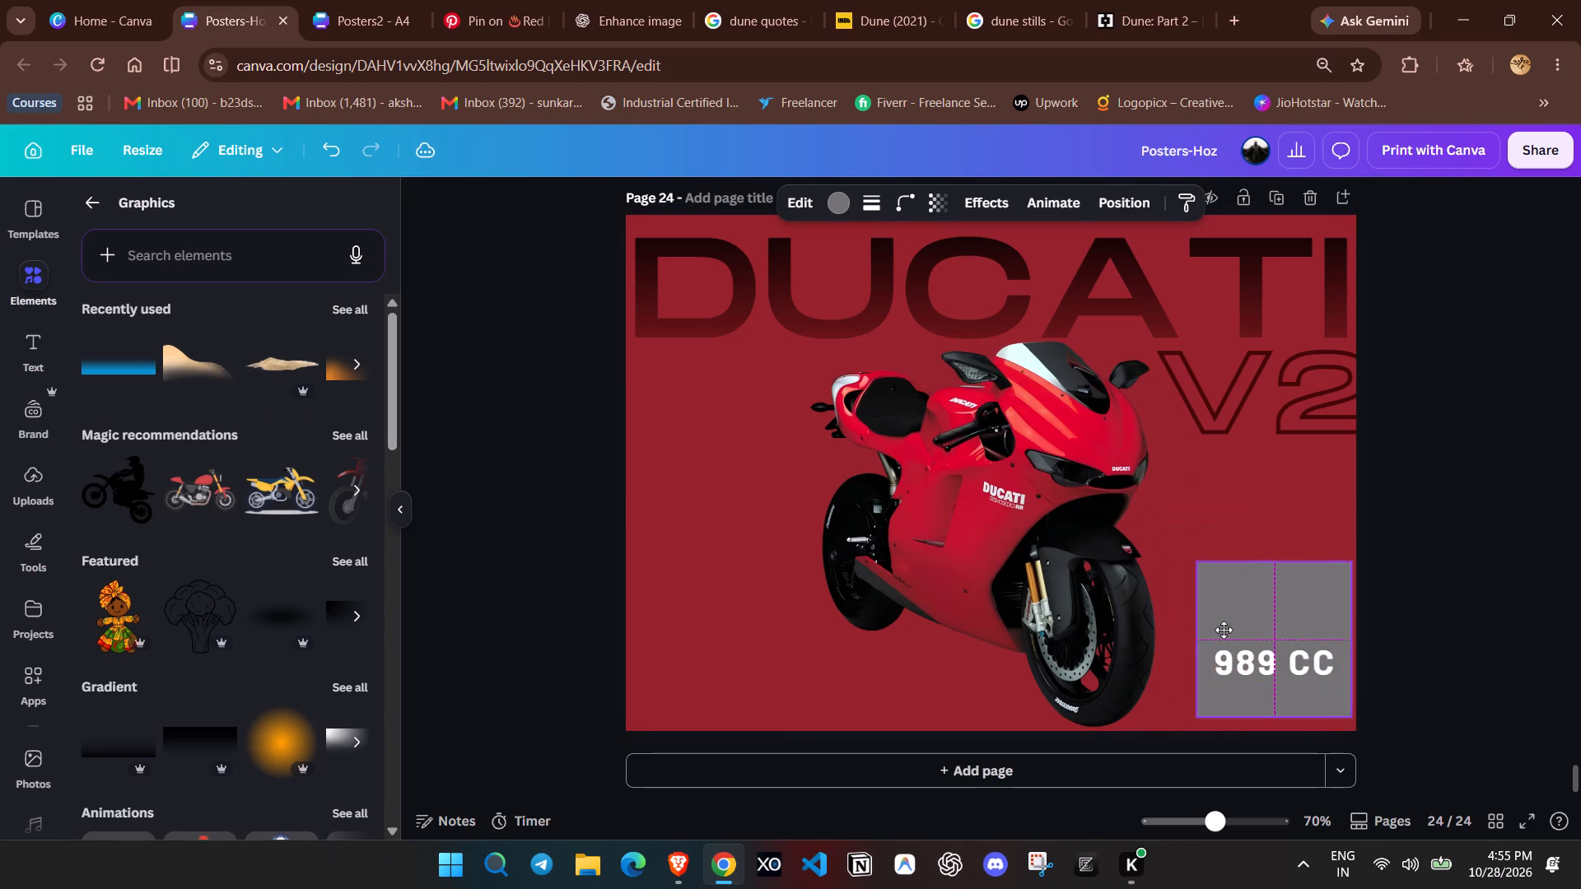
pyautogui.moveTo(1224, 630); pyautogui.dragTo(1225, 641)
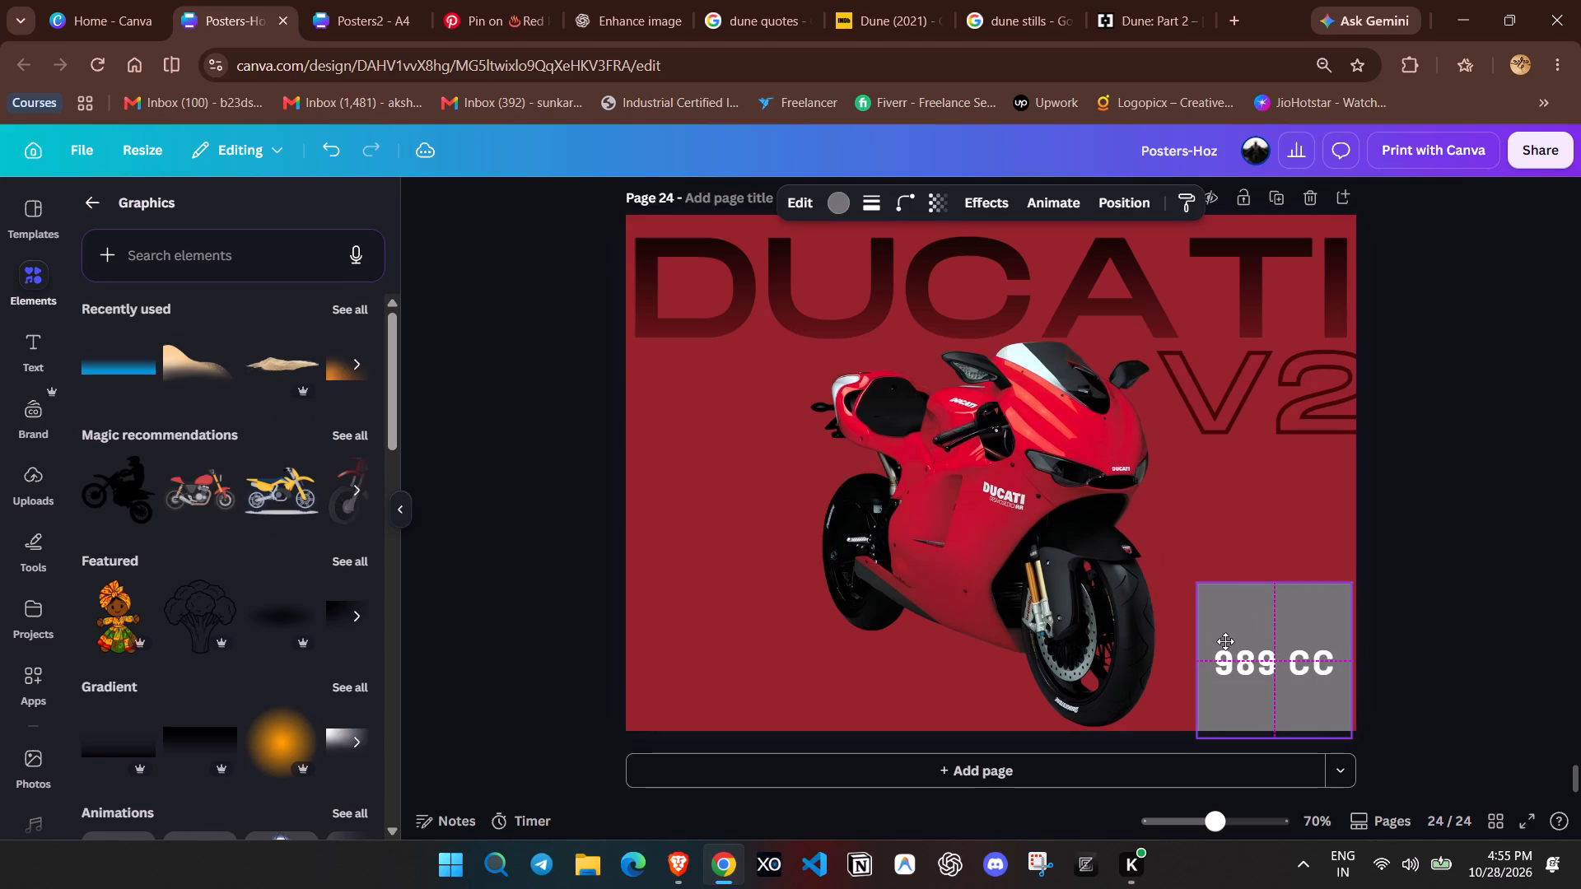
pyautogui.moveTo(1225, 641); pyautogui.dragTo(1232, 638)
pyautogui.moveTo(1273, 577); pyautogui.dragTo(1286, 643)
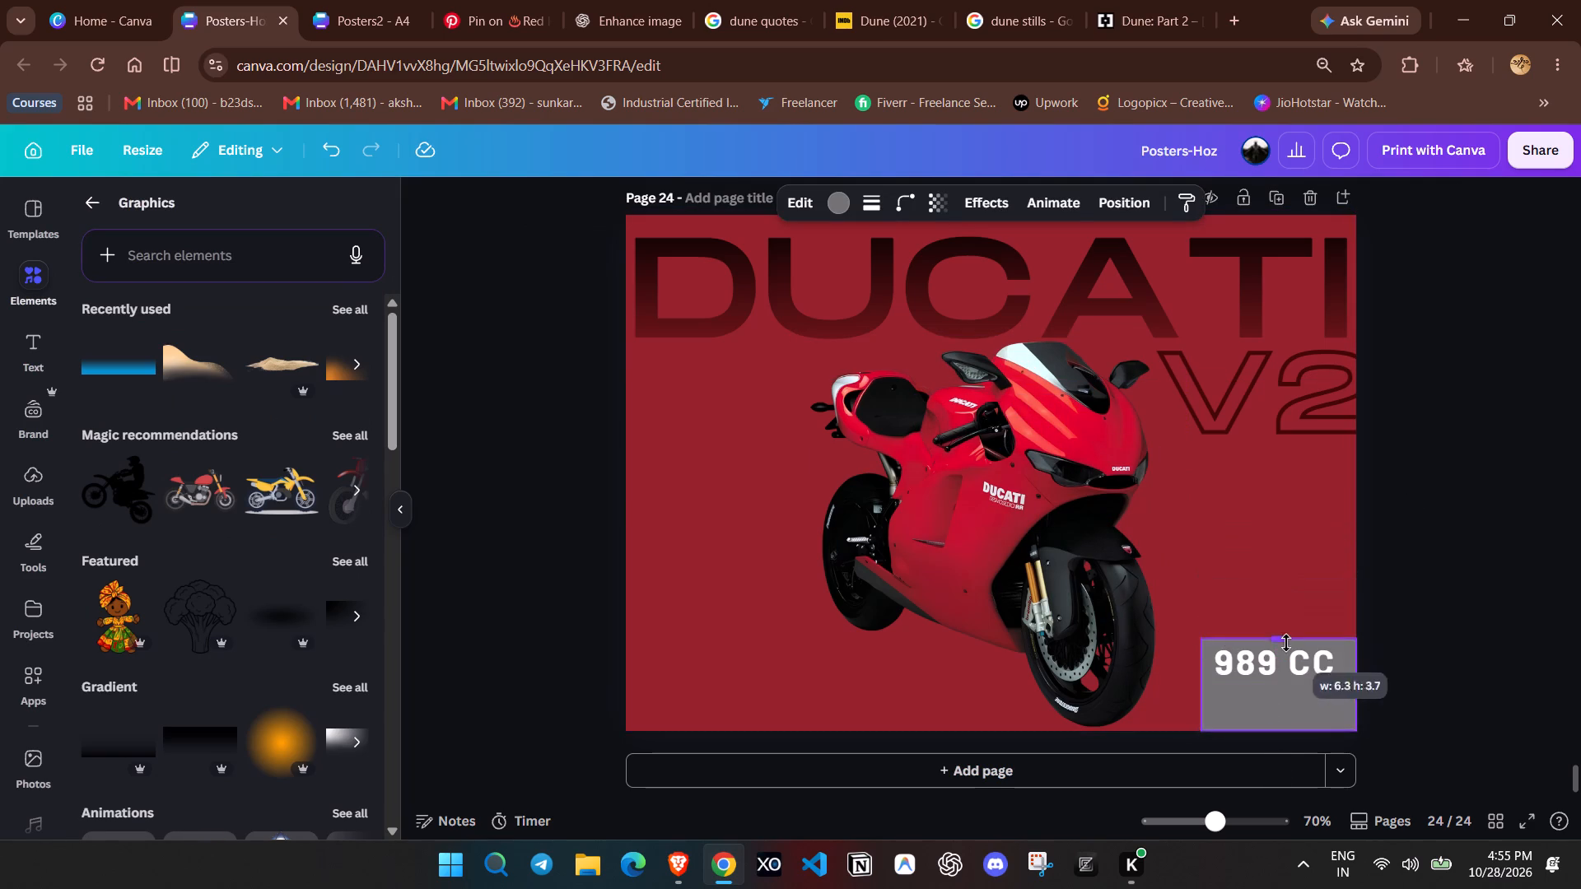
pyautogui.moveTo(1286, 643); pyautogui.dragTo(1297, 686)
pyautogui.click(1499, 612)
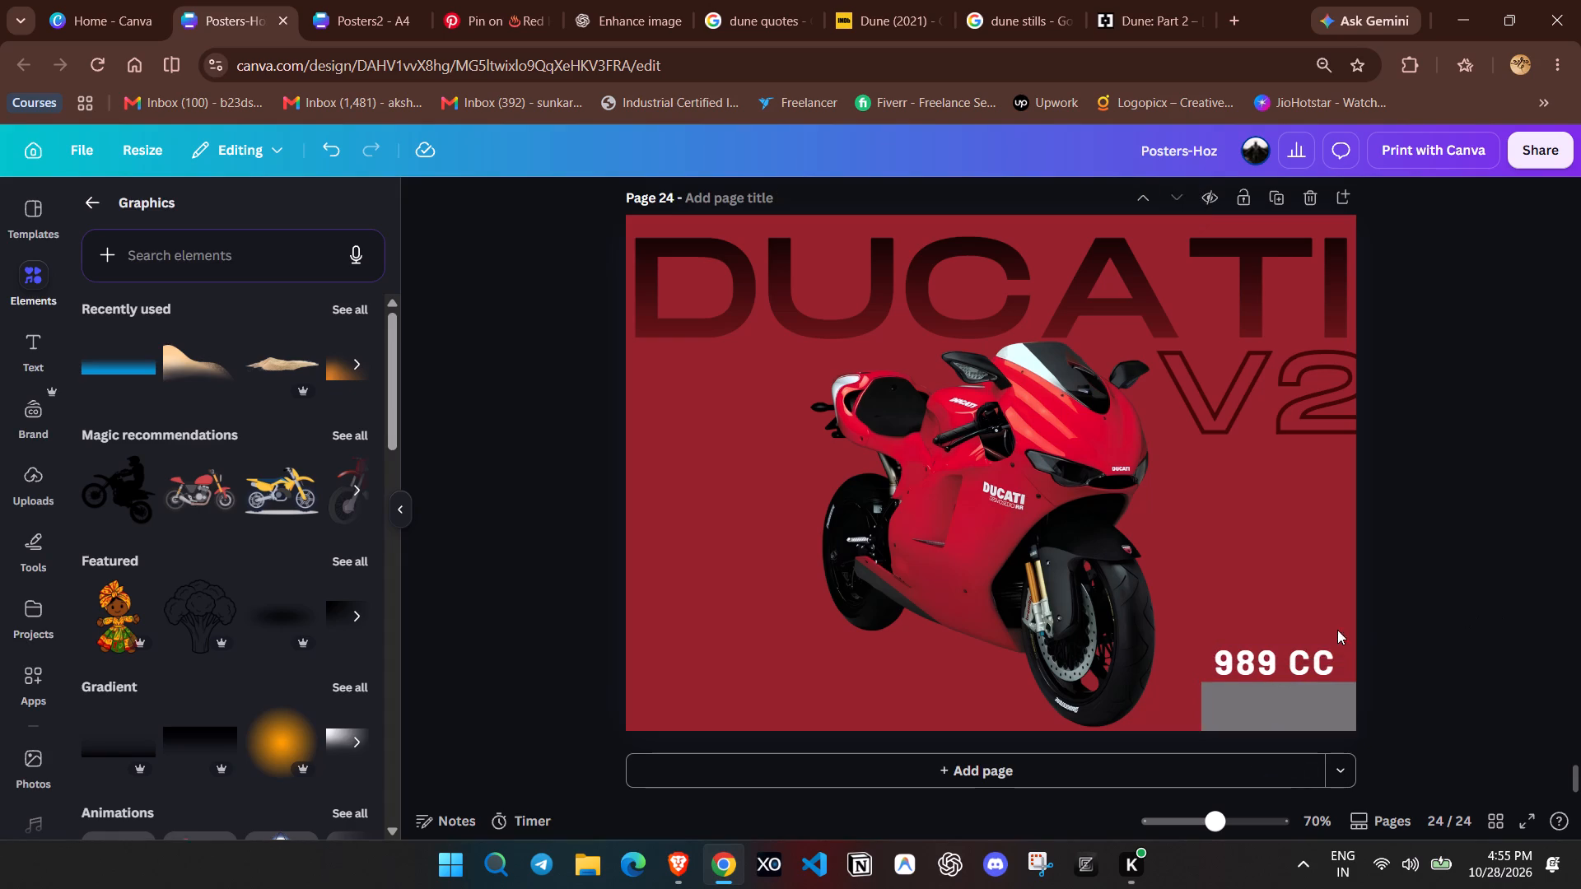
# Move the 989 CC text down so it sits centred on the grey rectangle.
pyautogui.moveTo(1306, 661); pyautogui.dragTo(1315, 706)
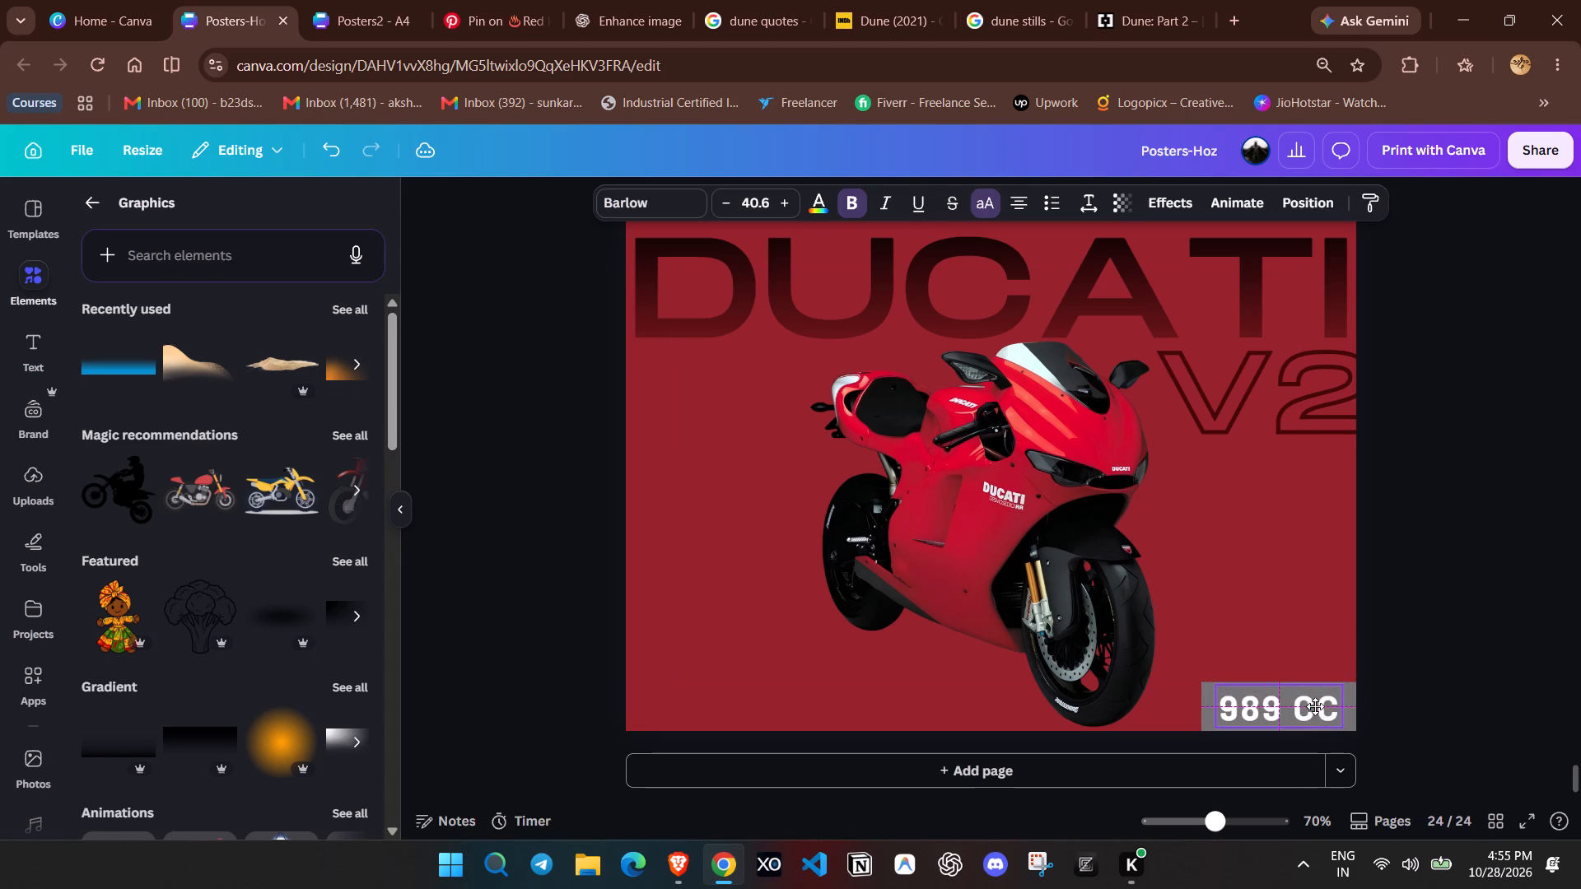
pyautogui.moveTo(1315, 706); pyautogui.dragTo(1315, 709)
pyautogui.click(1315, 707)
pyautogui.click(1393, 697)
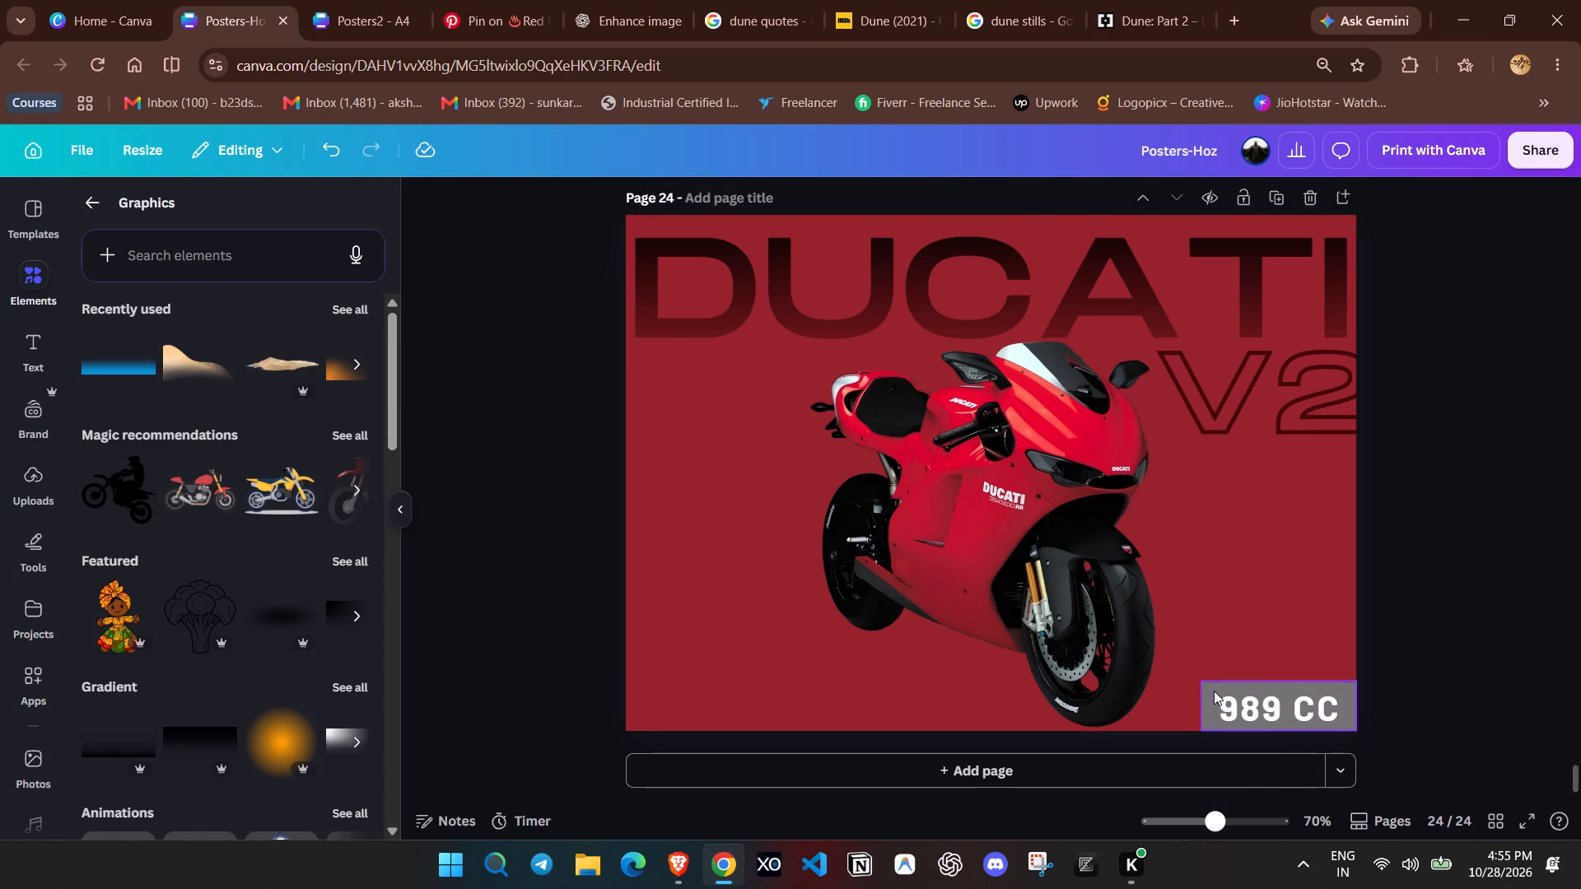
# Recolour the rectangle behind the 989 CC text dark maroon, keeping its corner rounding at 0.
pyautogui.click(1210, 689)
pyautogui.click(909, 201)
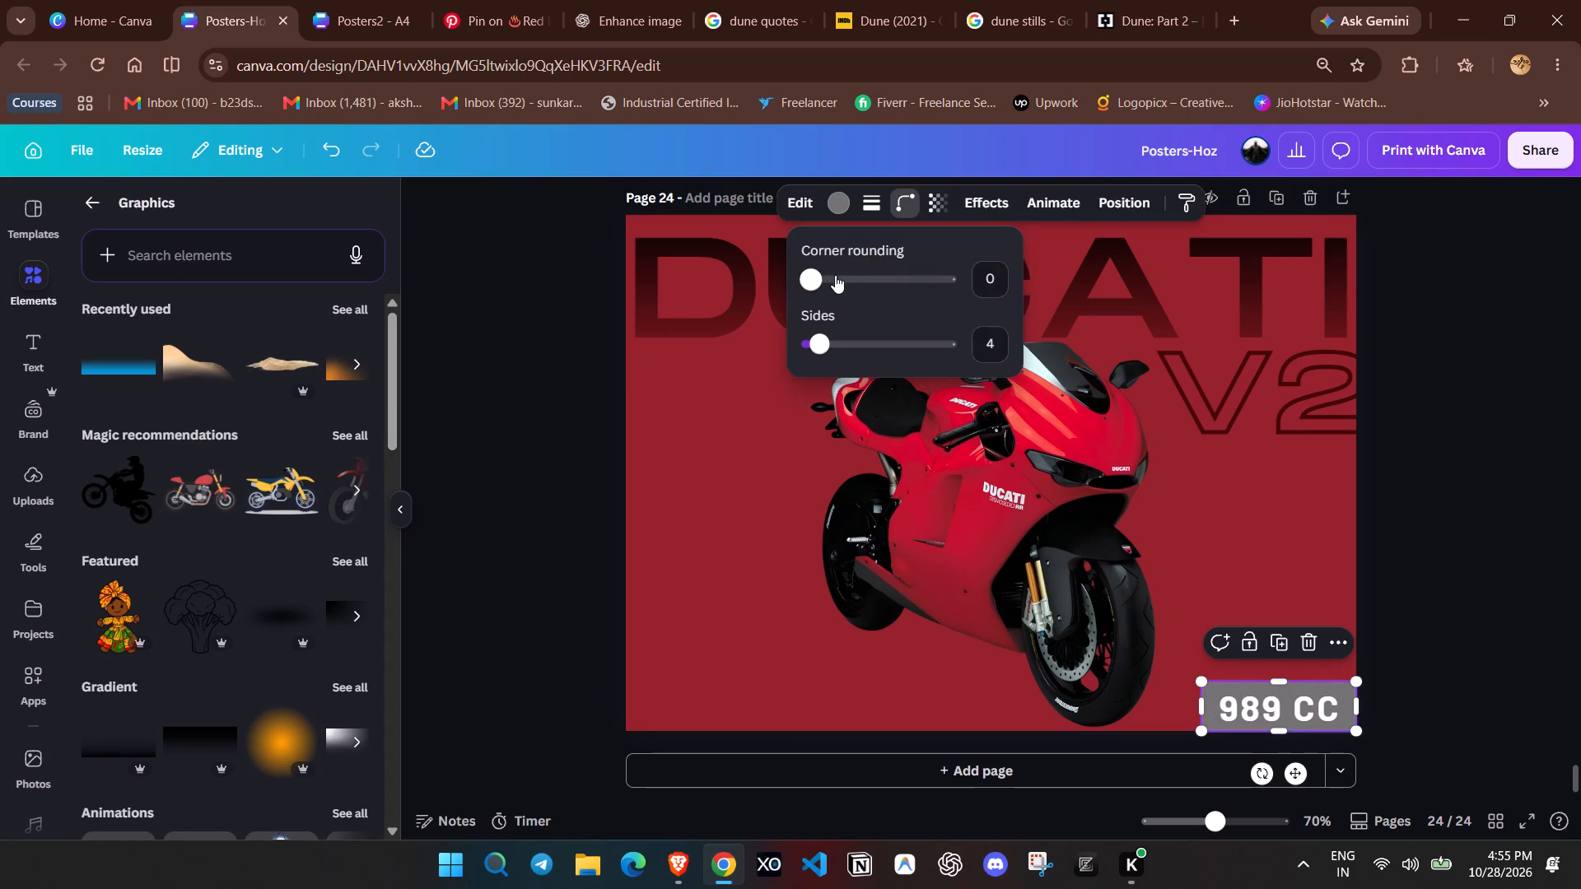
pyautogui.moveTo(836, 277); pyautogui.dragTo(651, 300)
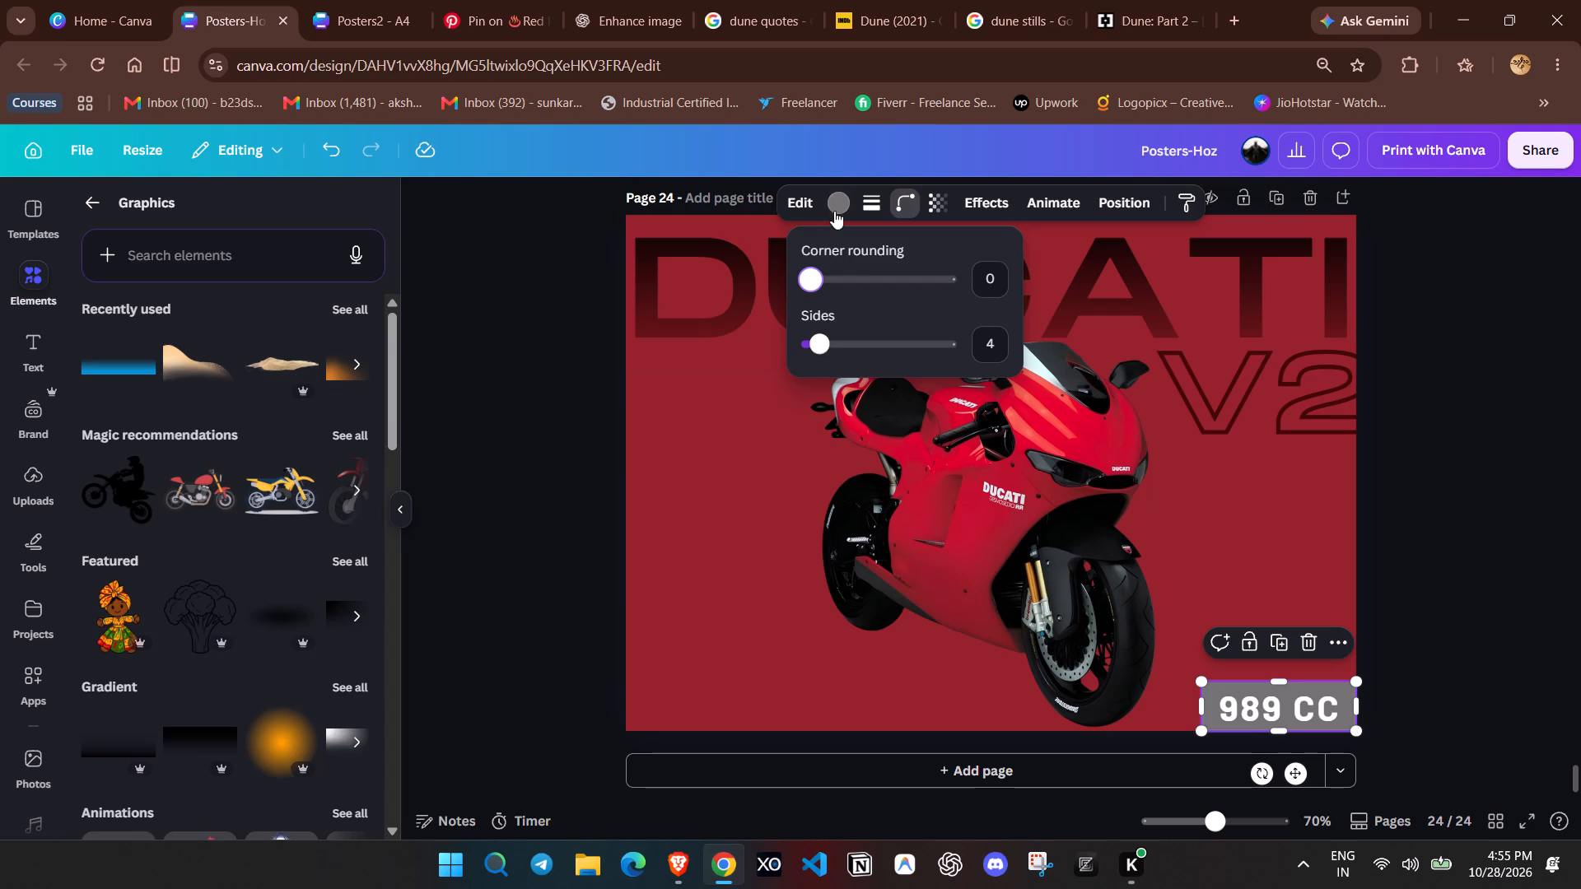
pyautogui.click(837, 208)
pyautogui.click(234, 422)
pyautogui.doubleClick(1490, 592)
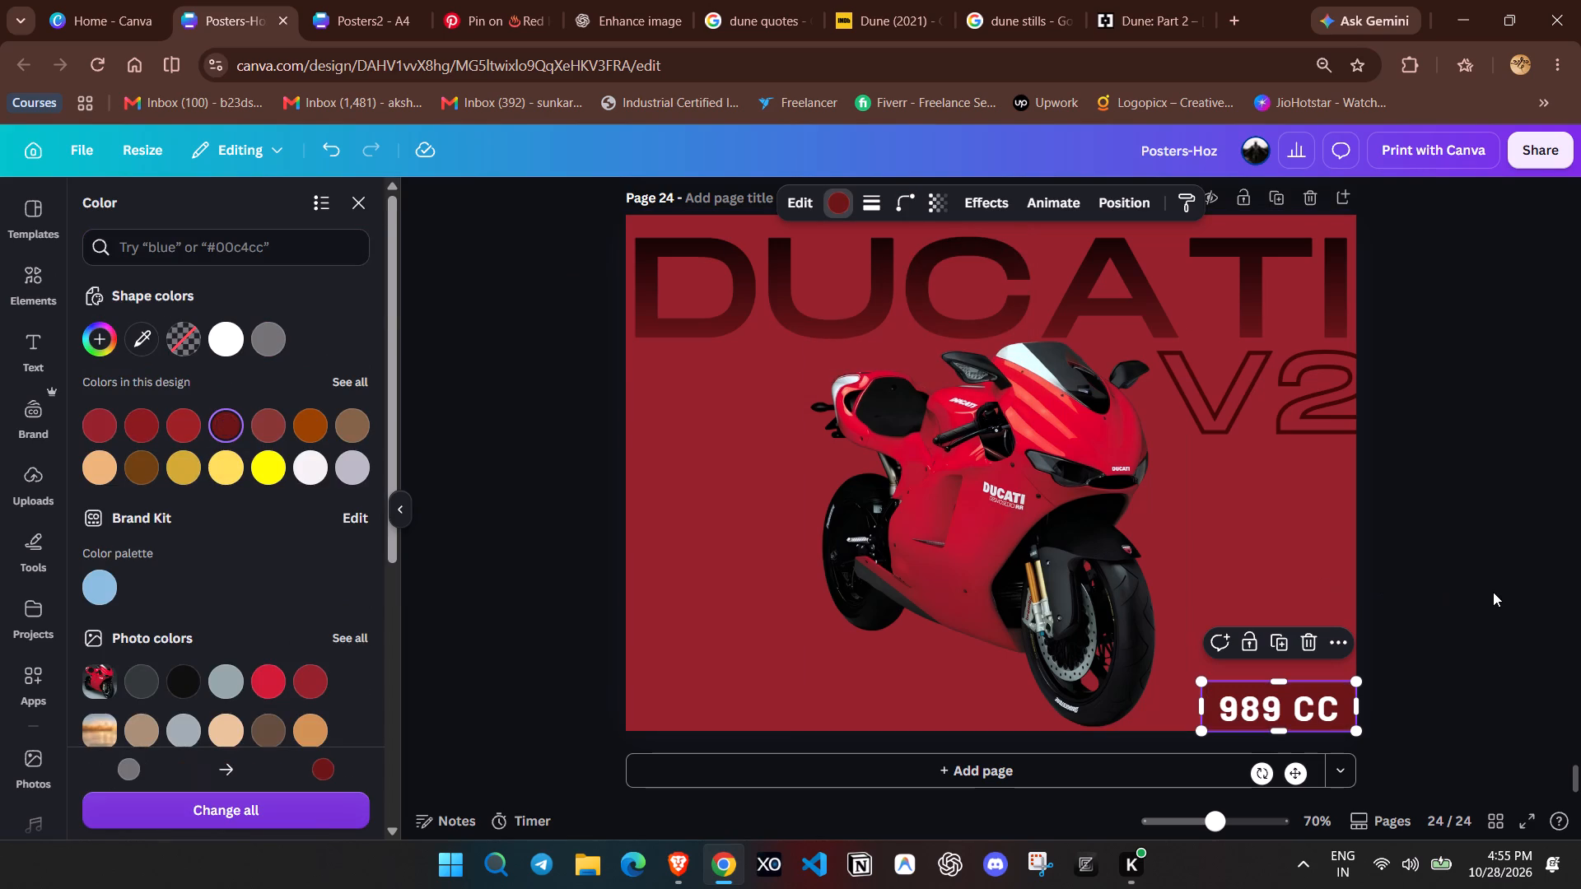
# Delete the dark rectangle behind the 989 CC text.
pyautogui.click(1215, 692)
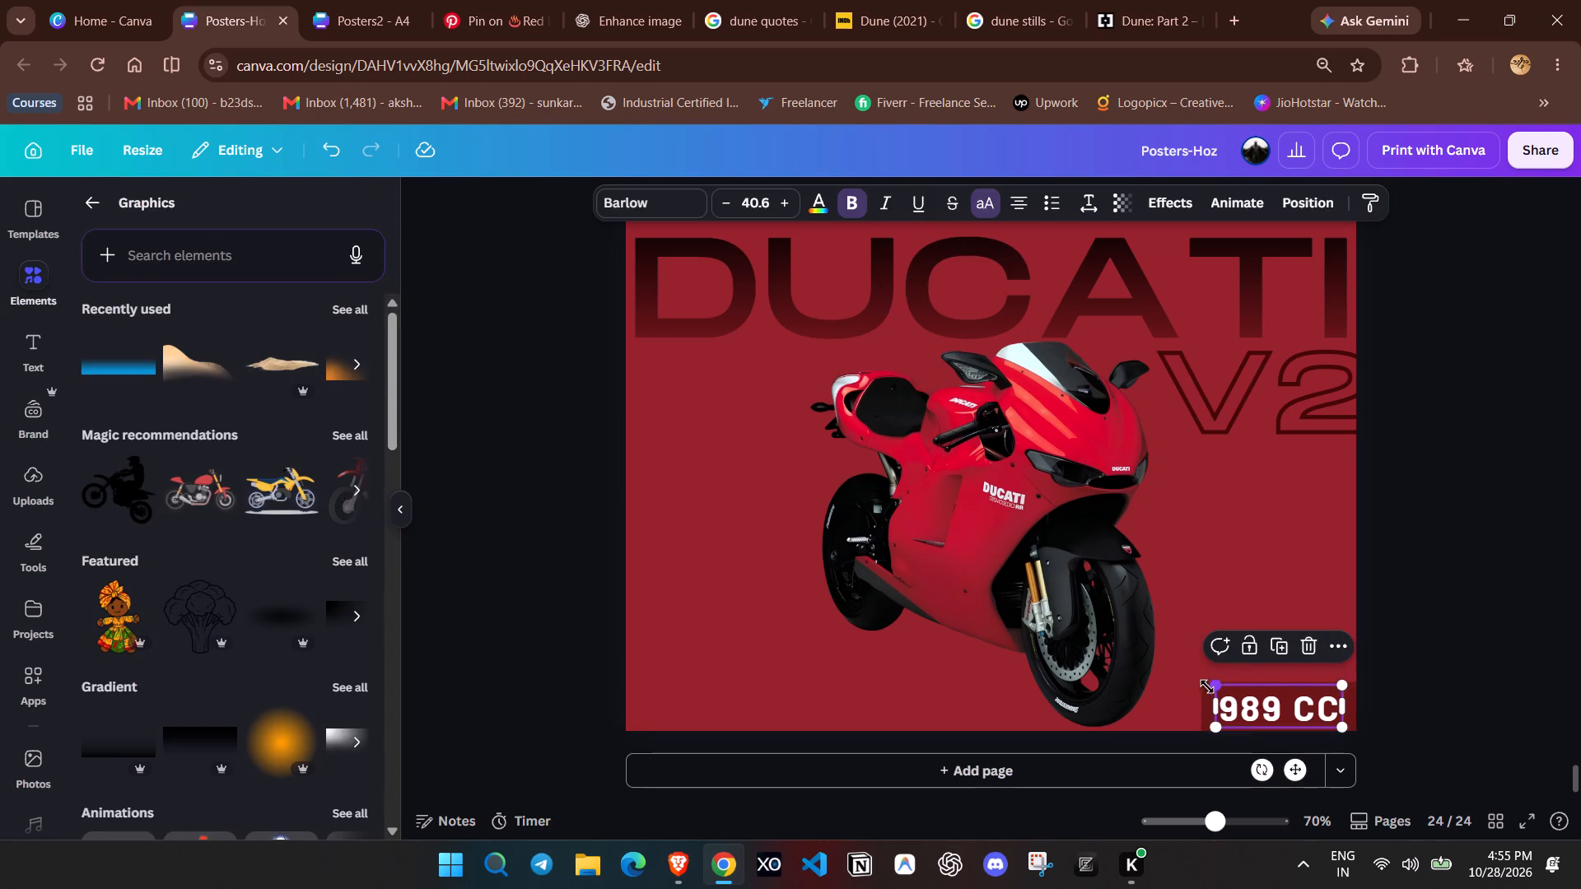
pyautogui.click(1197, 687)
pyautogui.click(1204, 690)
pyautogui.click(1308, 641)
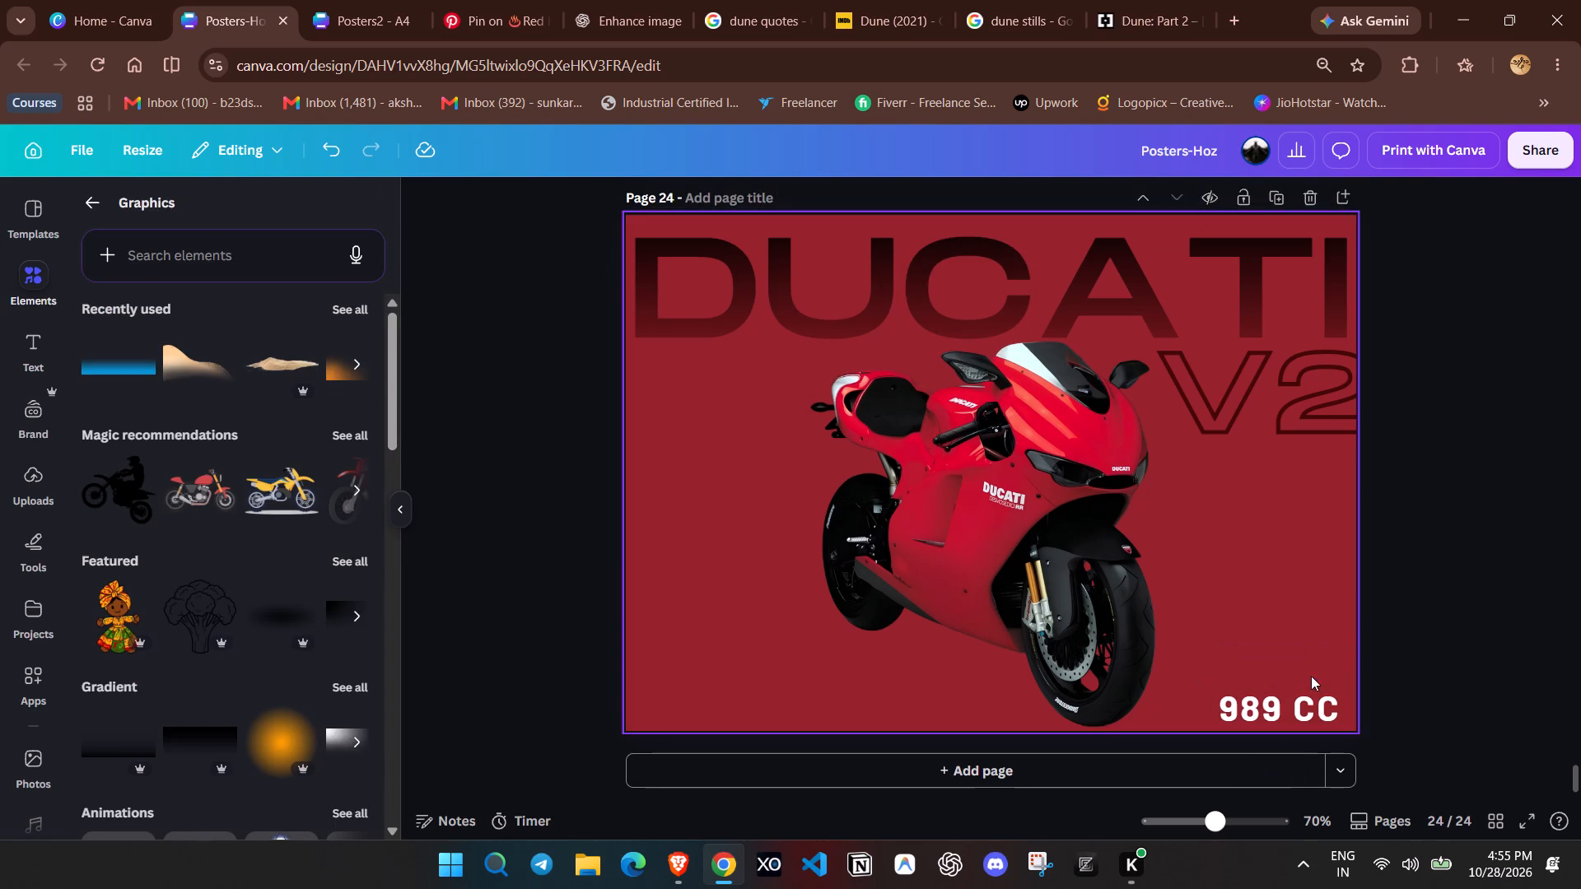
# Move the 989 CC text flush into the poster's bottom-right corner.
pyautogui.moveTo(1305, 708); pyautogui.dragTo(1317, 709)
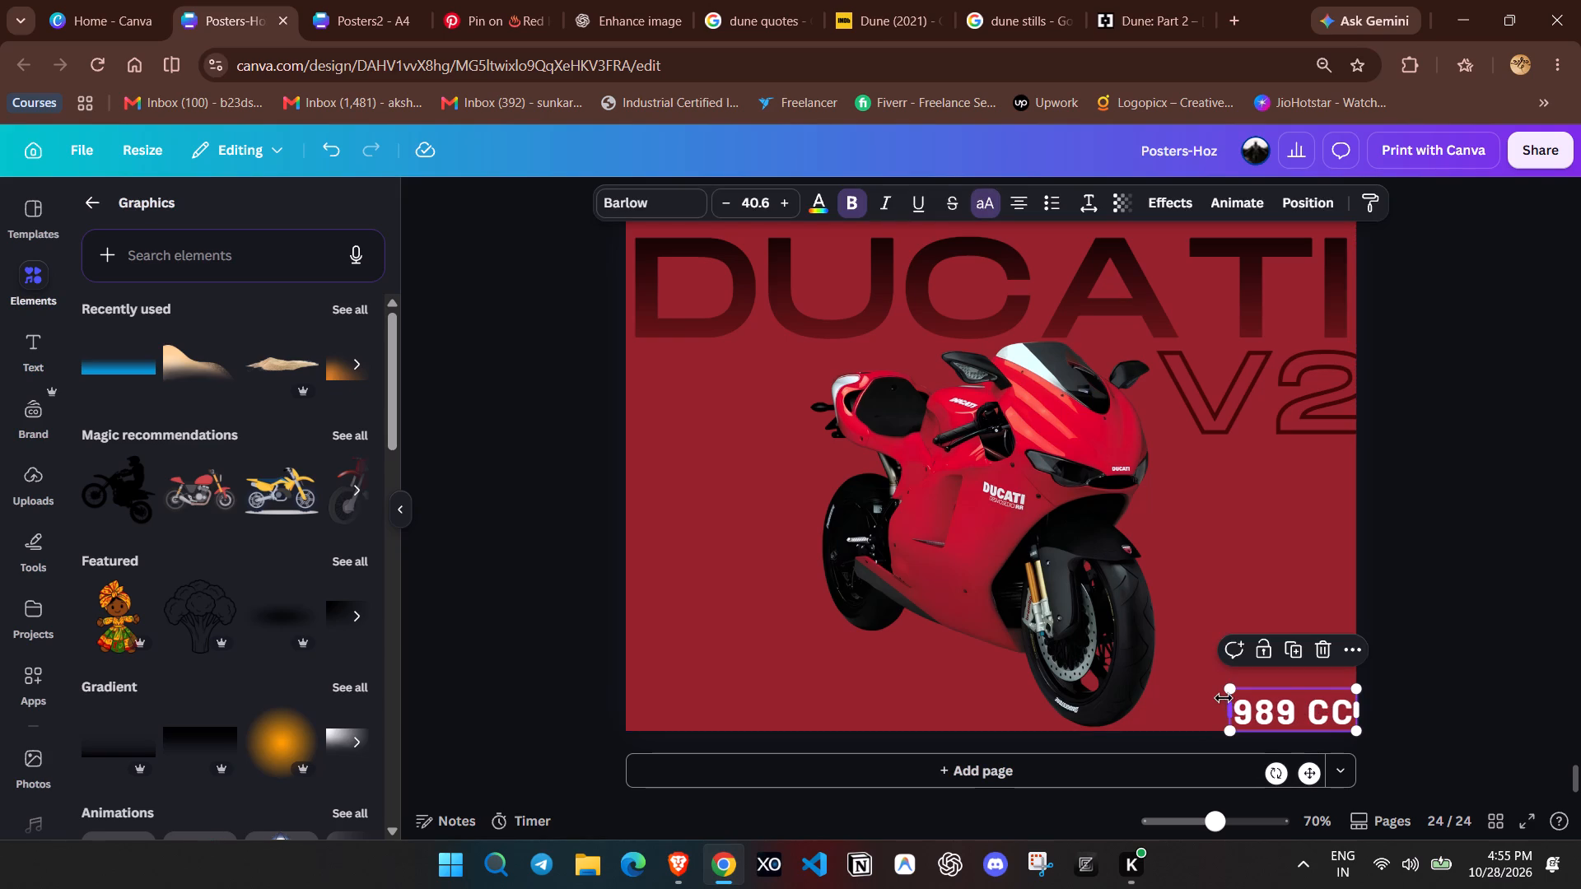
# Set the 989 CC text size to 35, fit its box to the text and move it flush into the poster's bottom-right corner.
pyautogui.click(757, 207)
pyautogui.write('35')
pyautogui.press('Return')
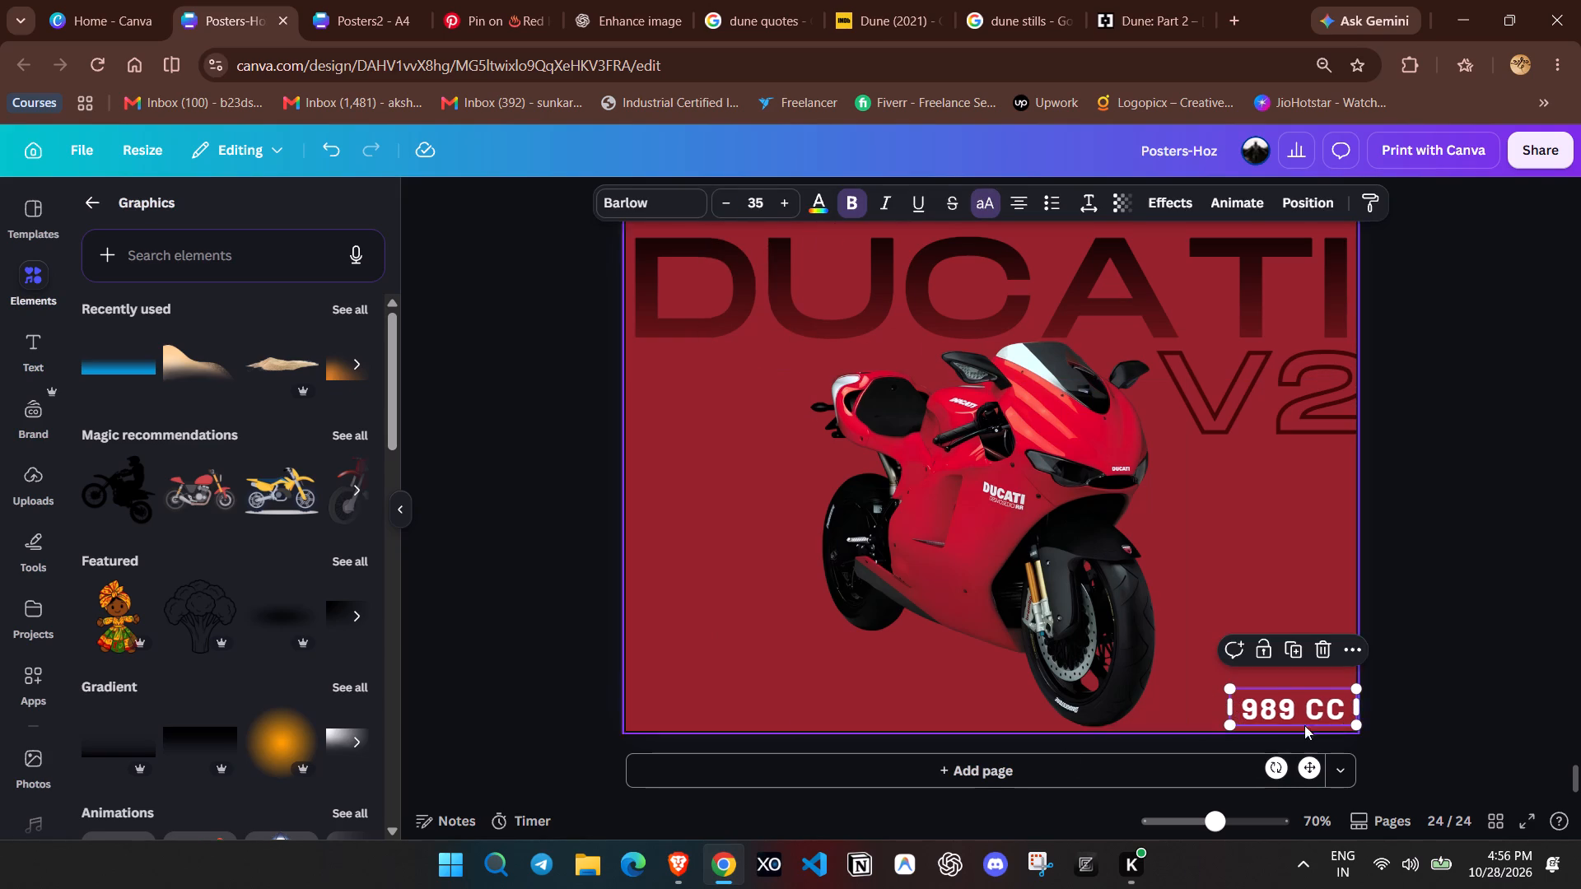
pyautogui.moveTo(1364, 701); pyautogui.dragTo(1350, 705)
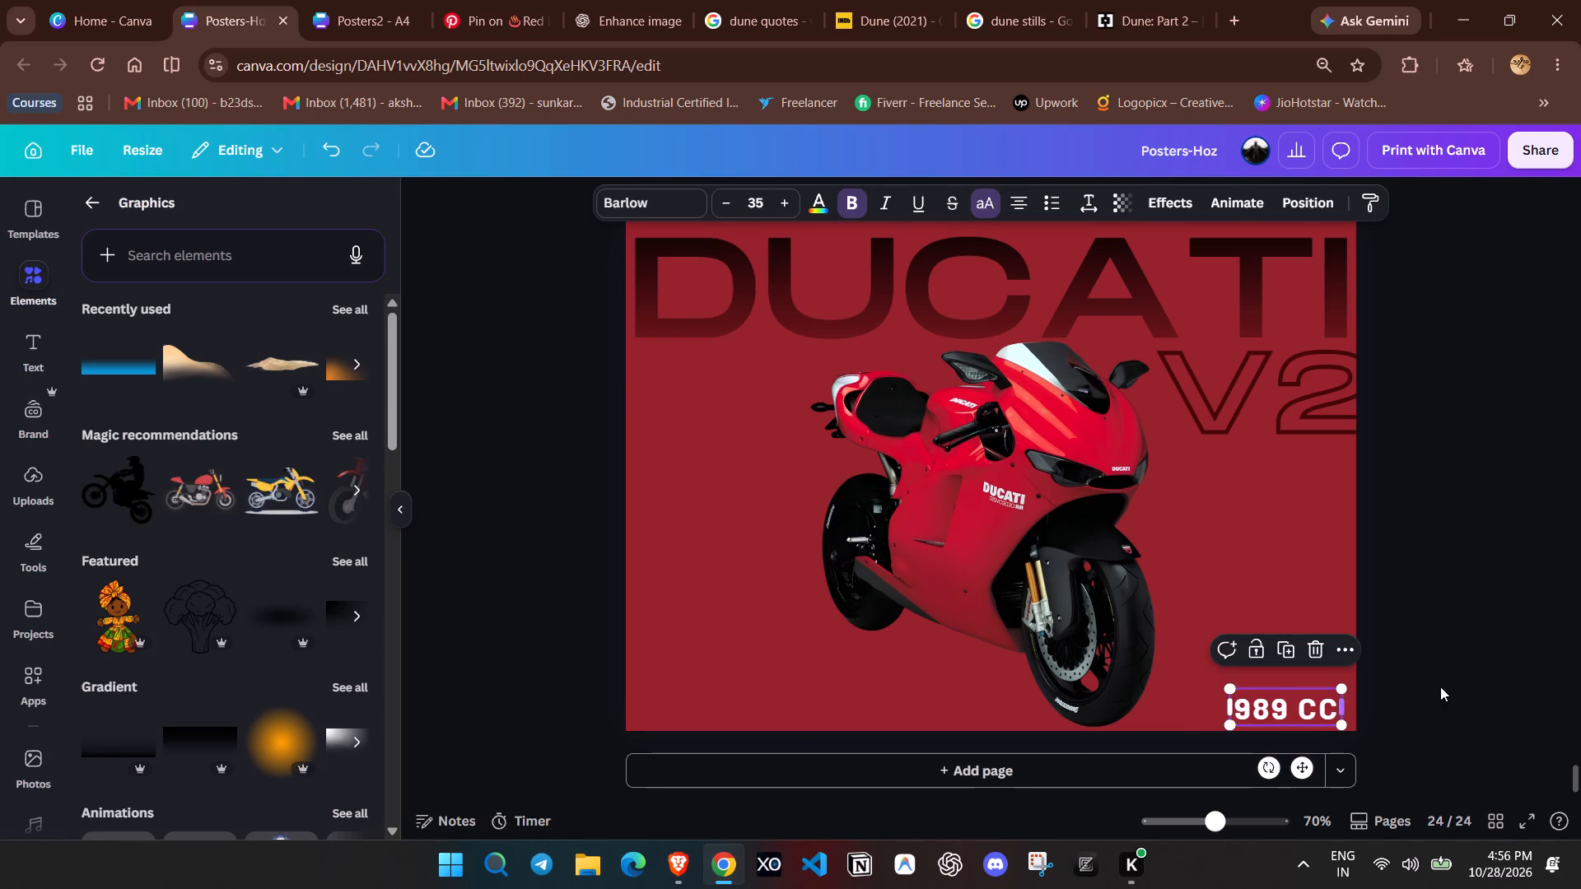
pyautogui.click(1446, 687)
pyautogui.moveTo(1319, 711); pyautogui.dragTo(1334, 716)
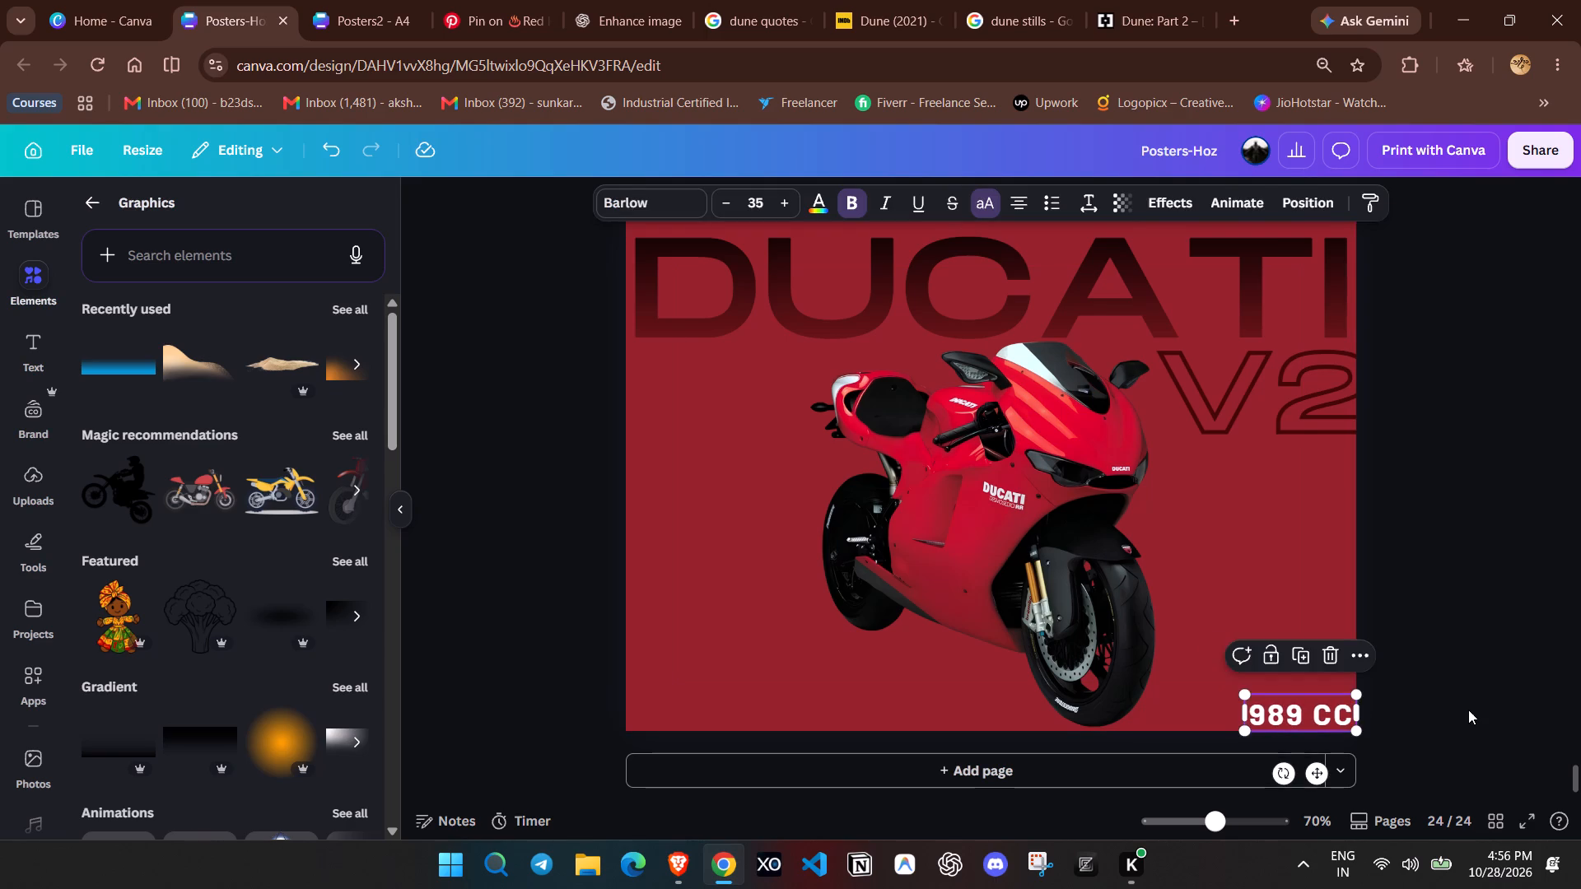
pyautogui.click(1468, 710)
# Recolour the 989 CC text dark red #440606.
pyautogui.click(1326, 717)
pyautogui.click(821, 207)
pyautogui.click(271, 417)
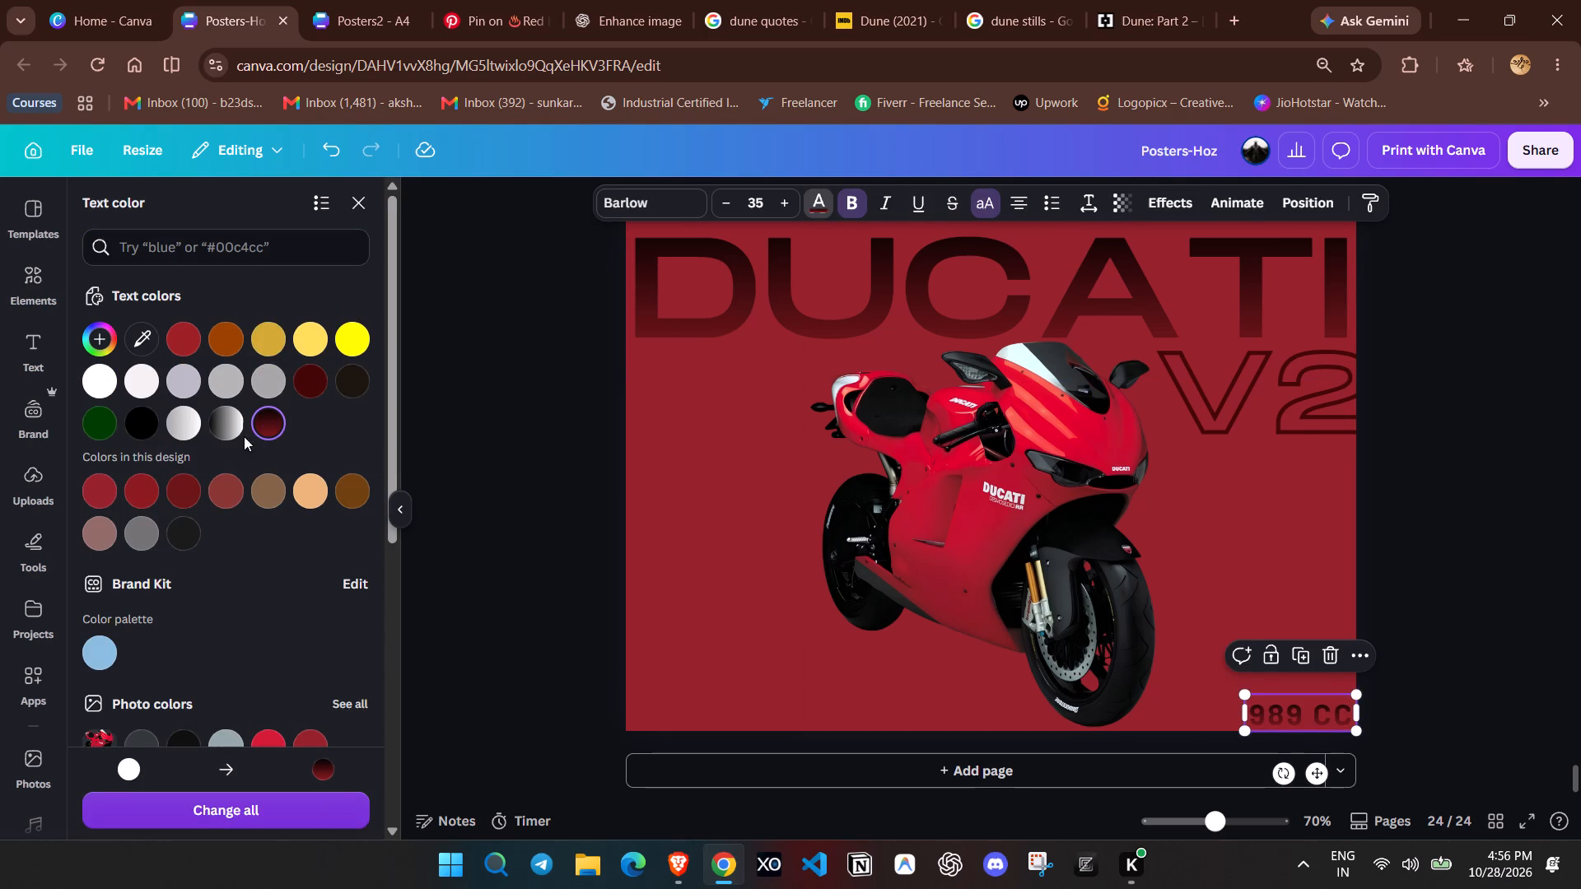
pyautogui.click(185, 491)
pyautogui.click(315, 375)
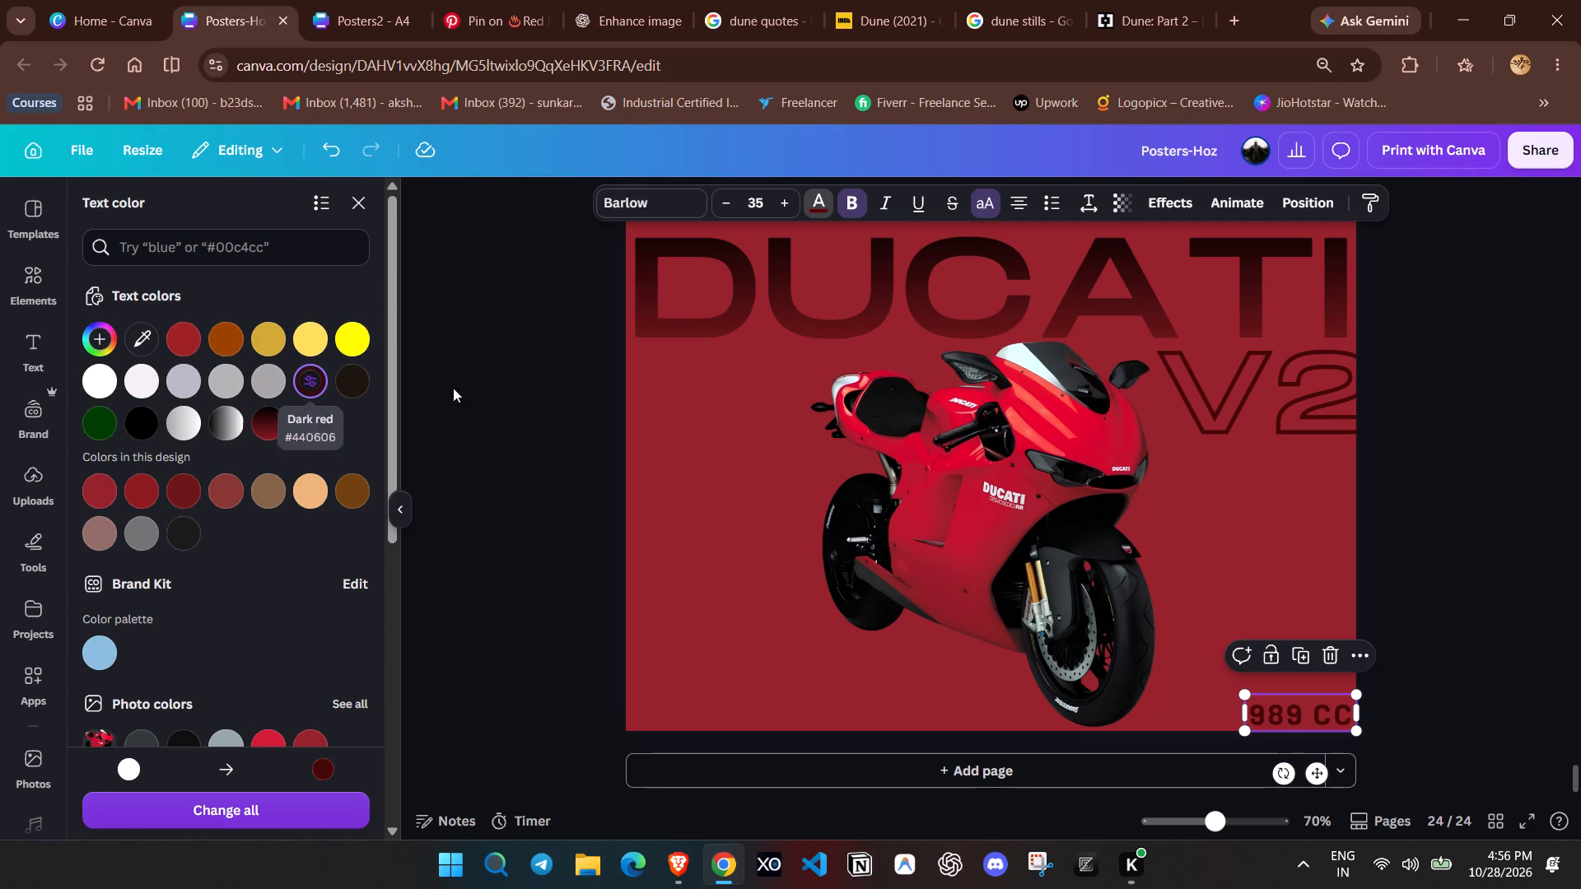
pyautogui.doubleClick(1502, 514)
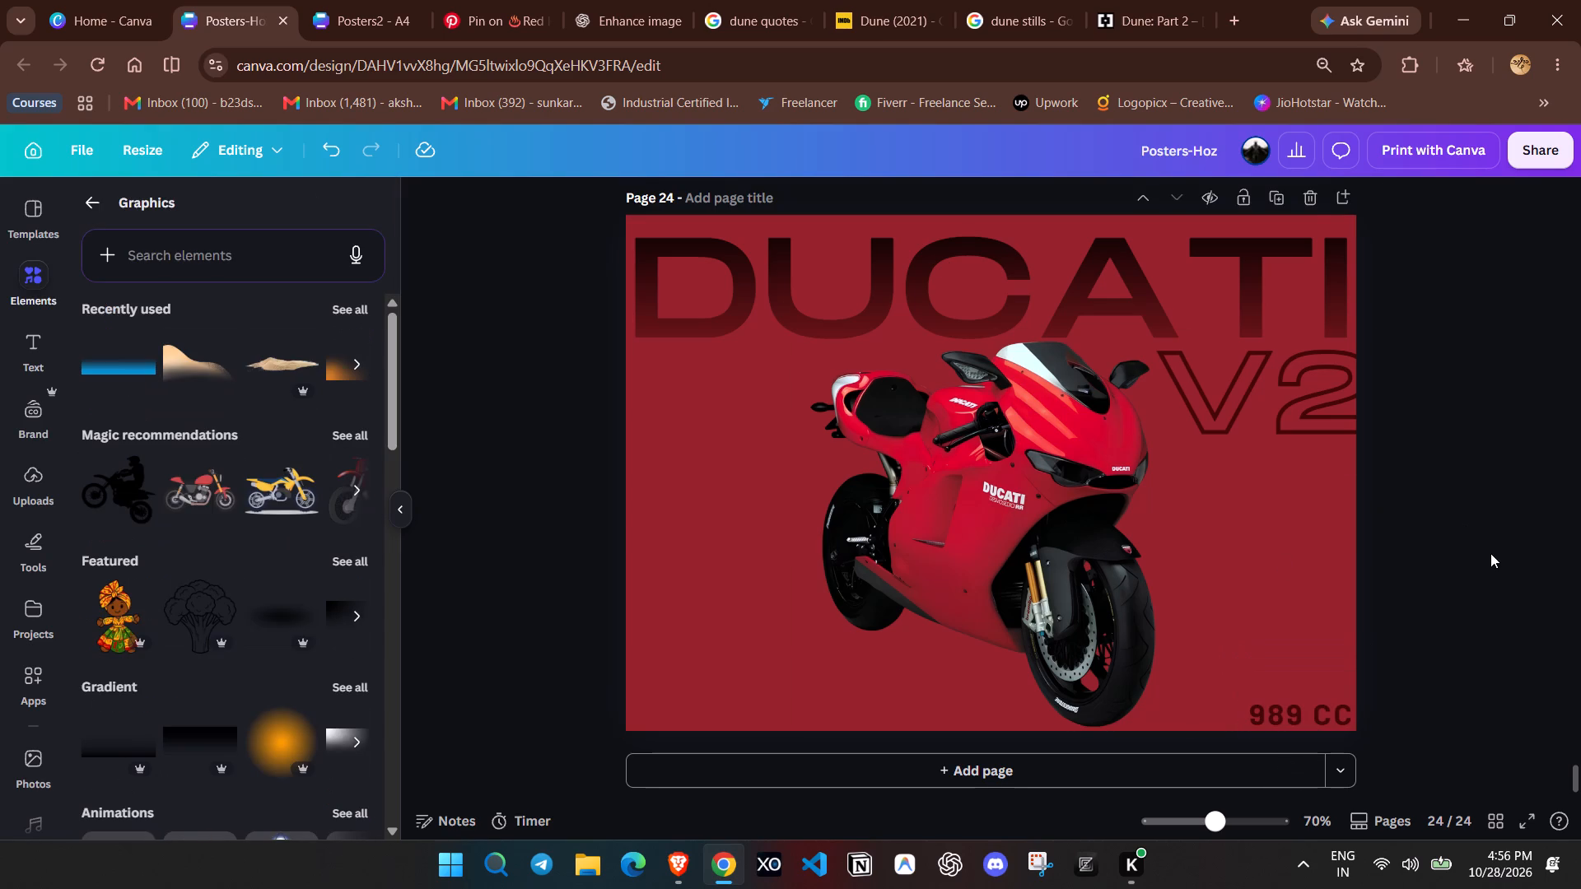
# Switch to the Pinterest pin and review the motorcycle's specifications in the Gemini answer, then return to the Posters-Hoz design.
pyautogui.click(455, 0)
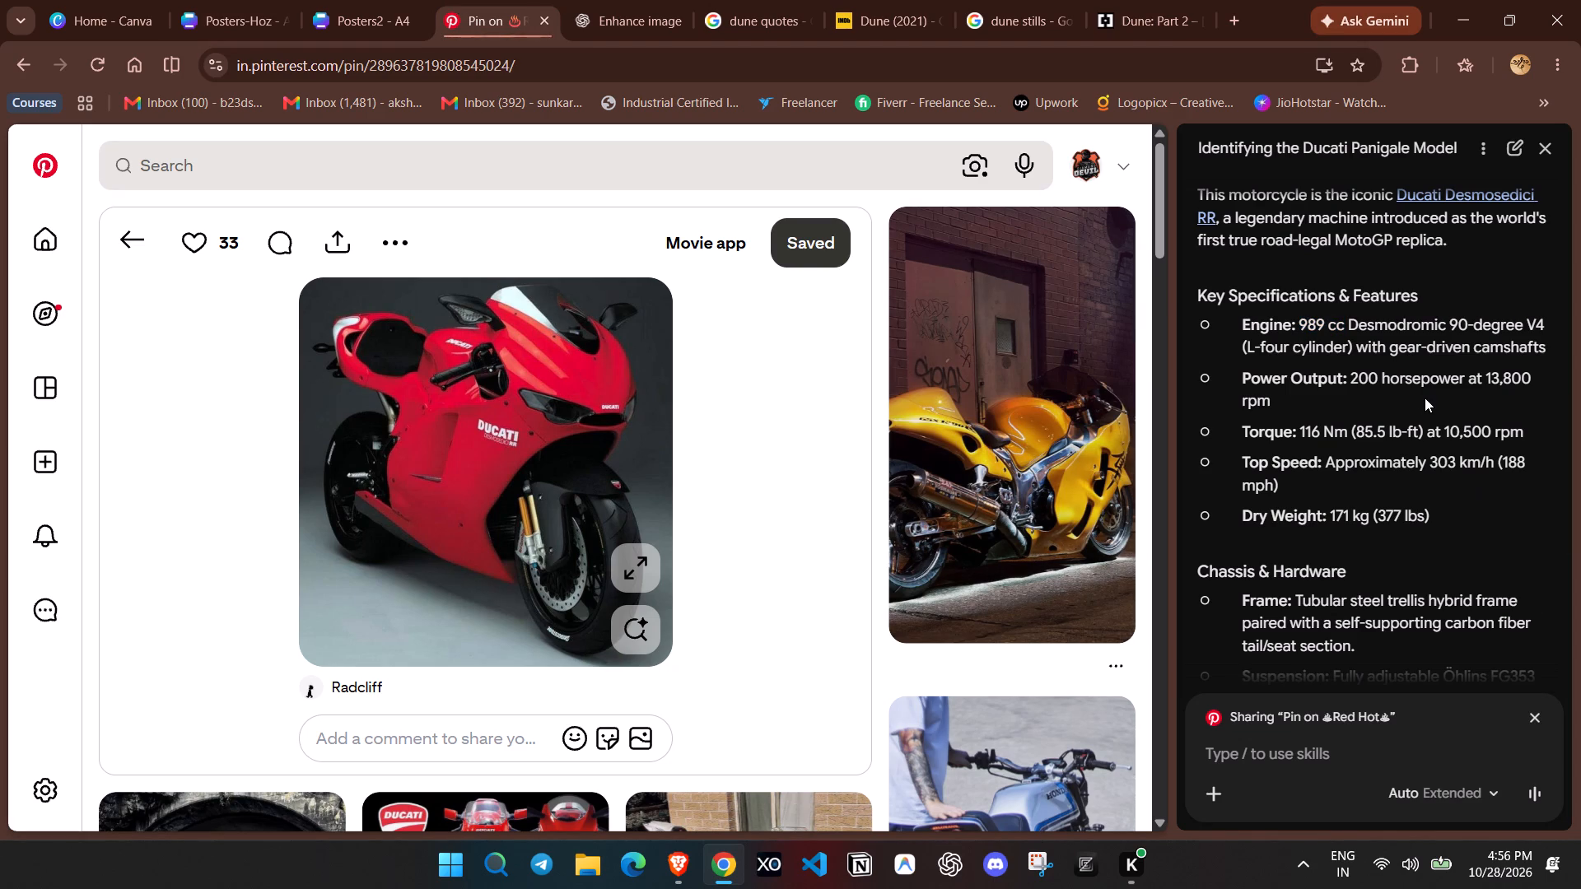
pyautogui.scroll(-1, 1420, 399)
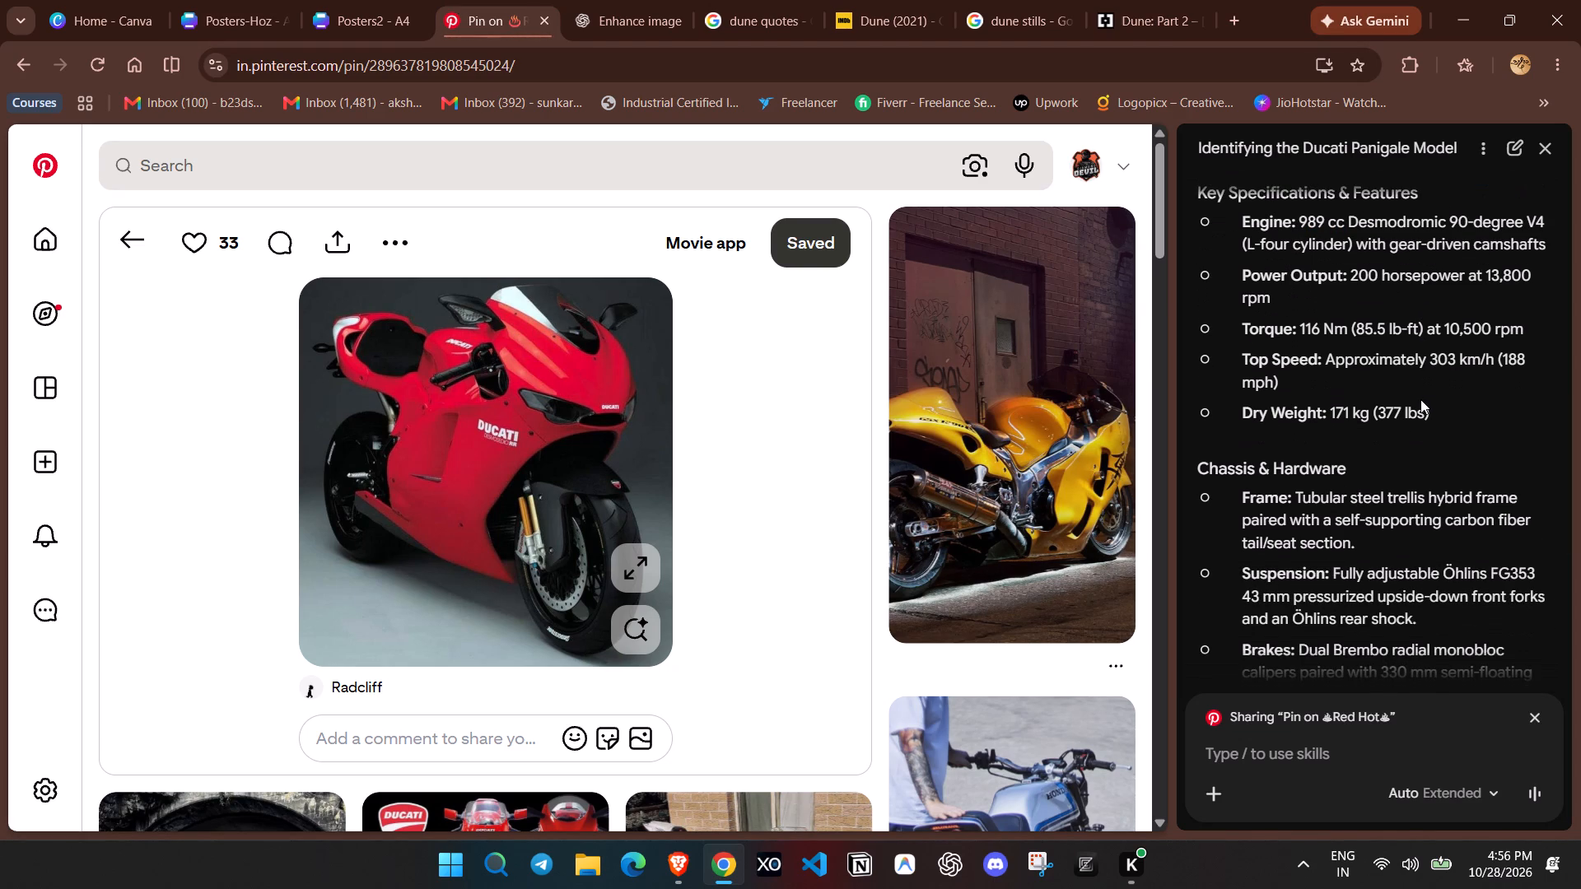
pyautogui.scroll(-1, 1423, 401)
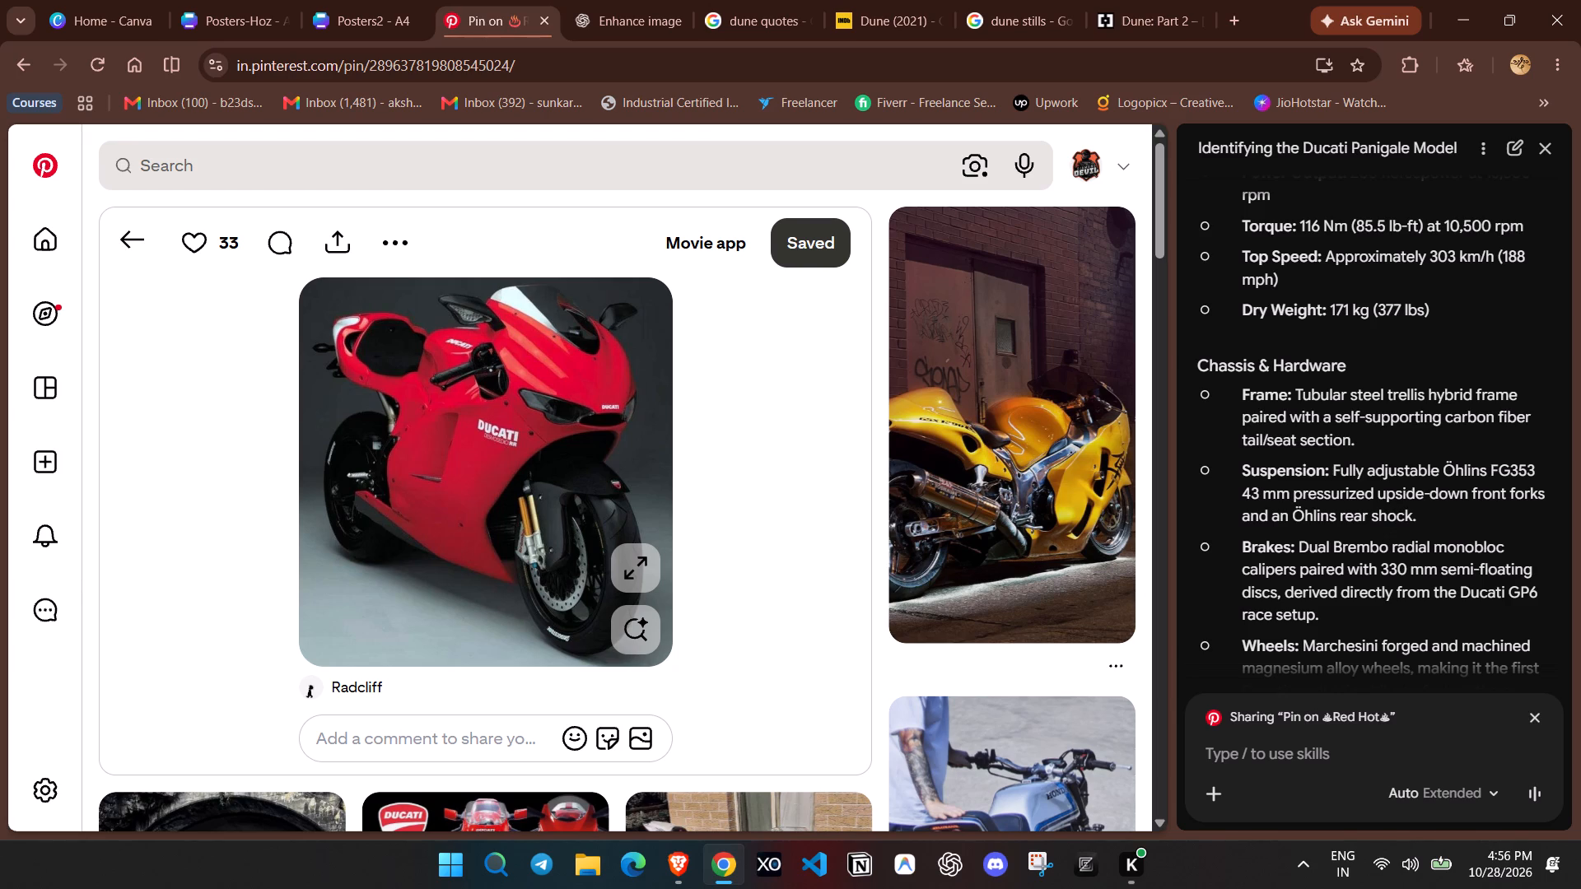
pyautogui.scroll(2, 1407, 472)
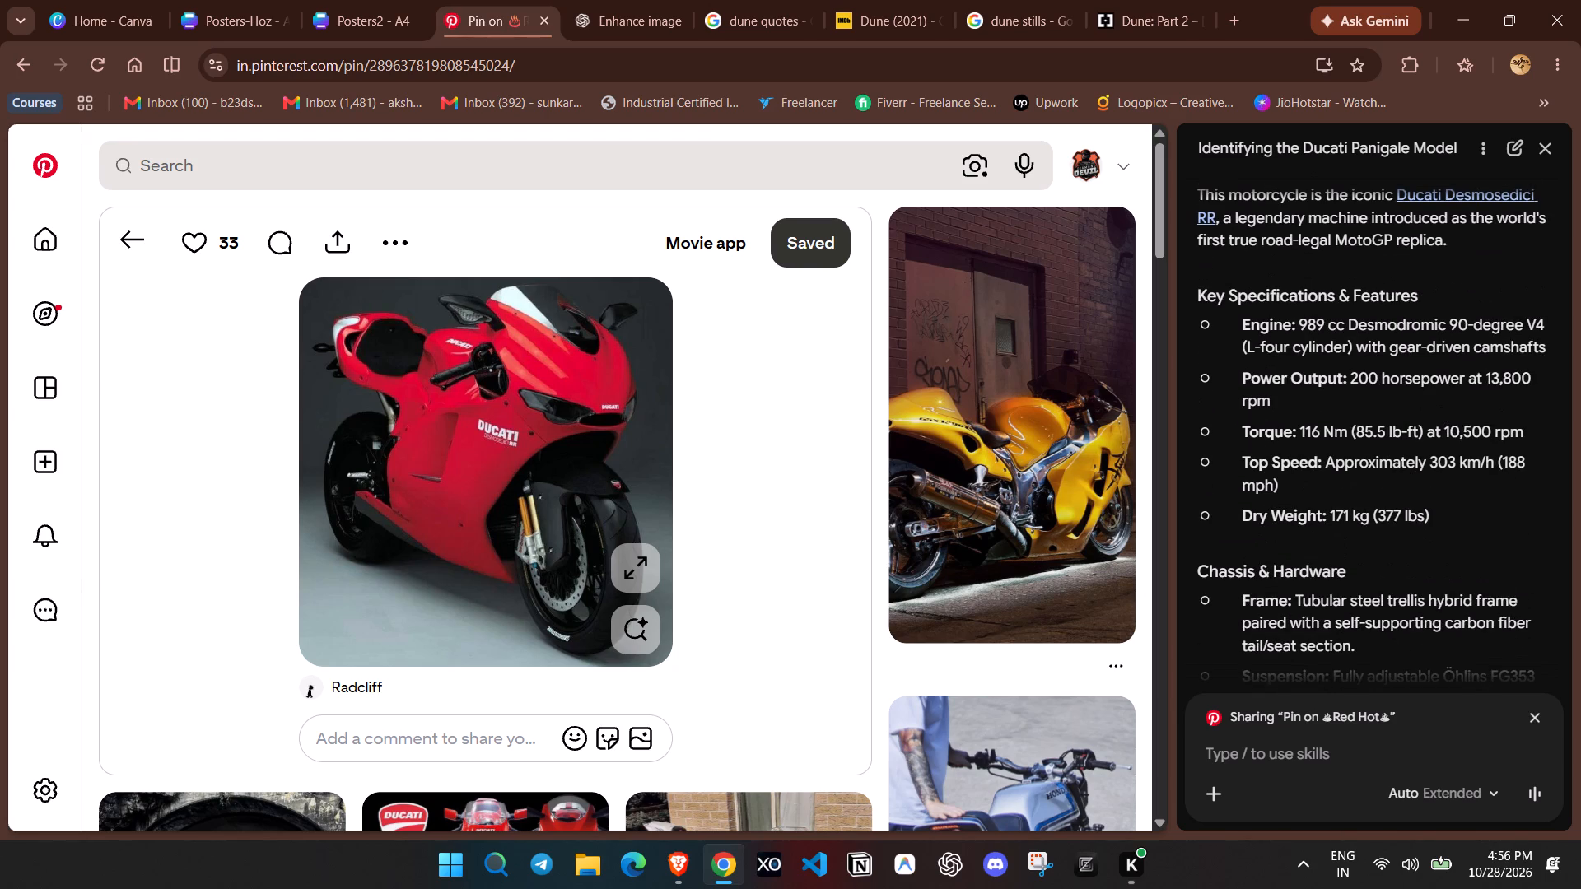
pyautogui.click(233, 0)
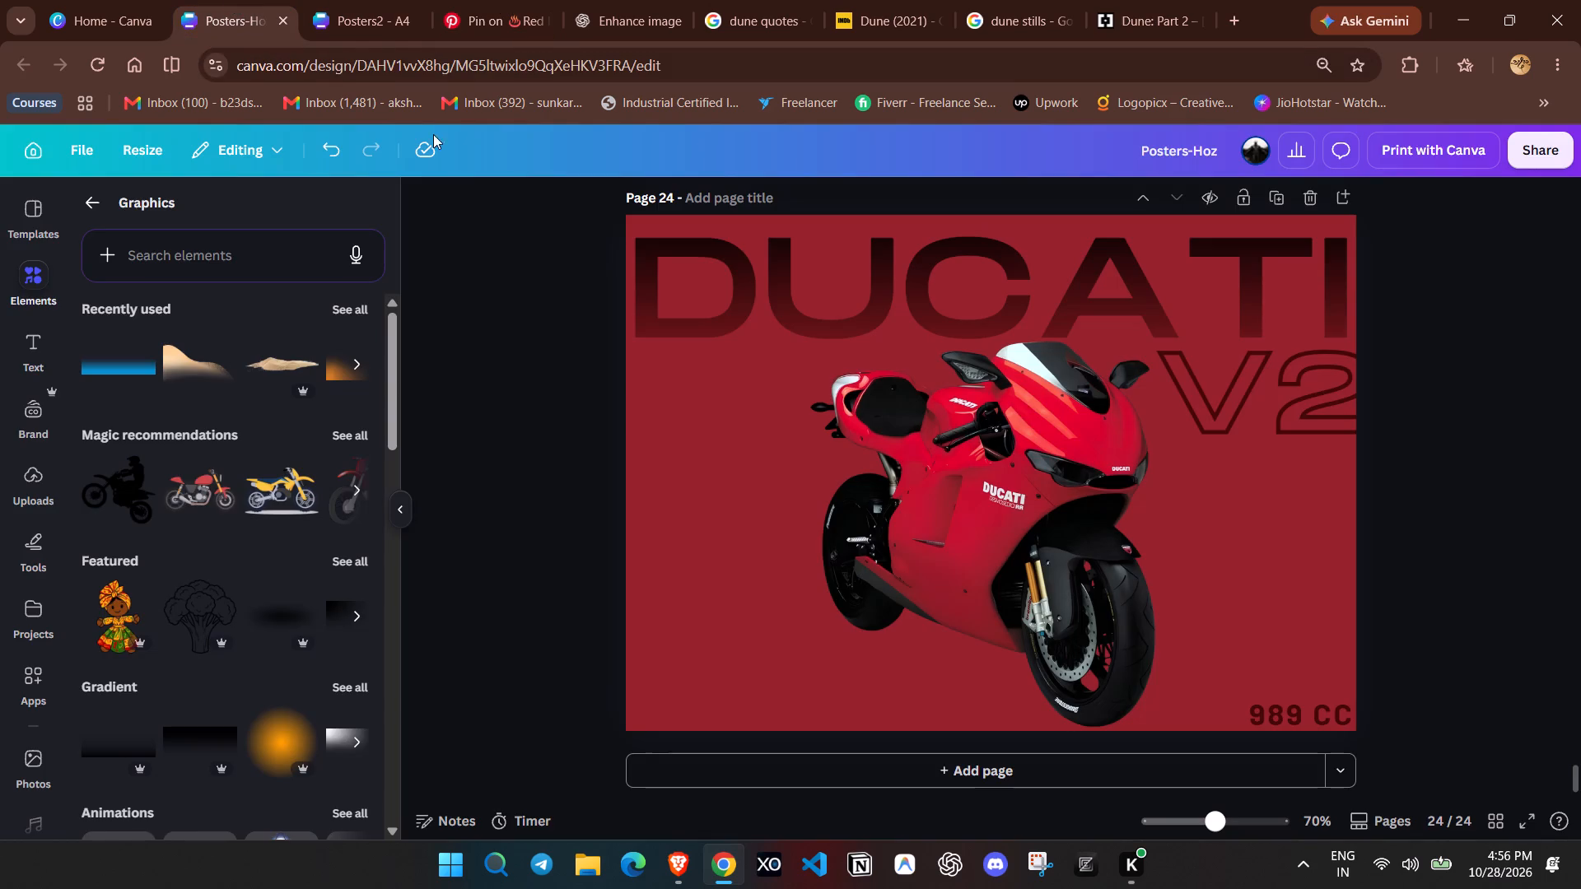
# Add the recently used TALK TO US text combination, ungroup it and replace its contact lines with TOP SPEED : 303 KMPH.
pyautogui.click(14, 337)
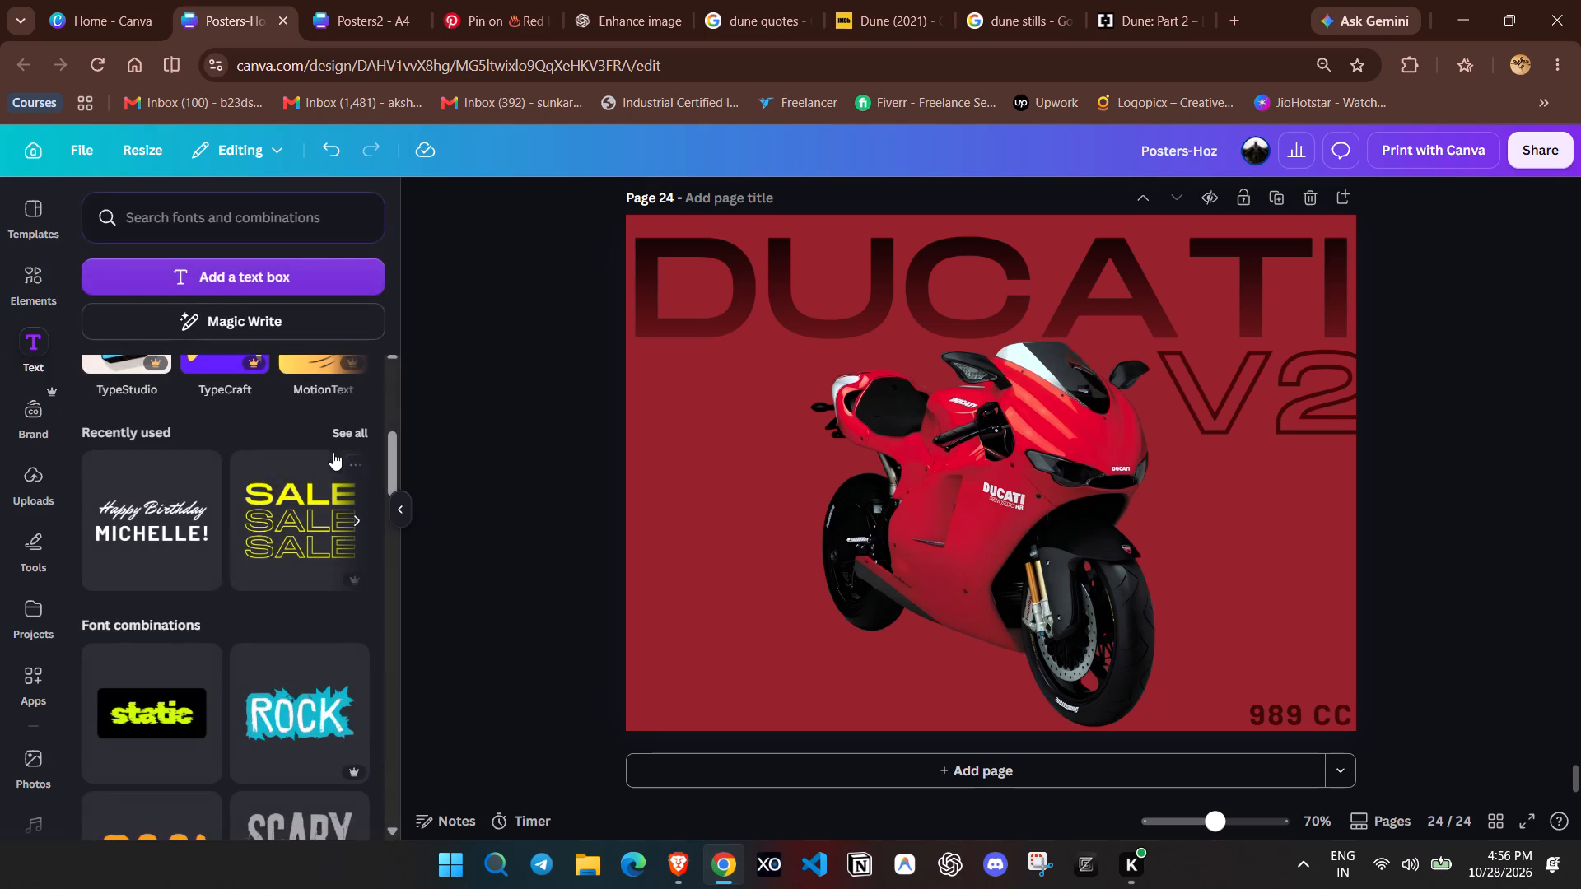
pyautogui.click(343, 448)
pyautogui.click(296, 445)
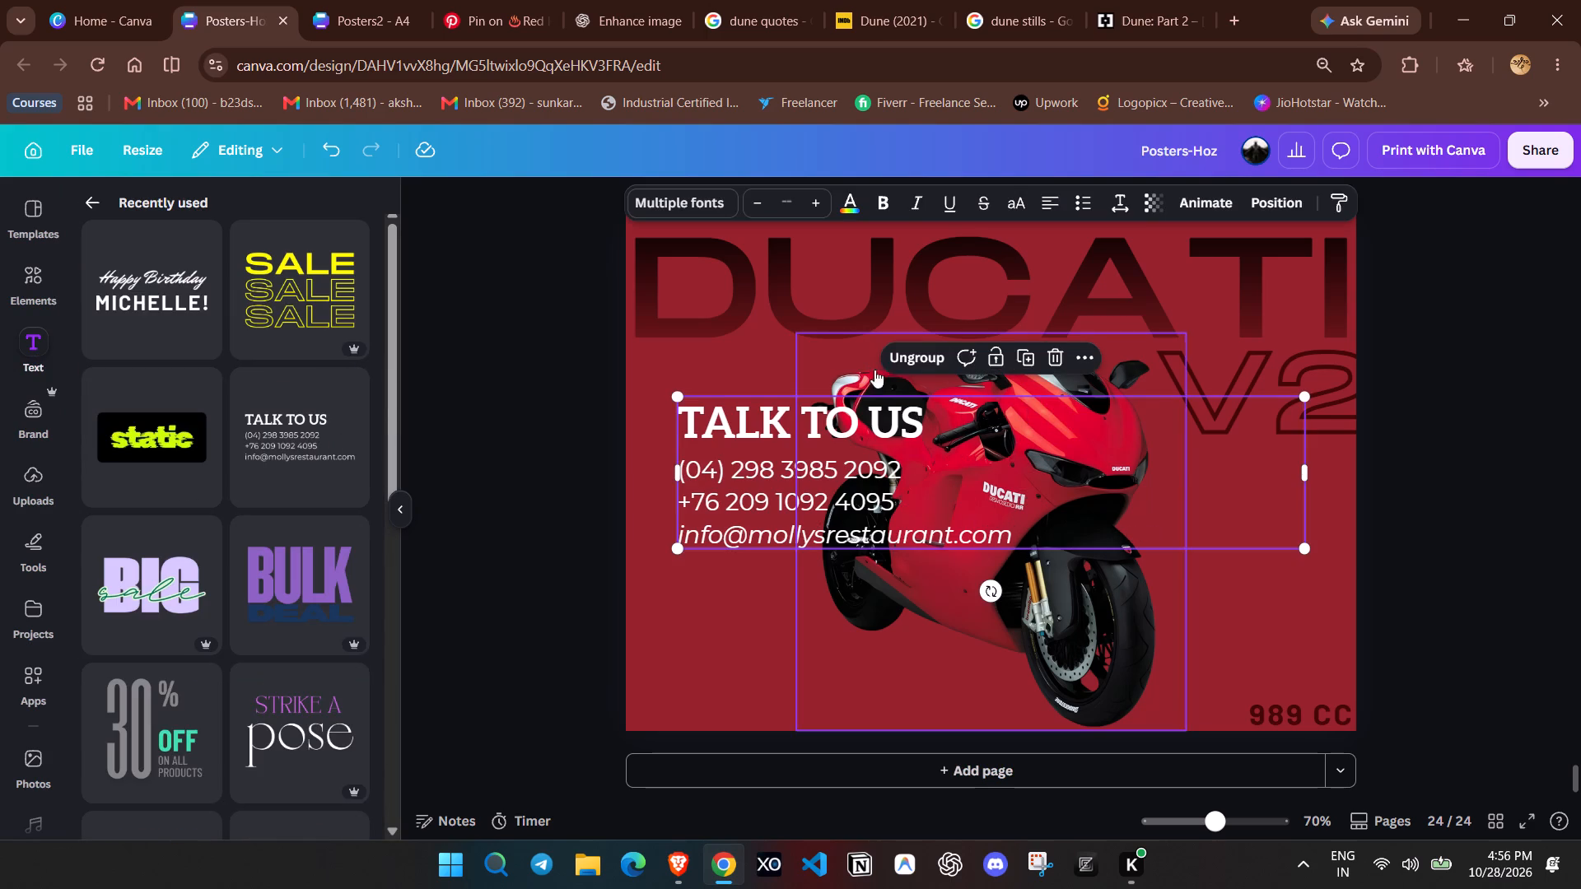
pyautogui.click(900, 356)
pyautogui.click(747, 588)
pyautogui.doubleClick(778, 480)
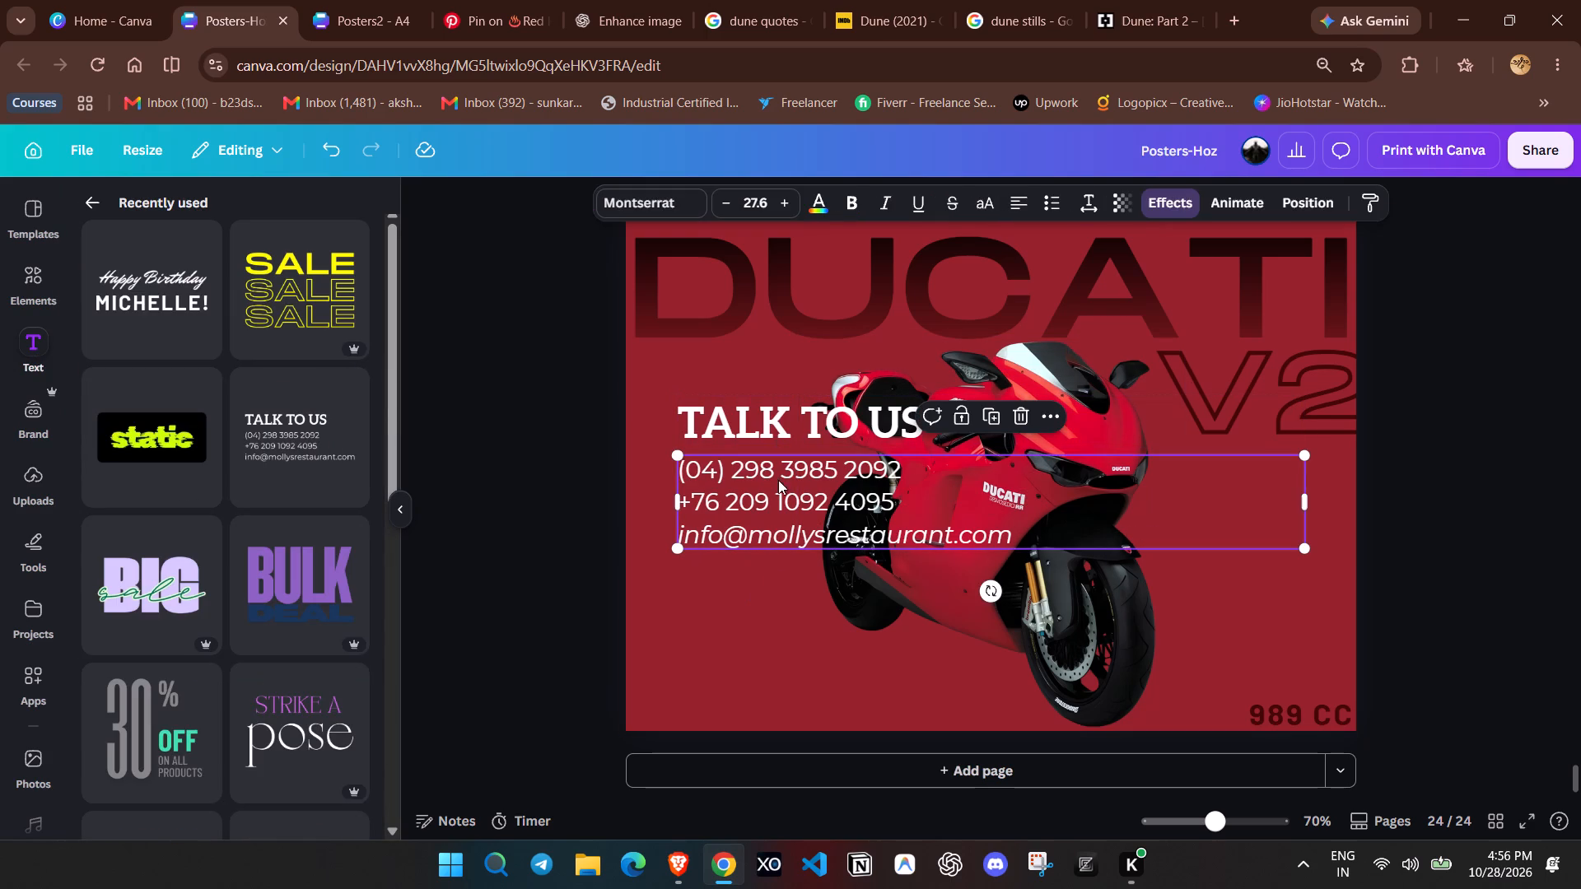
pyautogui.write('Top')
pyautogui.press('BackSpace')
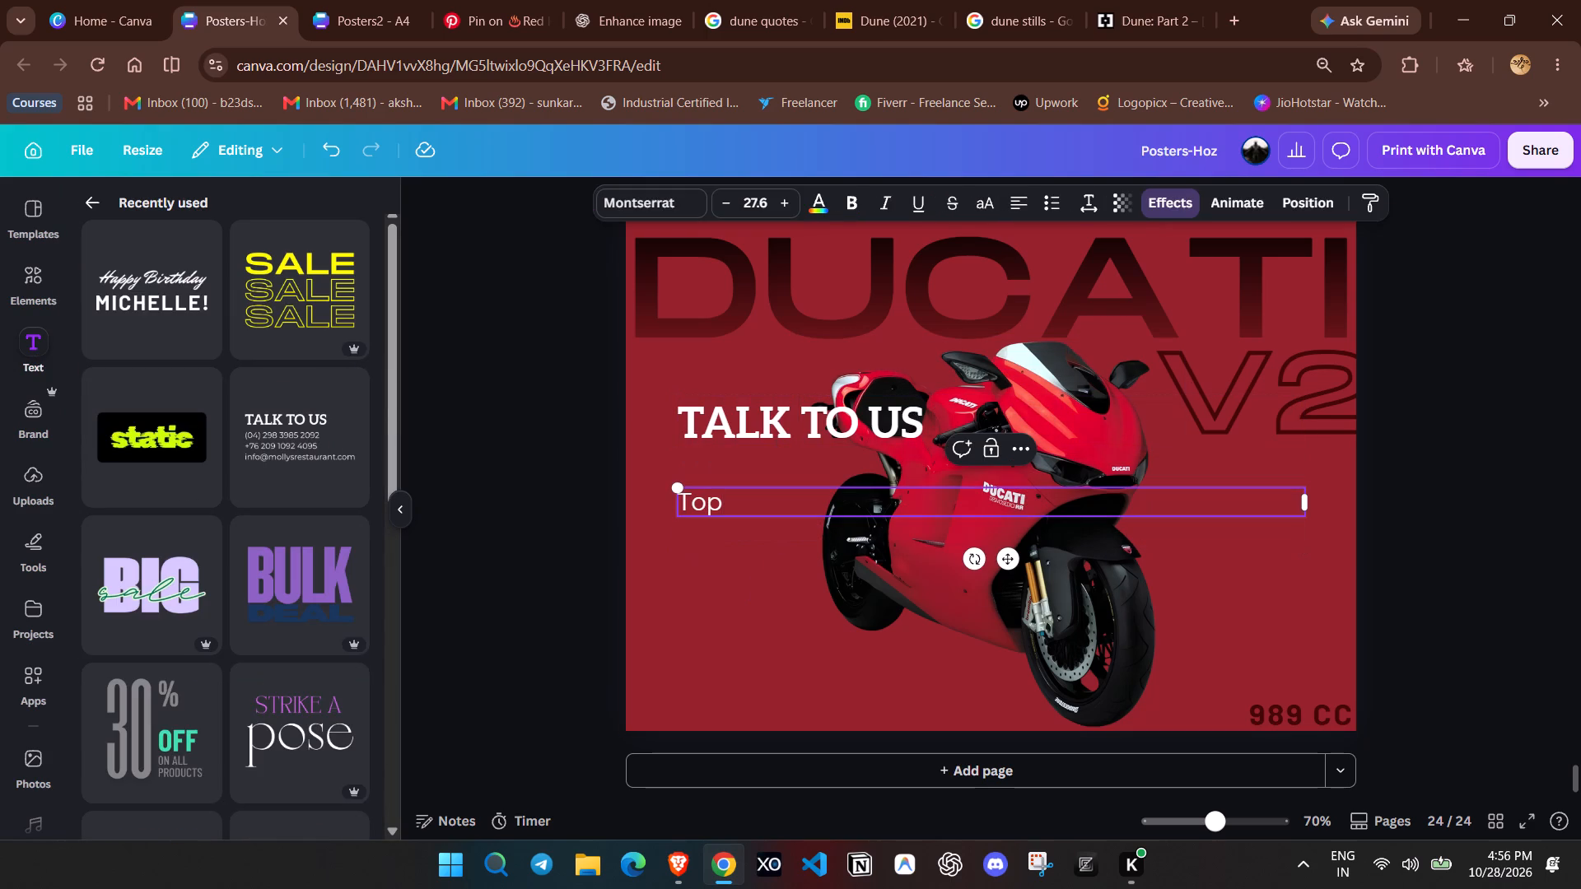
pyautogui.press('BackSpace')
pyautogui.write('OP SPEED : 303 KMPH')
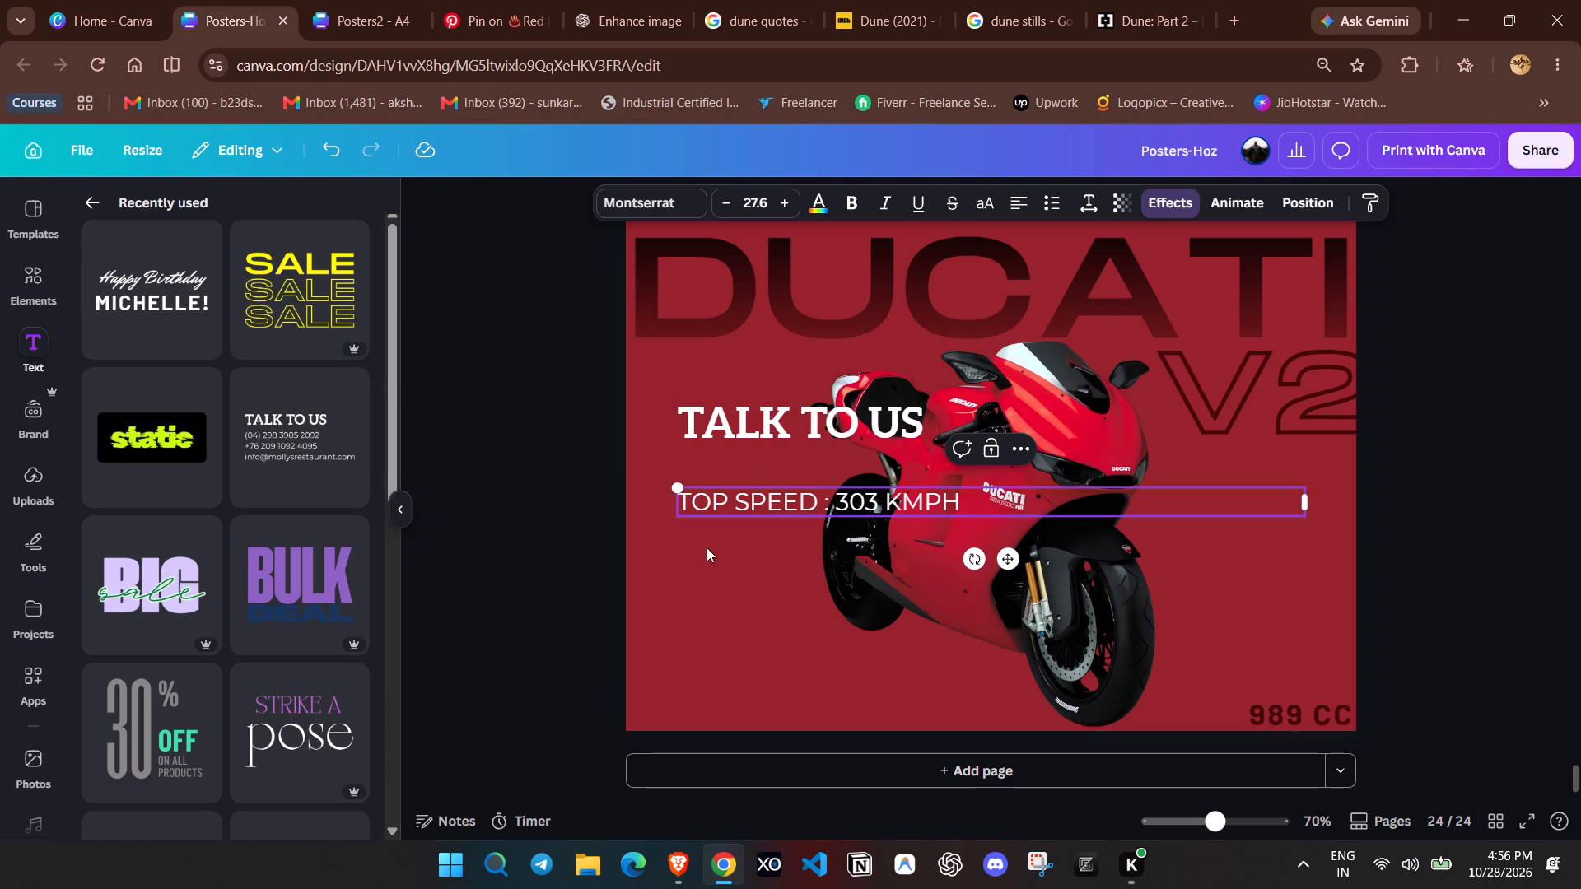
pyautogui.click(701, 586)
# Delete the TALK TO US heading.
pyautogui.click(874, 406)
pyautogui.click(1030, 358)
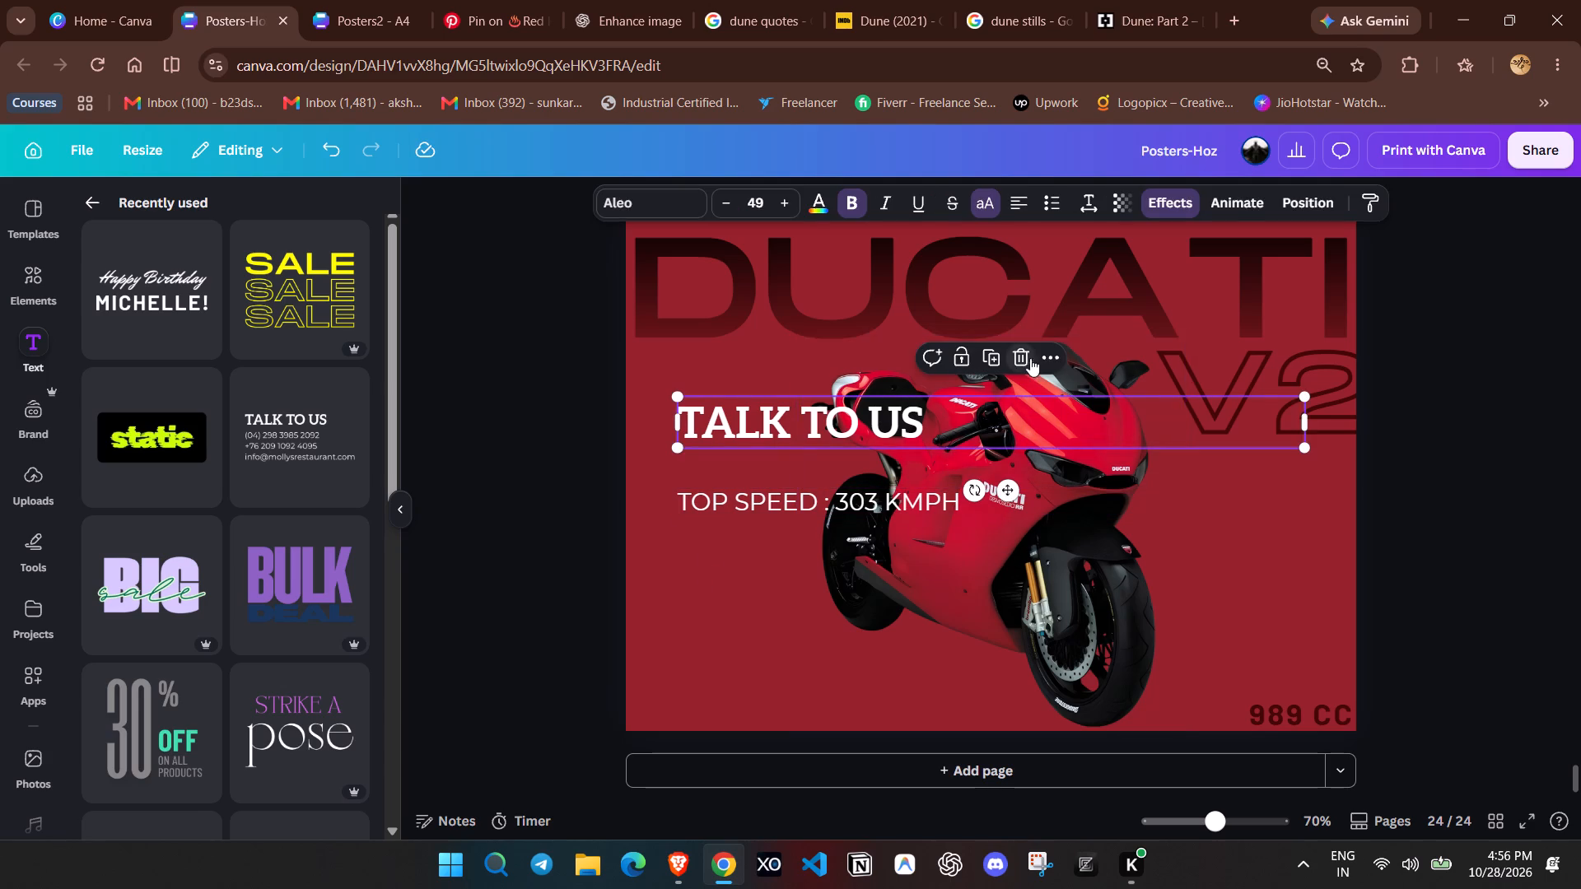
# Move the TOP SPEED text to the poster's bottom edge, set its size to 20 and fit its box to the text.
pyautogui.click(958, 496)
pyautogui.moveTo(1308, 495); pyautogui.dragTo(984, 496)
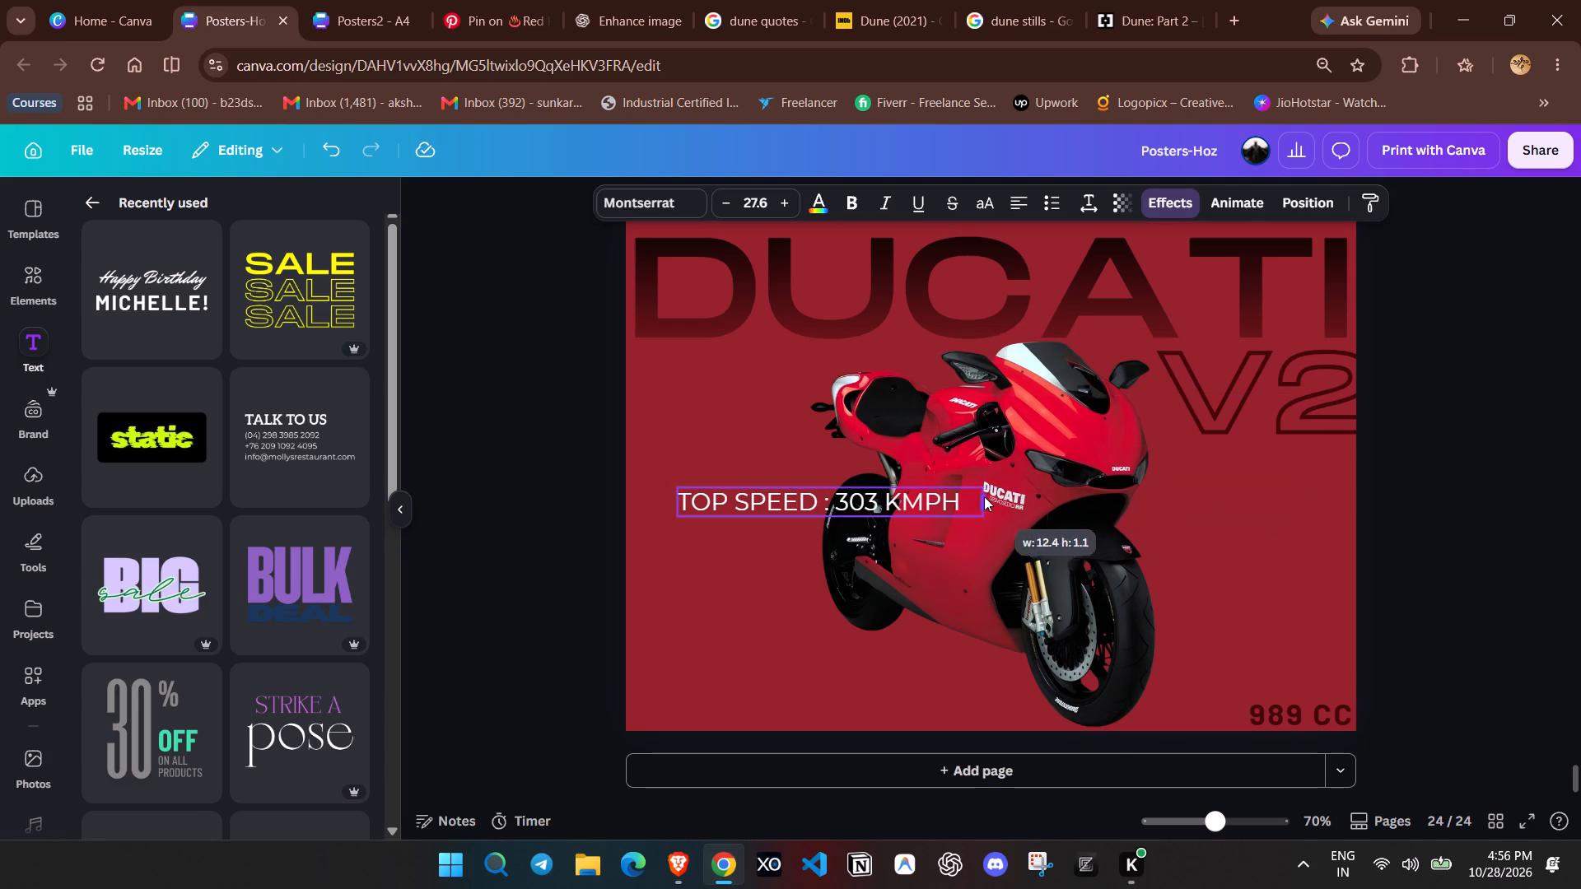
pyautogui.moveTo(984, 496); pyautogui.dragTo(967, 495)
pyautogui.click(1403, 434)
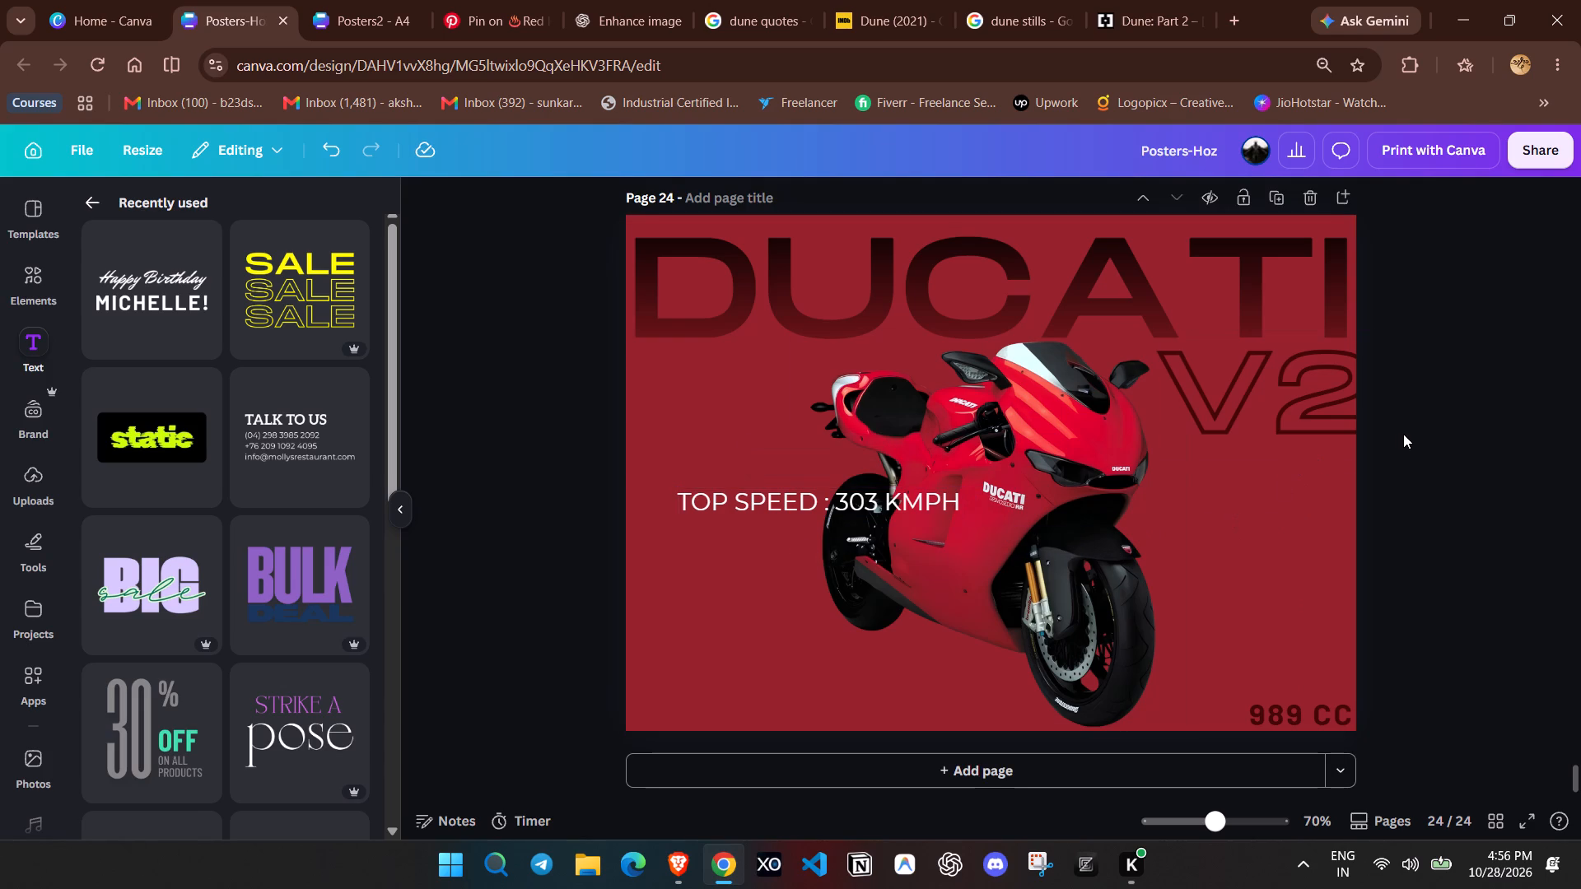
pyautogui.moveTo(897, 501); pyautogui.dragTo(903, 601)
pyautogui.moveTo(897, 603); pyautogui.dragTo(840, 717)
pyautogui.moveTo(627, 703); pyautogui.dragTo(674, 736)
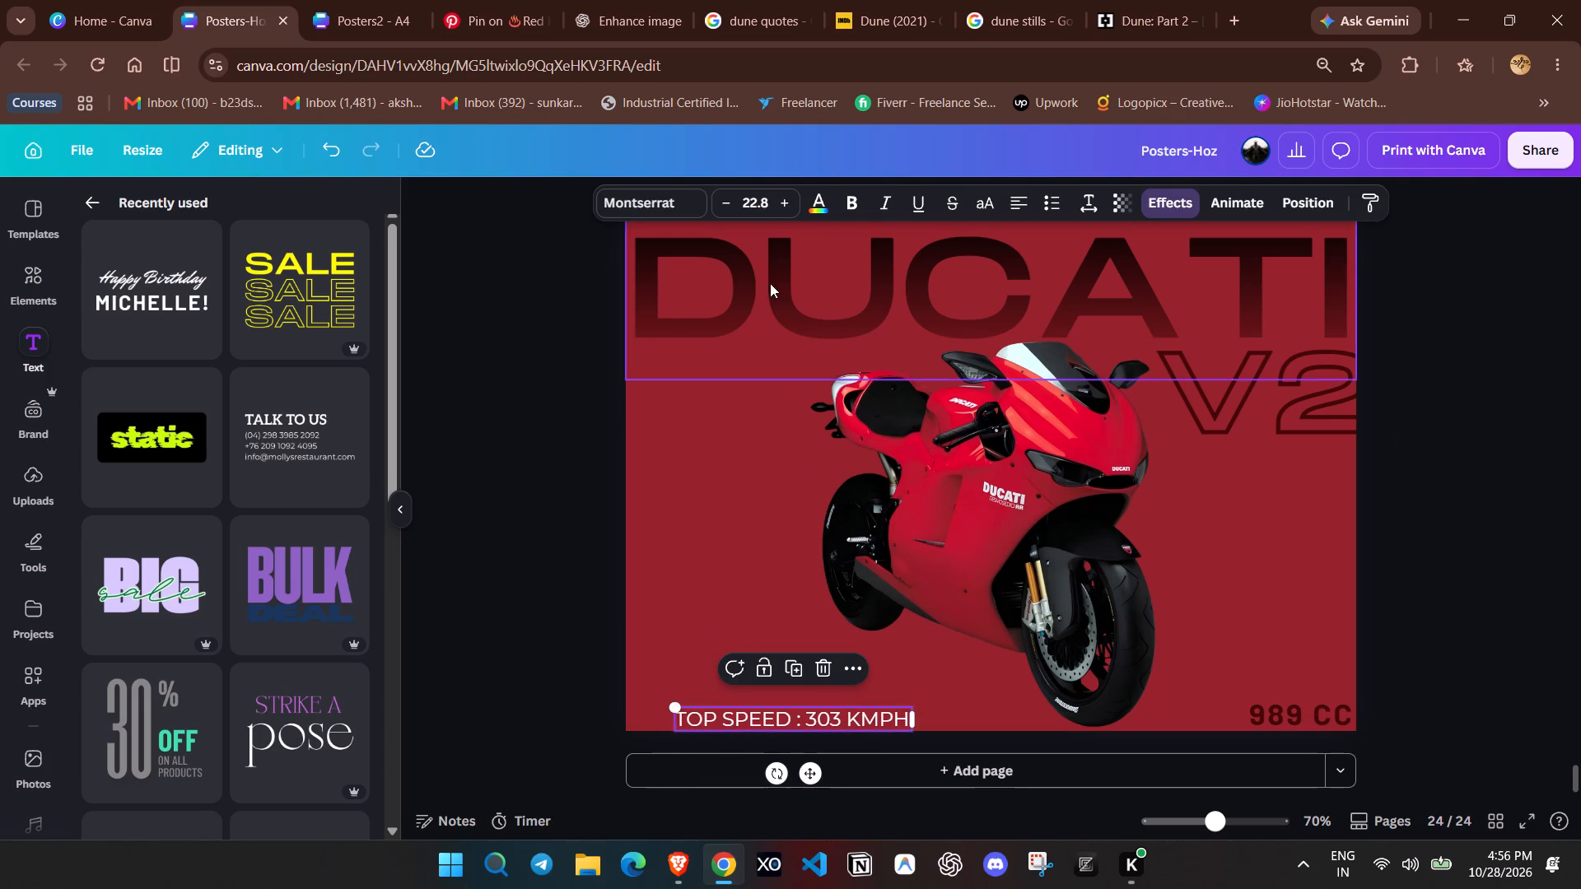
pyautogui.click(761, 210)
pyautogui.write('20')
pyautogui.press('Return')
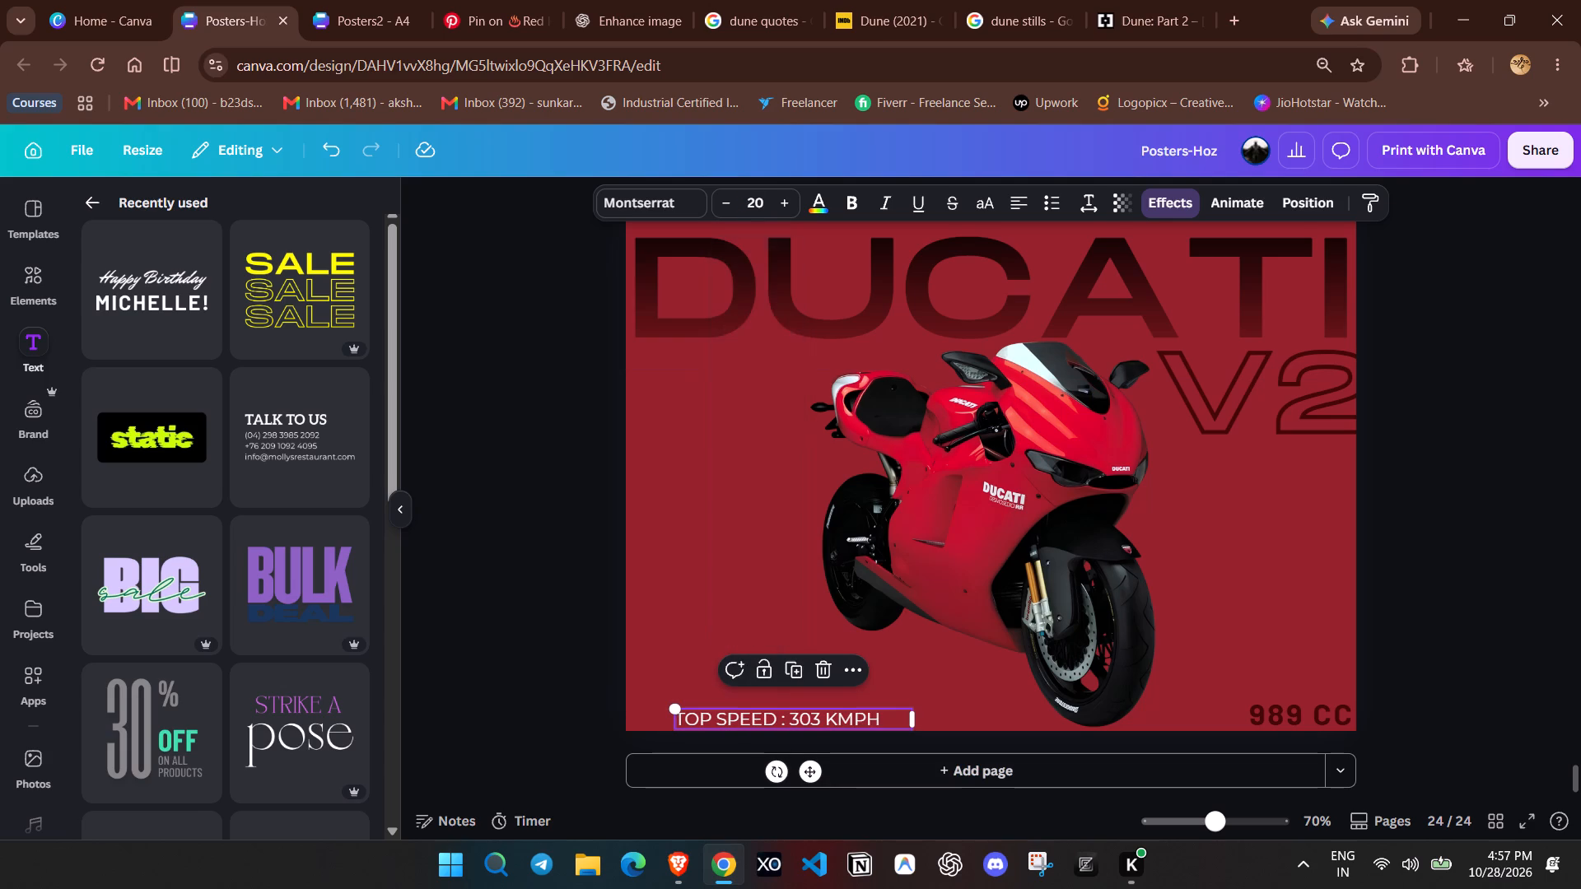
pyautogui.moveTo(916, 720); pyautogui.dragTo(884, 723)
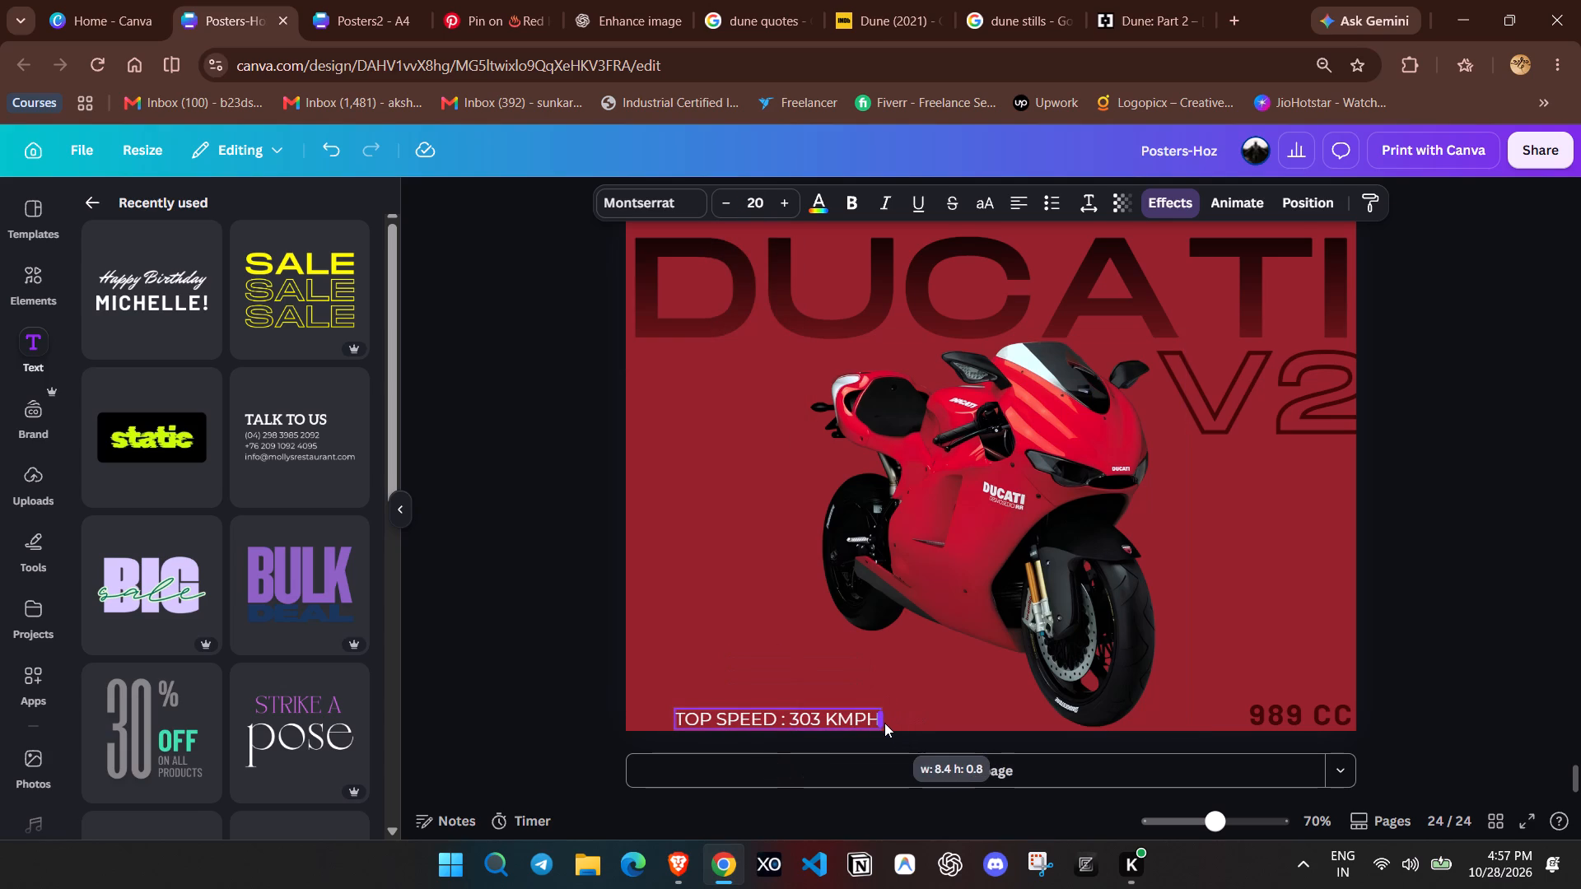
pyautogui.moveTo(884, 723); pyautogui.dragTo(887, 723)
pyautogui.click(1499, 588)
# Move the TOP SPEED text to the empty area right of the front wheel and shorten it to TOP : 303 KMPH.
pyautogui.moveTo(783, 722); pyautogui.dragTo(791, 705)
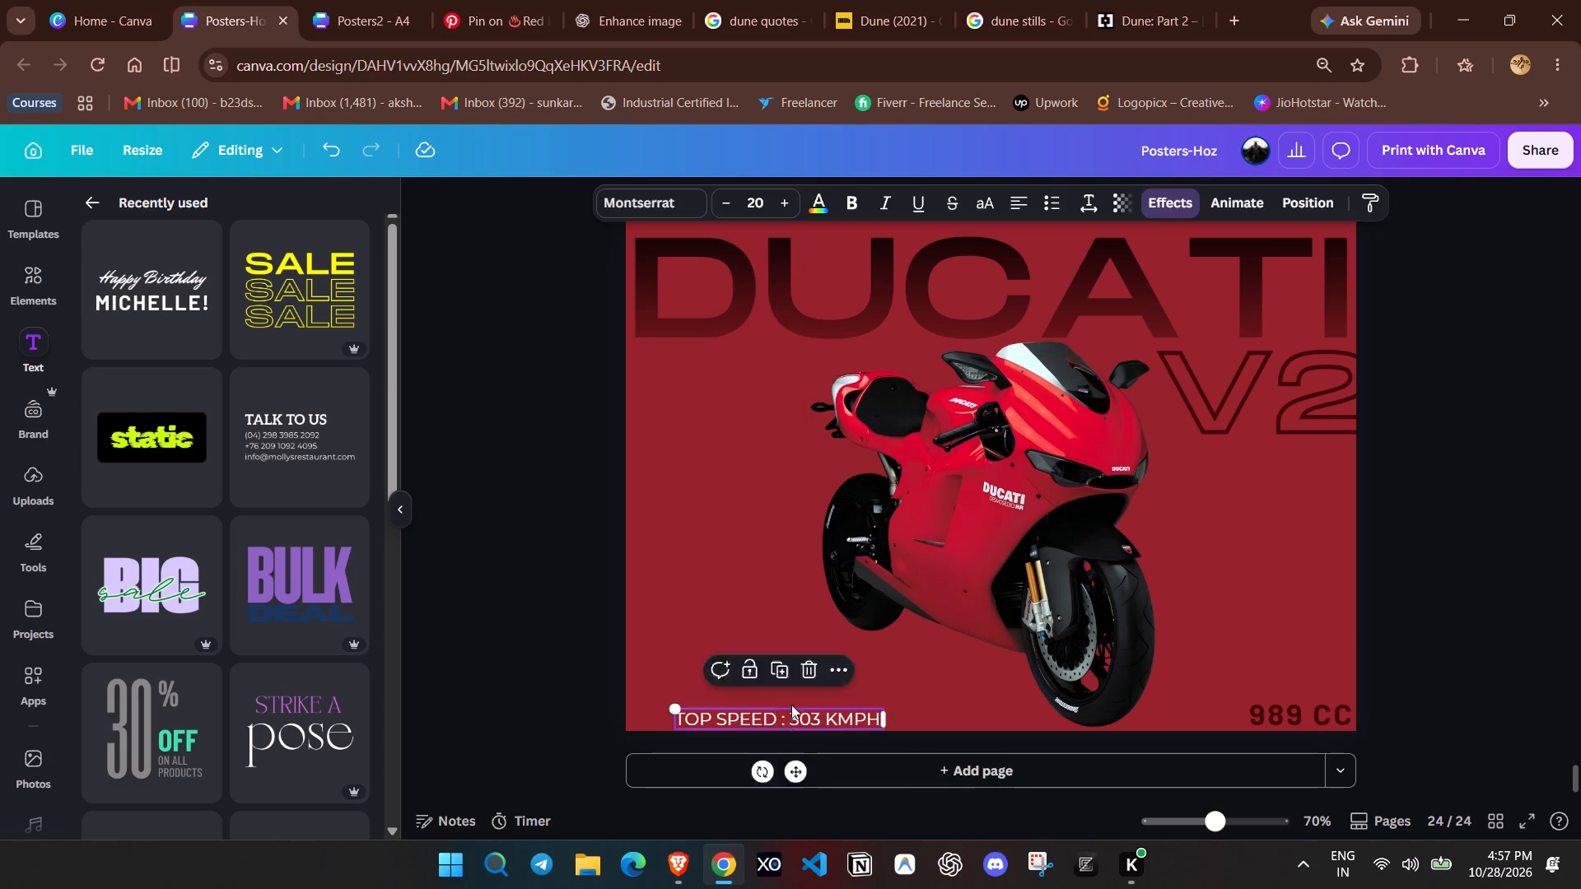
pyautogui.moveTo(791, 705); pyautogui.dragTo(1276, 575)
pyautogui.click(1284, 570)
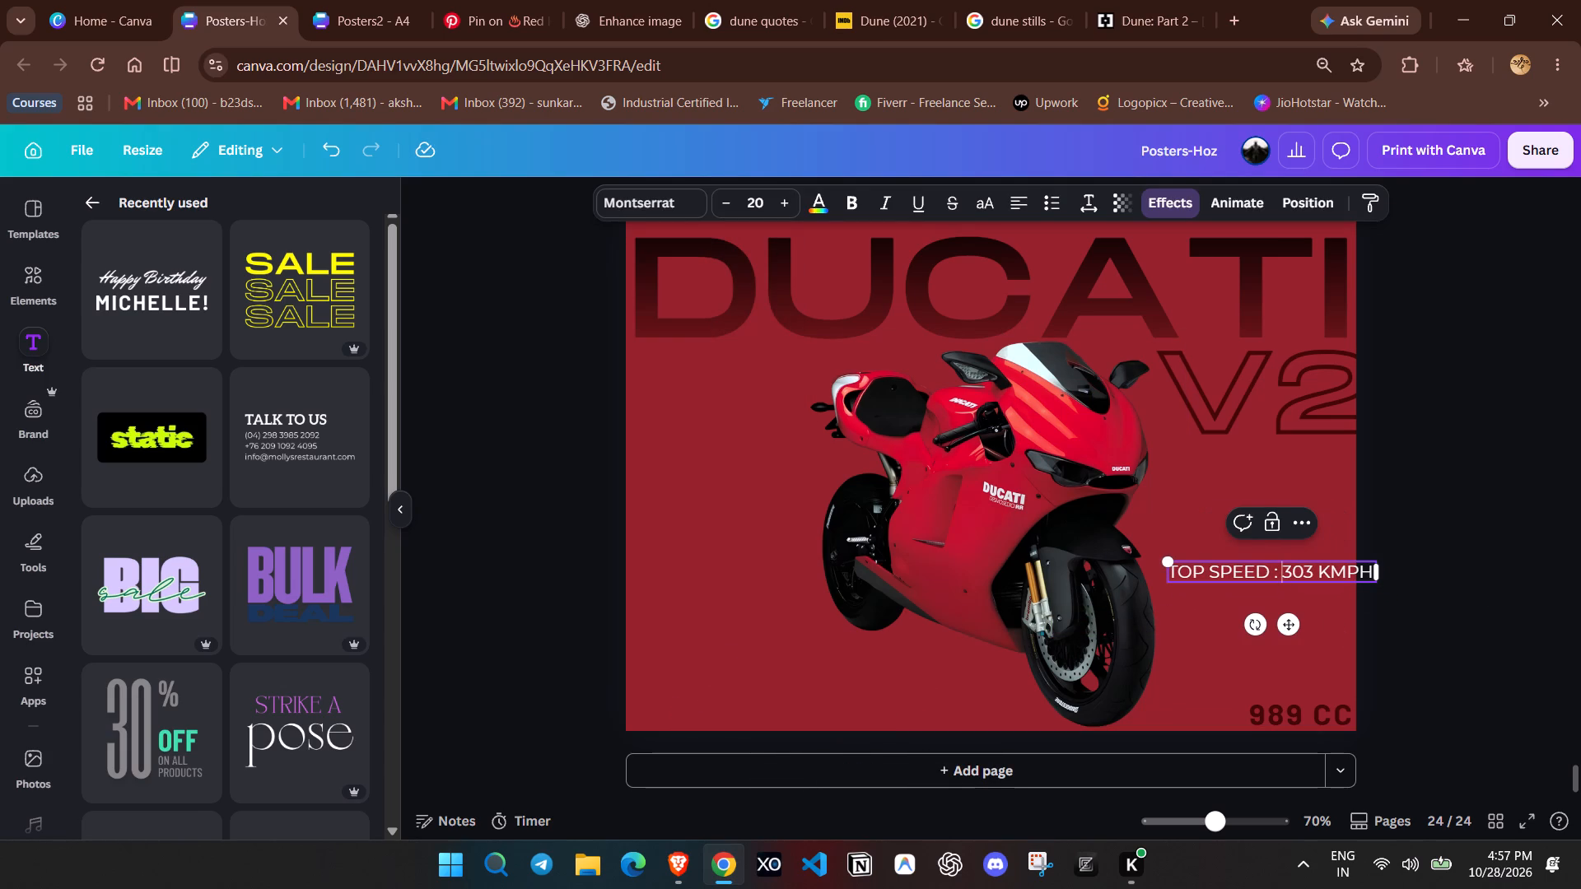
pyautogui.press('BackSpace')
pyautogui.press('BackSpace')
pyautogui.press('BackSpace')
pyautogui.press('BackSpace')
pyautogui.press('BackSpace')
pyautogui.press('BackSpace')
pyautogui.press('BackSpace')
pyautogui.press('BackSpace')
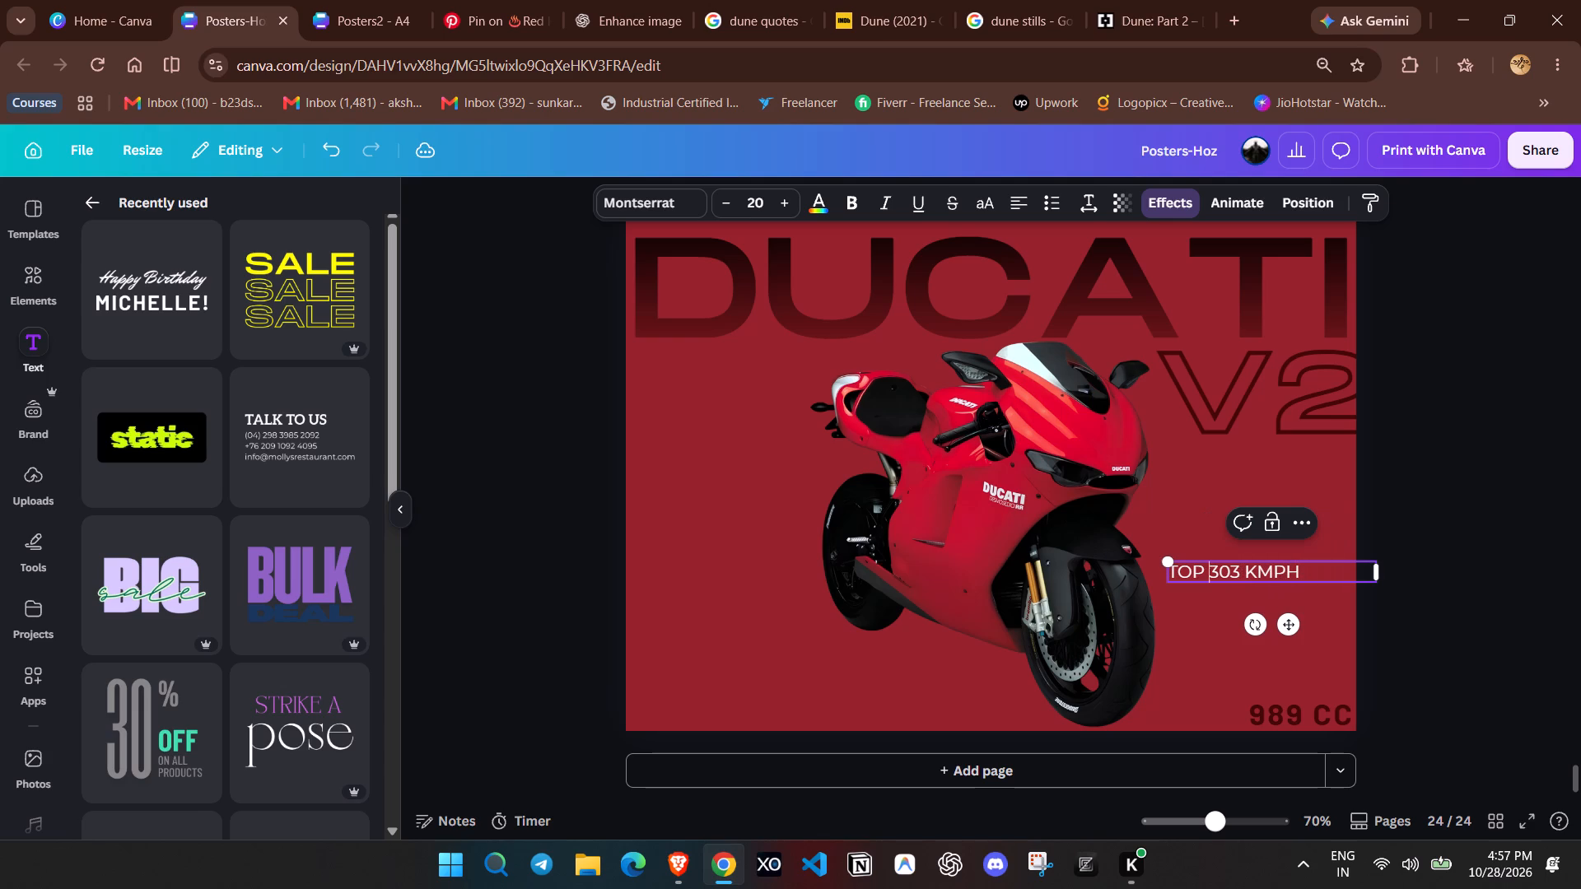
pyautogui.write(':')
pyautogui.press('space')
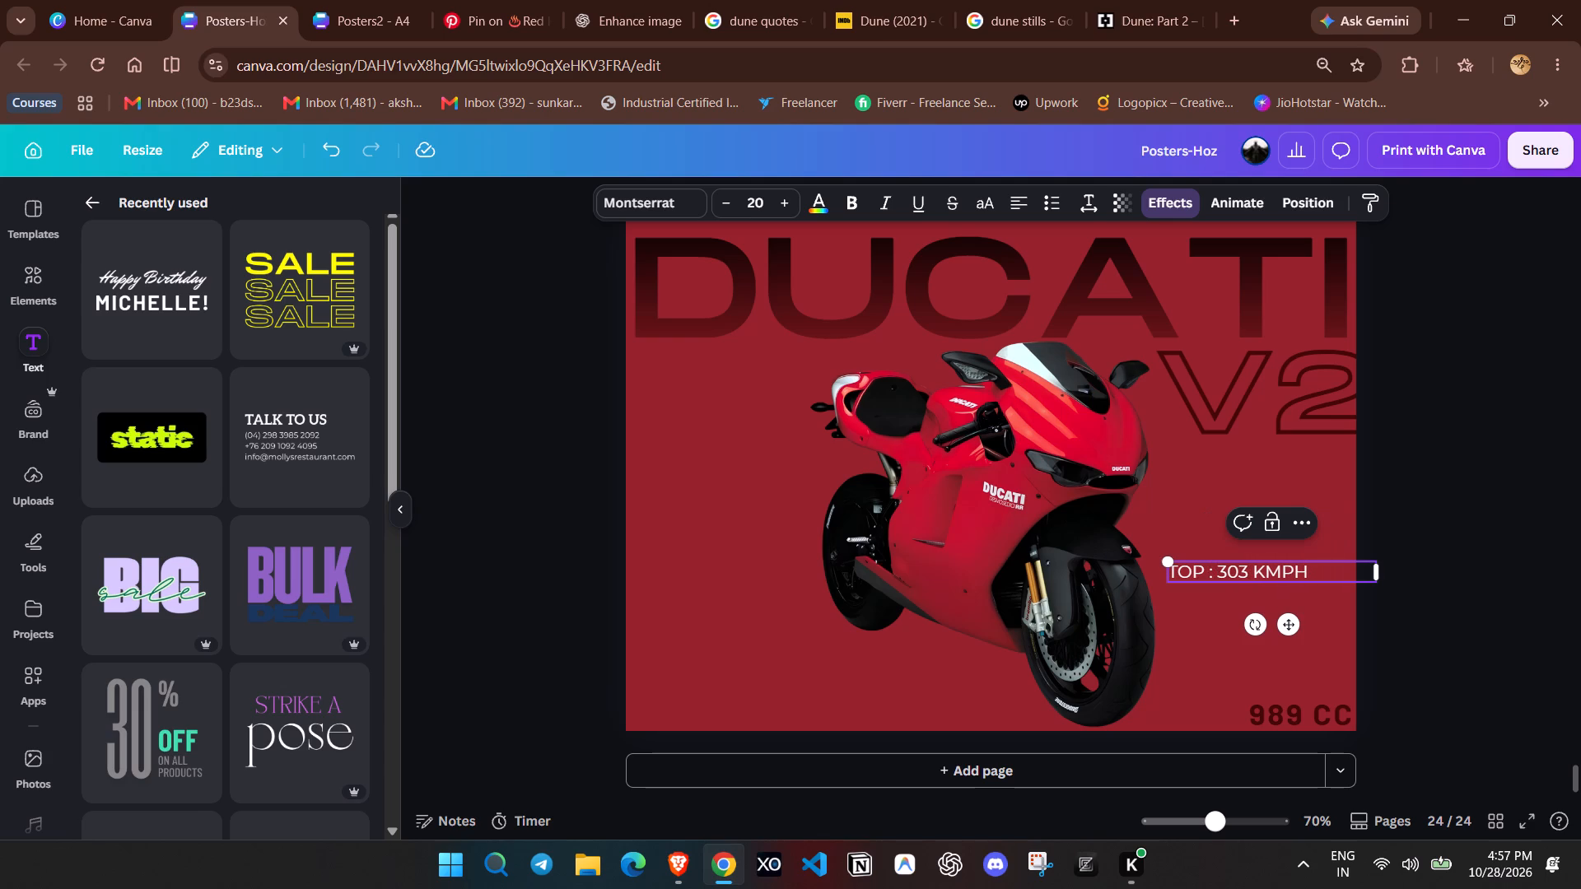
# Fit the TOP : 303 KMPH box to its text and place it directly above the 989 CC label.
pyautogui.moveTo(1381, 575); pyautogui.dragTo(1349, 579)
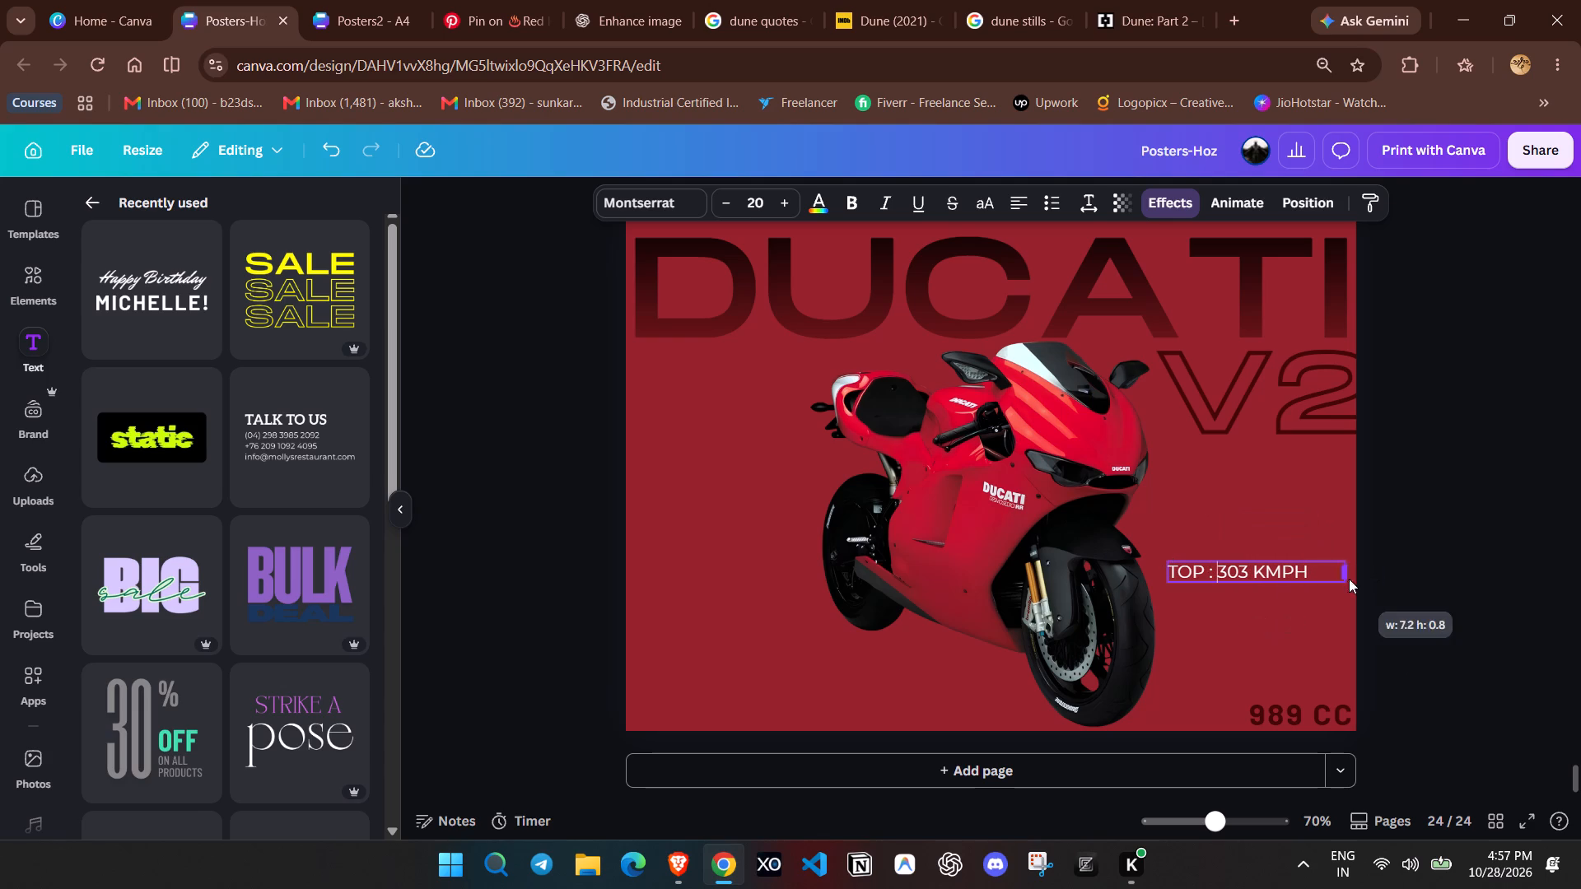
pyautogui.moveTo(1349, 579); pyautogui.dragTo(1314, 579)
pyautogui.click(1313, 578)
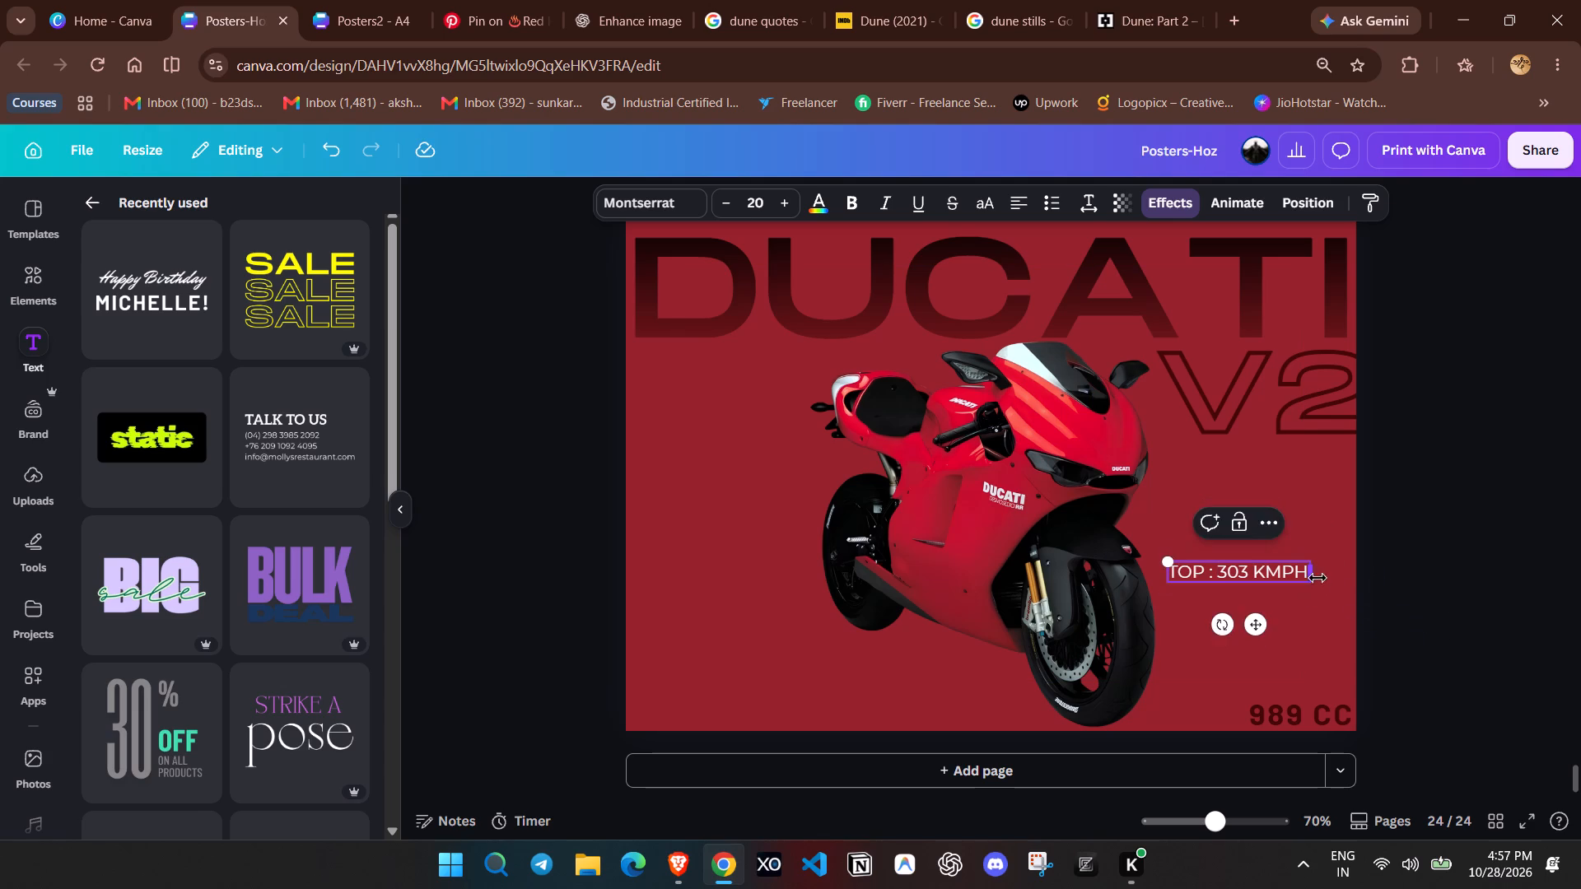
pyautogui.click(1441, 557)
pyautogui.moveTo(1265, 575); pyautogui.dragTo(1305, 691)
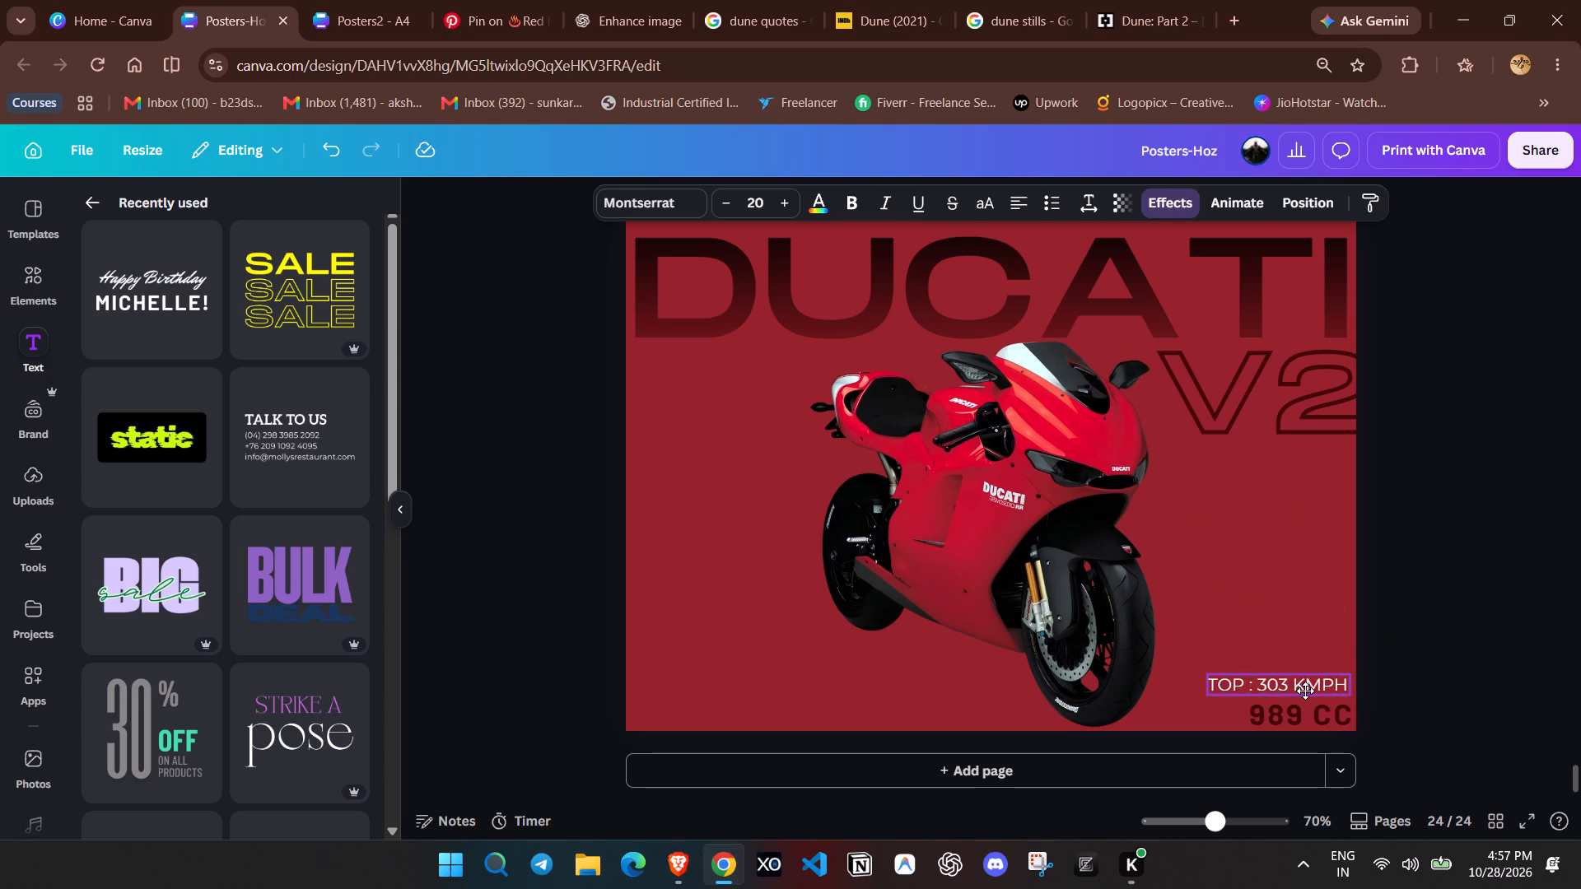
pyautogui.moveTo(1305, 691); pyautogui.dragTo(1305, 692)
# Make the TOP : 303 KMPH text dark red #440606 and bold, with its box wide enough for a single line.
pyautogui.click(822, 208)
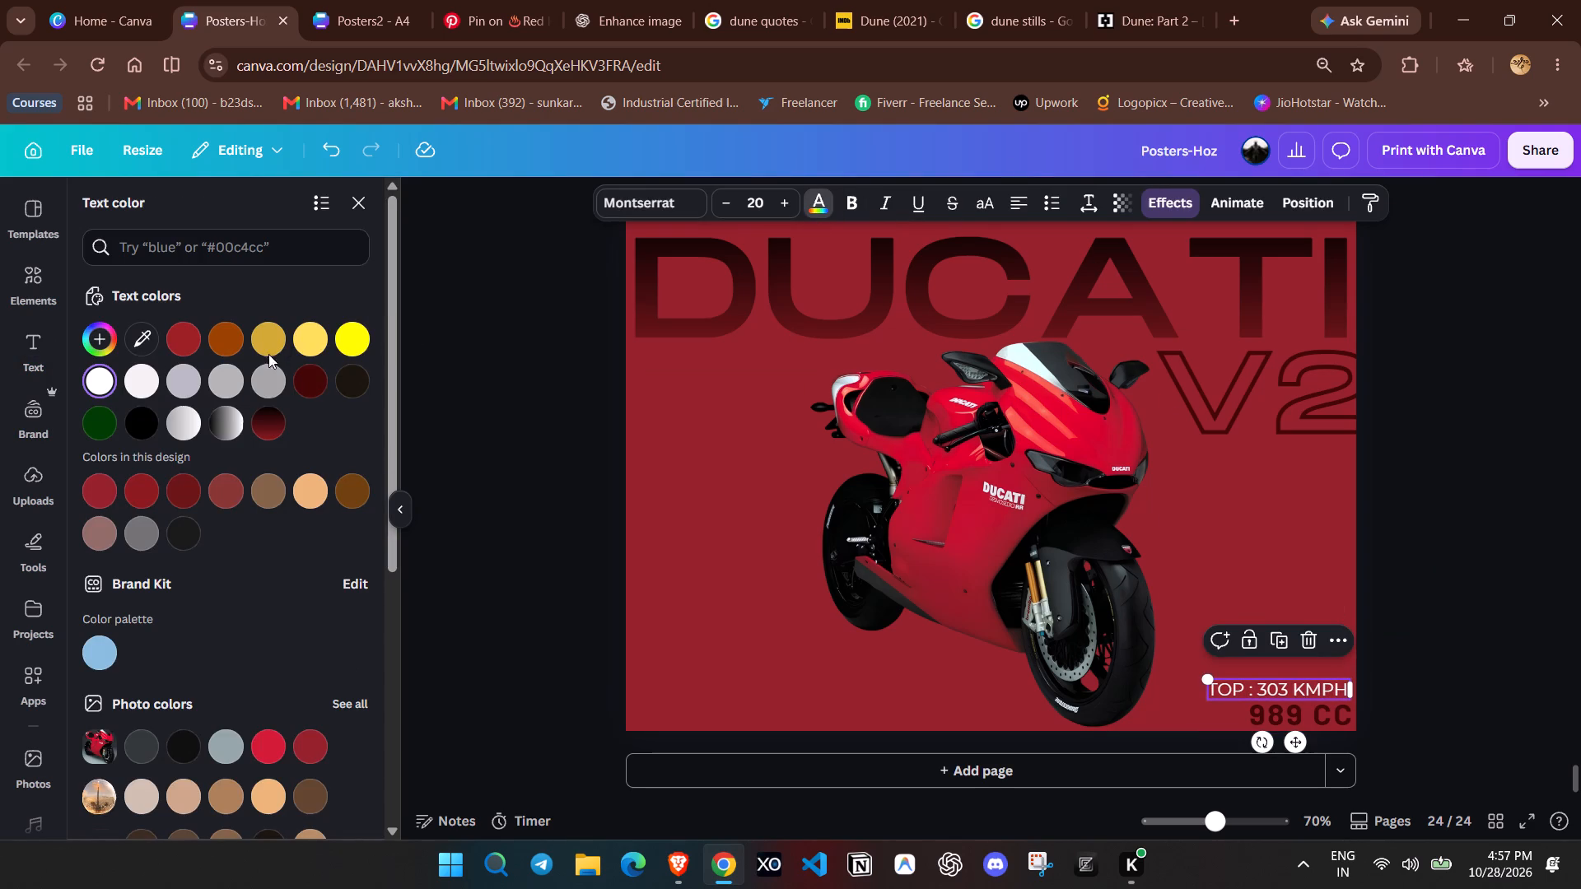
pyautogui.click(308, 384)
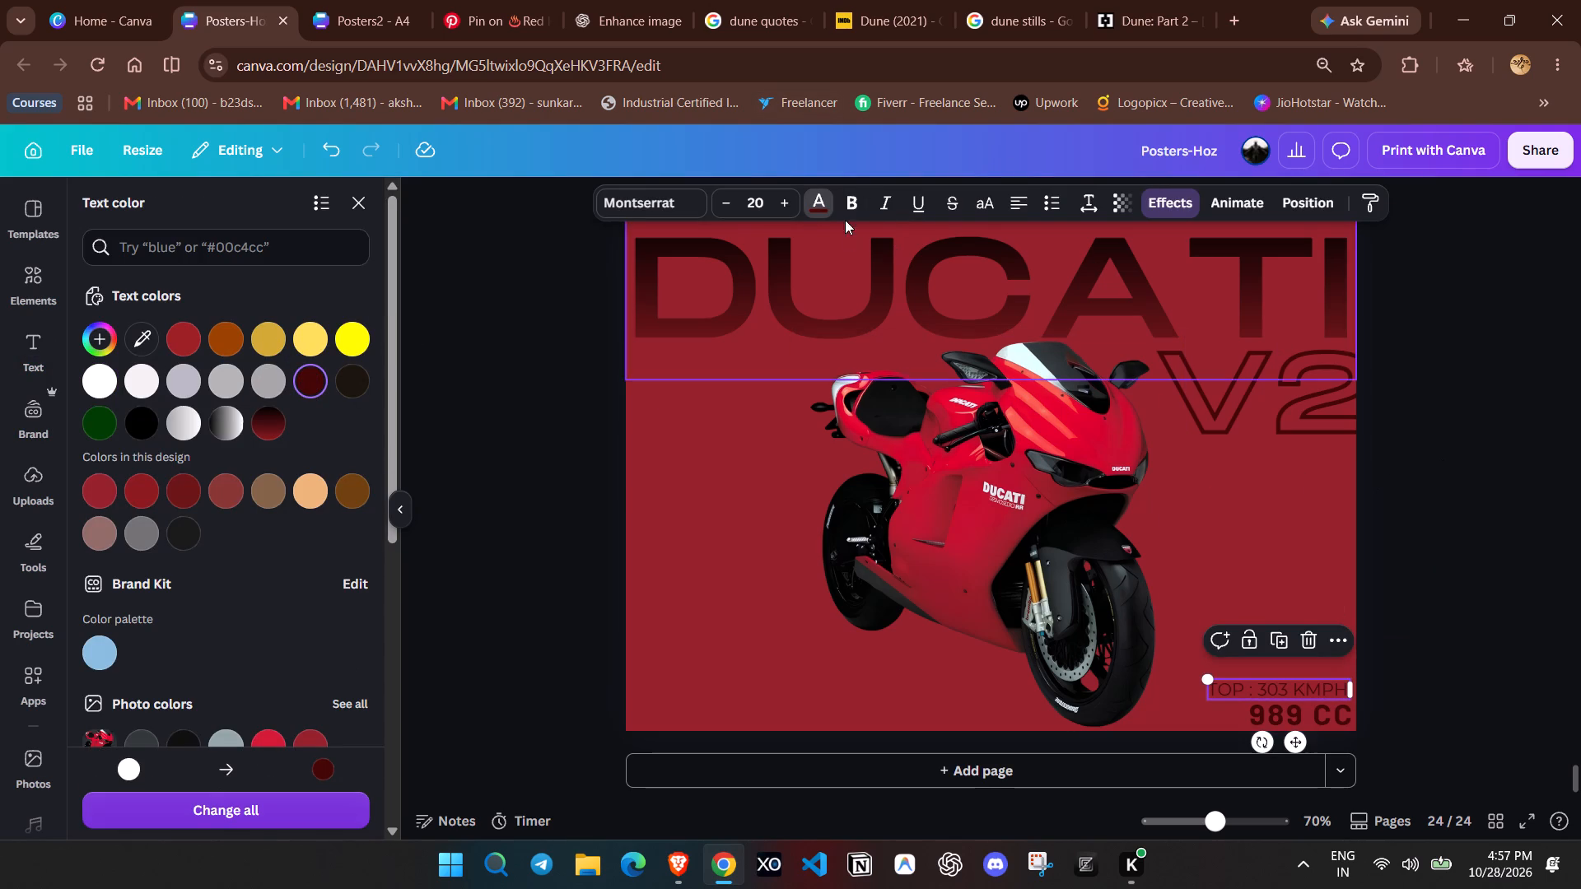
pyautogui.click(848, 206)
pyautogui.click(1362, 692)
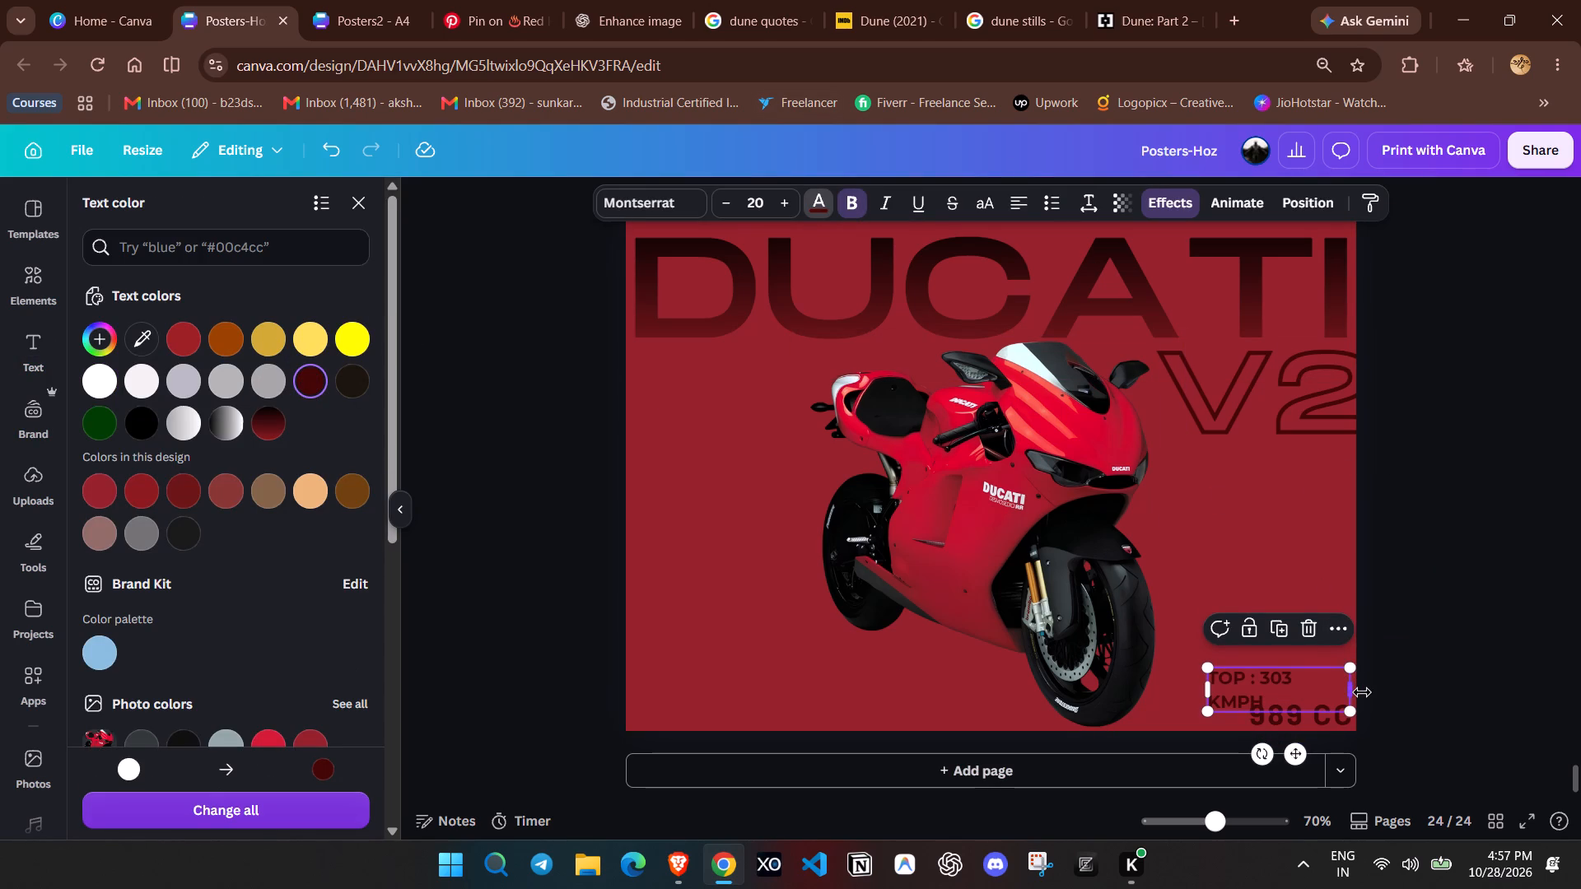
pyautogui.click(1392, 656)
pyautogui.click(1393, 656)
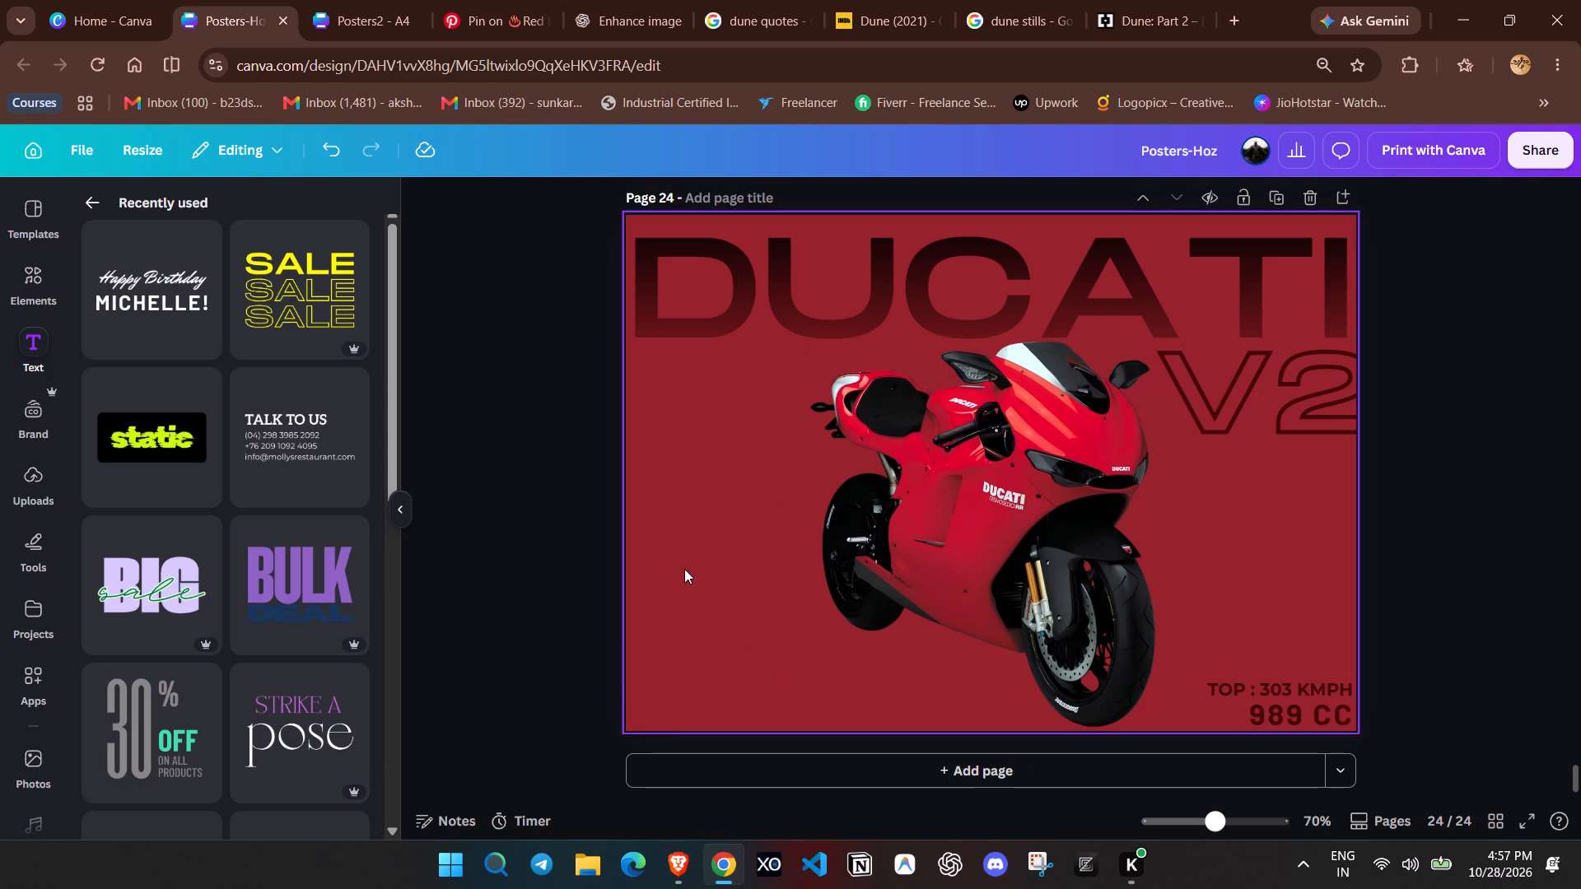
# Search the graphics for "black" and add the black wildflower silhouette with thin branching stems to page 24.
pyautogui.click(42, 304)
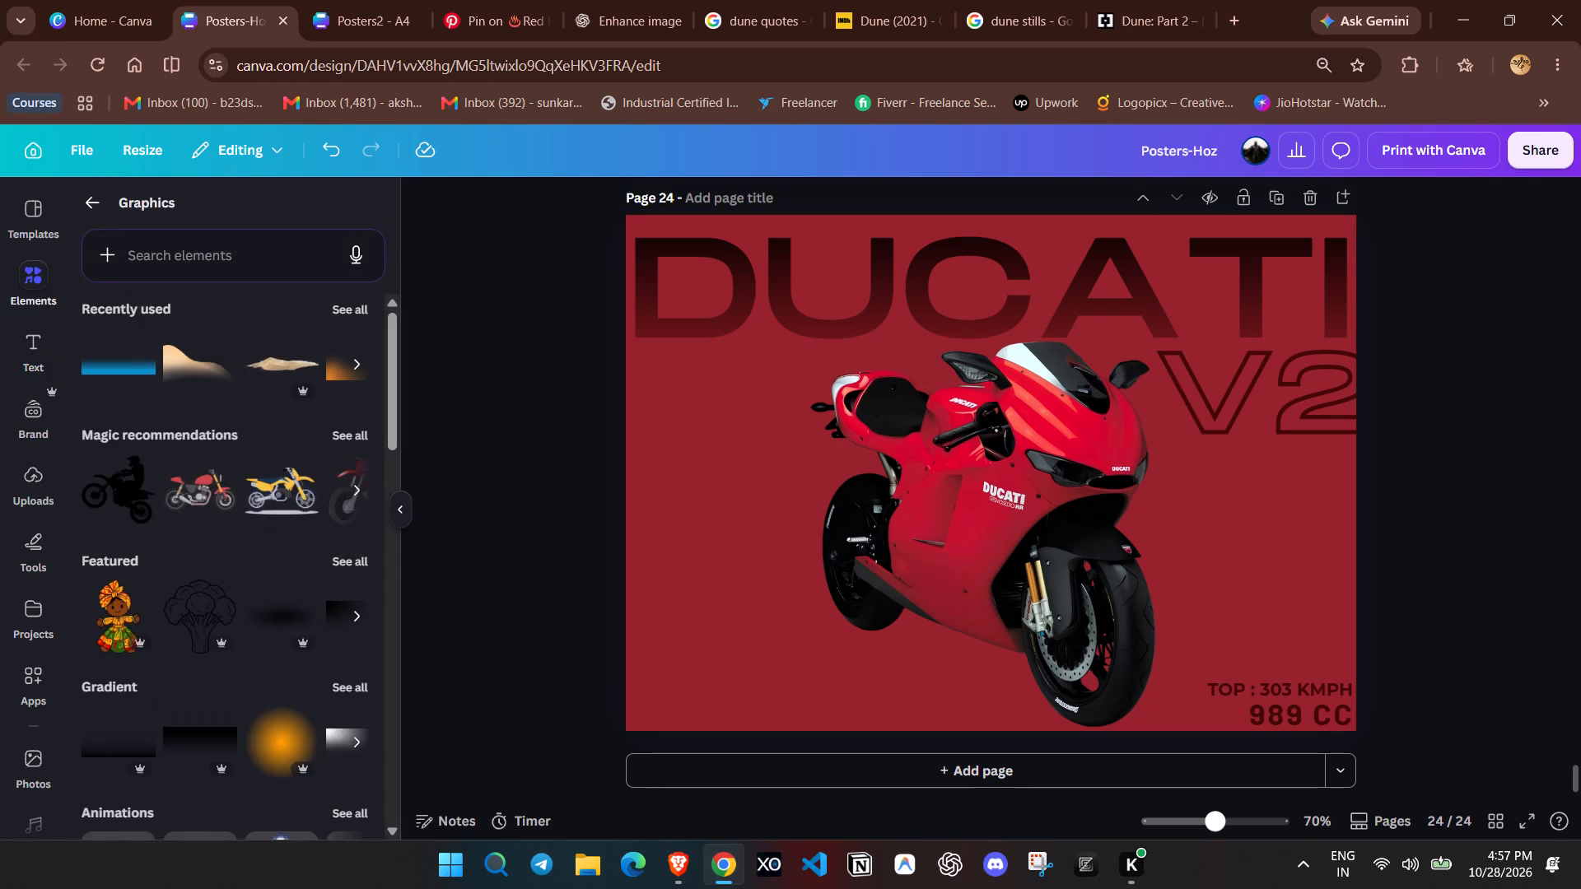
pyautogui.click(138, 261)
pyautogui.write('black')
pyautogui.press('Return')
pyautogui.scroll(-2, 235, 417)
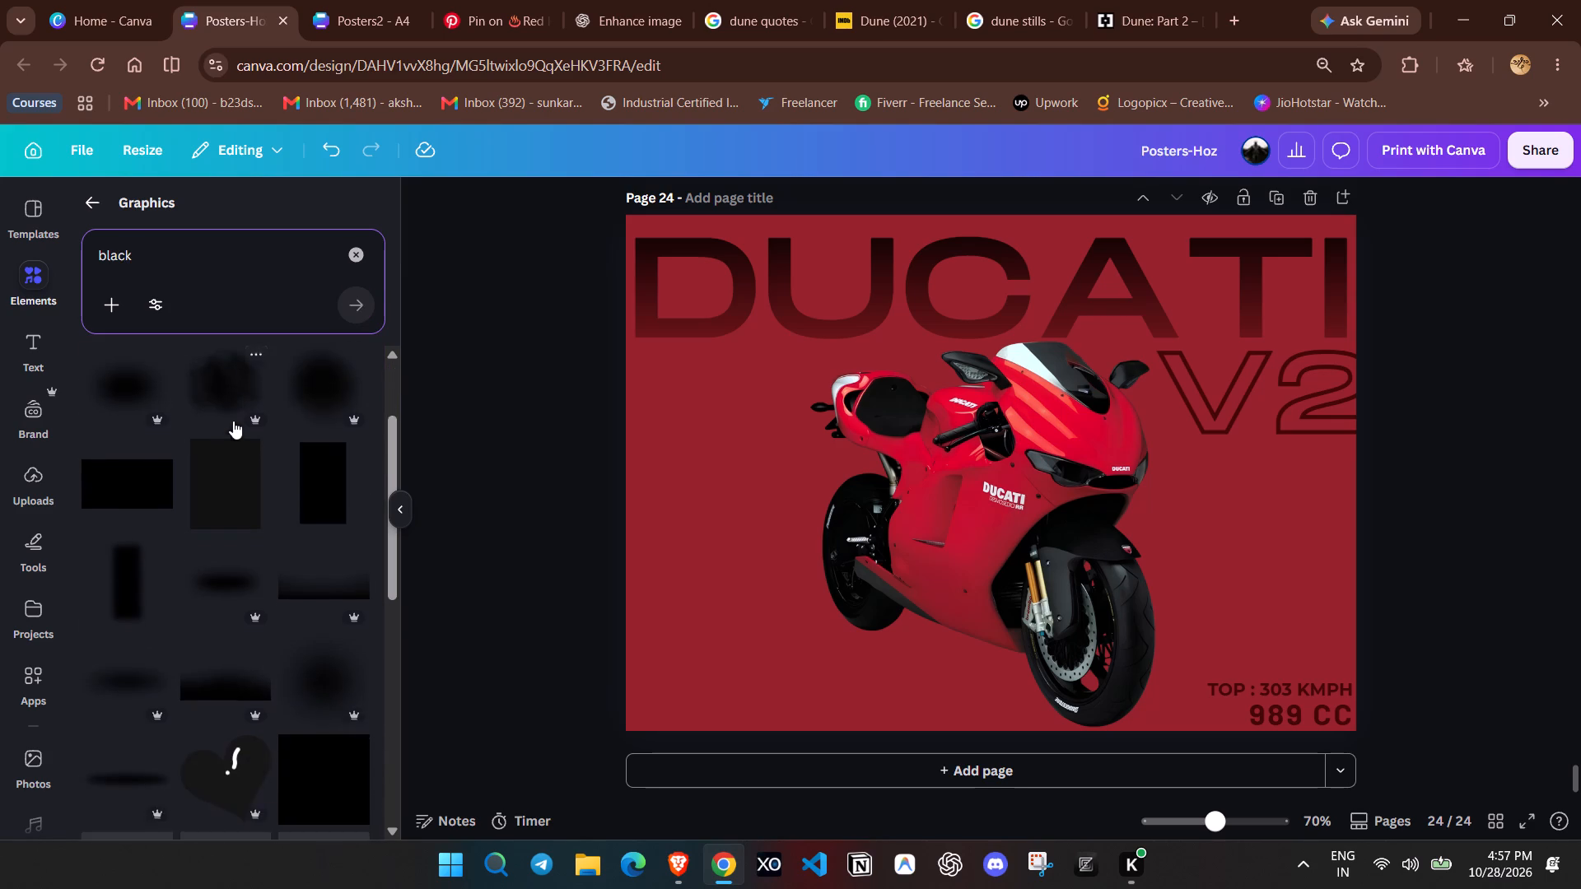
pyautogui.scroll(-3, 228, 428)
pyautogui.scroll(-5, 282, 500)
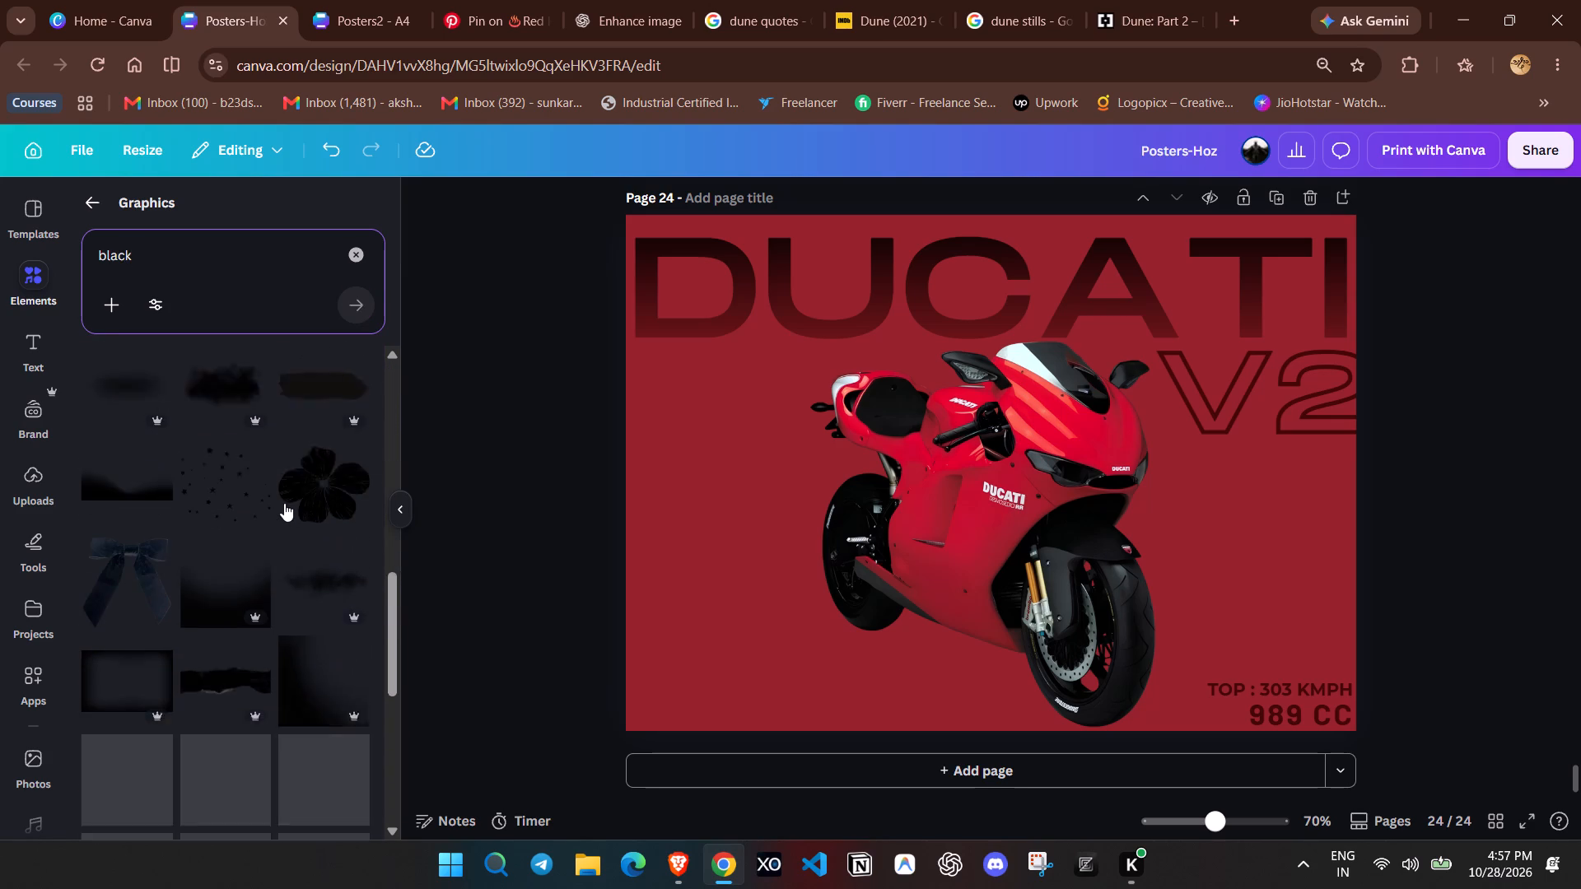
pyautogui.scroll(-2, 290, 505)
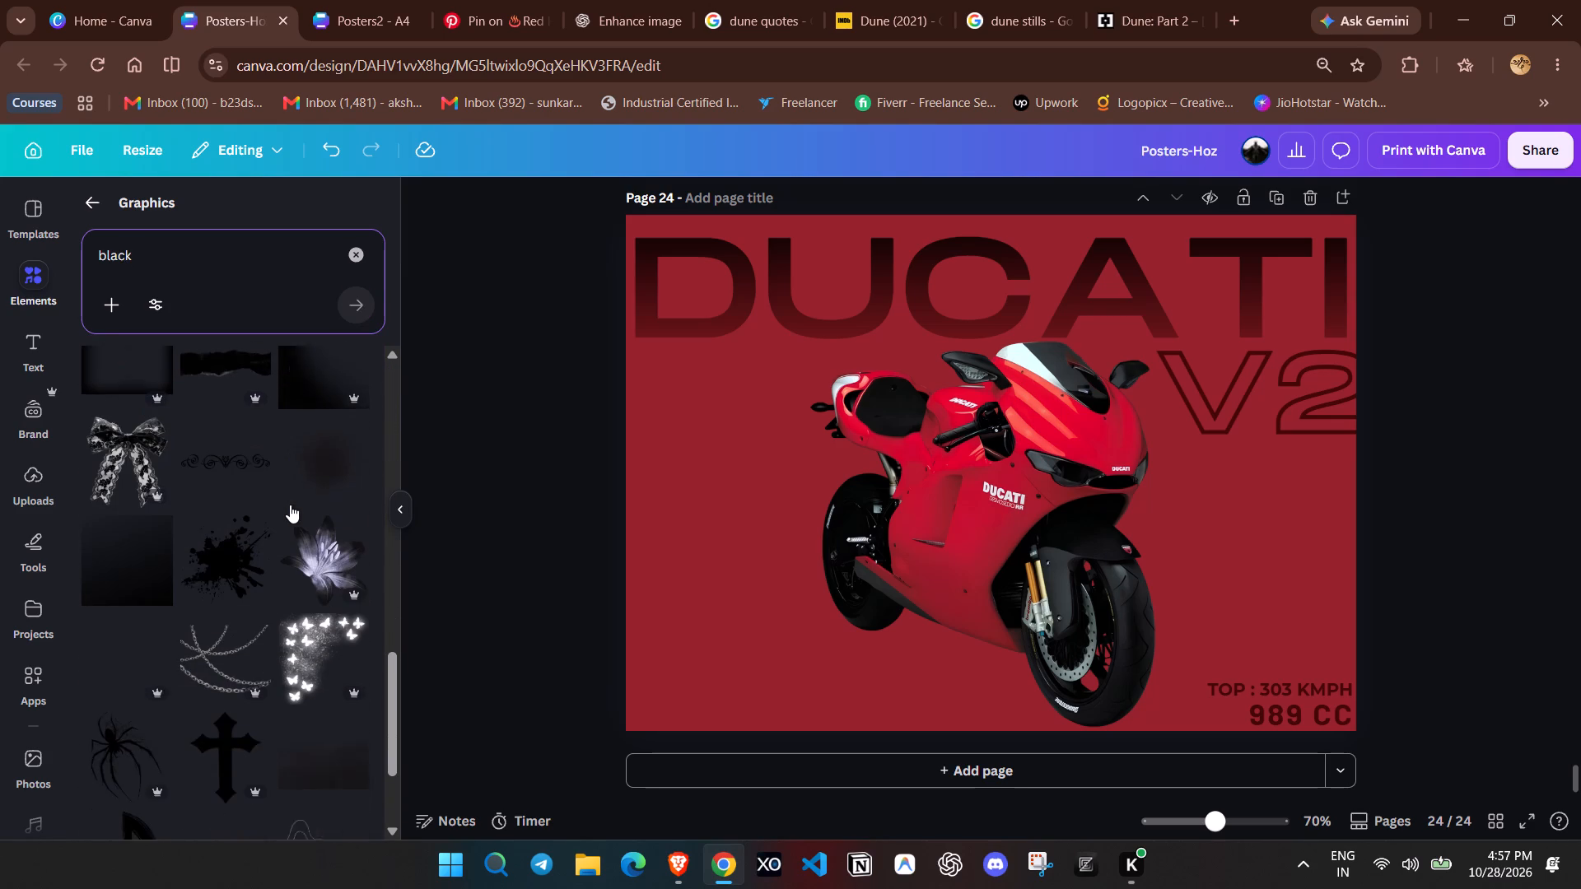
pyautogui.scroll(-4, 283, 455)
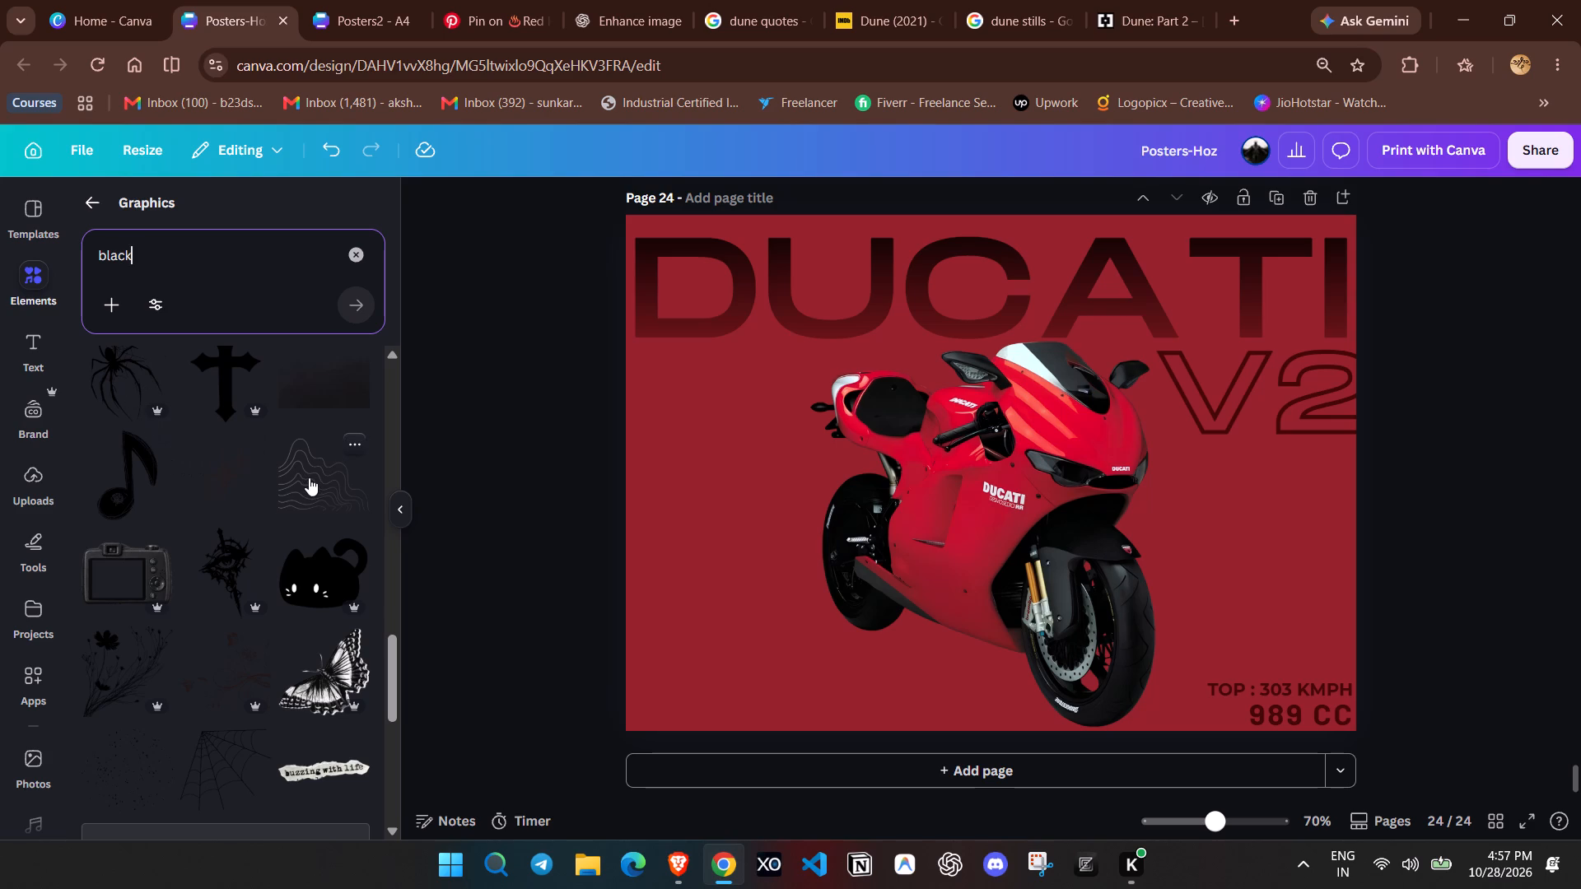
pyautogui.scroll(-3, 309, 477)
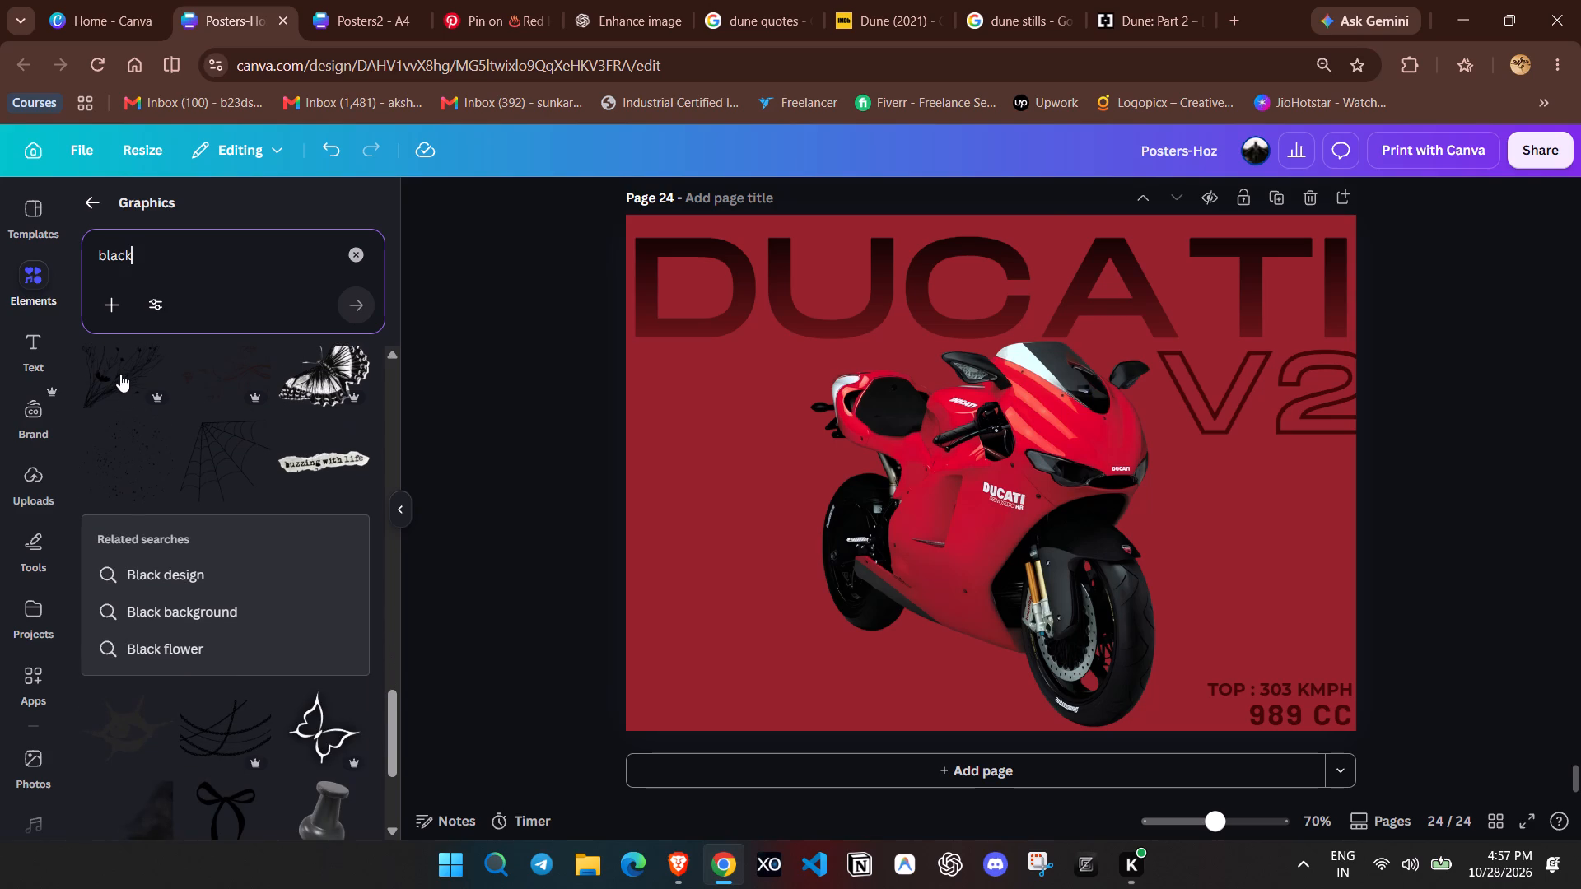
pyautogui.click(120, 374)
# Place the wildflower silhouette in the poster's bottom-left corner and enlarge it so its stems reach the motorcycle's rear wheel.
pyautogui.moveTo(990, 520); pyautogui.dragTo(724, 676)
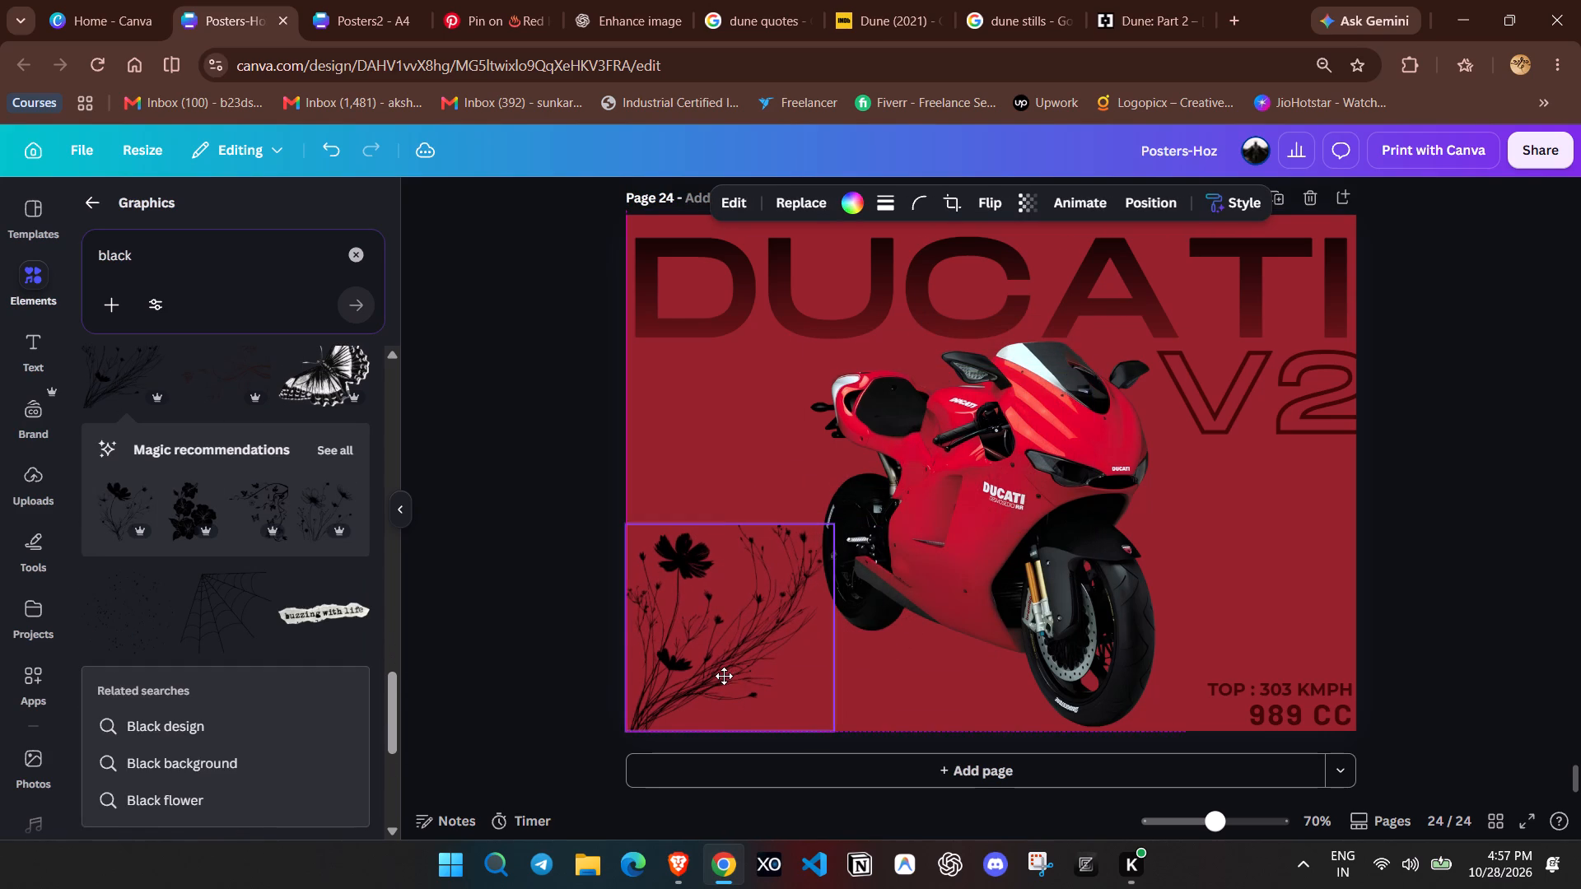
pyautogui.moveTo(724, 676); pyautogui.dragTo(721, 676)
pyautogui.moveTo(832, 524); pyautogui.dragTo(867, 502)
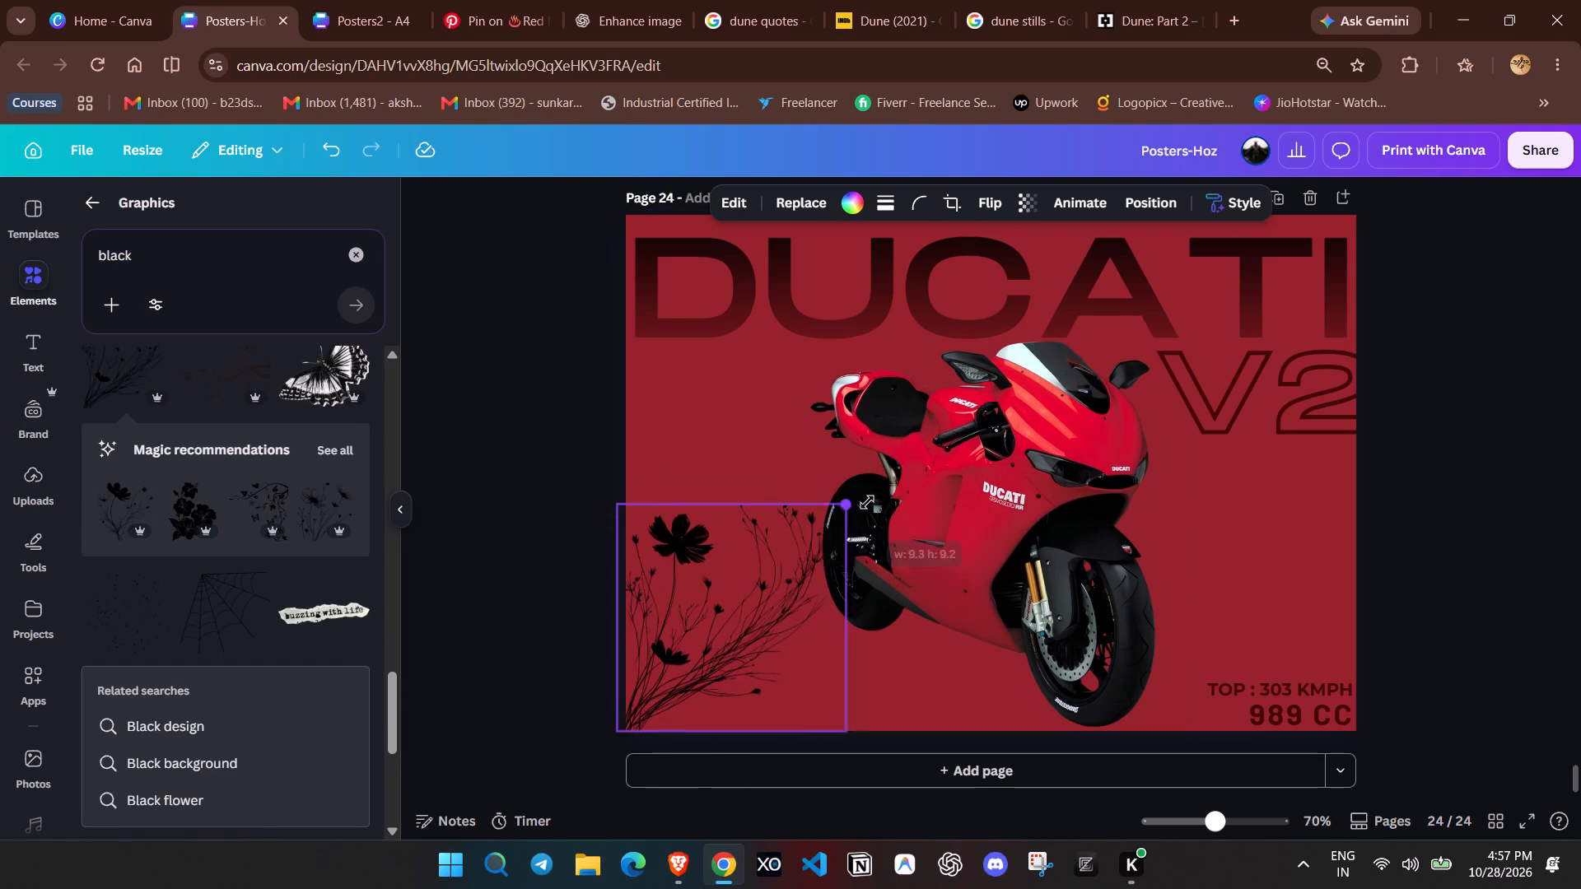
pyautogui.moveTo(867, 502); pyautogui.dragTo(916, 458)
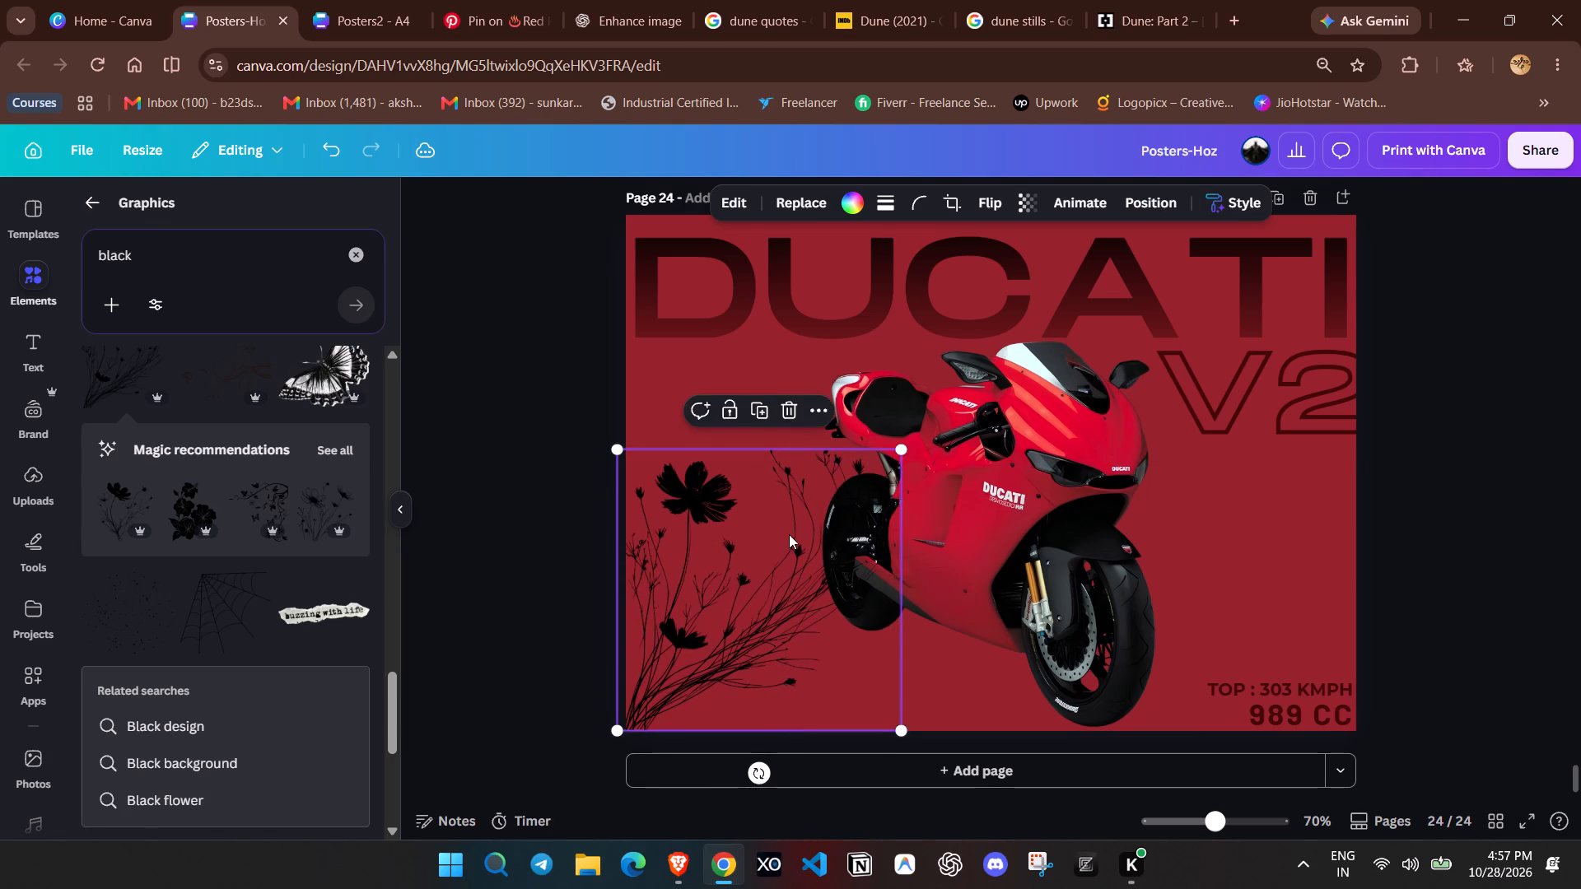
# Send the wildflower silhouette backward so that it sits behind the motorcycle.
pyautogui.rightClick(788, 534)
pyautogui.tripleClick(1122, 546)
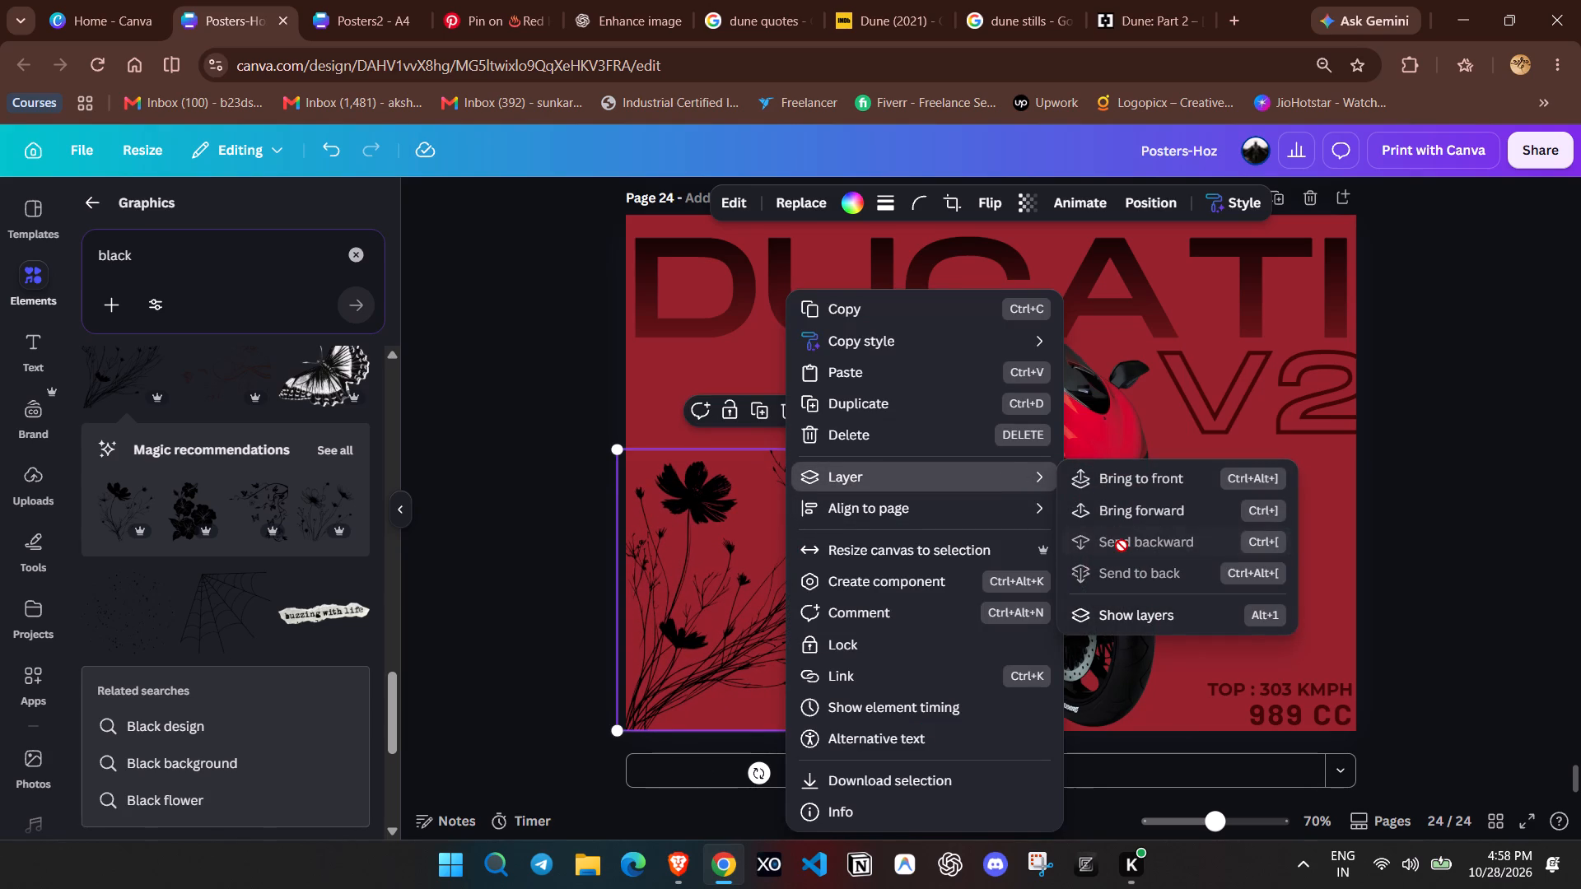
pyautogui.doubleClick(1122, 547)
pyautogui.doubleClick(1439, 463)
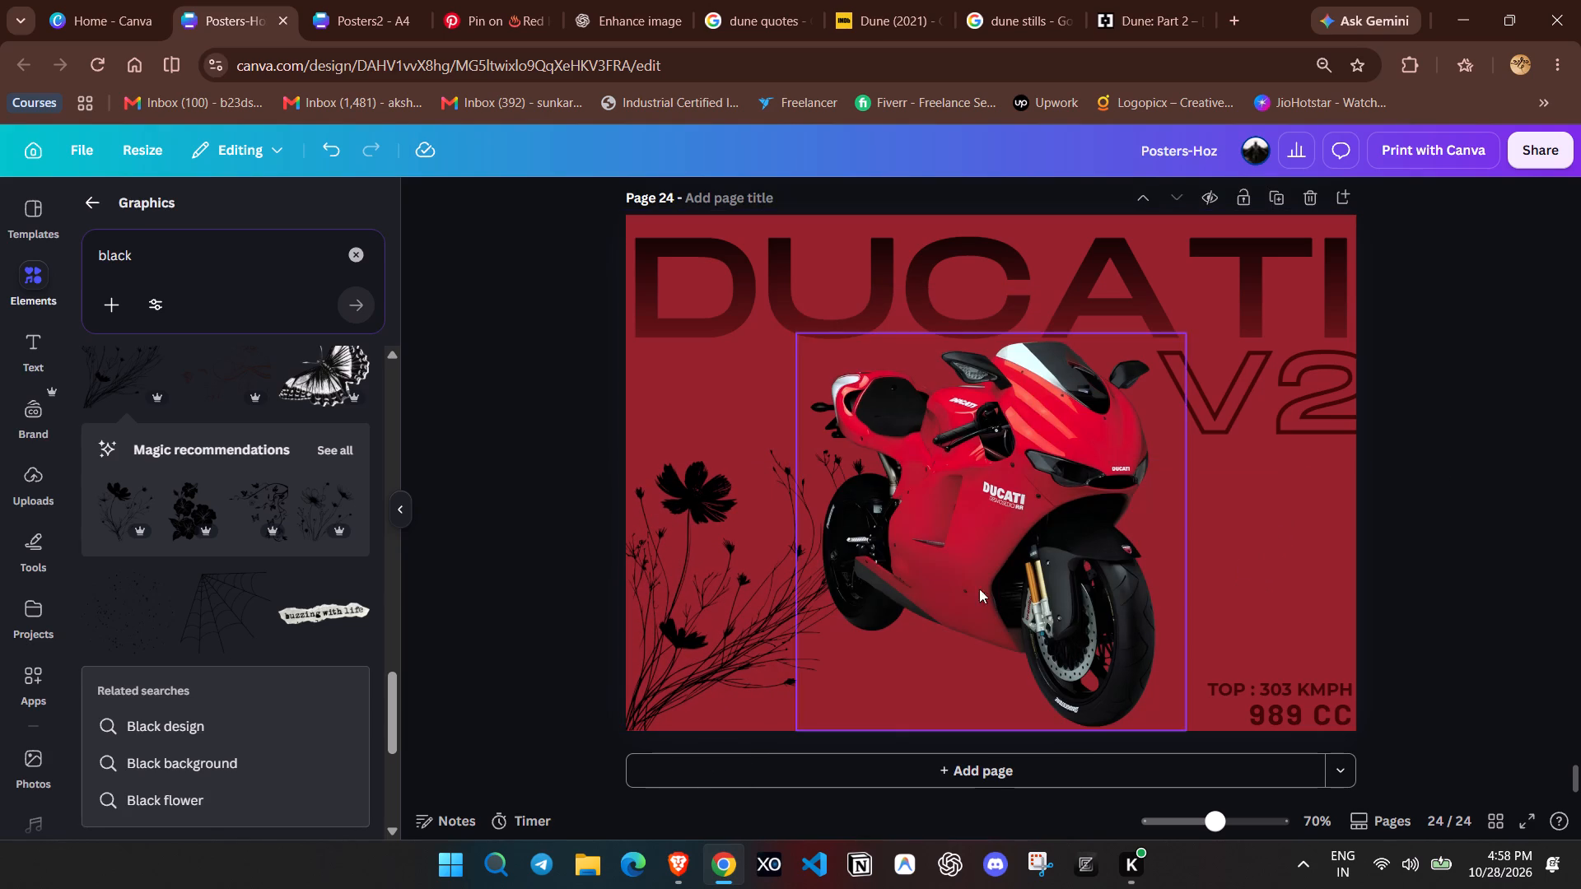
# Set the wildflower silhouette's transparency to 69.
pyautogui.click(671, 598)
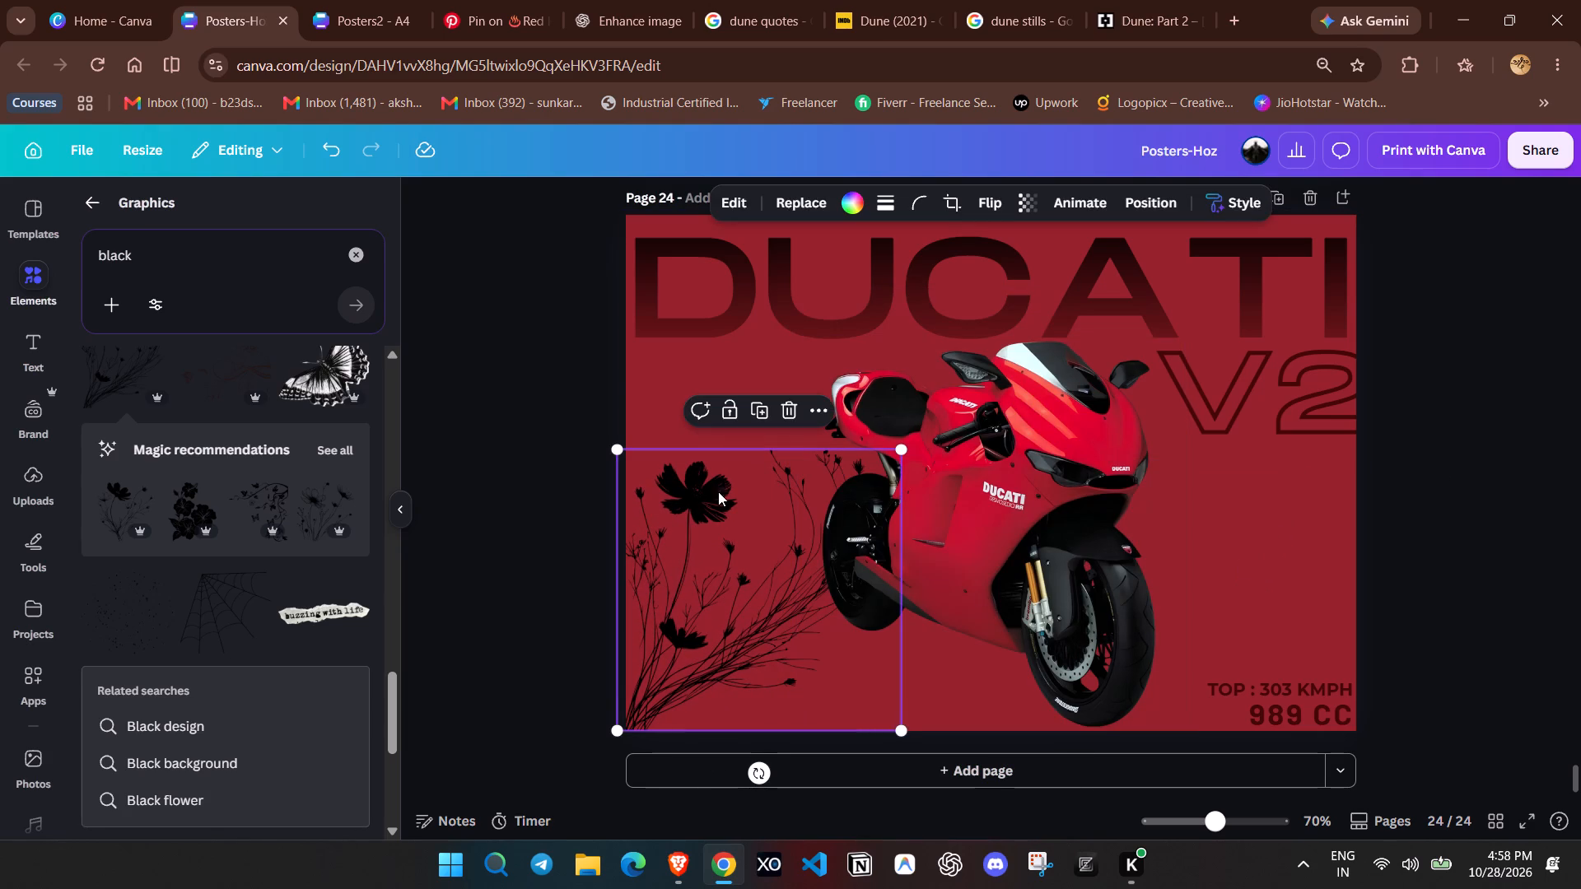
pyautogui.click(1040, 207)
pyautogui.moveTo(1018, 271); pyautogui.dragTo(1009, 273)
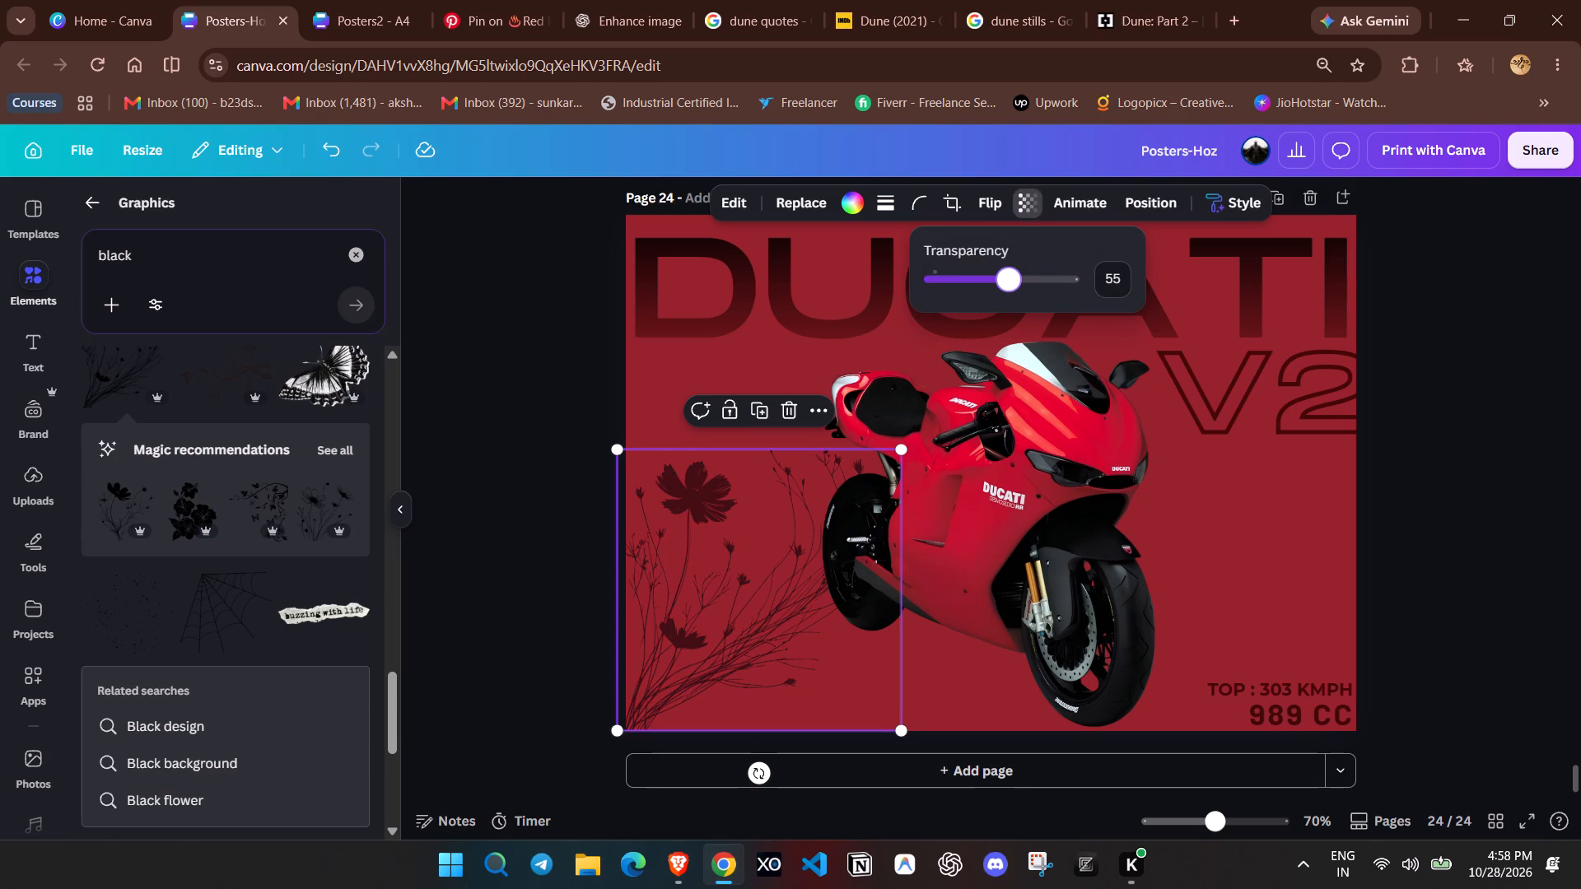
pyautogui.moveTo(1009, 273); pyautogui.dragTo(1028, 275)
pyautogui.doubleClick(1448, 407)
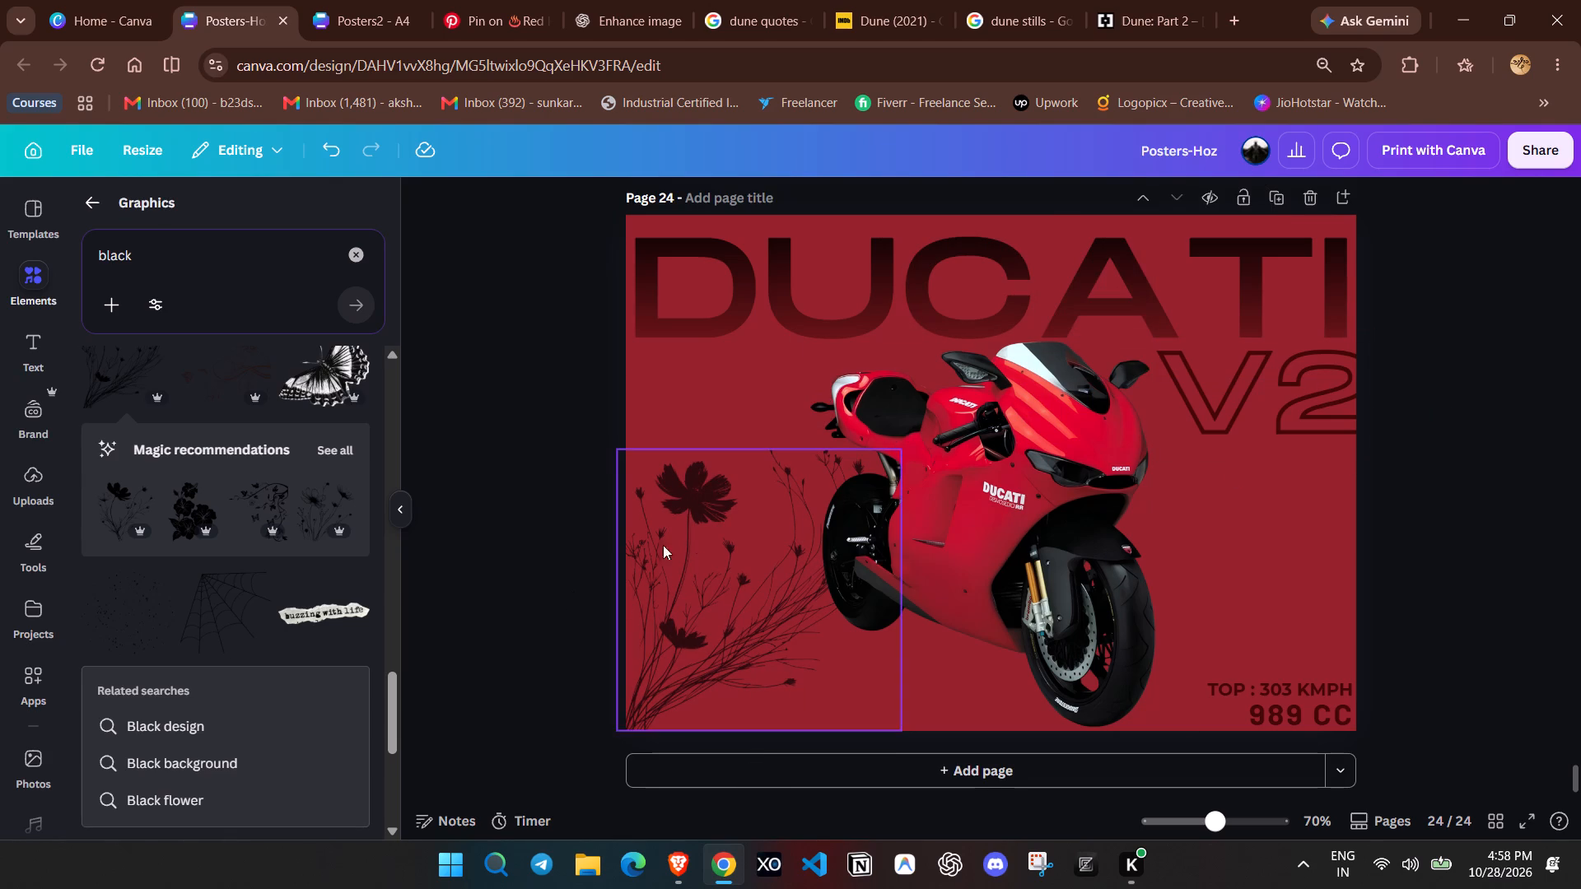
# Recolour the wildflower silhouette with the near-black swatch from the motorcycle's photo colours.
pyautogui.click(692, 538)
pyautogui.click(856, 196)
pyautogui.click(187, 680)
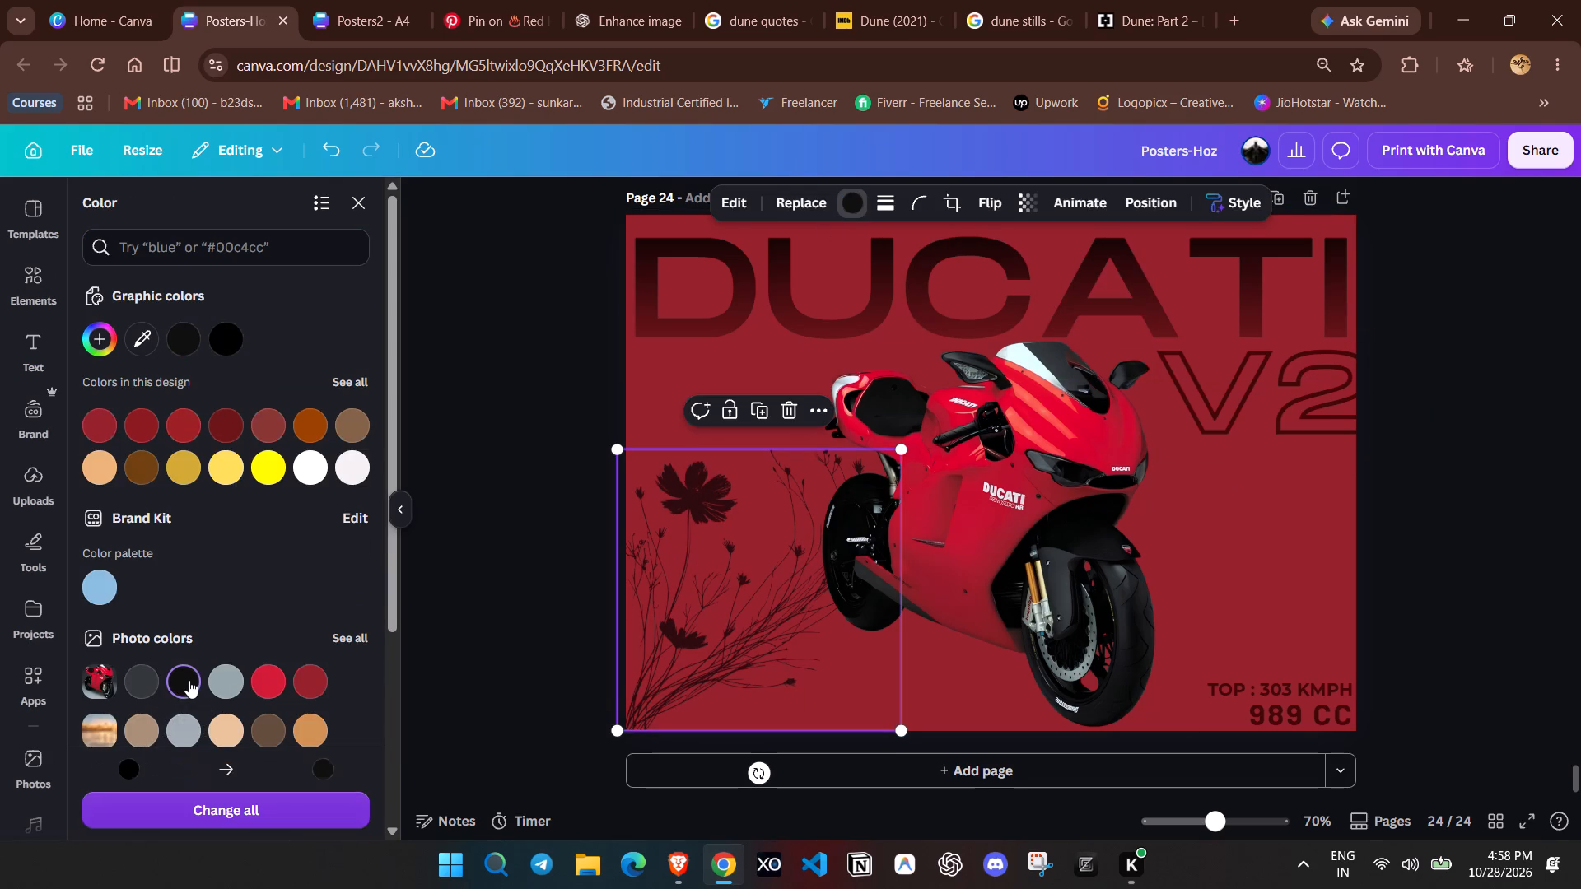
pyautogui.doubleClick(480, 461)
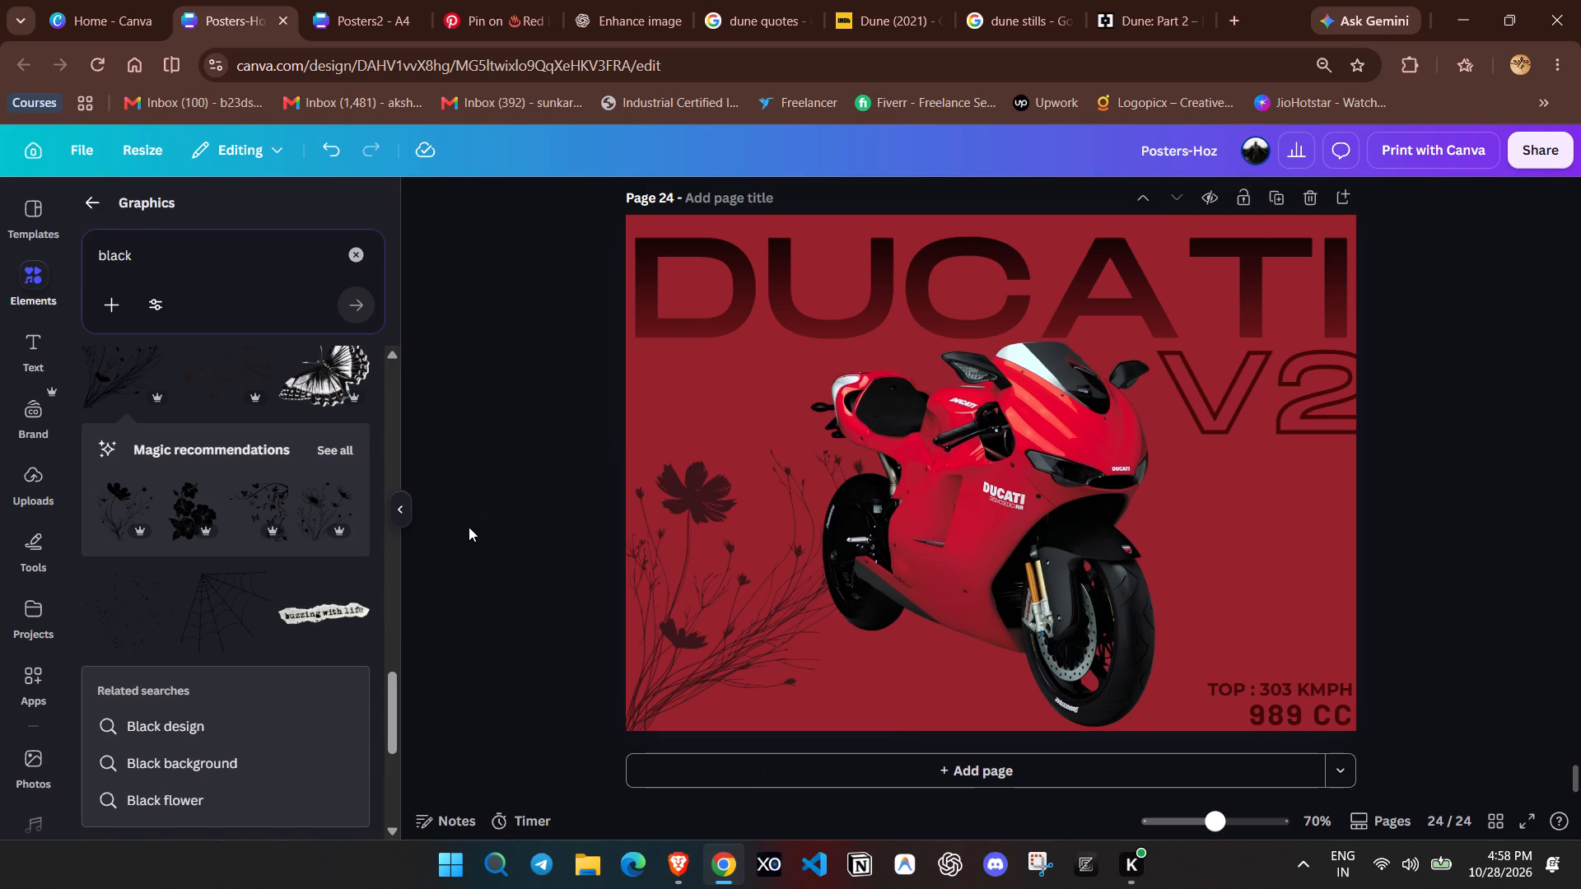
# Show the full set of recommended graphics related to the wildflower silhouette and browse it.
pyautogui.click(331, 454)
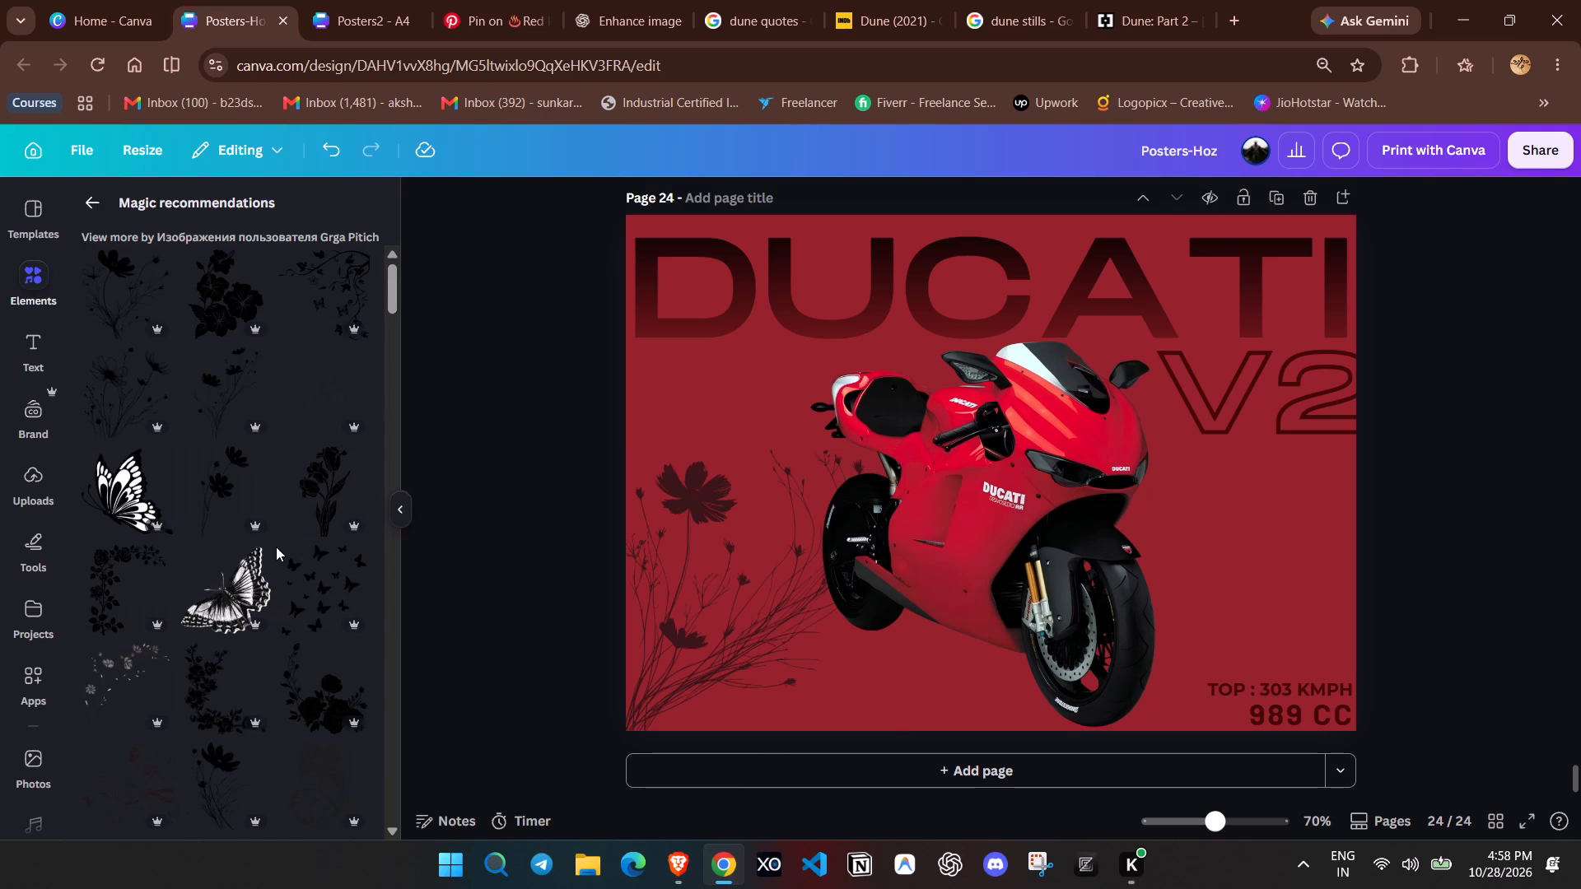
pyautogui.scroll(-2, 288, 534)
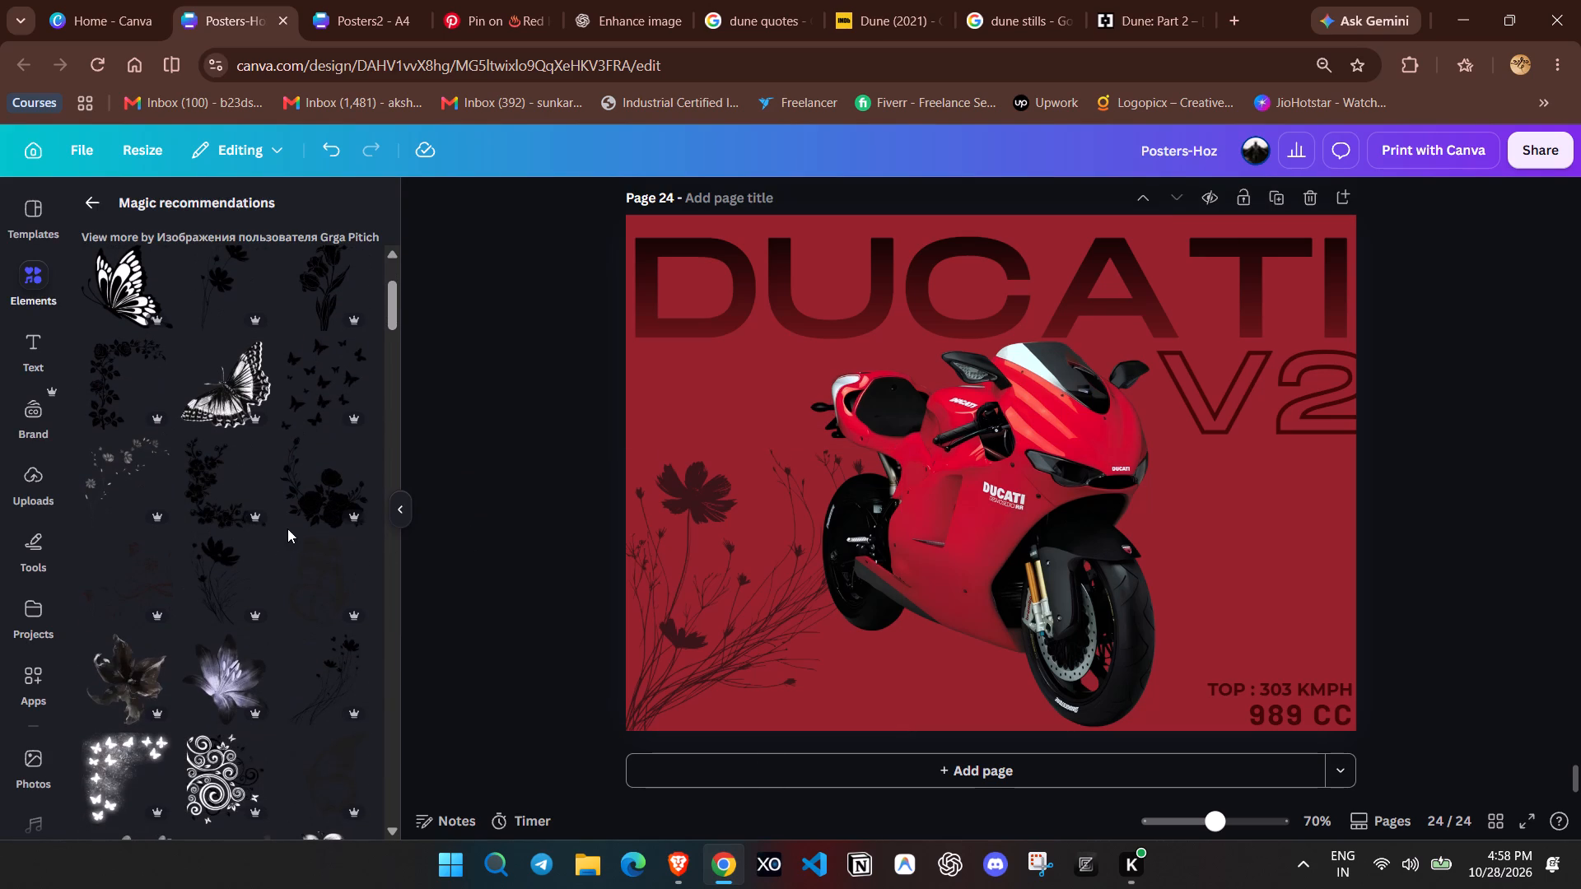
pyautogui.scroll(1, 222, 519)
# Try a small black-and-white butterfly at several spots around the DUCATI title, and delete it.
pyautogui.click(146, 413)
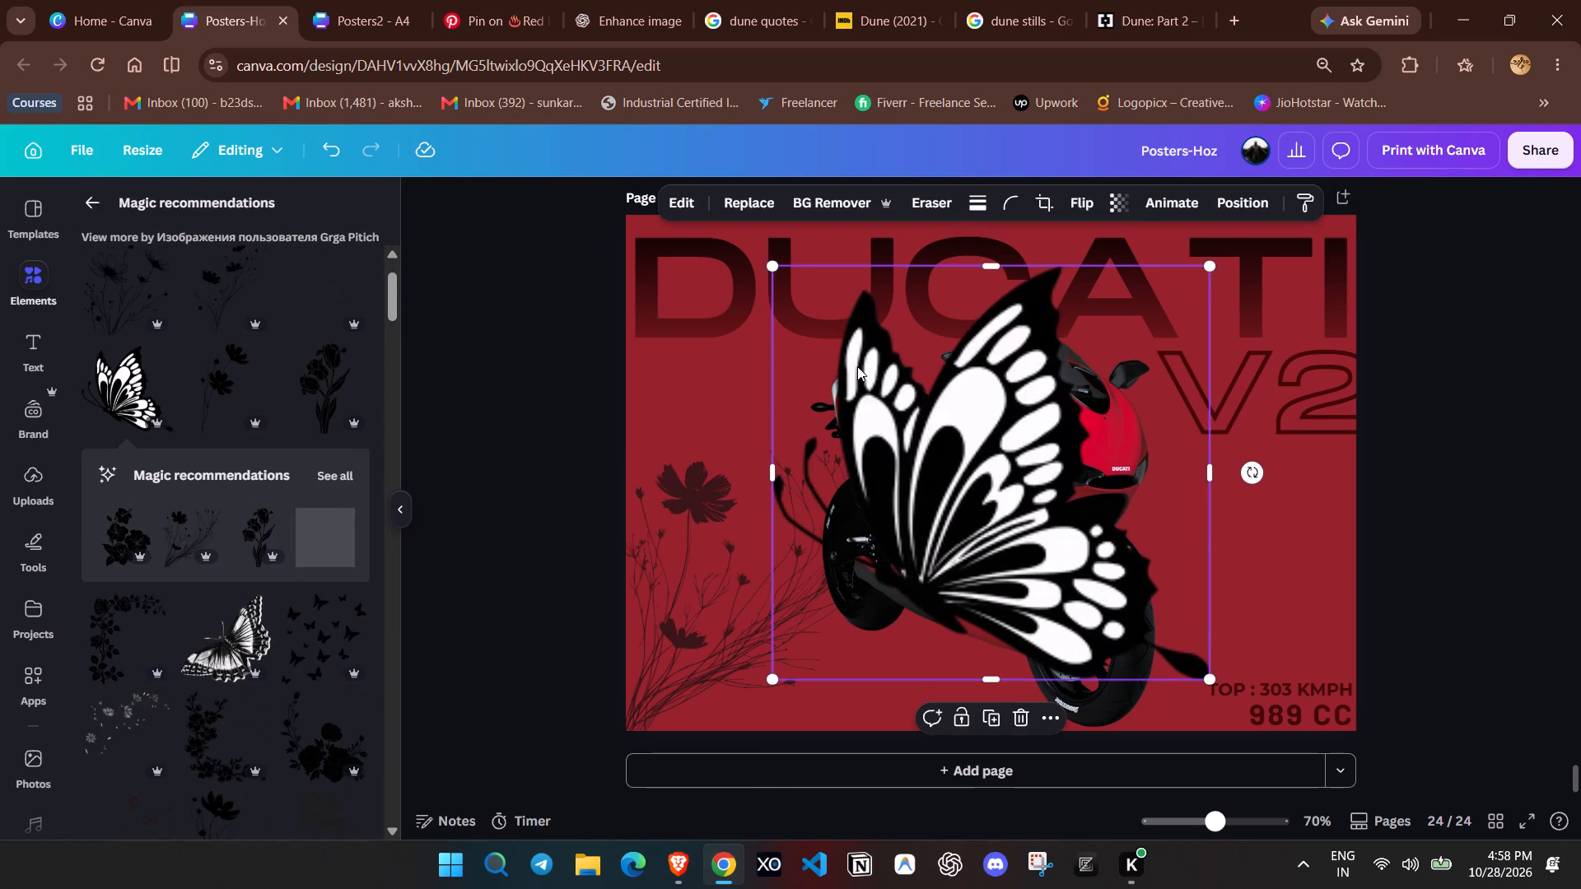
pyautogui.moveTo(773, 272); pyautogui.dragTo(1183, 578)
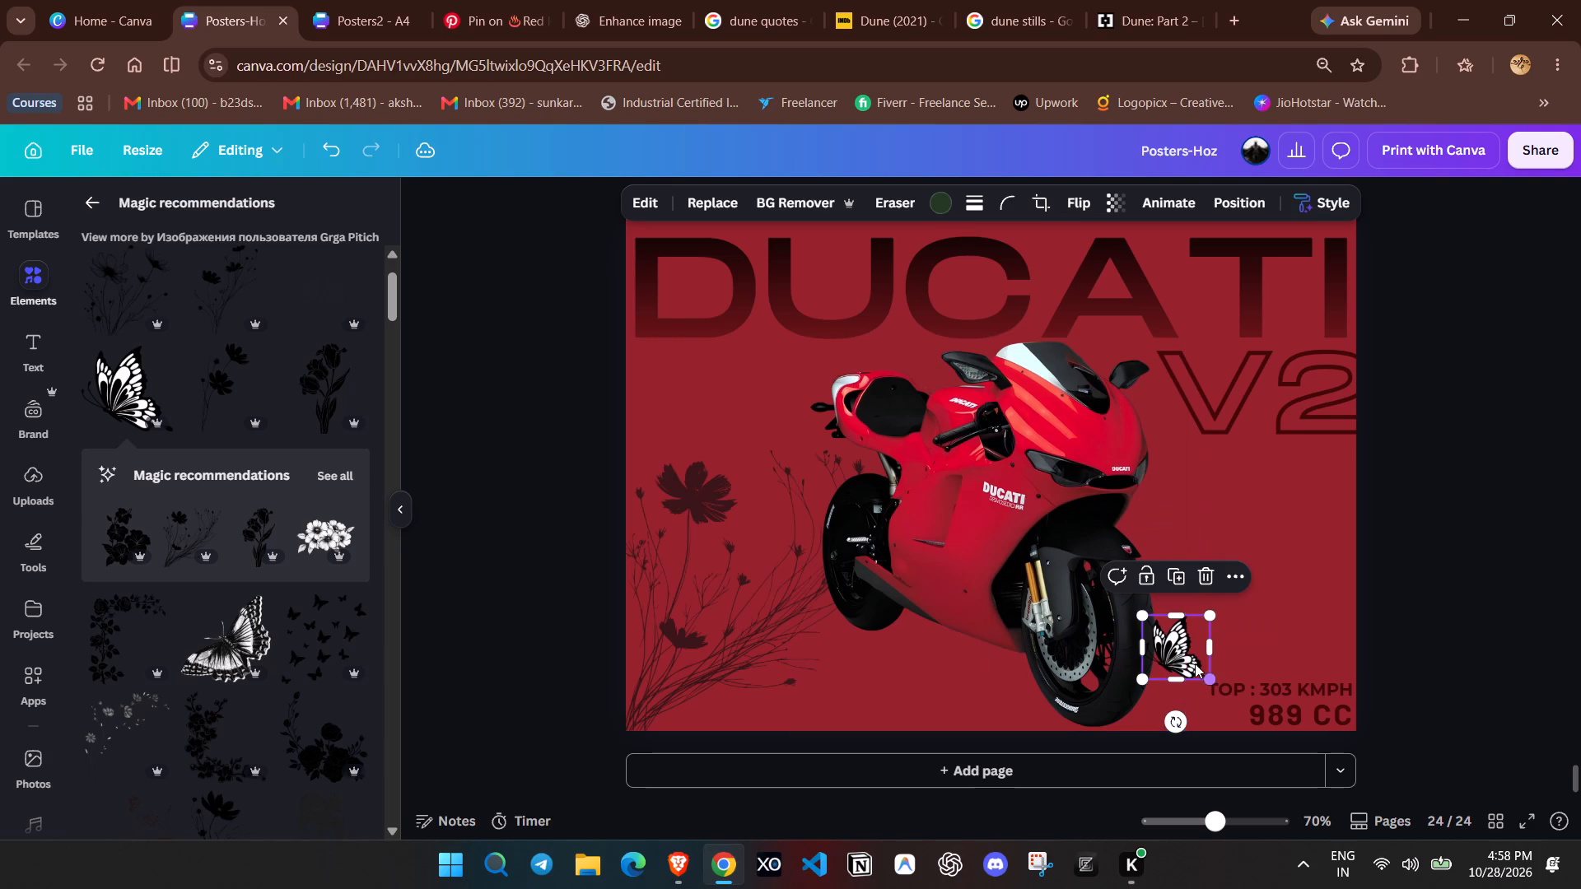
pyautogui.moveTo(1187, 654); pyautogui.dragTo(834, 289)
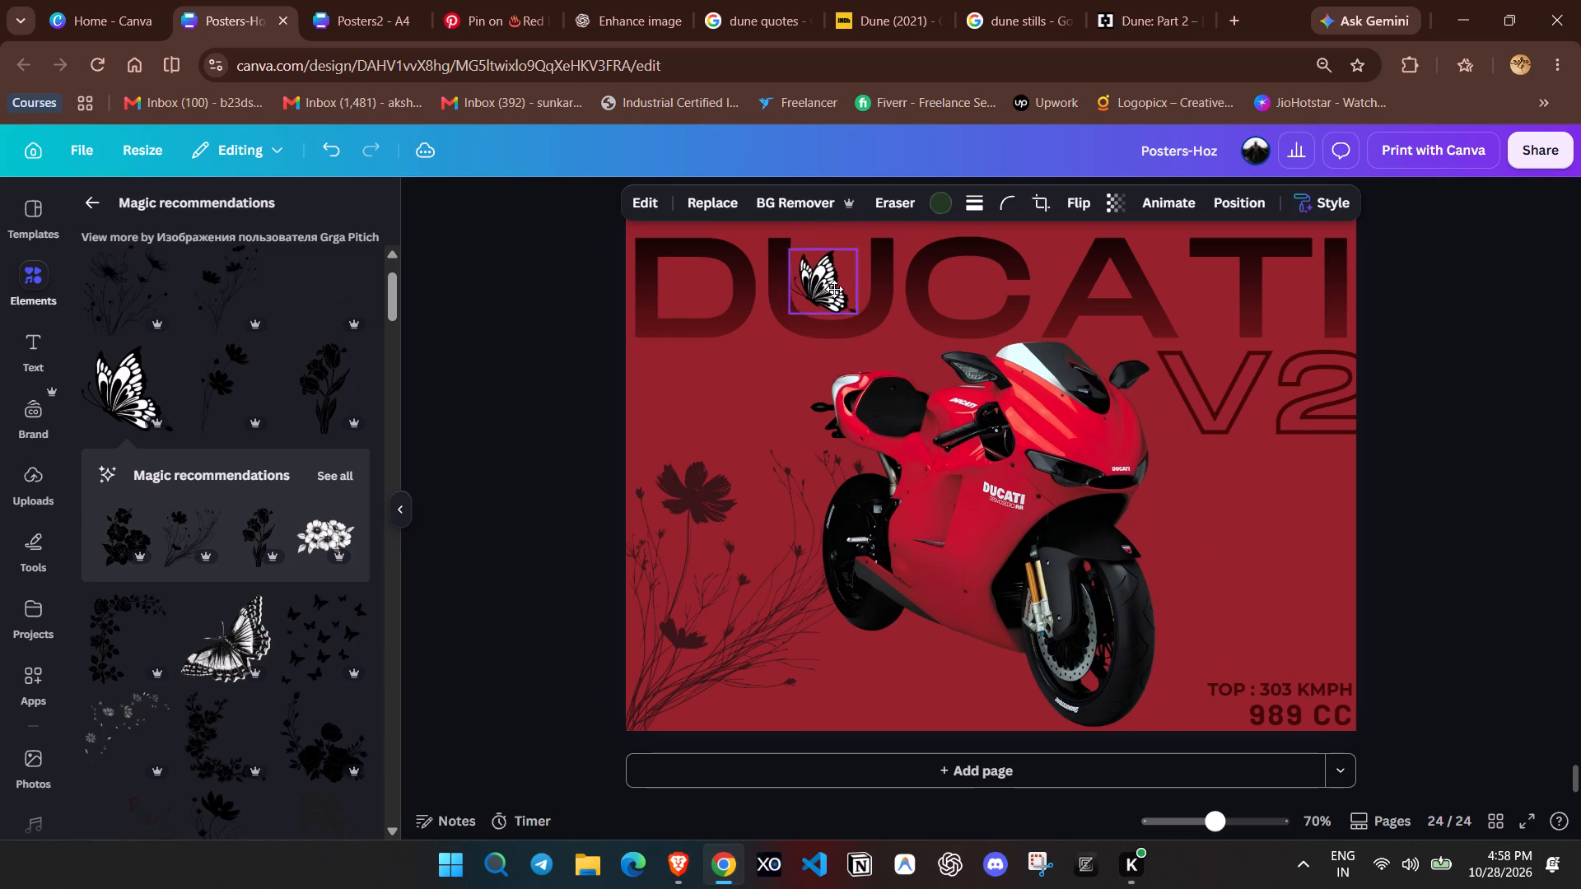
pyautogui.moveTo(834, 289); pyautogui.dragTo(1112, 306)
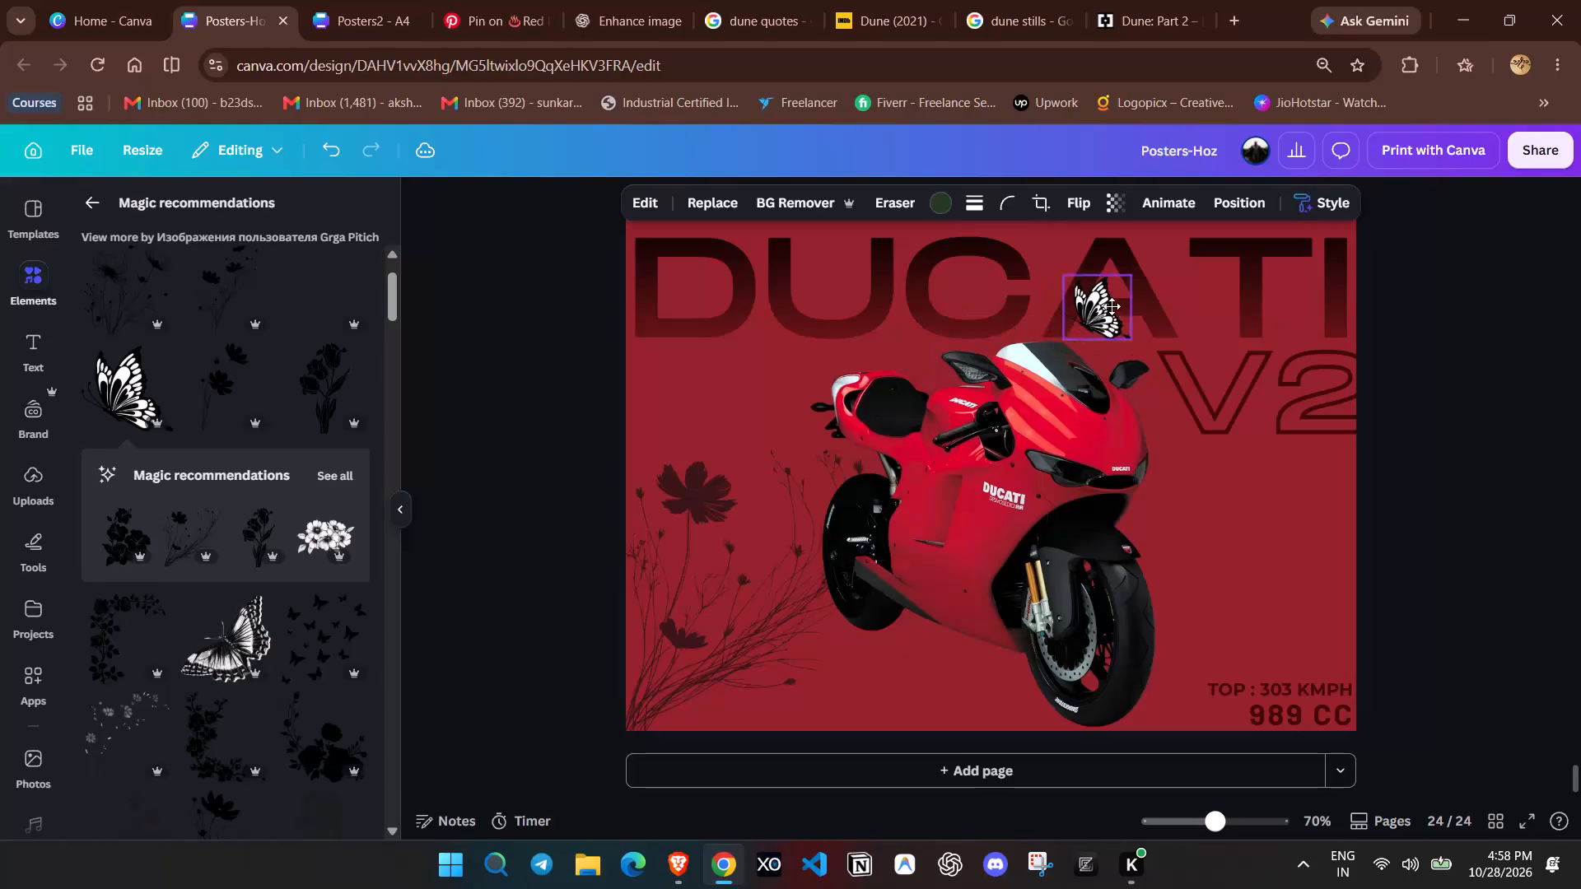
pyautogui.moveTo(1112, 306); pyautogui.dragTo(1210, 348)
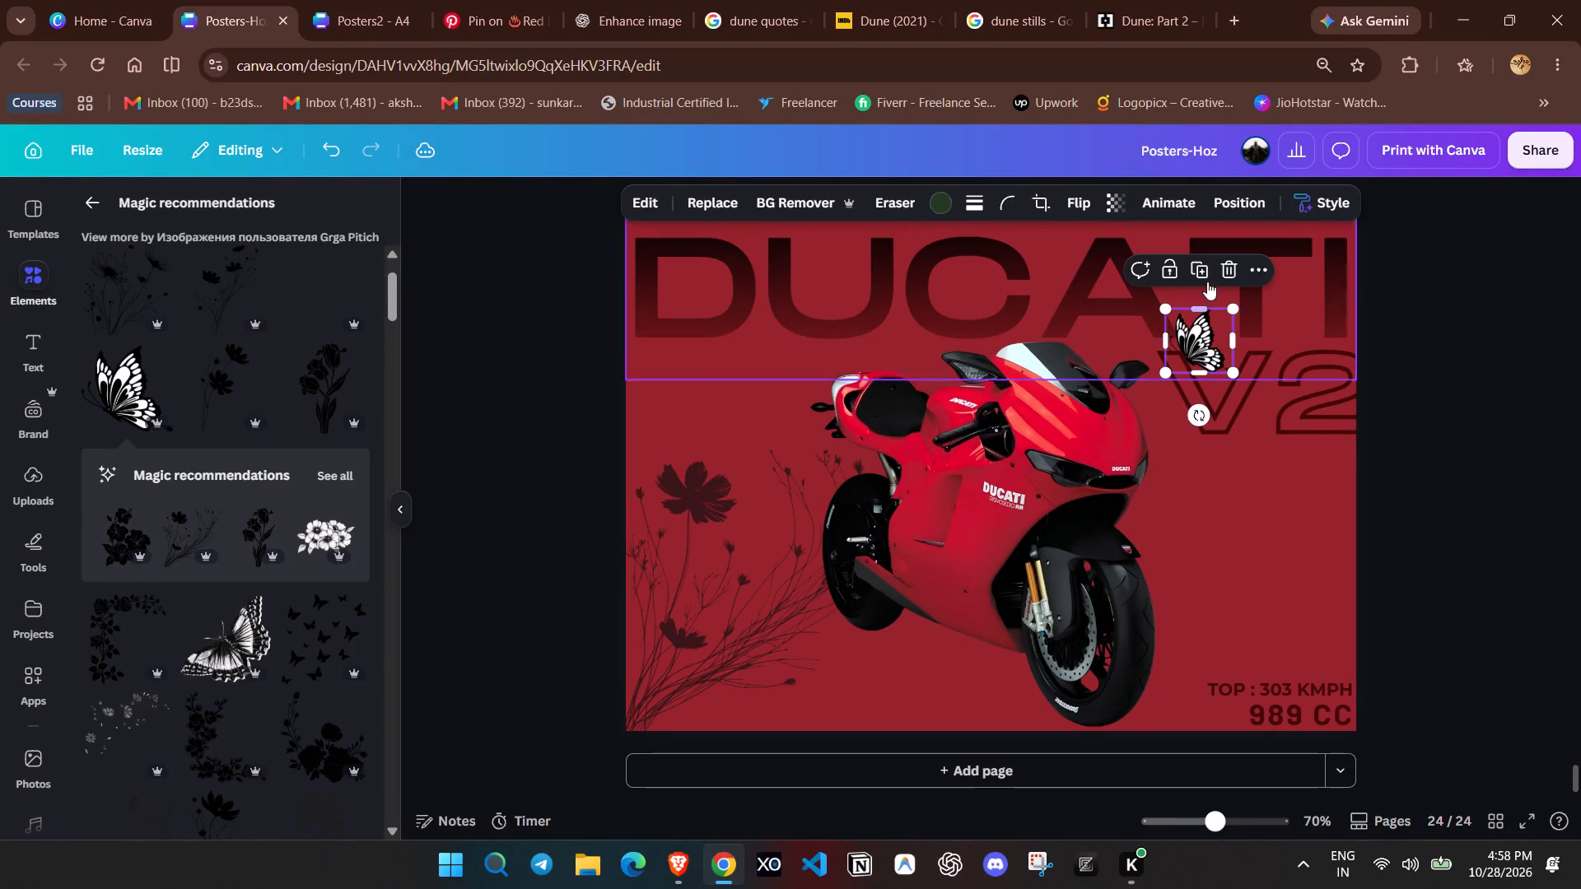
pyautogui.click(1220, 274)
# Add a second, narrower black wildflower graphic from the recommendations and position it beside the motorcycle's rear wheel.
pyautogui.scroll(-6, 222, 539)
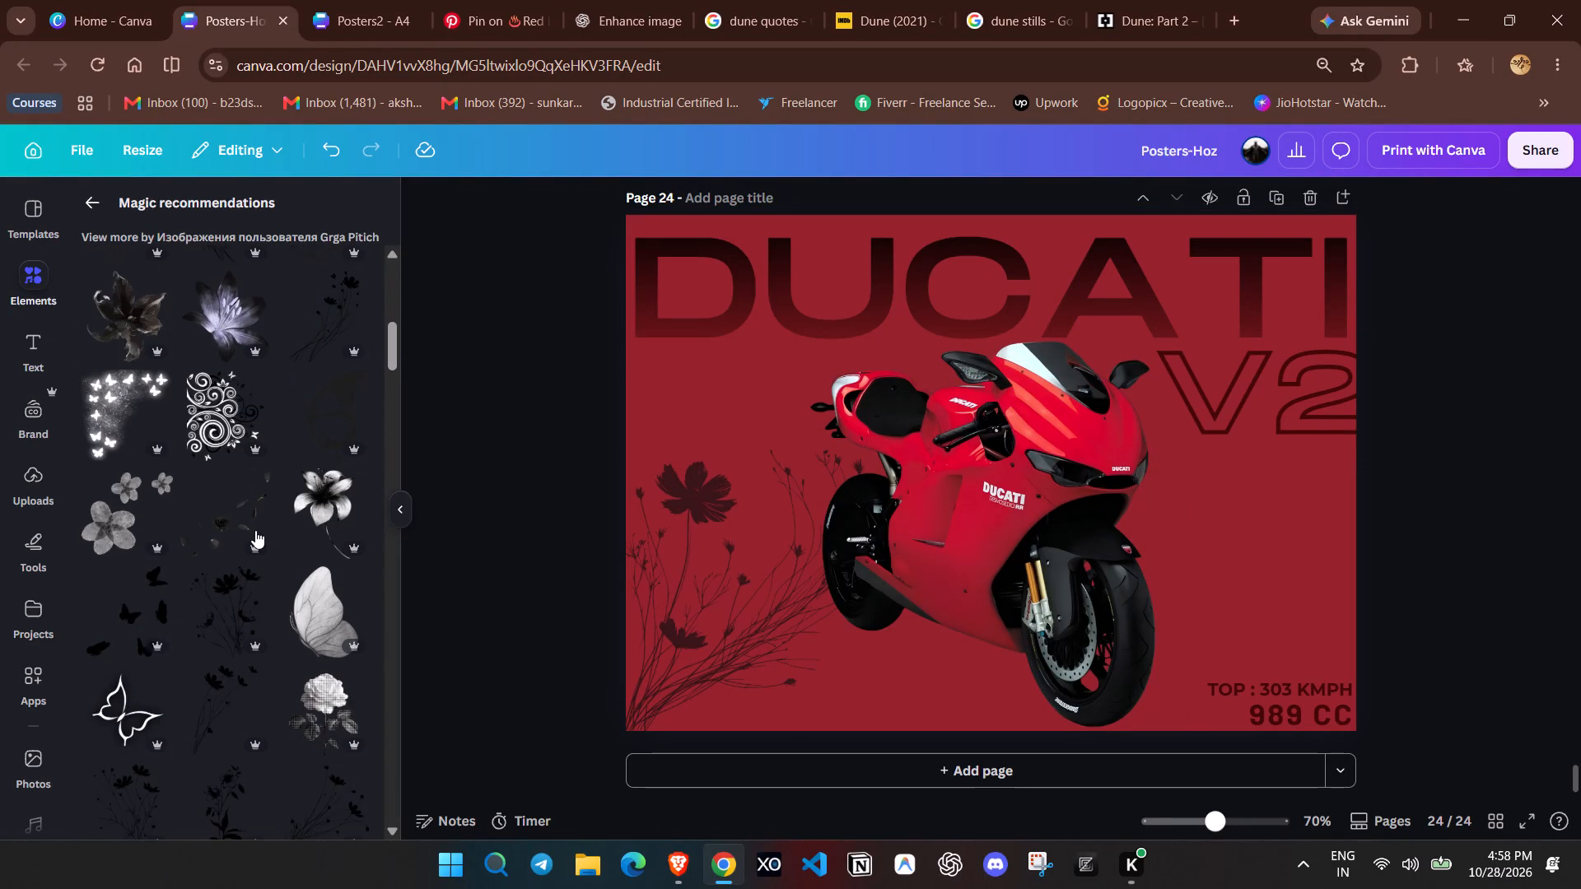
pyautogui.scroll(-1, 236, 488)
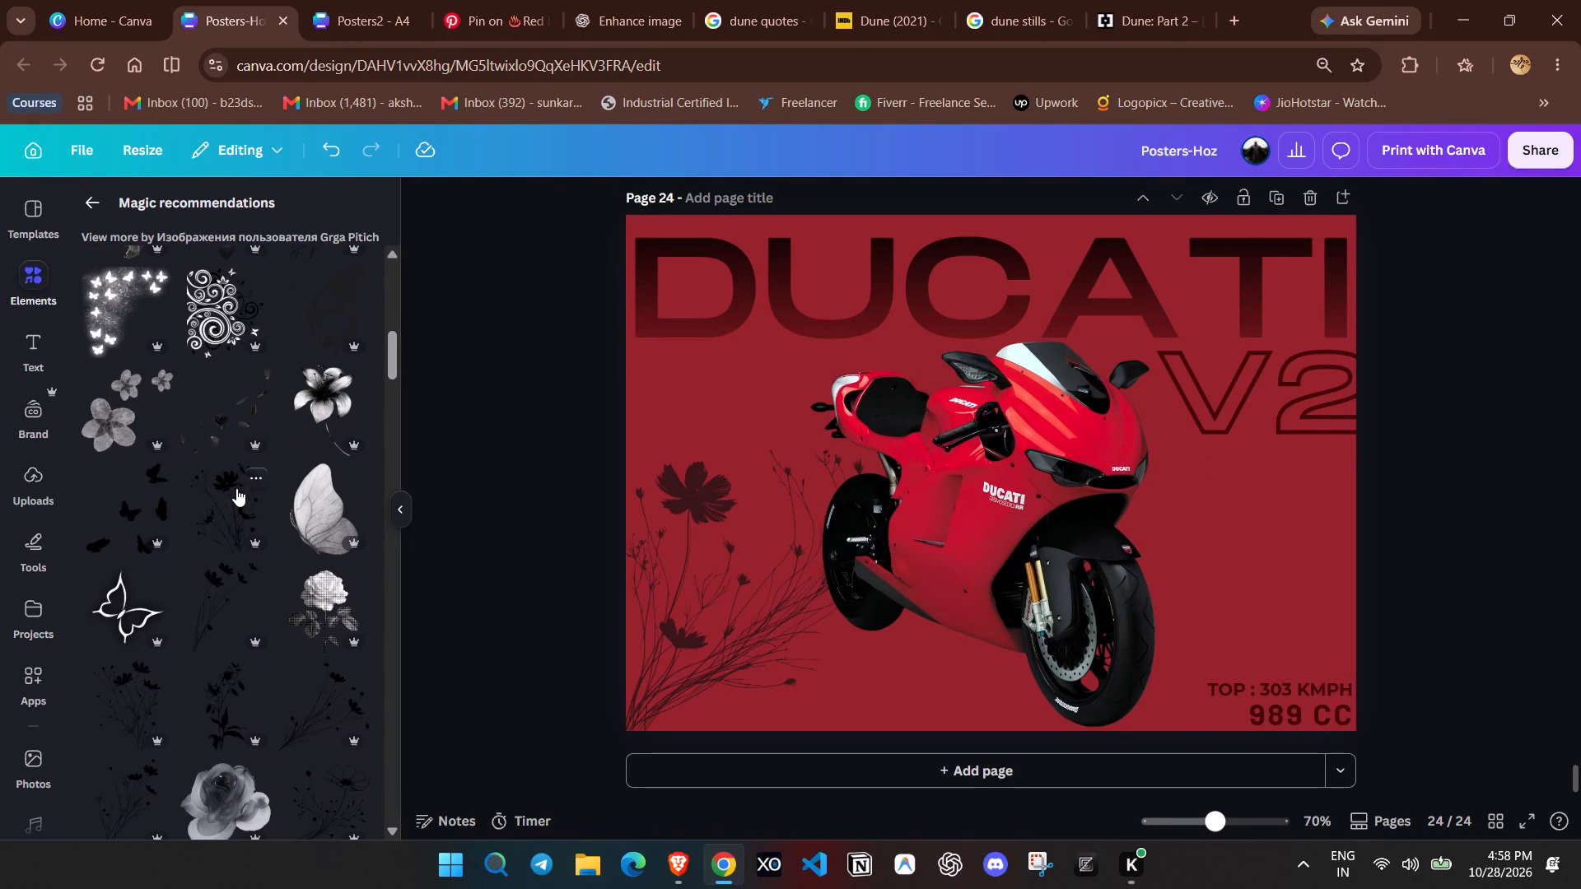
pyautogui.scroll(-3, 222, 522)
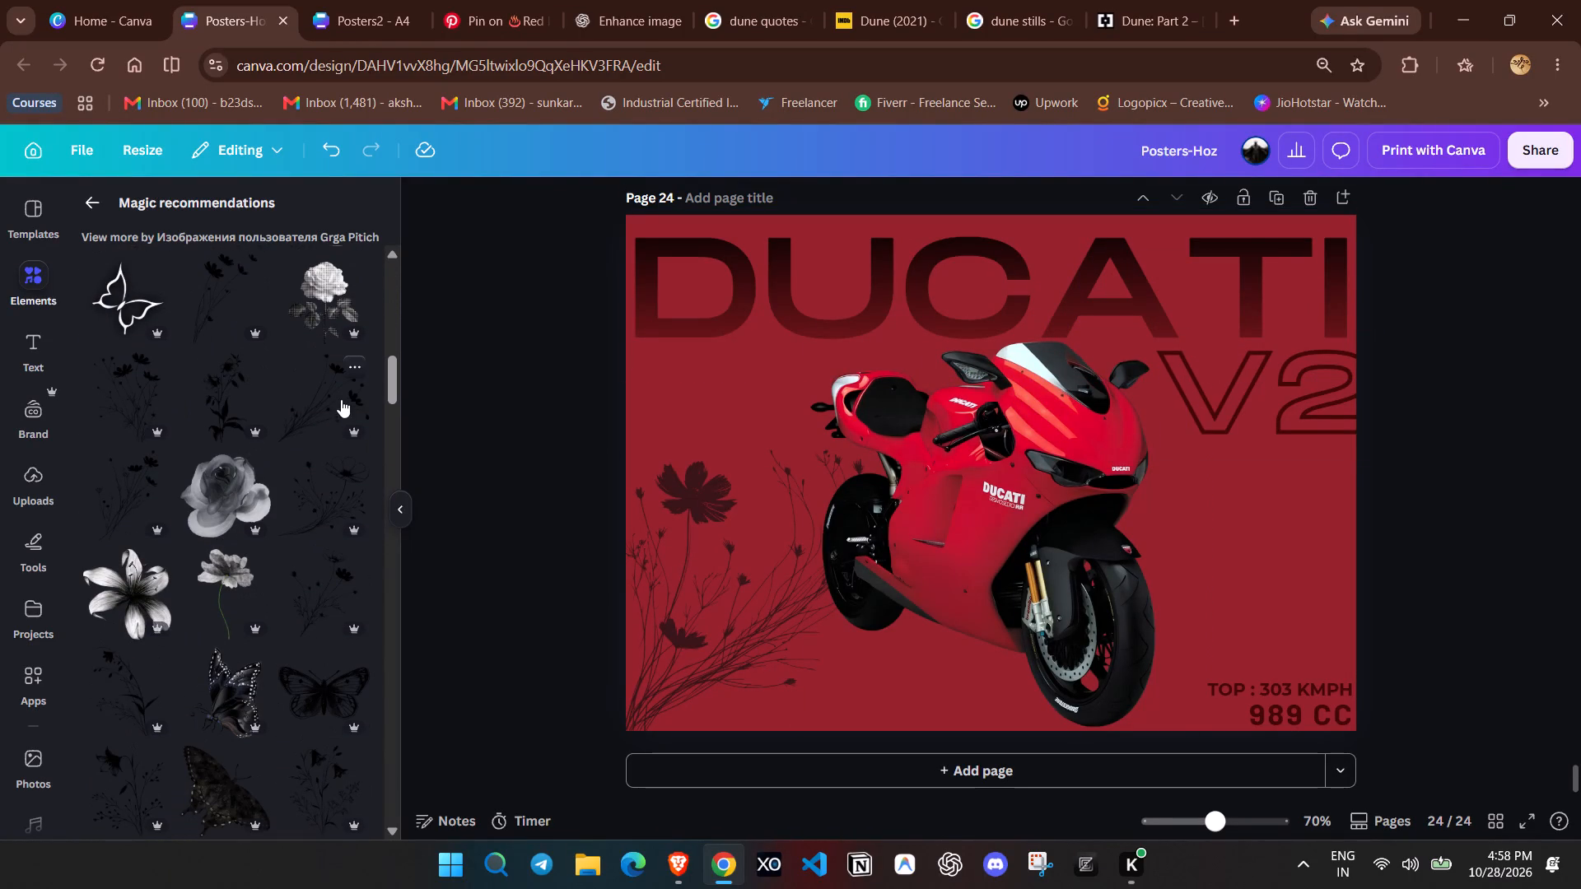
pyautogui.click(142, 491)
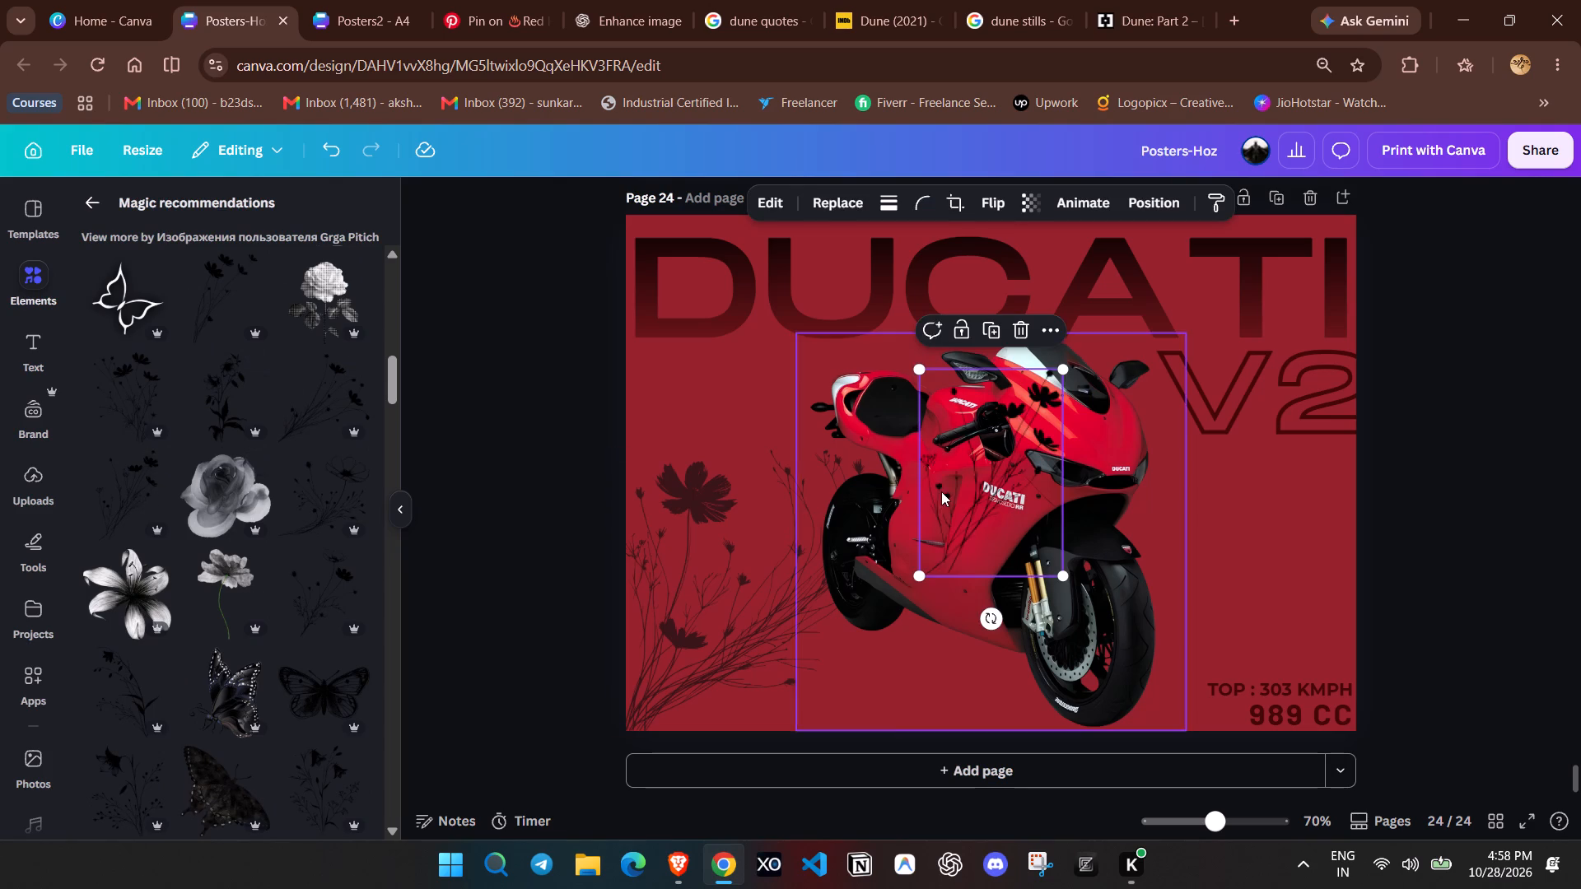
pyautogui.moveTo(945, 505); pyautogui.dragTo(638, 663)
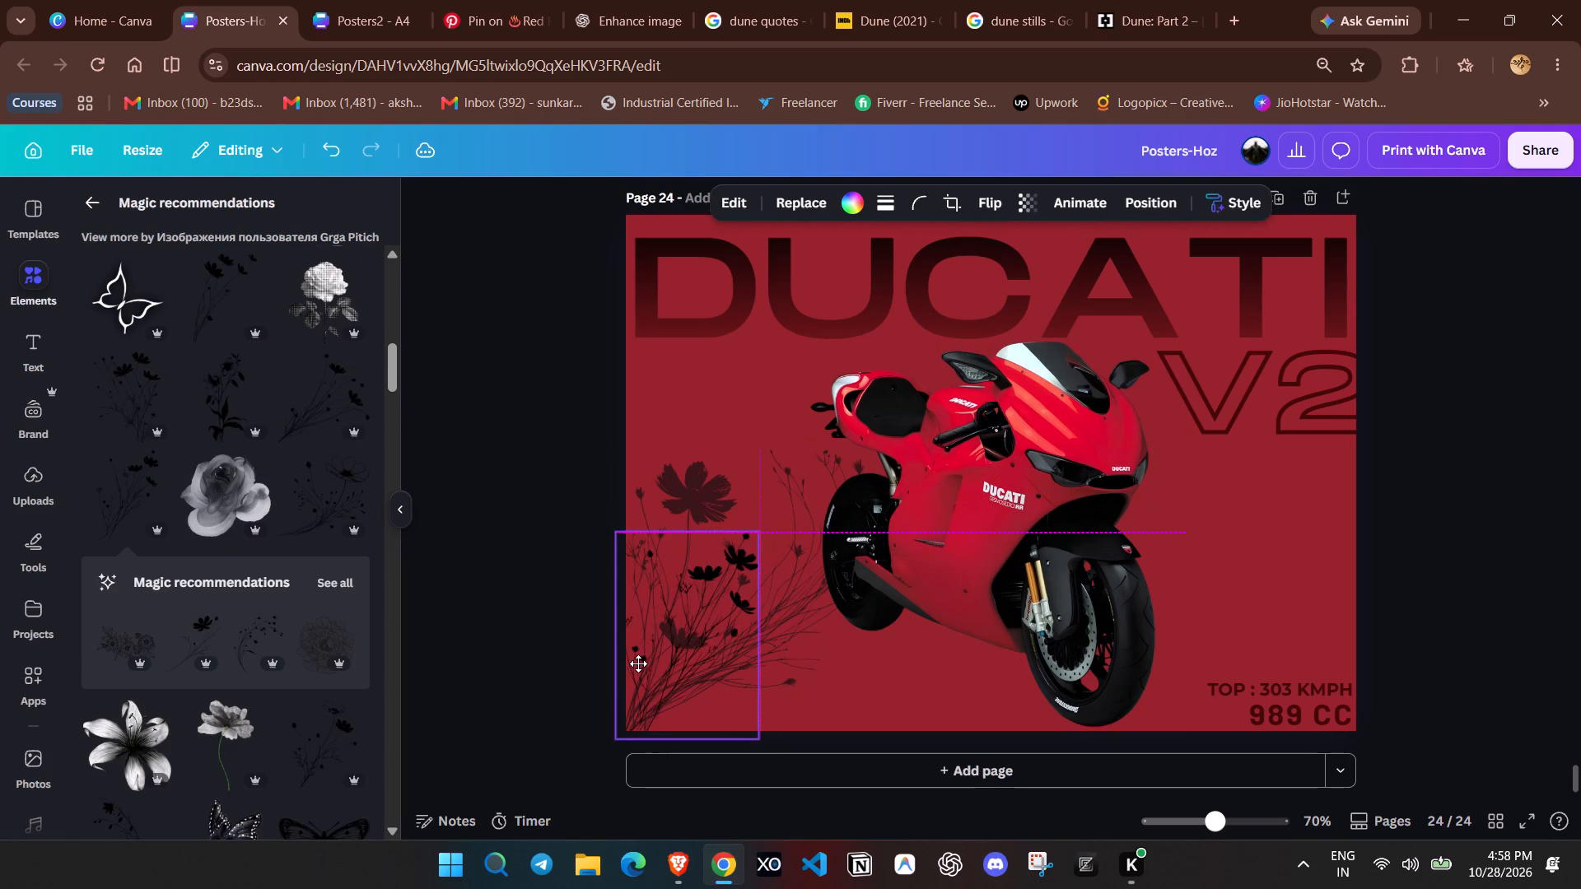
pyautogui.moveTo(638, 663); pyautogui.dragTo(729, 644)
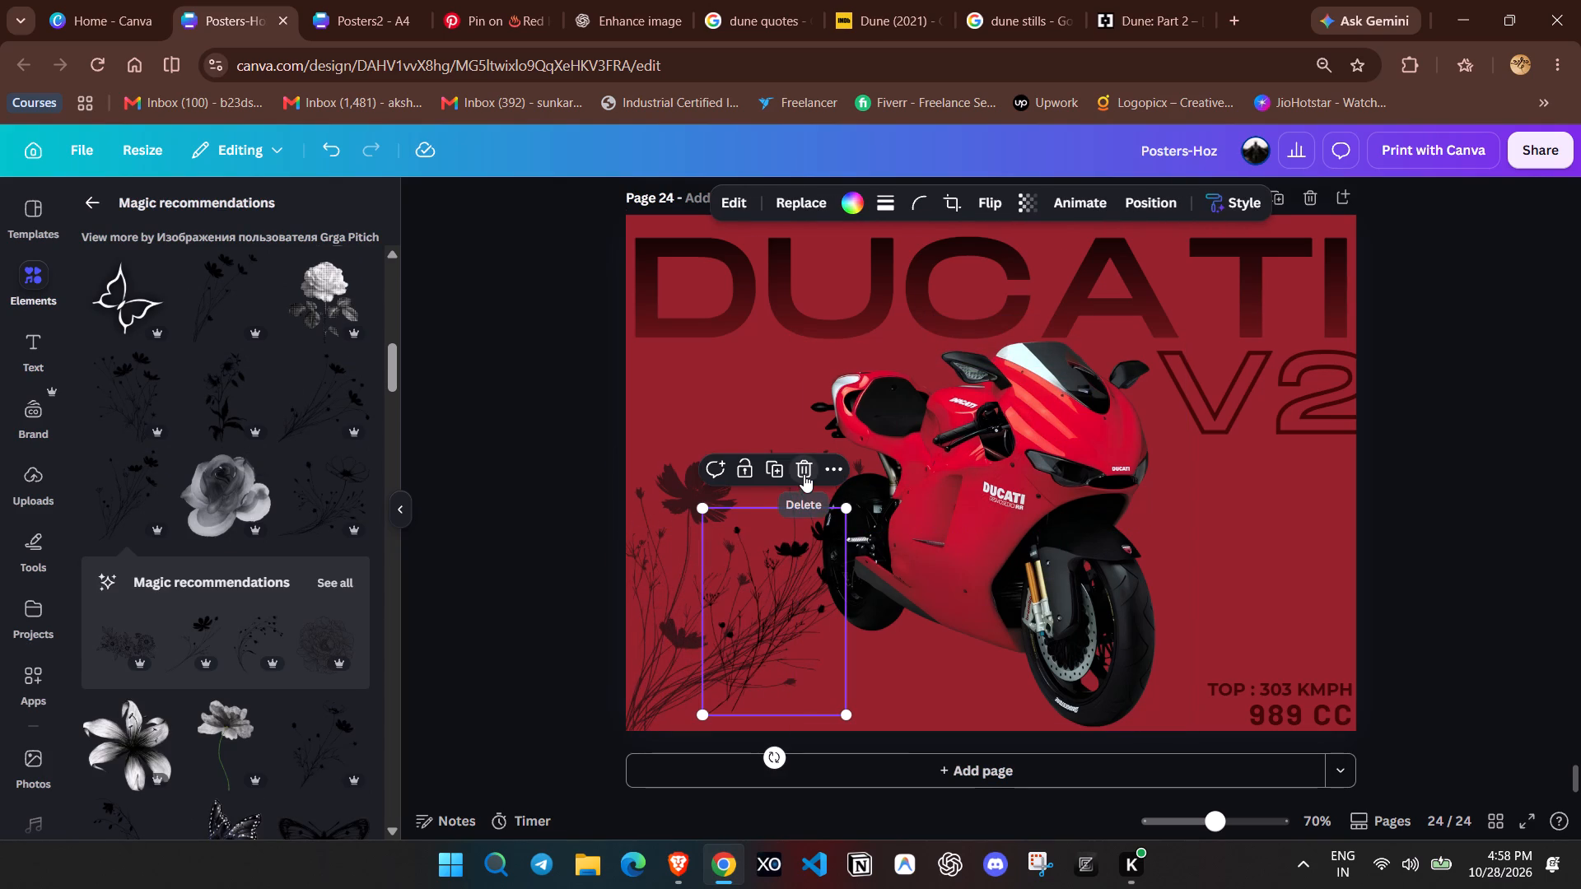
pyautogui.moveTo(781, 620); pyautogui.dragTo(808, 586)
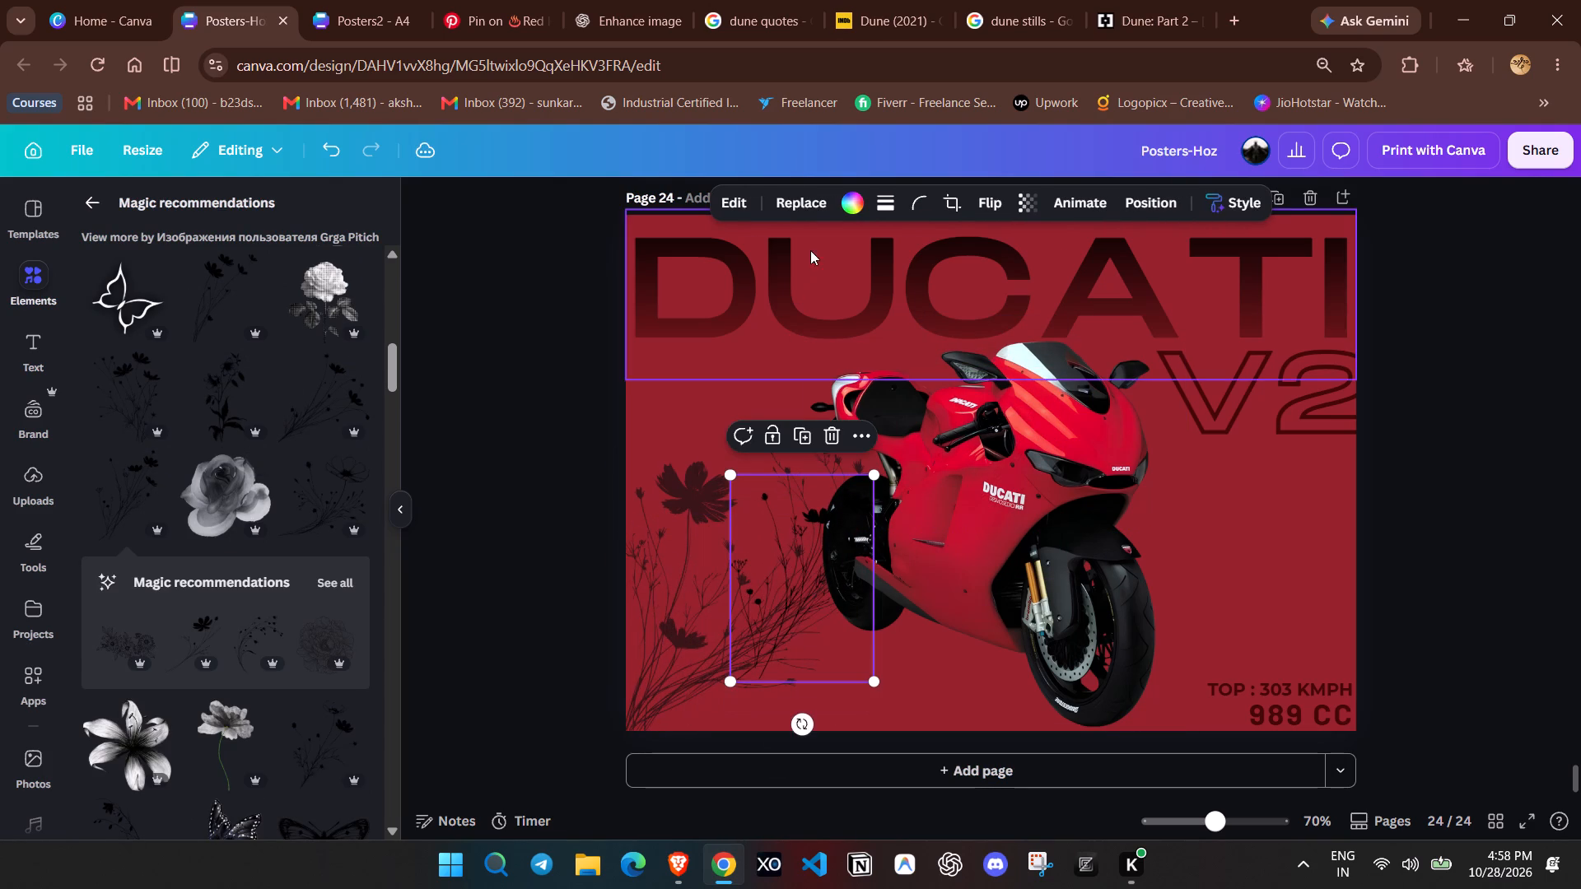
# Recolour the second wildflower graphic off-white and move it to the empty area right of the front wheel.
pyautogui.click(854, 205)
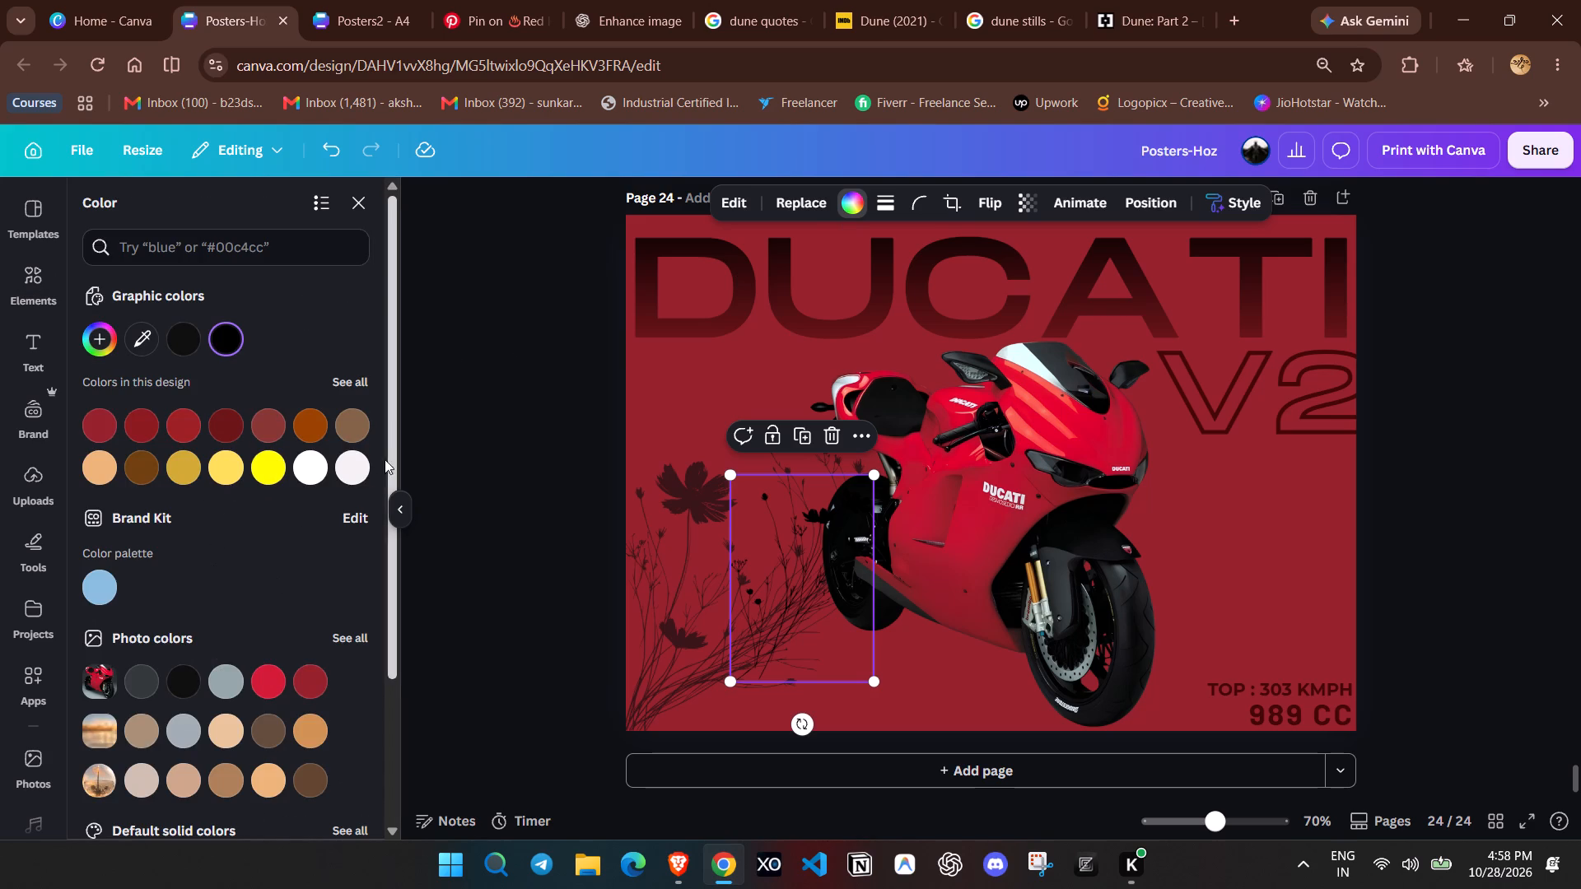
pyautogui.click(362, 465)
pyautogui.moveTo(763, 589); pyautogui.dragTo(1211, 606)
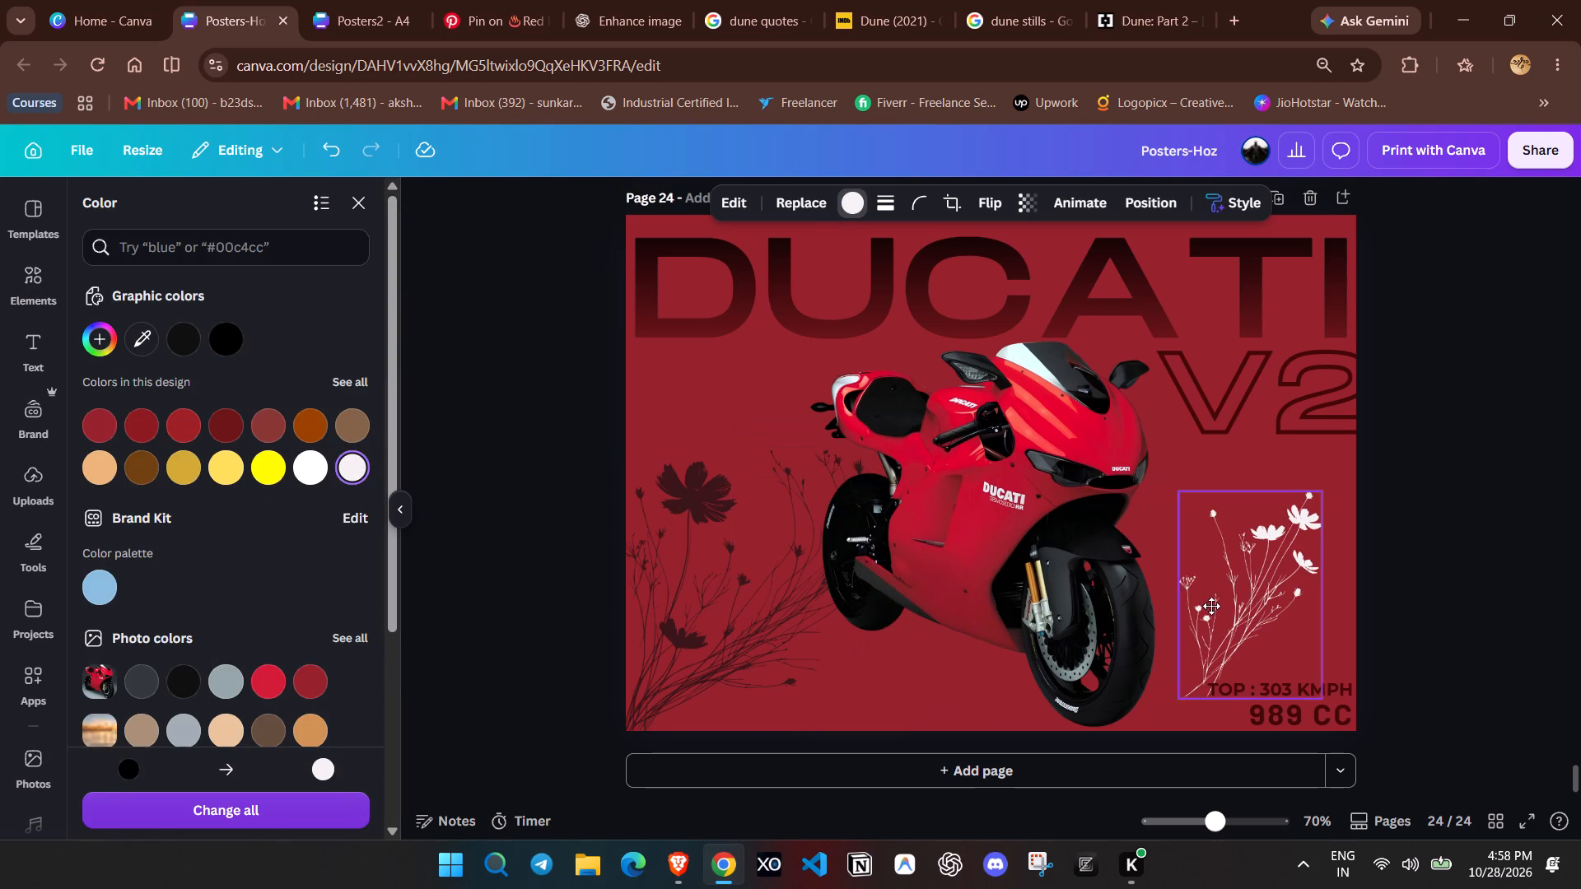
pyautogui.moveTo(1211, 606); pyautogui.dragTo(1210, 604)
# Flip the off-white wildflower horizontally and rotate it so its blossoms lean toward the motorcycle, with its stems above the specification labels.
pyautogui.moveTo(1252, 740); pyautogui.dragTo(1387, 693)
pyautogui.click(991, 195)
pyautogui.click(981, 249)
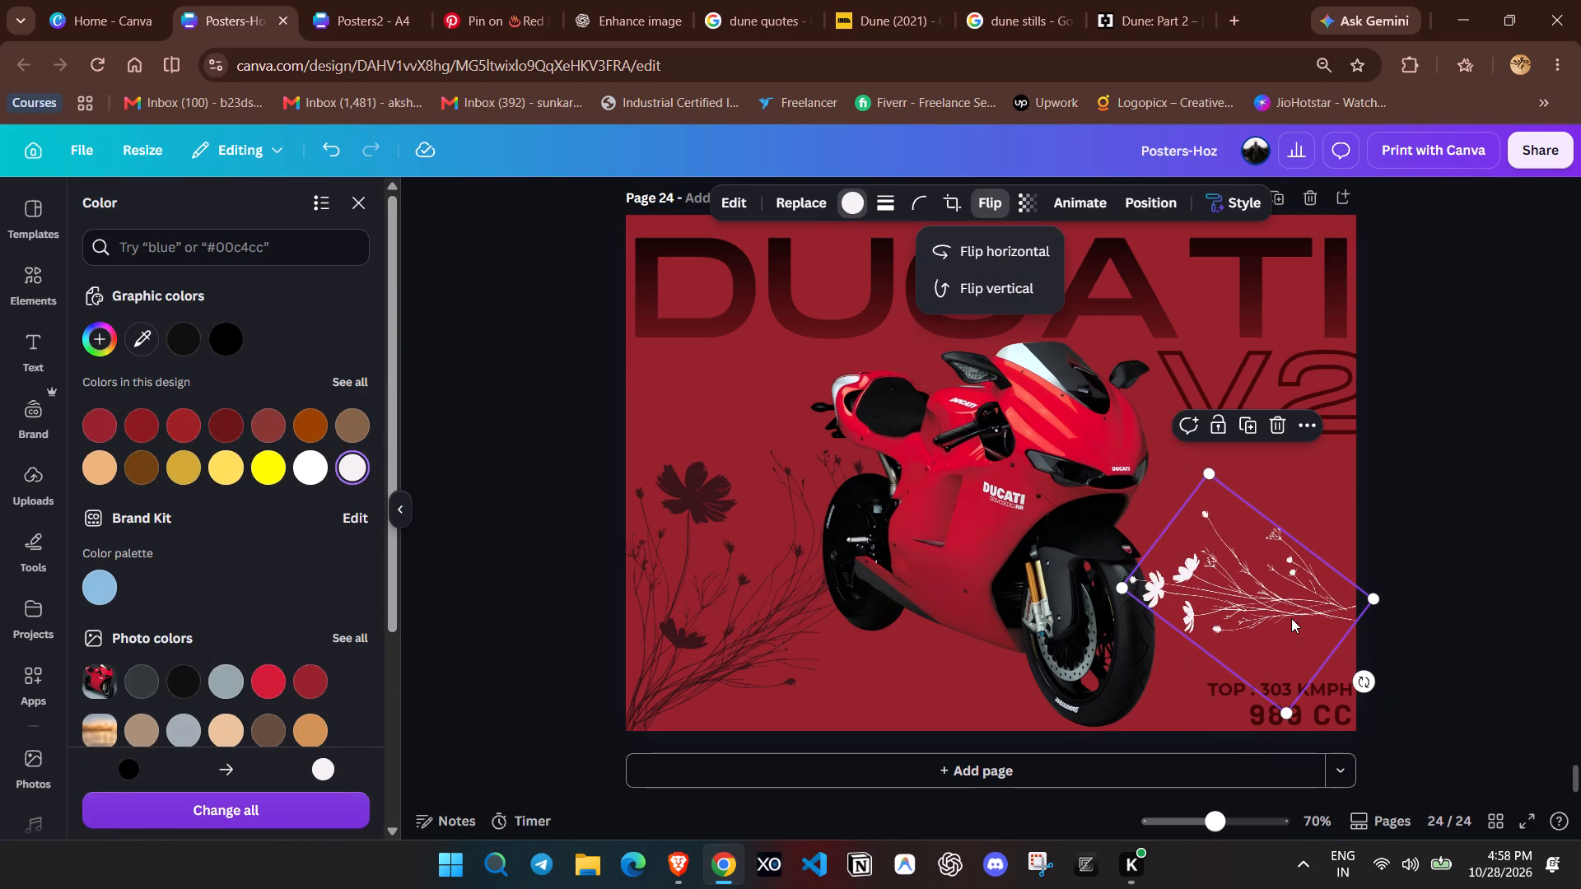
pyautogui.moveTo(1364, 691); pyautogui.dragTo(1276, 748)
pyautogui.moveTo(1248, 599); pyautogui.dragTo(1256, 607)
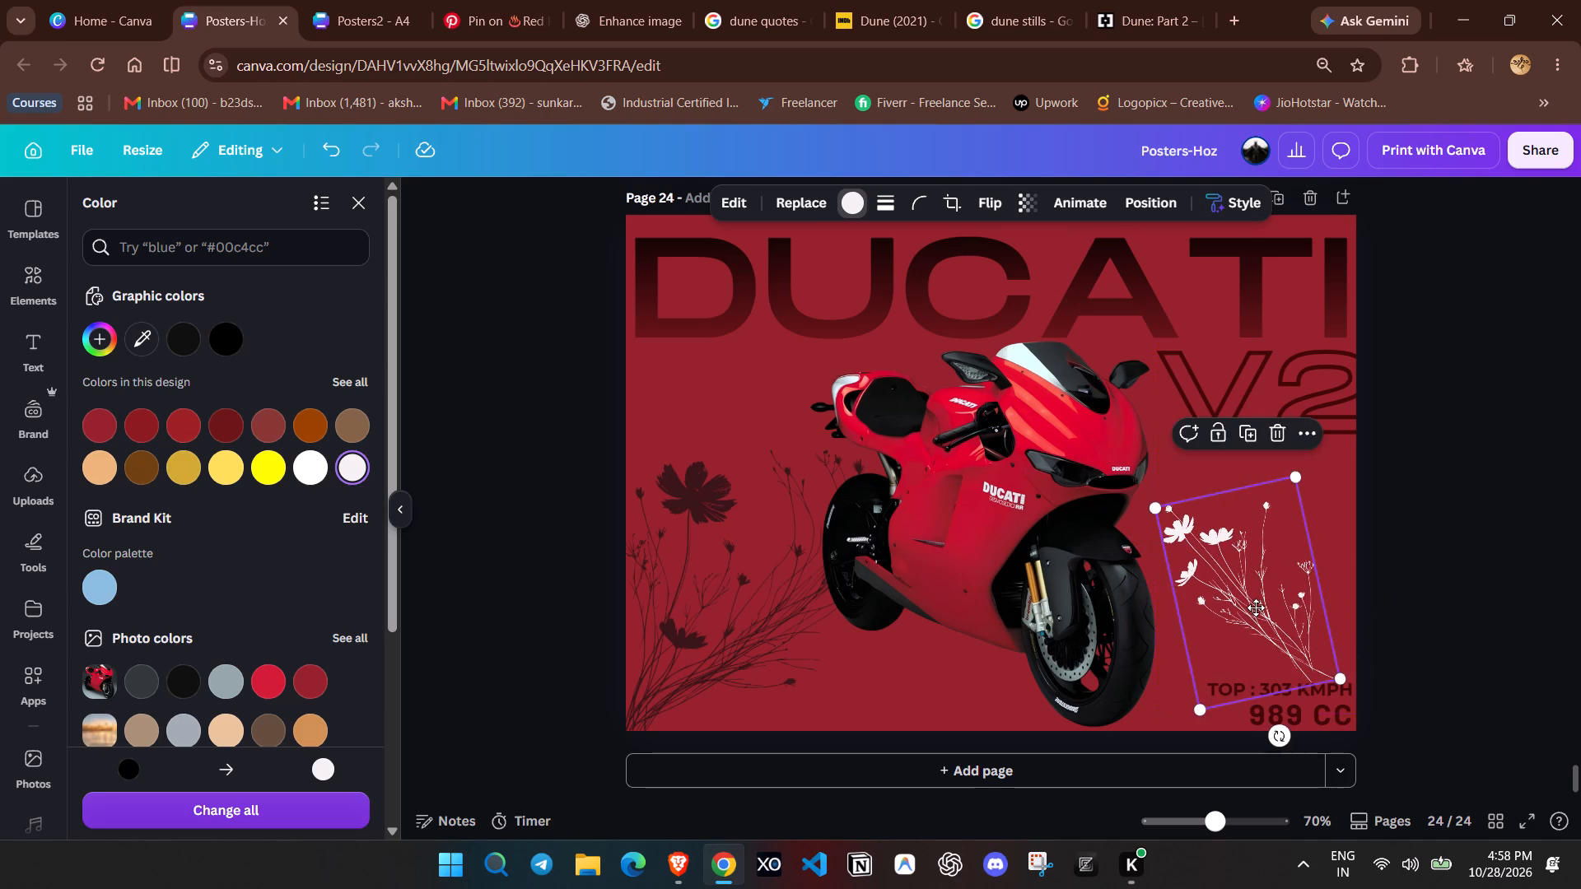
# Move the off-white wildflower down over the specification labels, and delete it from the poster.
pyautogui.moveTo(1256, 607); pyautogui.dragTo(1283, 659)
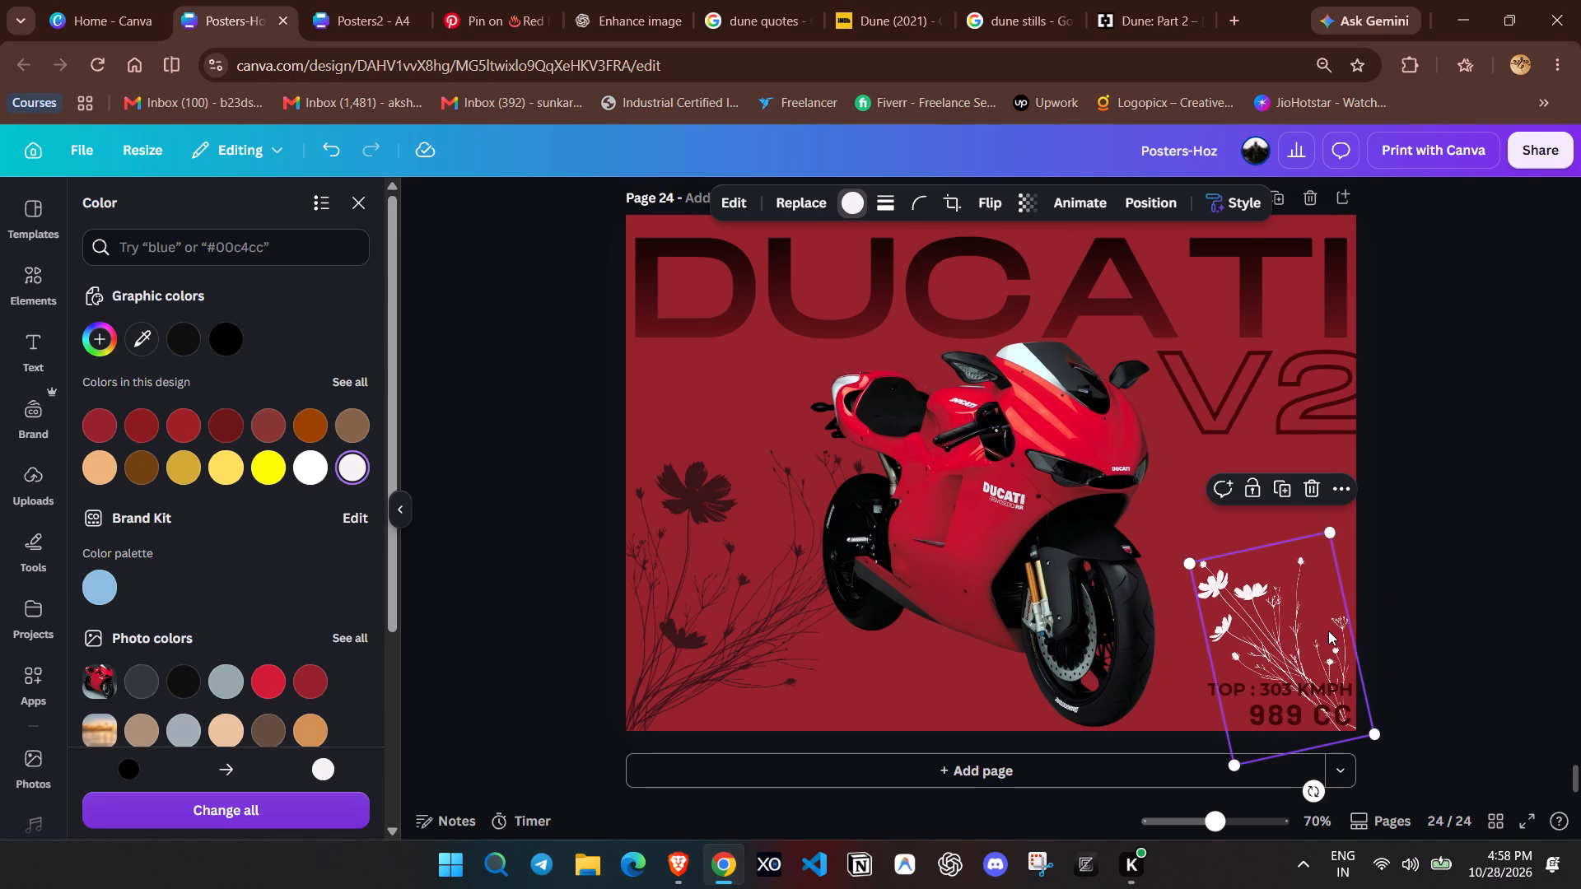
pyautogui.click(1415, 561)
pyautogui.click(1415, 561)
pyautogui.click(1289, 572)
pyautogui.click(1306, 484)
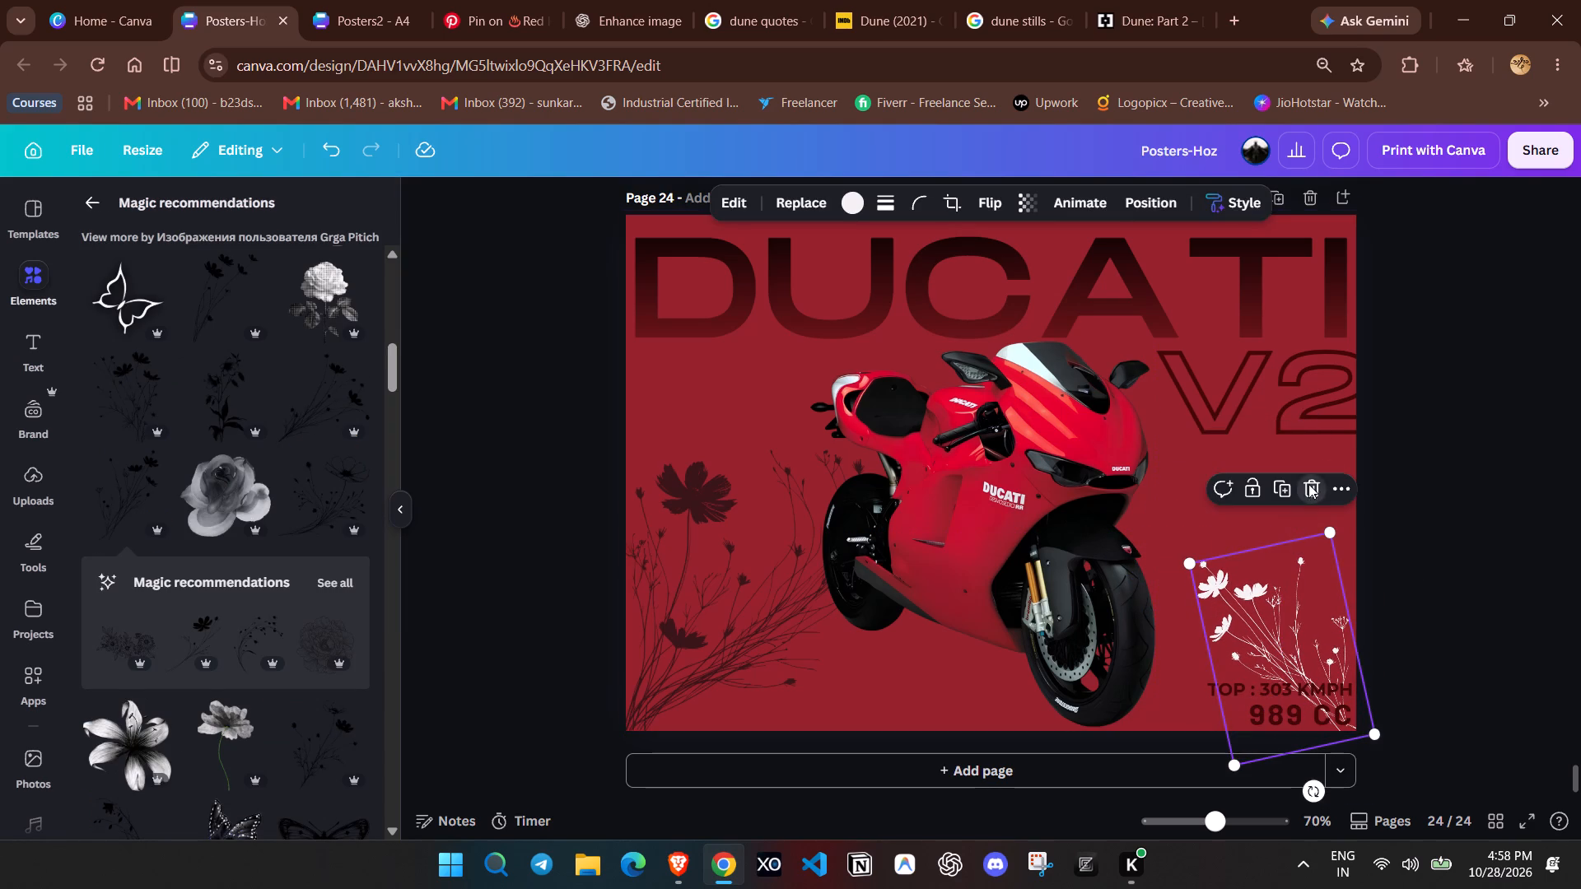
# Shrink the dark wildflower graphic in the poster's lower-left corner, keeping it behind the rear wheel.
pyautogui.click(707, 594)
pyautogui.moveTo(907, 452); pyautogui.dragTo(902, 460)
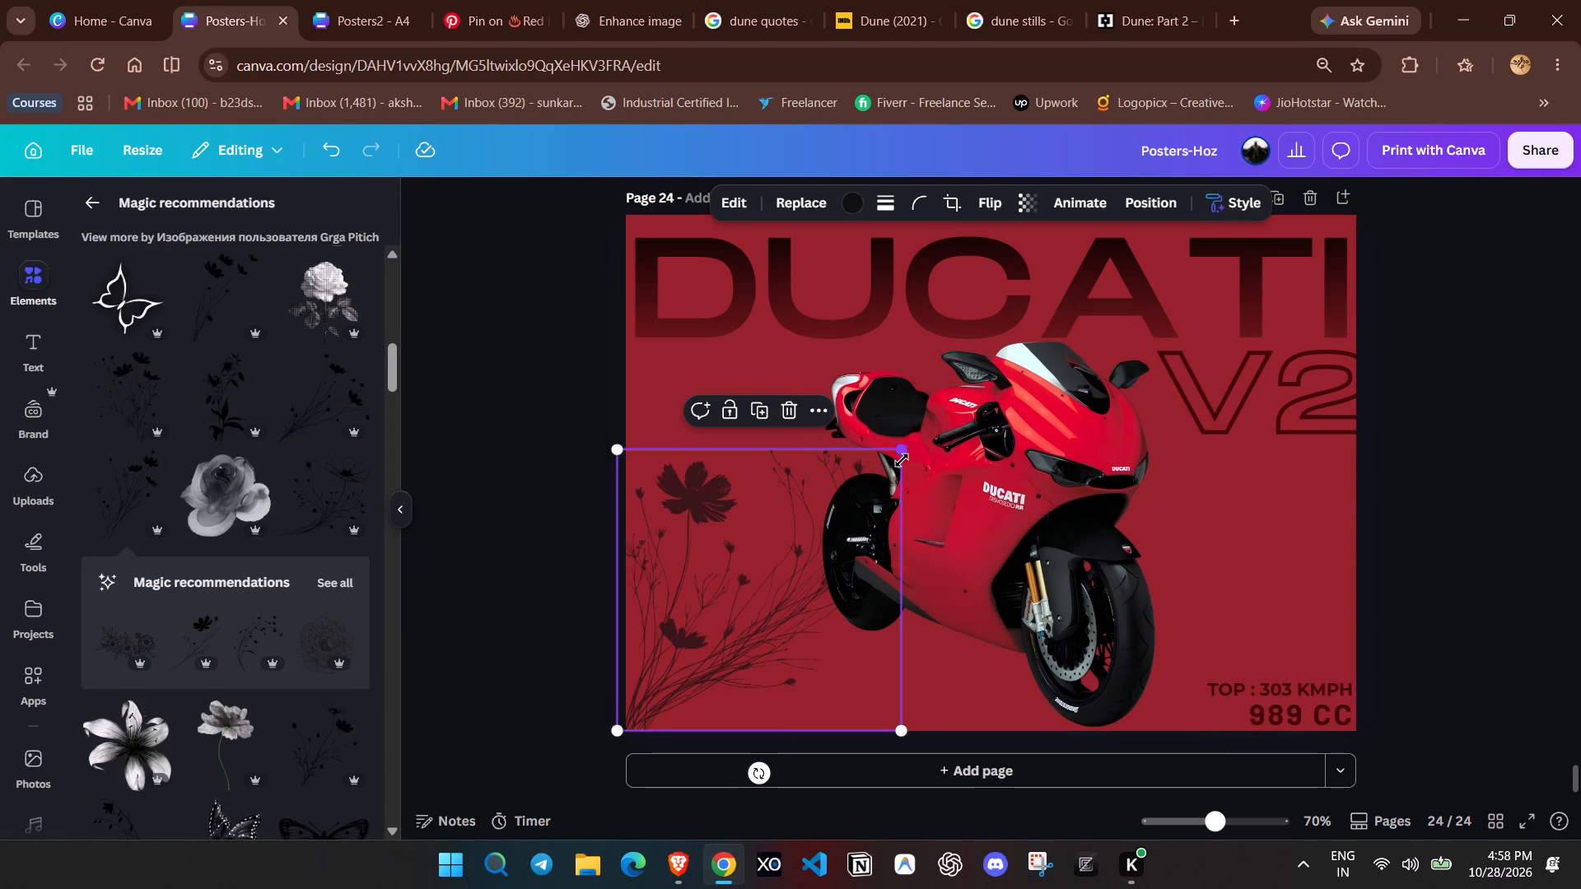
pyautogui.moveTo(902, 460); pyautogui.dragTo(899, 488)
pyautogui.click(1473, 444)
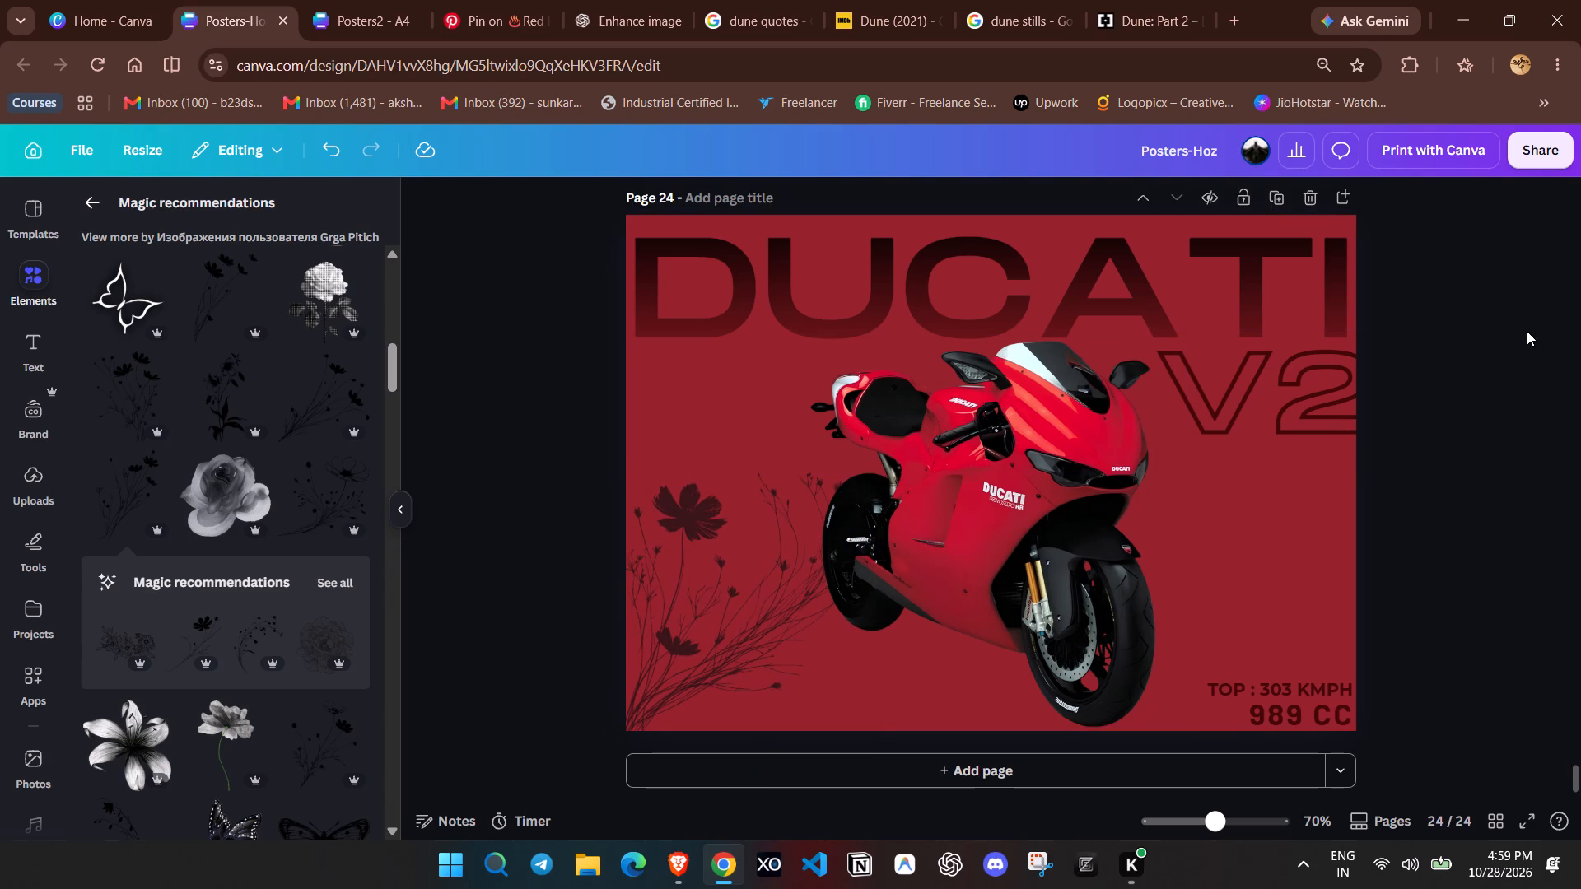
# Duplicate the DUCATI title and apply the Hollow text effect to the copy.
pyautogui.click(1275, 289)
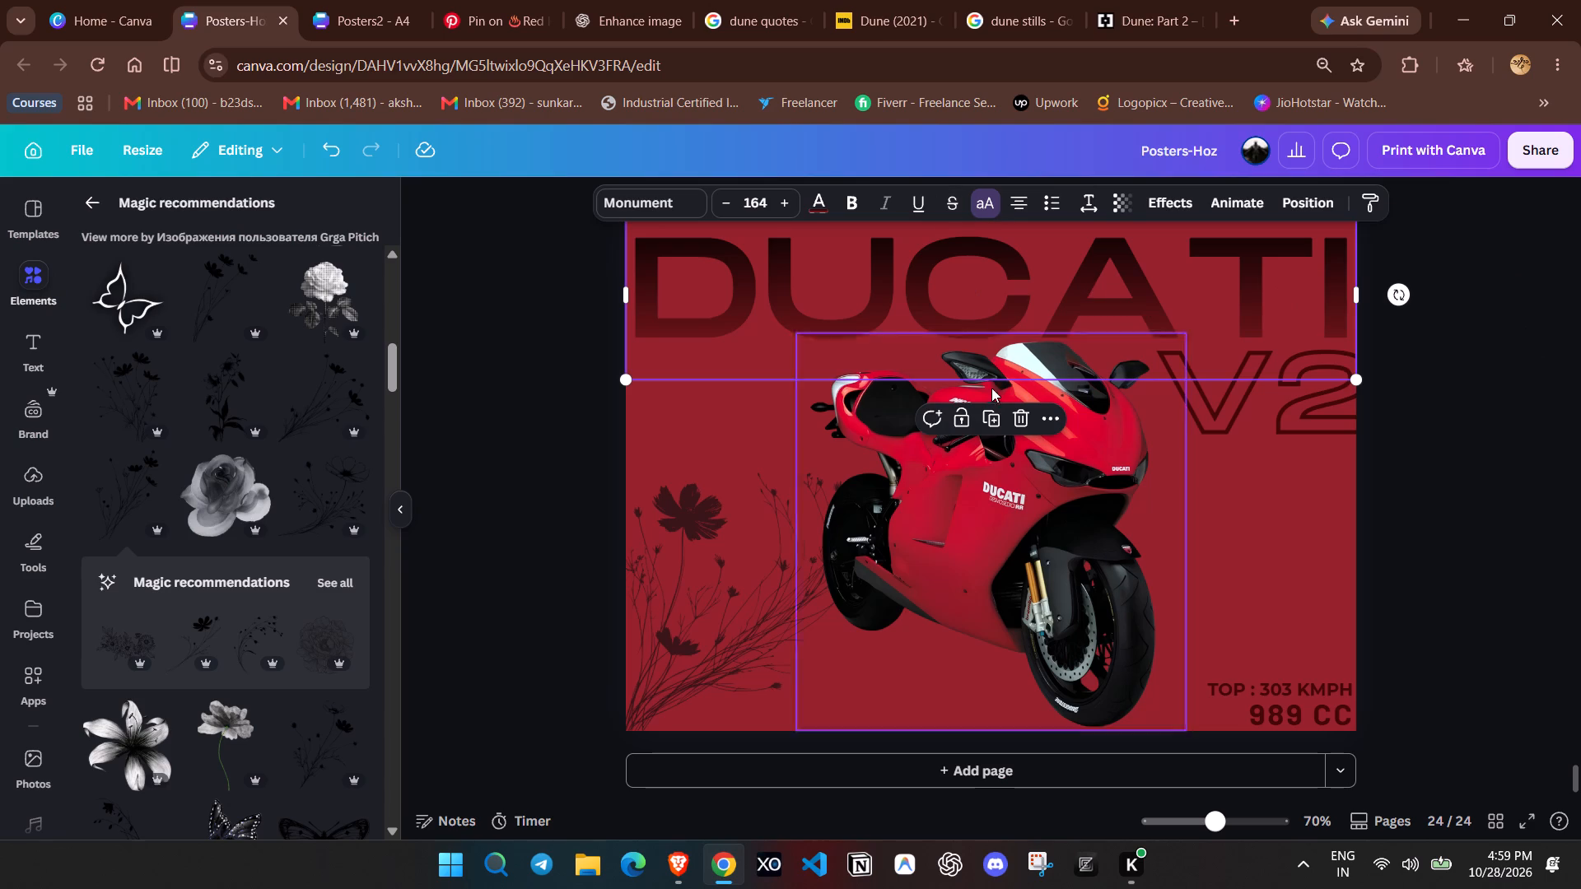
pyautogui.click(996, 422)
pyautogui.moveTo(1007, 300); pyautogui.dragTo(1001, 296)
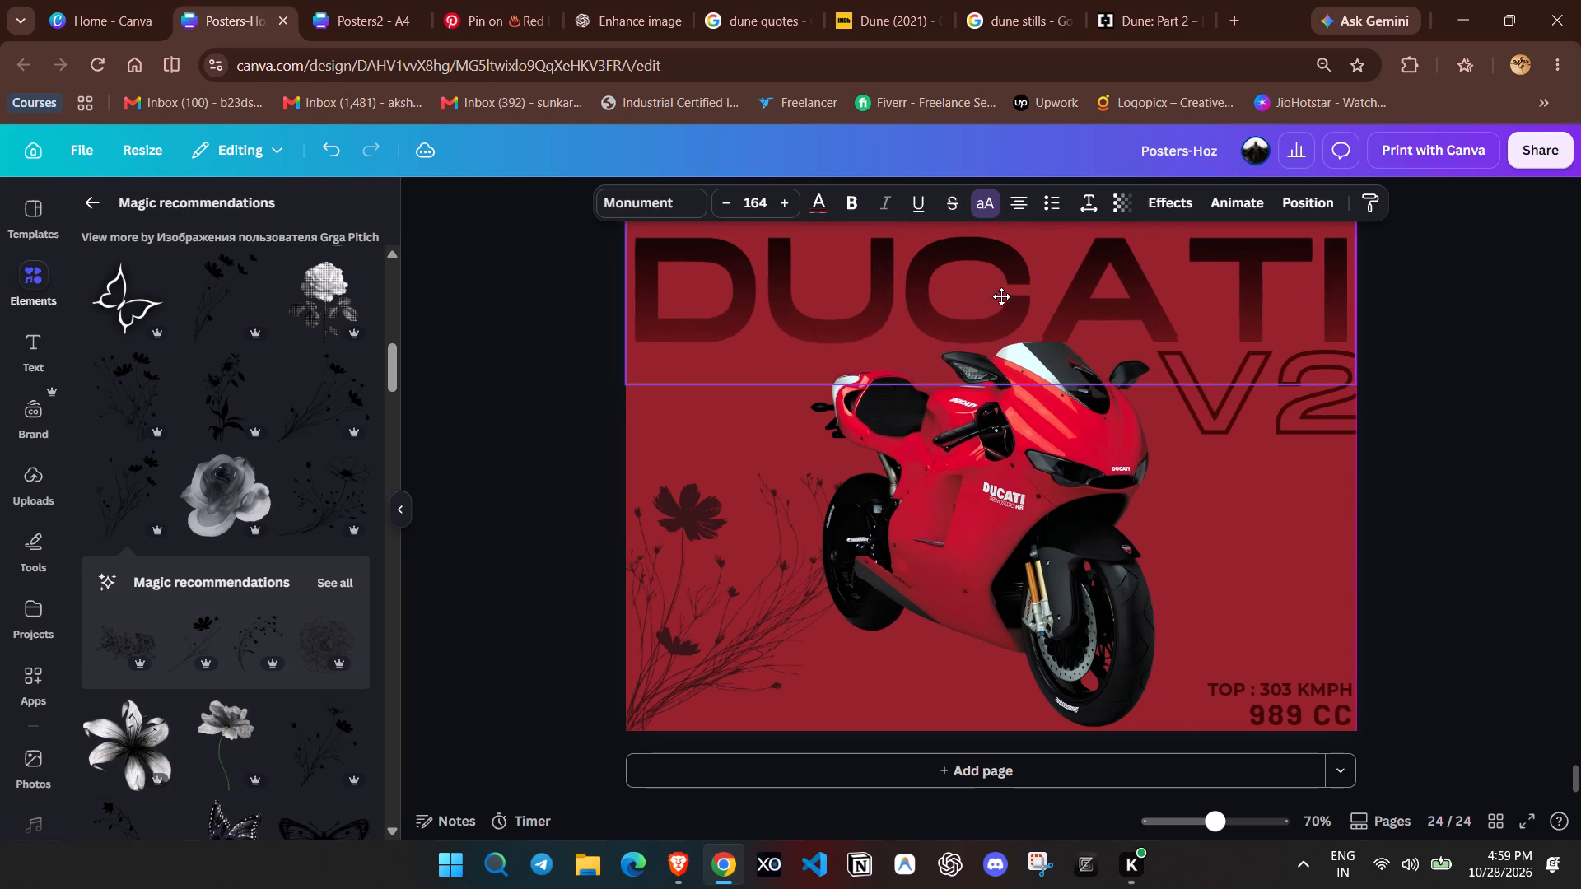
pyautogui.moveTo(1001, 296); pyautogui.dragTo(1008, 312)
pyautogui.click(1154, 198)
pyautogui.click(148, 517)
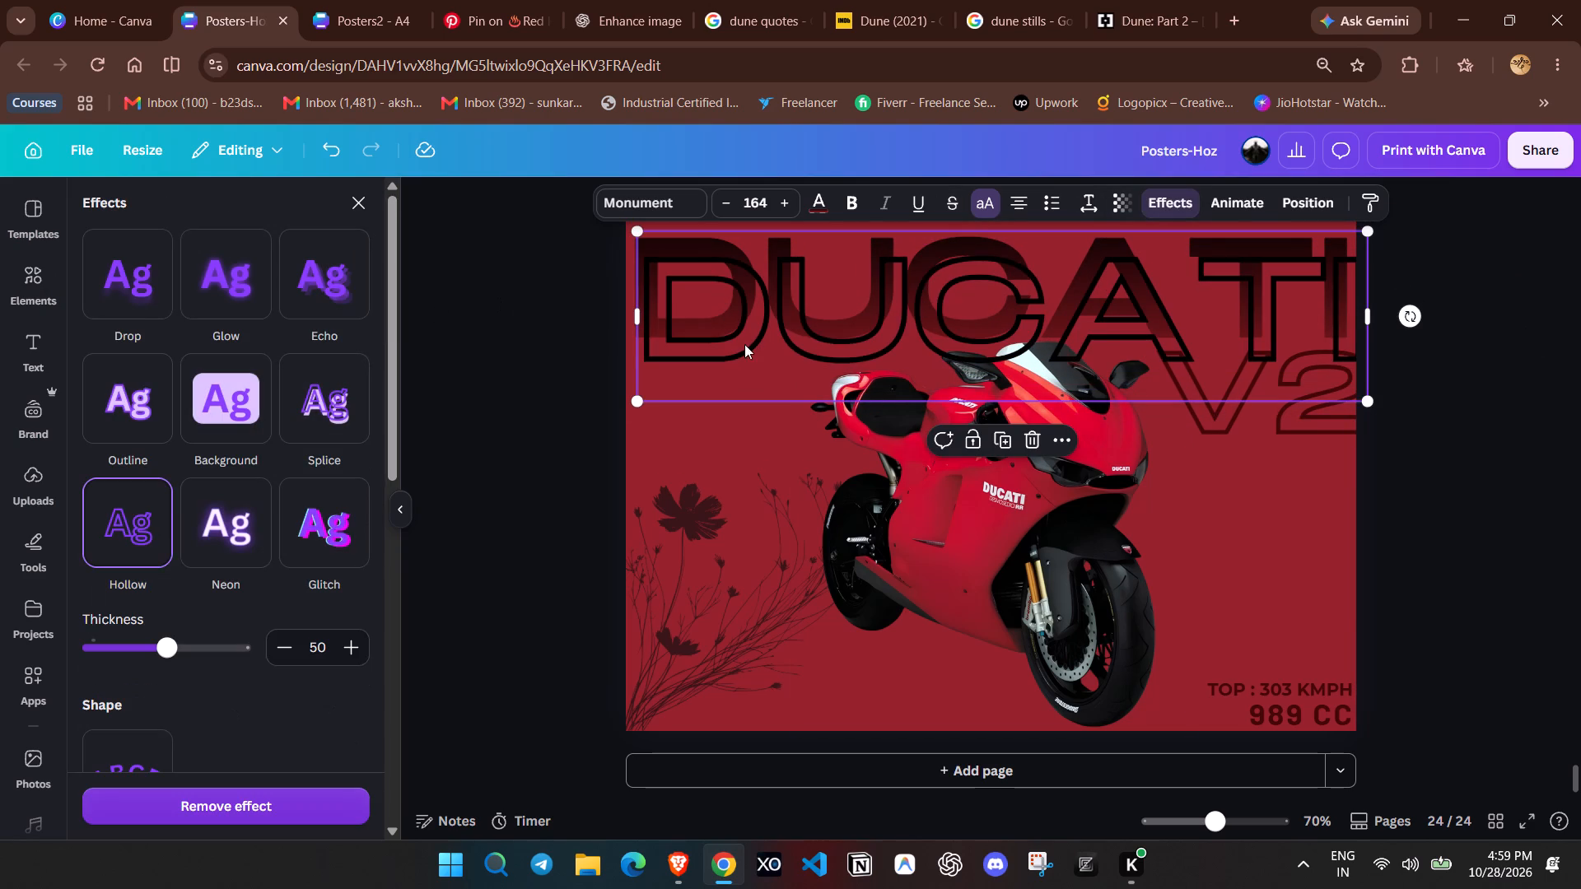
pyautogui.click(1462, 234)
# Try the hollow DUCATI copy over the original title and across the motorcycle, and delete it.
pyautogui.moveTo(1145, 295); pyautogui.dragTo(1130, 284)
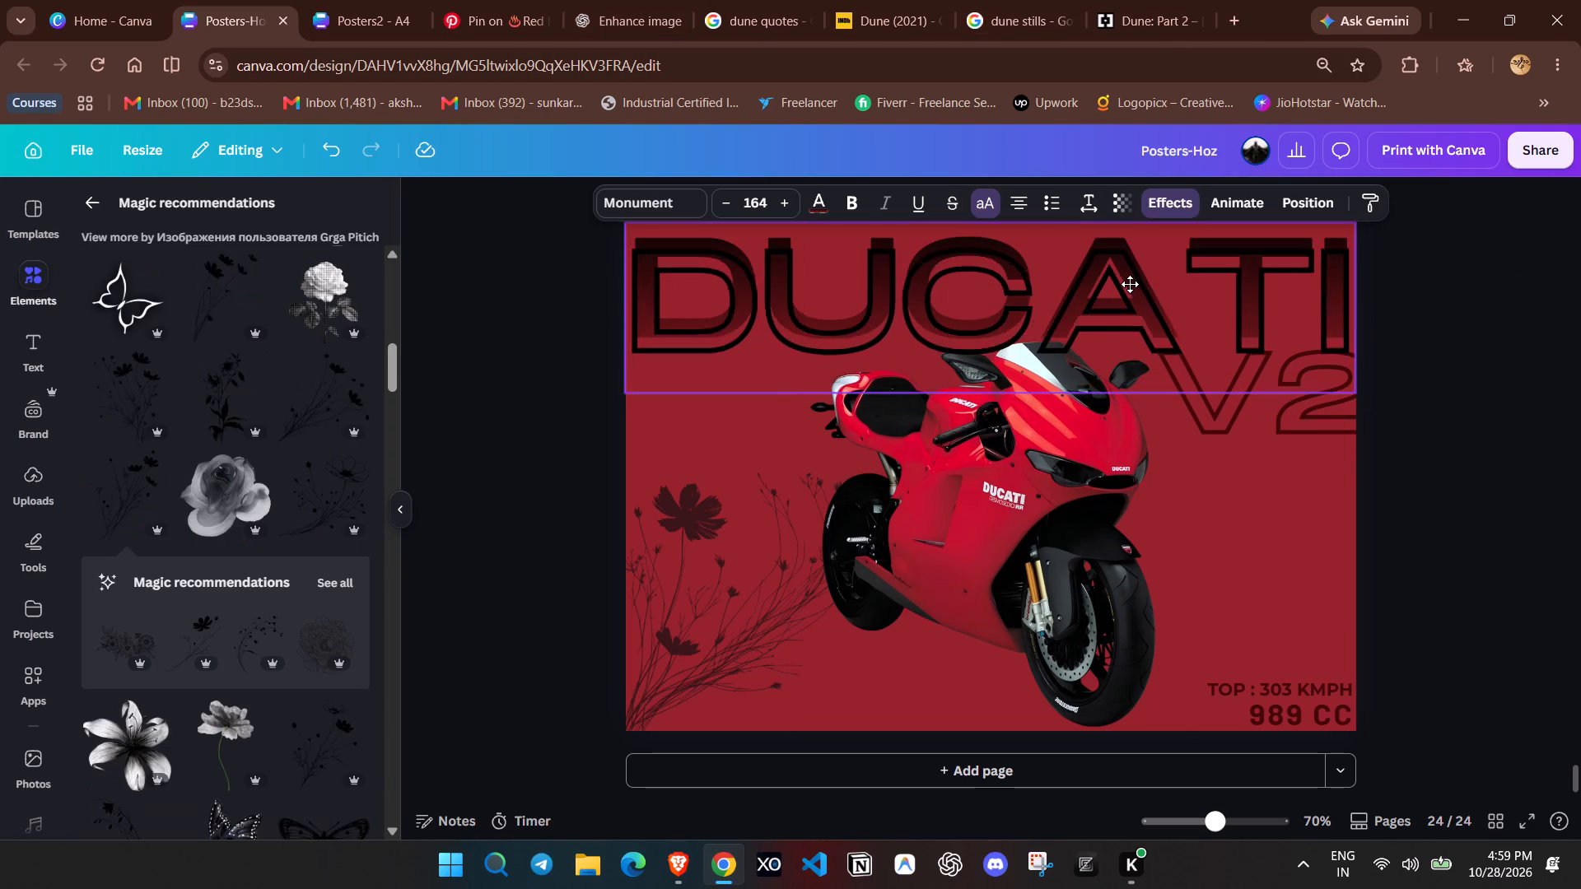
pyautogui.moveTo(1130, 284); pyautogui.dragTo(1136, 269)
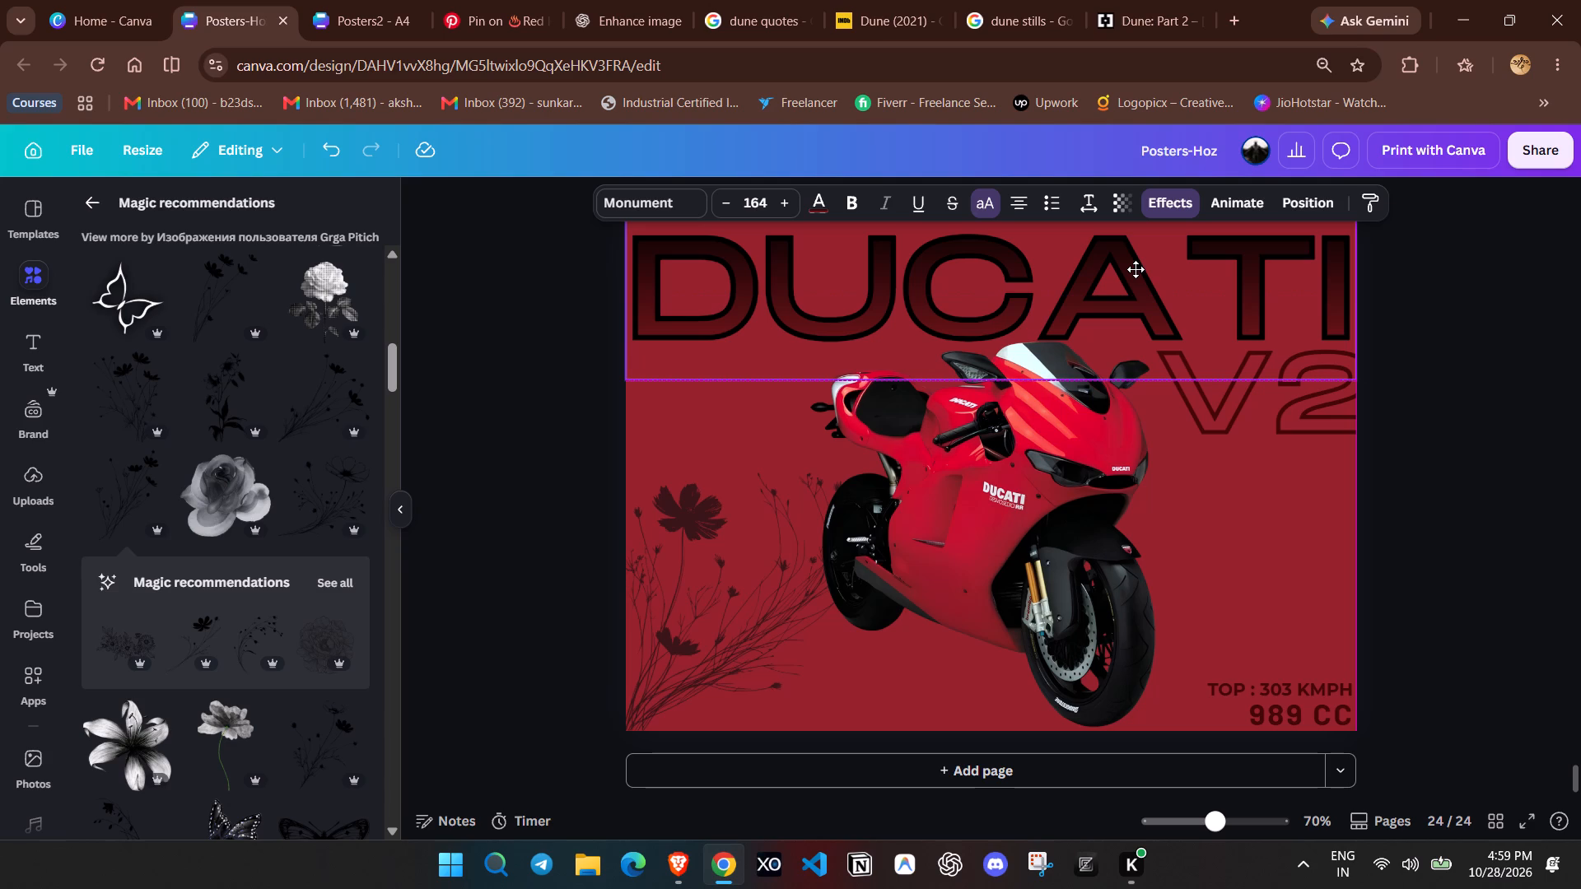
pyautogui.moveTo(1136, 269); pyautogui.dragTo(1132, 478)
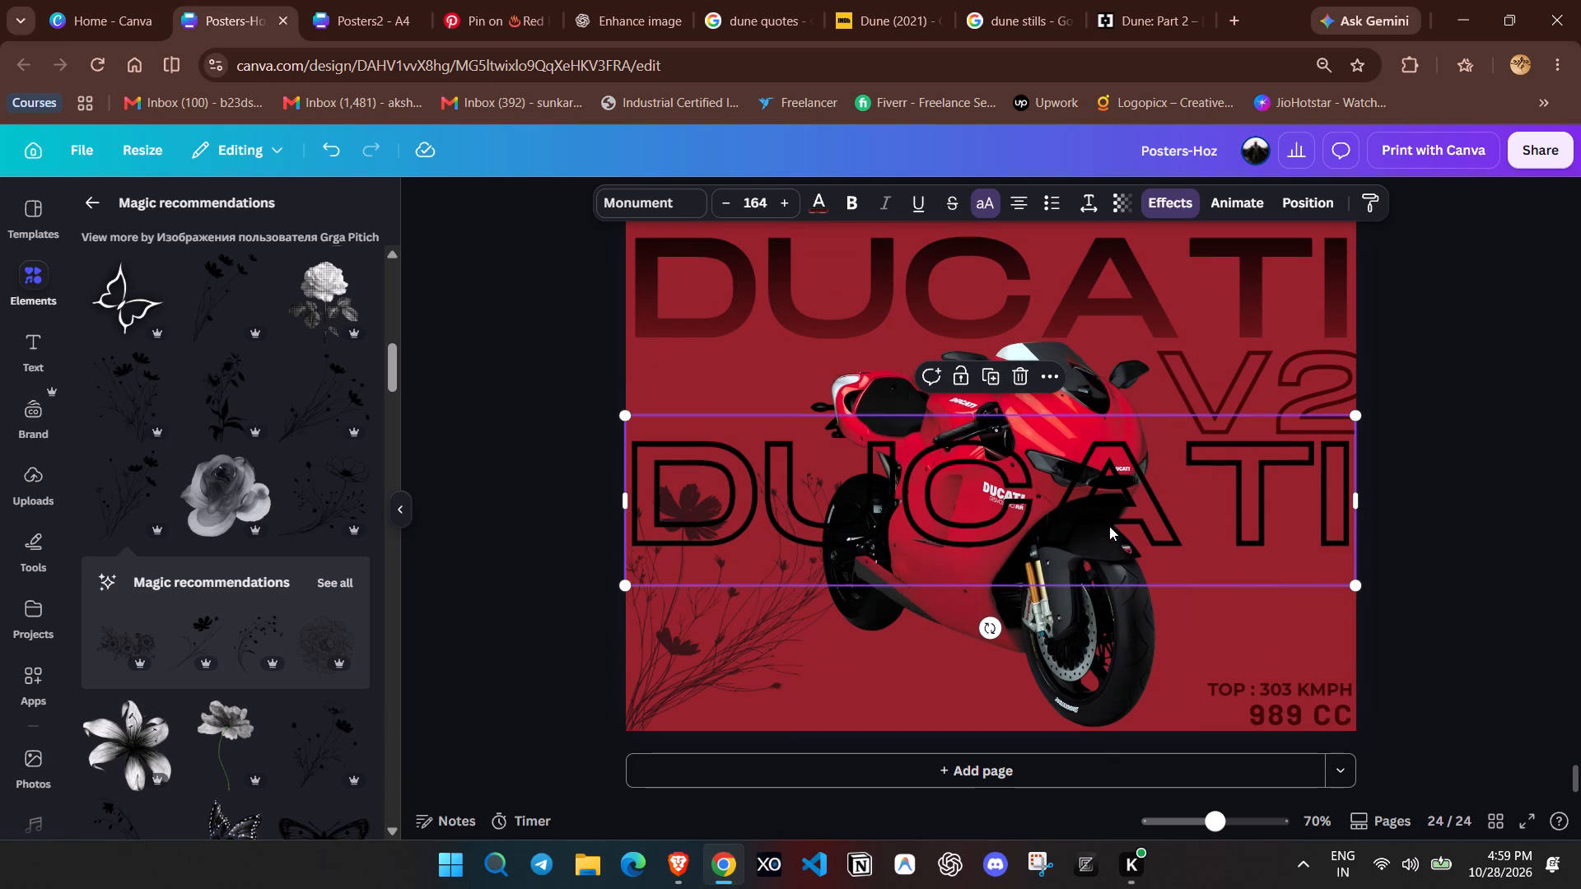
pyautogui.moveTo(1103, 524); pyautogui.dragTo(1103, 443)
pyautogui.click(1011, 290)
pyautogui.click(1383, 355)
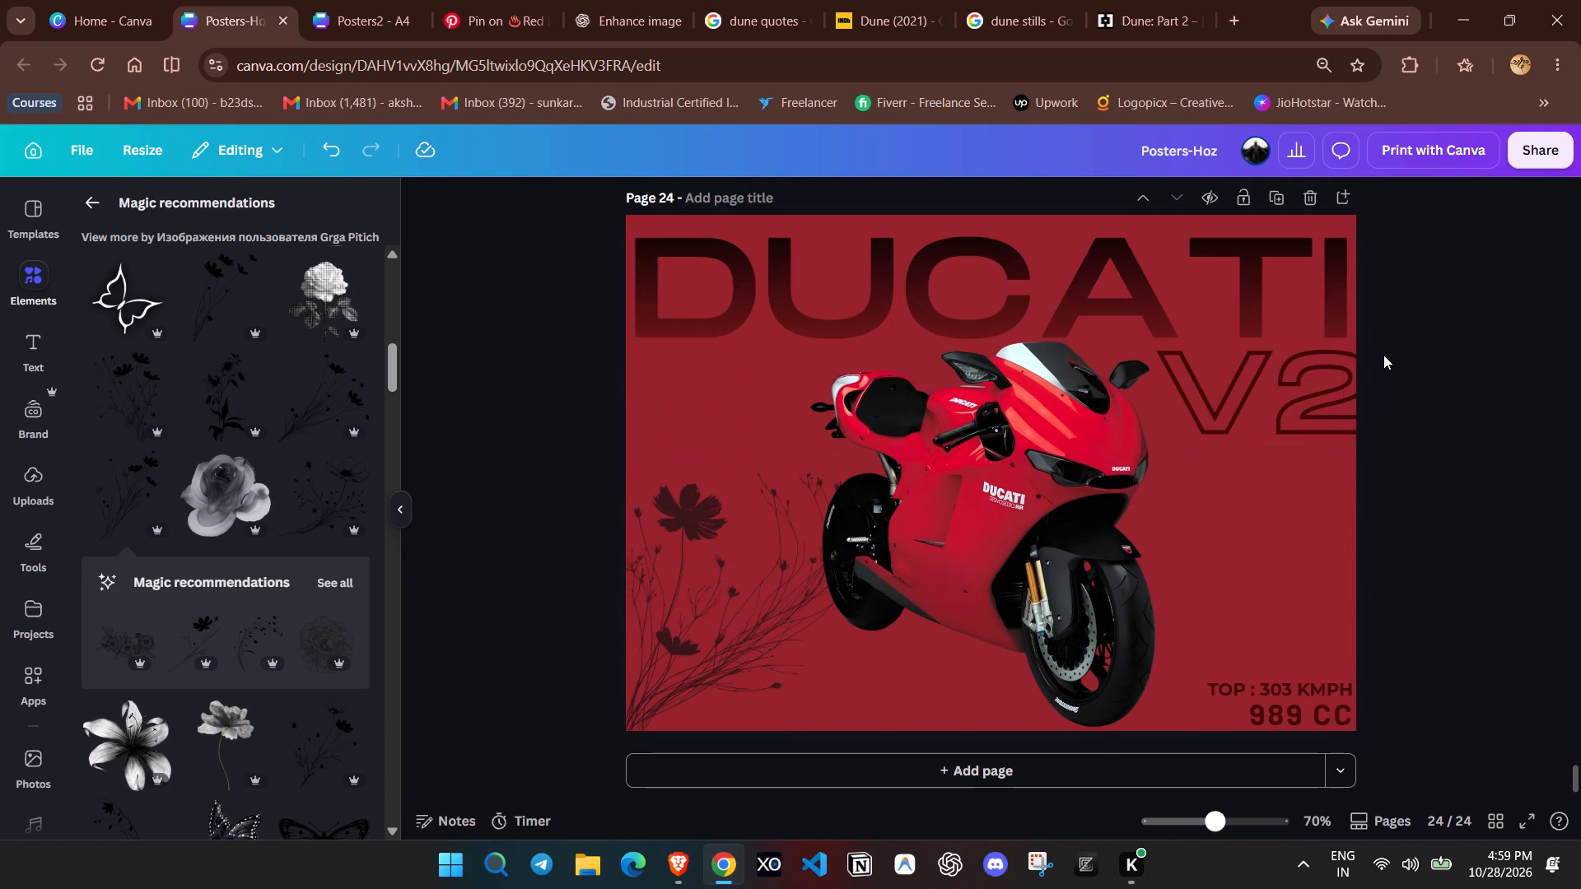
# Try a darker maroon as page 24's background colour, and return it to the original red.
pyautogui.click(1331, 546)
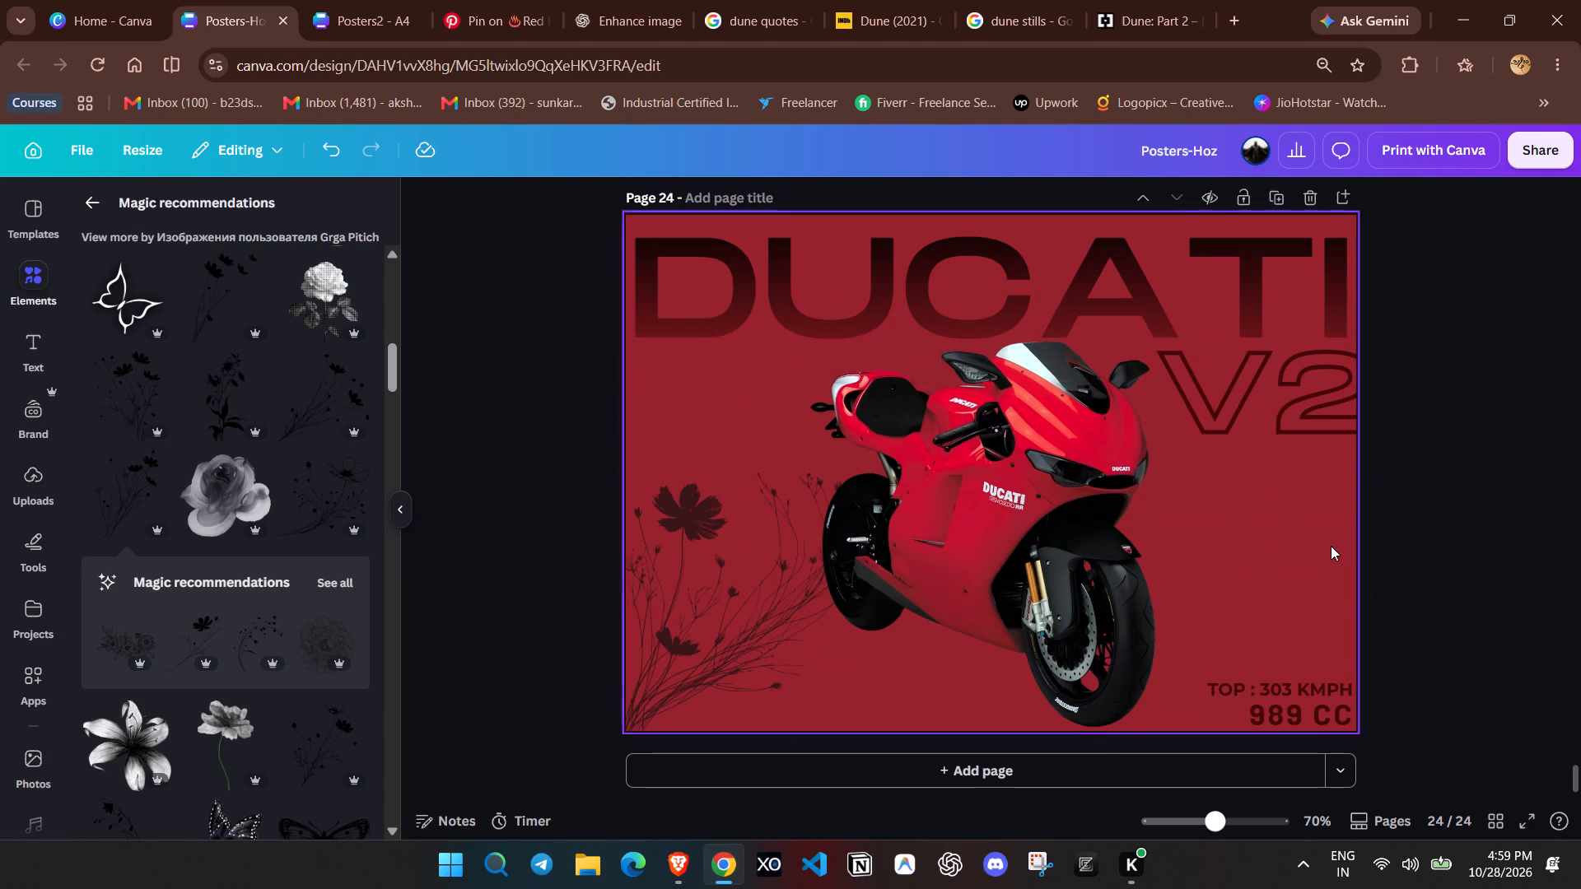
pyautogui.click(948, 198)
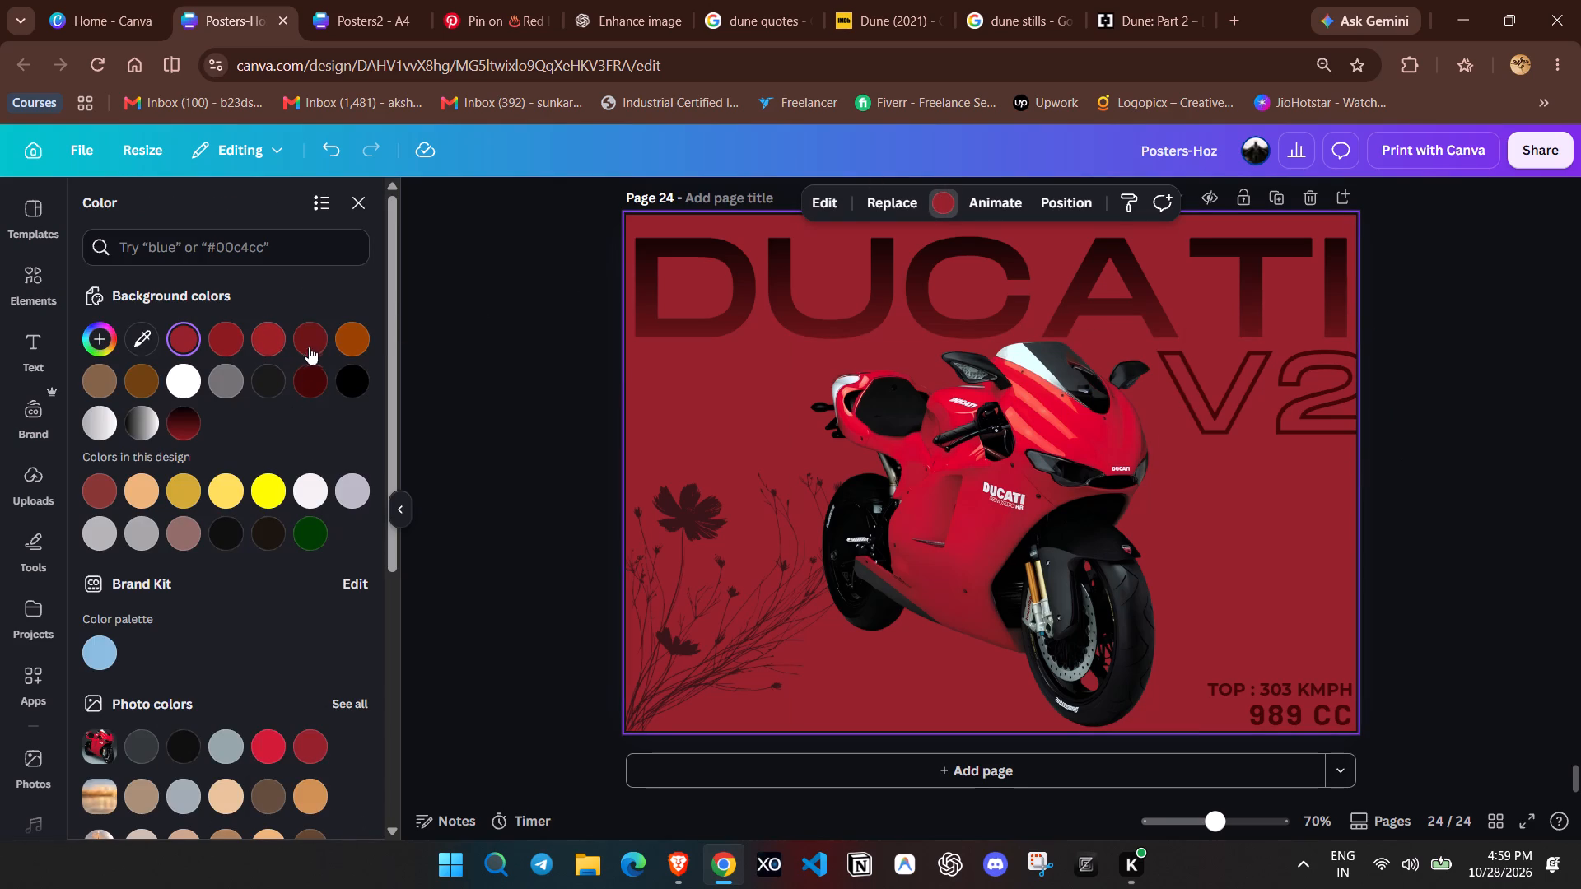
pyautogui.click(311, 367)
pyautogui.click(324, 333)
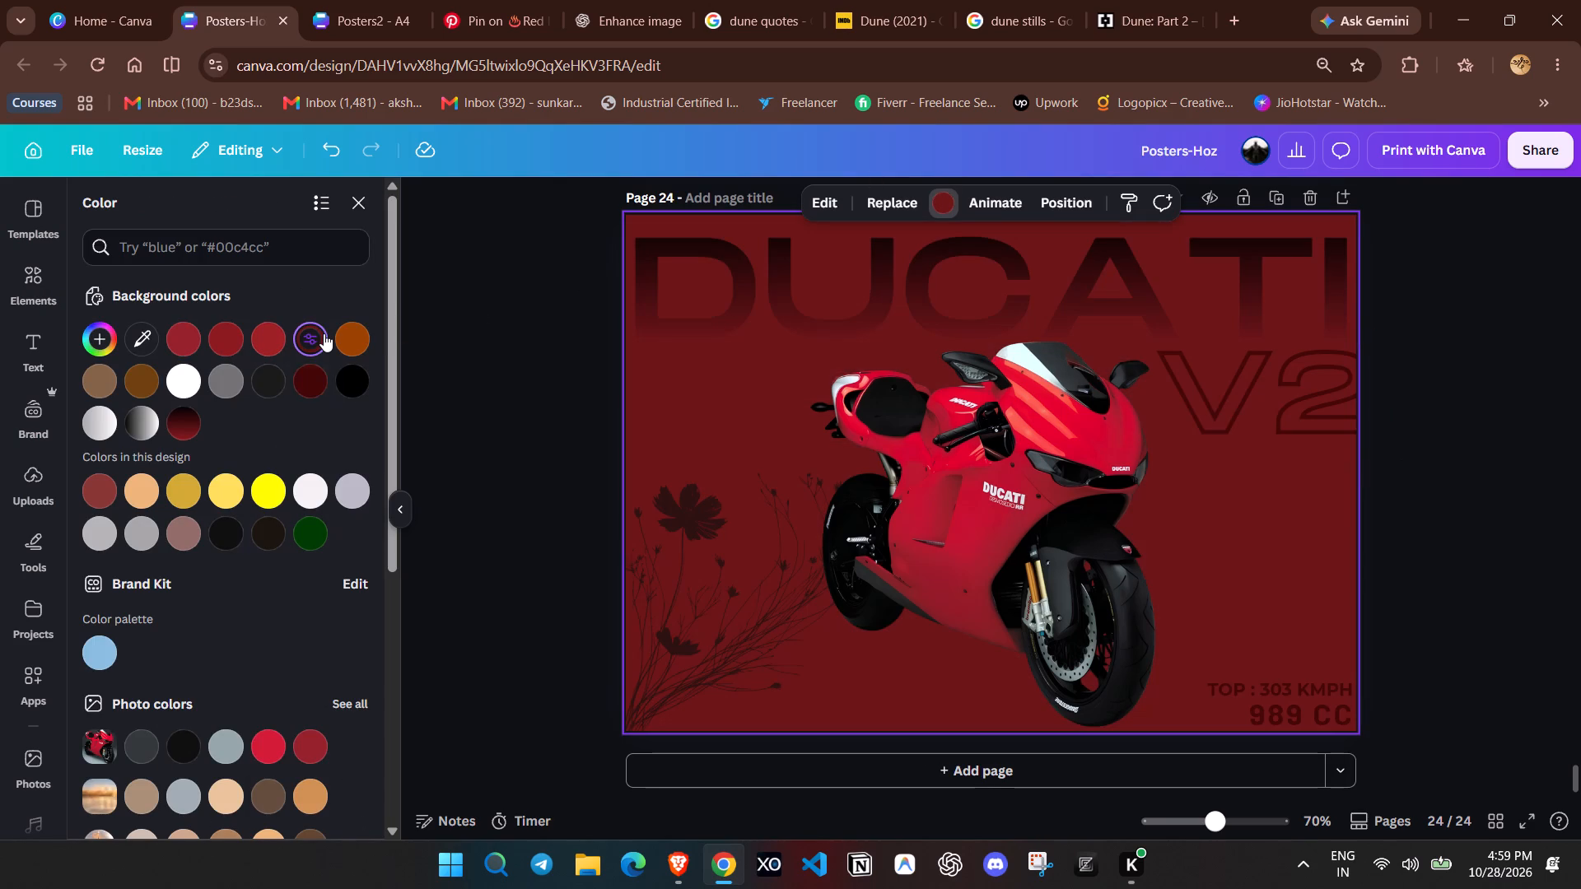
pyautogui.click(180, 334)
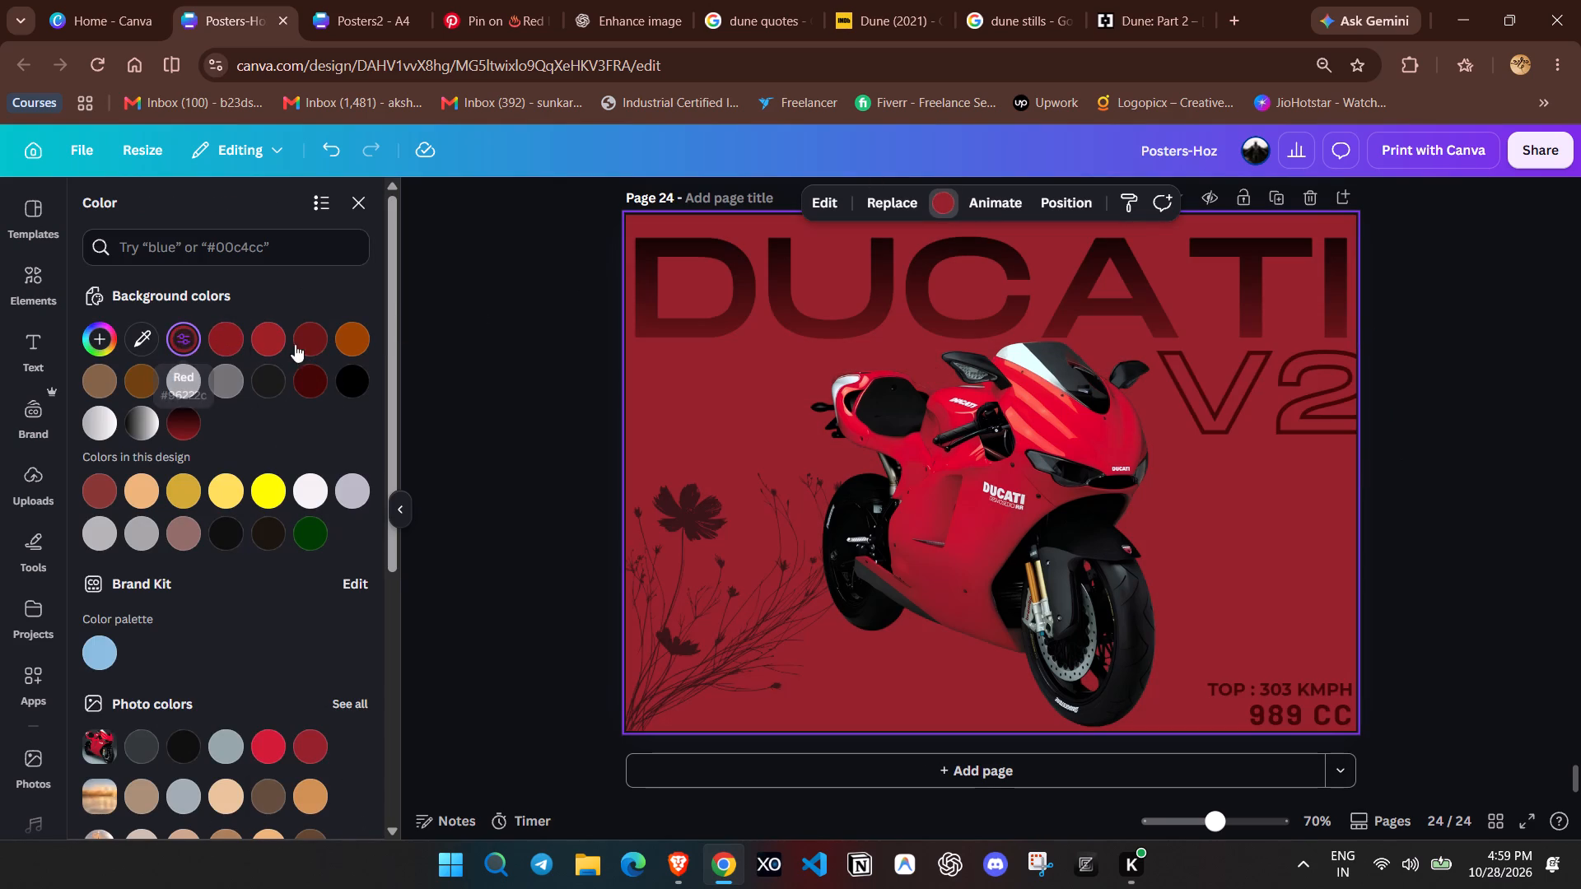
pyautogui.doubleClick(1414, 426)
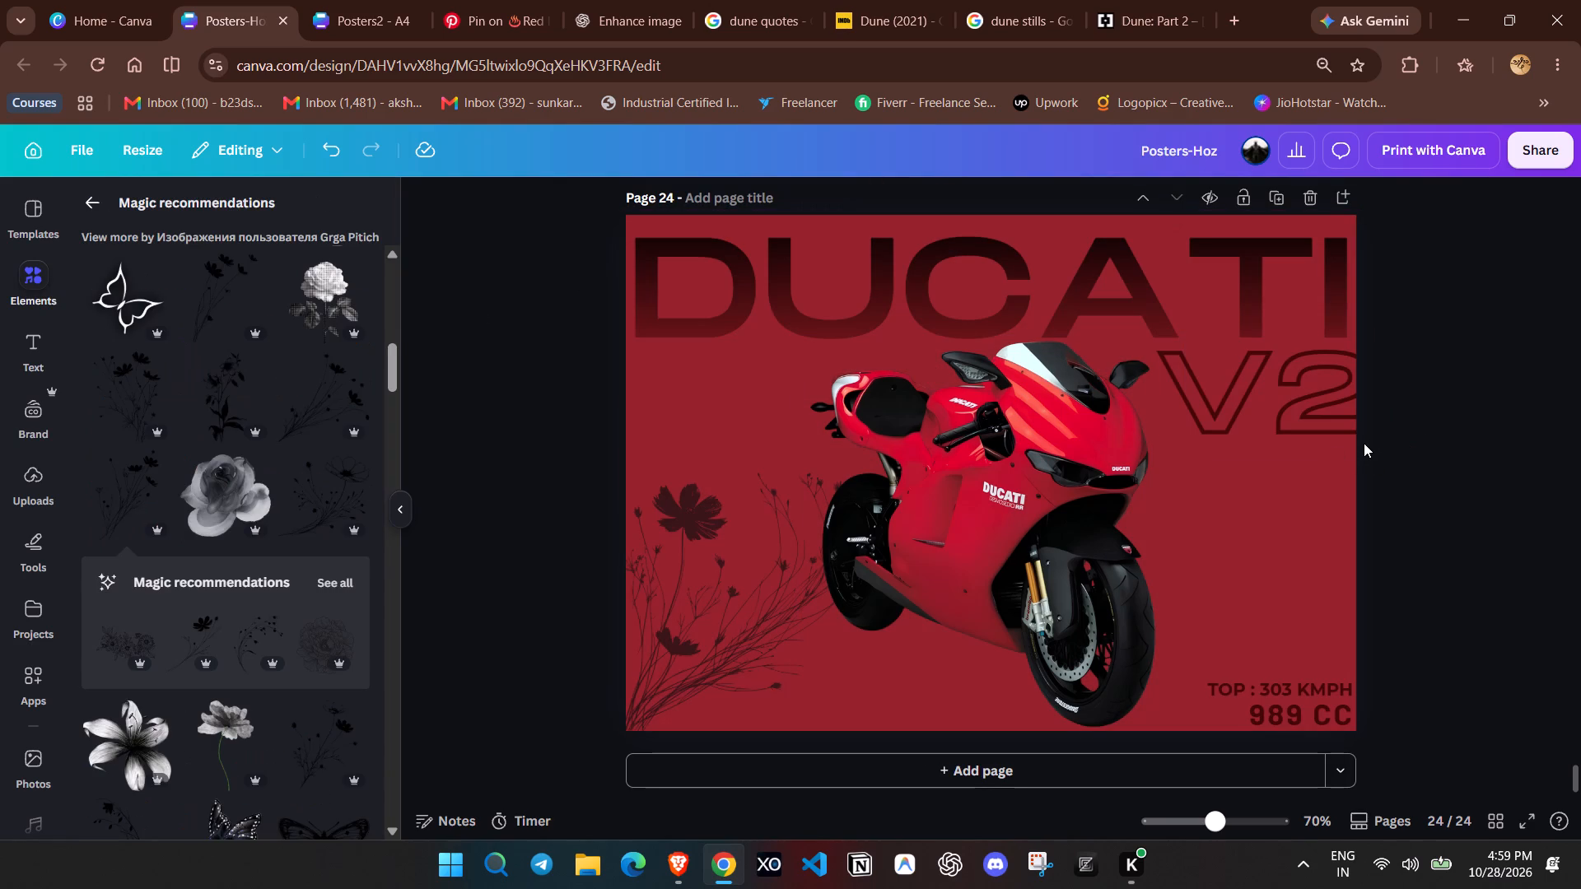
# Raise the dark wildflower graphic's opacity to the maximum.
pyautogui.click(697, 543)
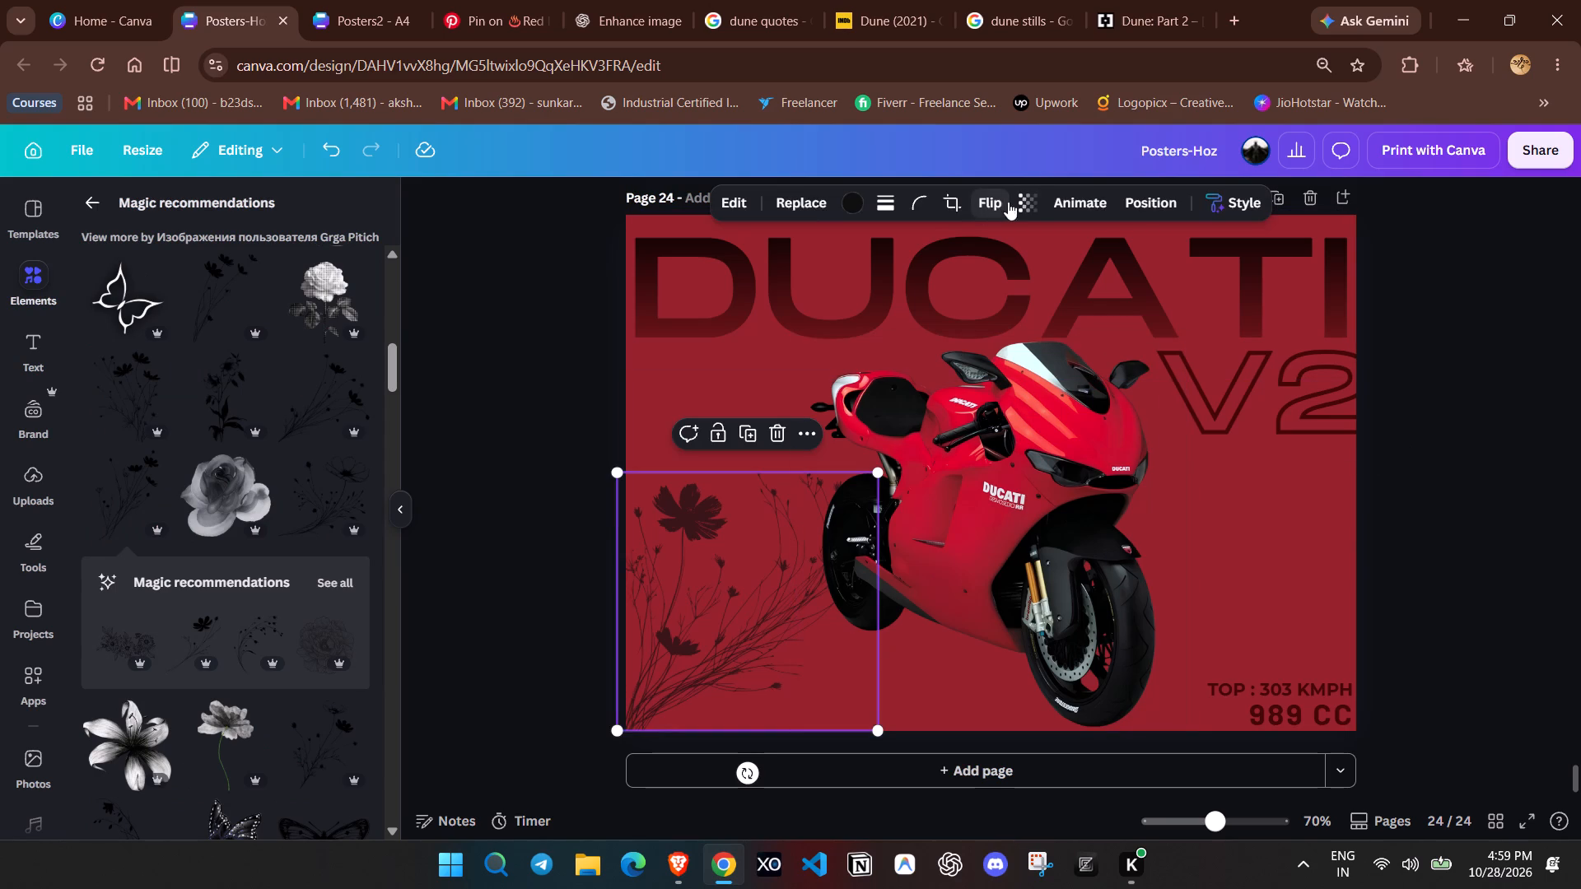
pyautogui.click(1024, 202)
pyautogui.moveTo(1037, 266); pyautogui.dragTo(1183, 288)
pyautogui.doubleClick(1495, 361)
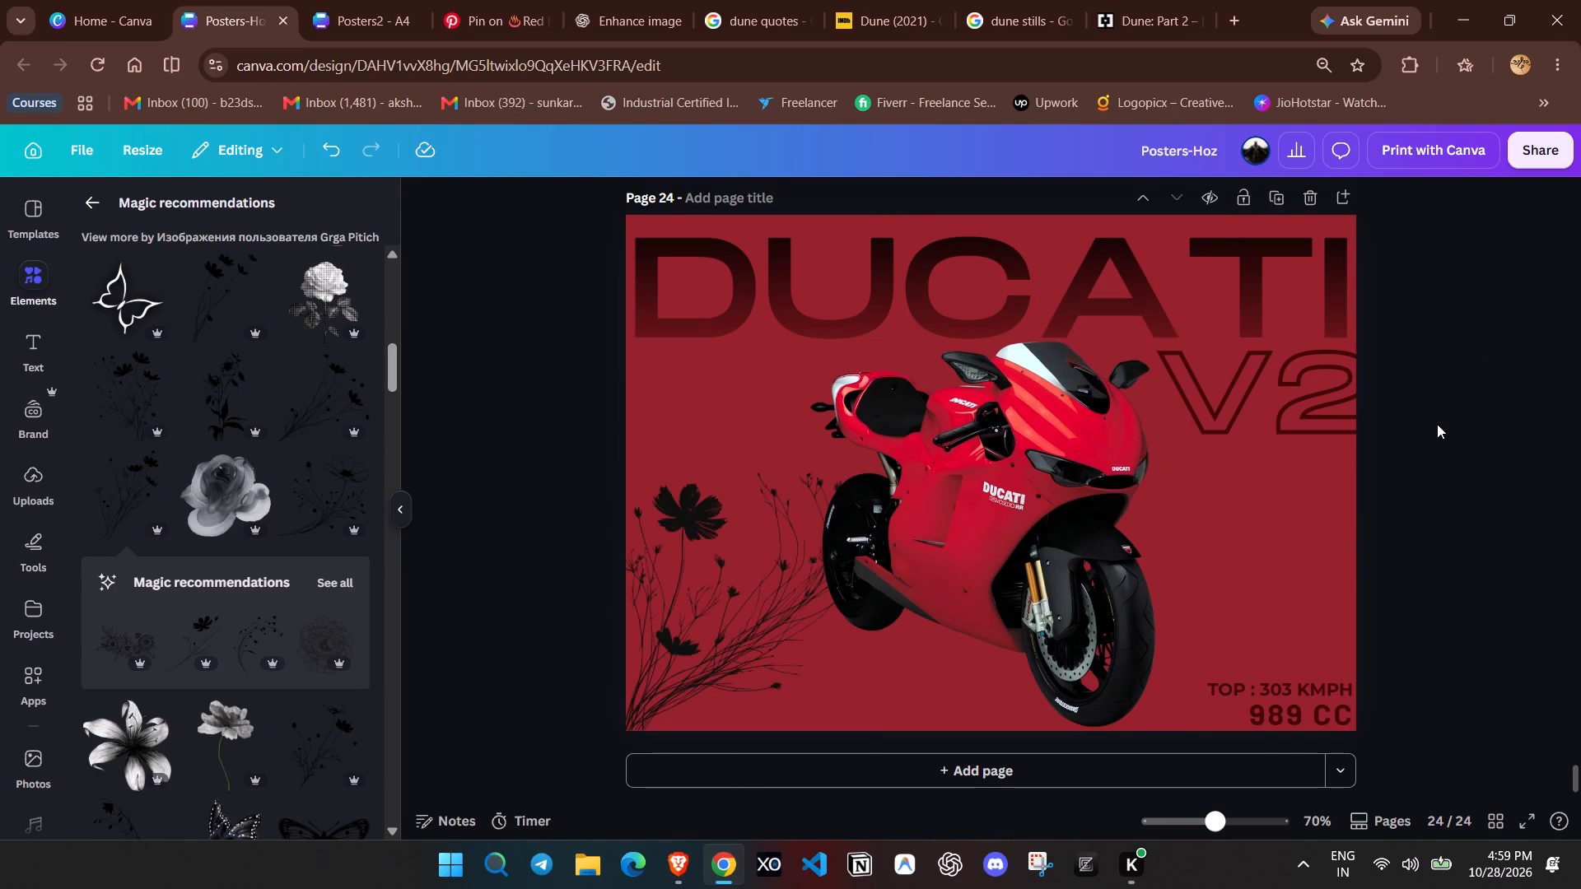
# Add the dark smoky texture from the recommendations, align it to the page's top-left corner and send it behind all other elements.
pyautogui.scroll(-6, 245, 428)
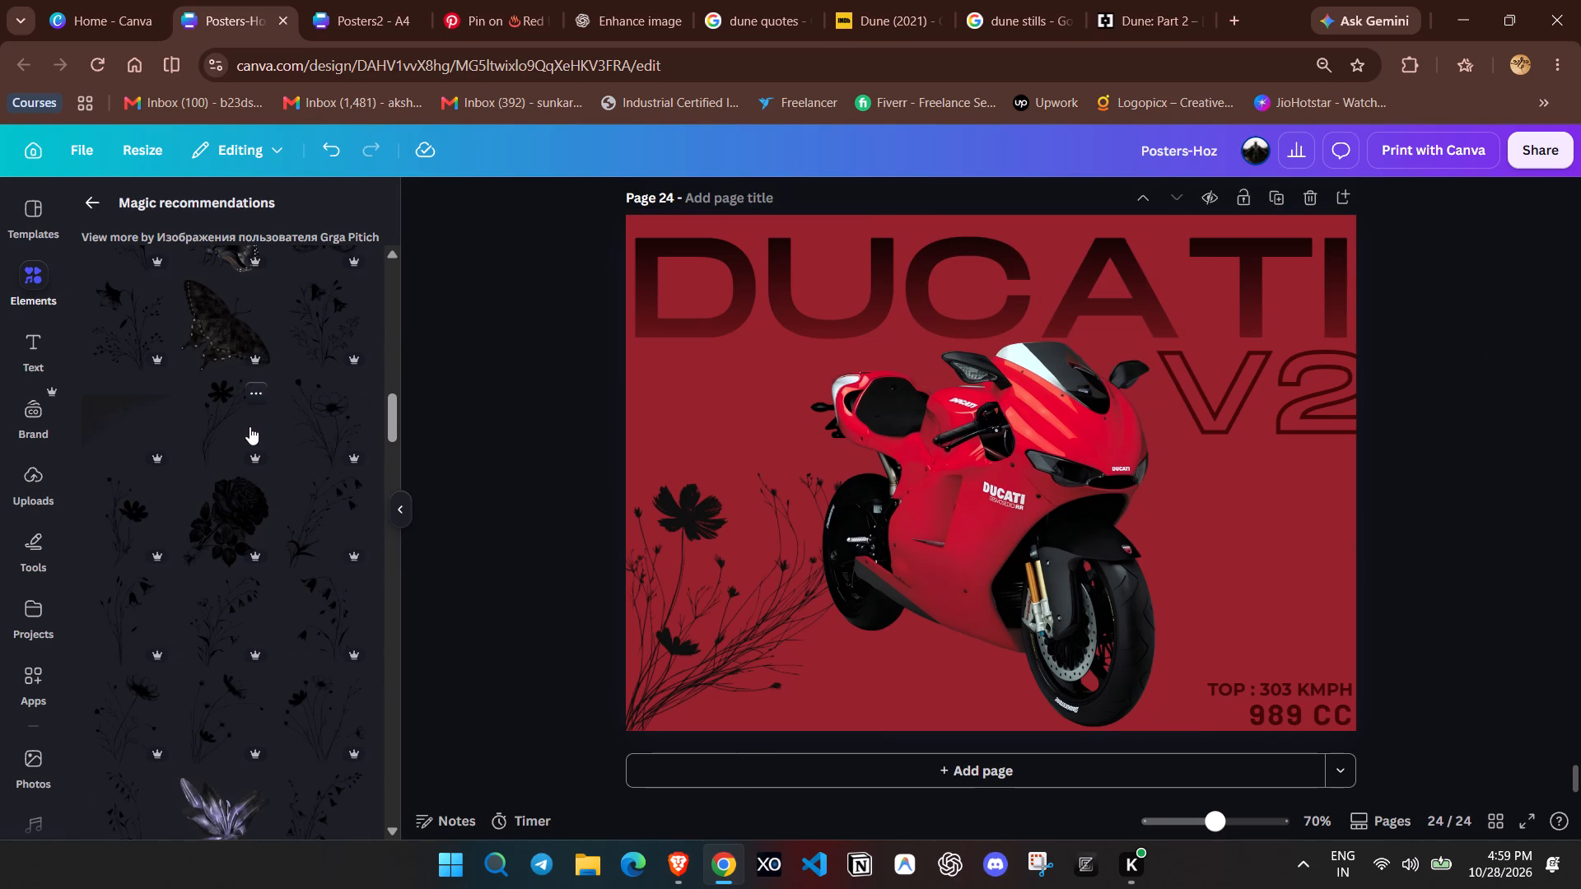
pyautogui.click(108, 405)
pyautogui.moveTo(1025, 399); pyautogui.dragTo(983, 354)
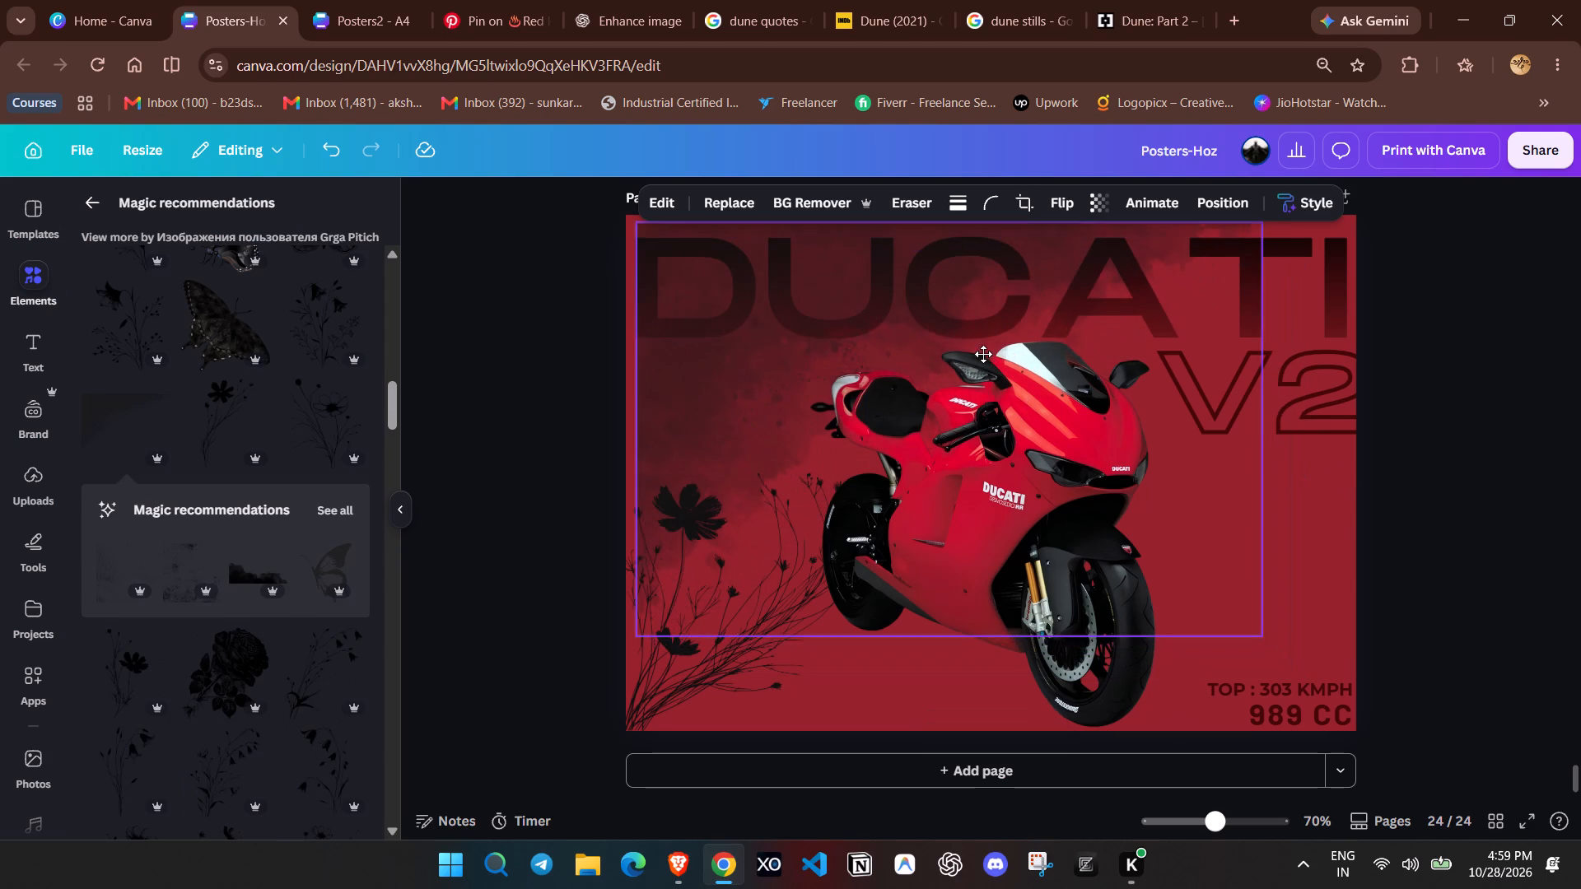
pyautogui.moveTo(983, 354); pyautogui.dragTo(977, 350)
pyautogui.rightClick(777, 309)
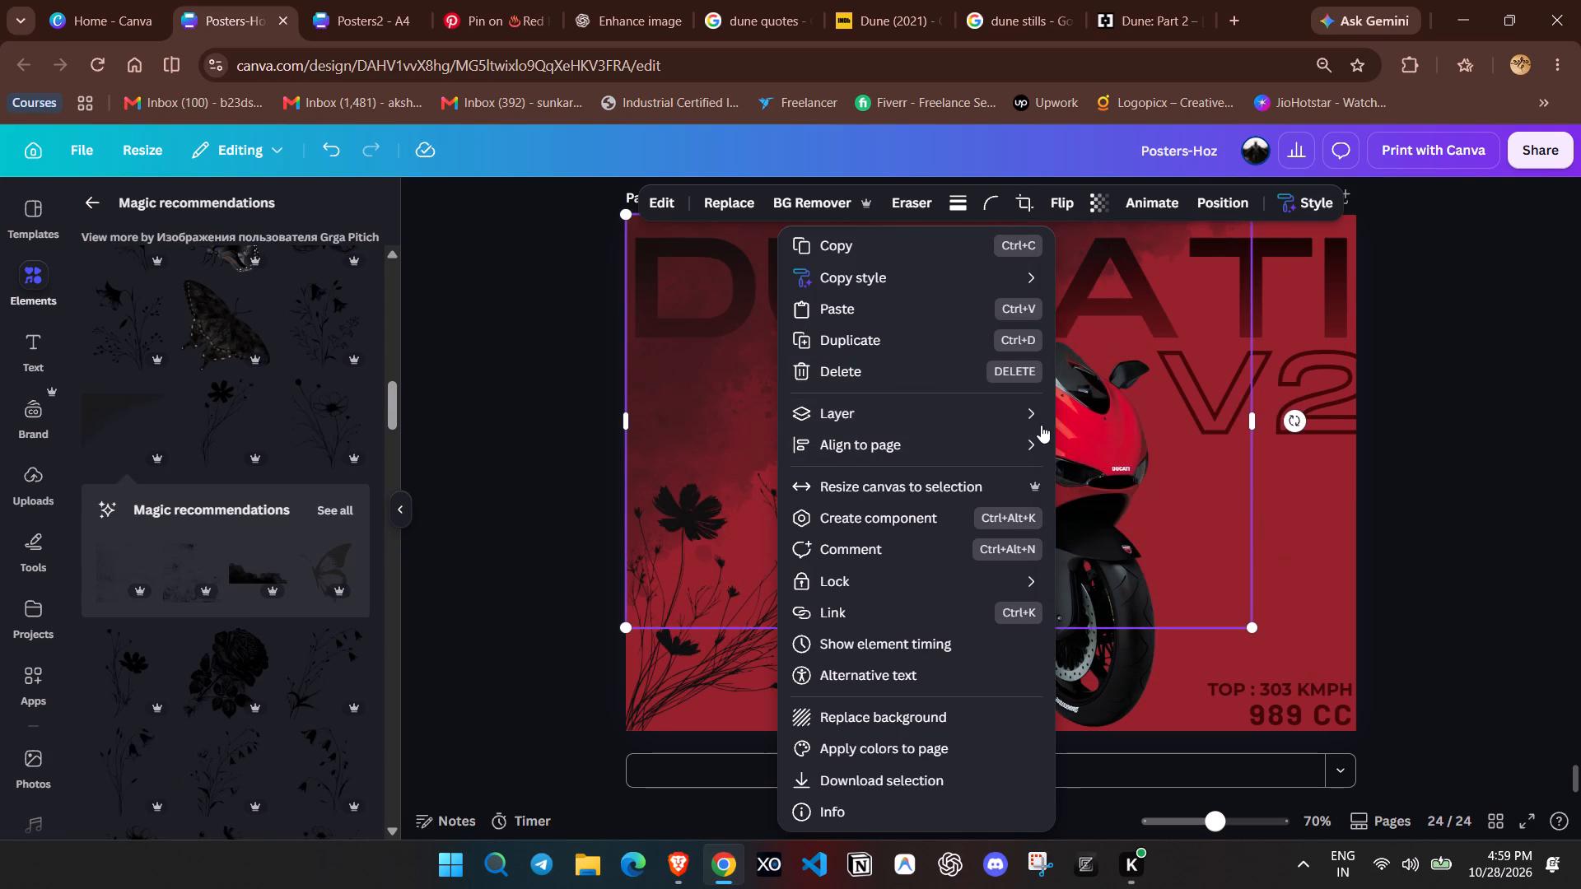
pyautogui.click(1107, 495)
pyautogui.tripleClick(1101, 519)
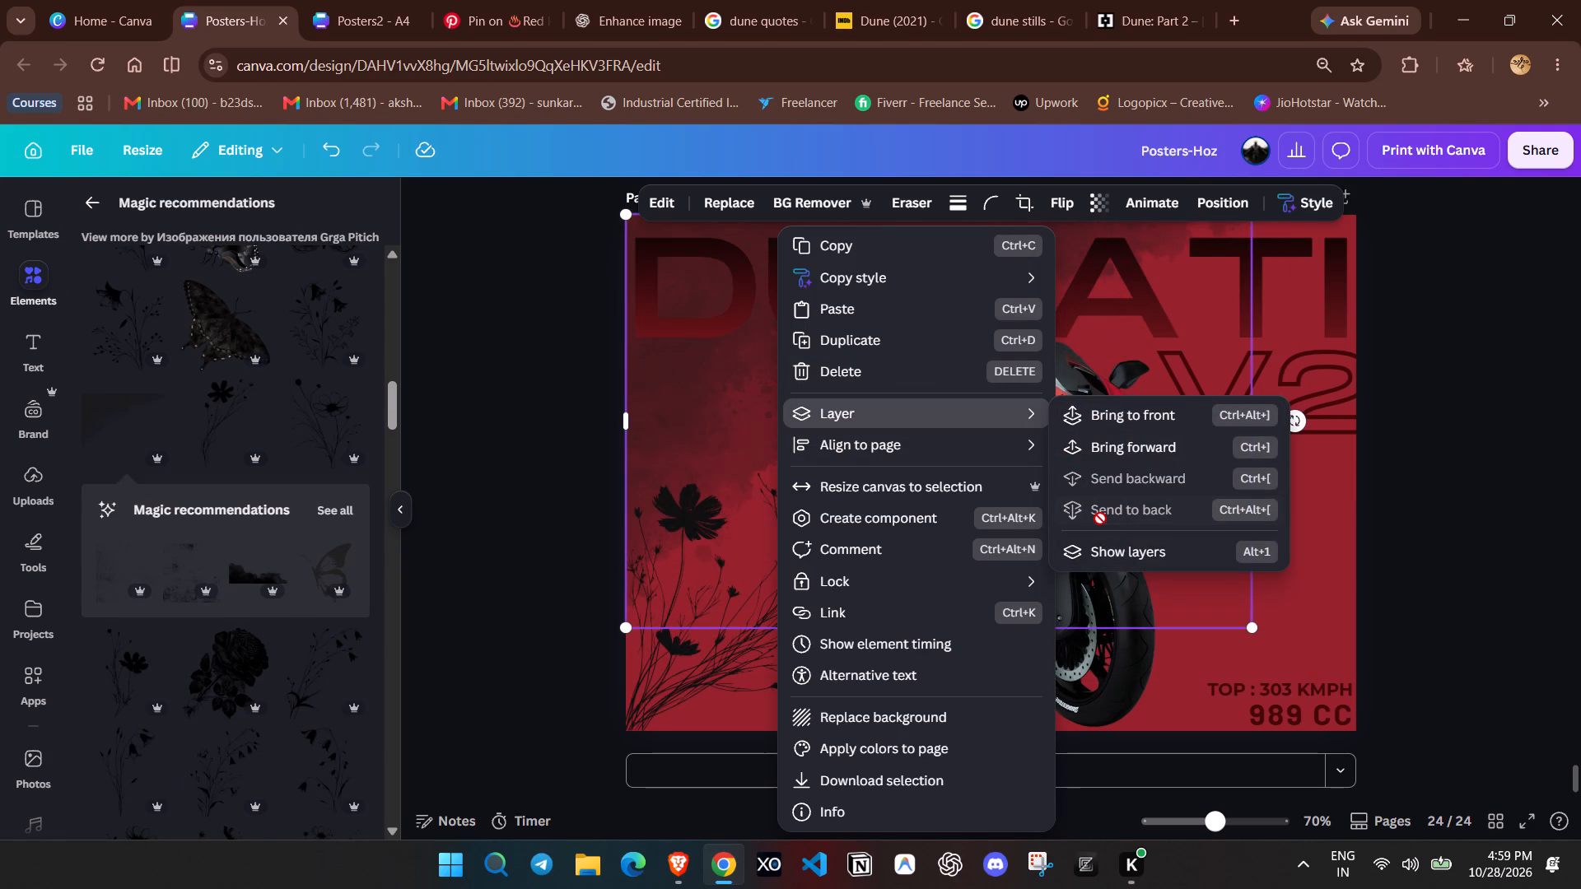
pyautogui.click(1252, 624)
# Shrink the smoky texture so it only covers the corner behind the first letters of the DUCATI title.
pyautogui.moveTo(1255, 631); pyautogui.dragTo(981, 431)
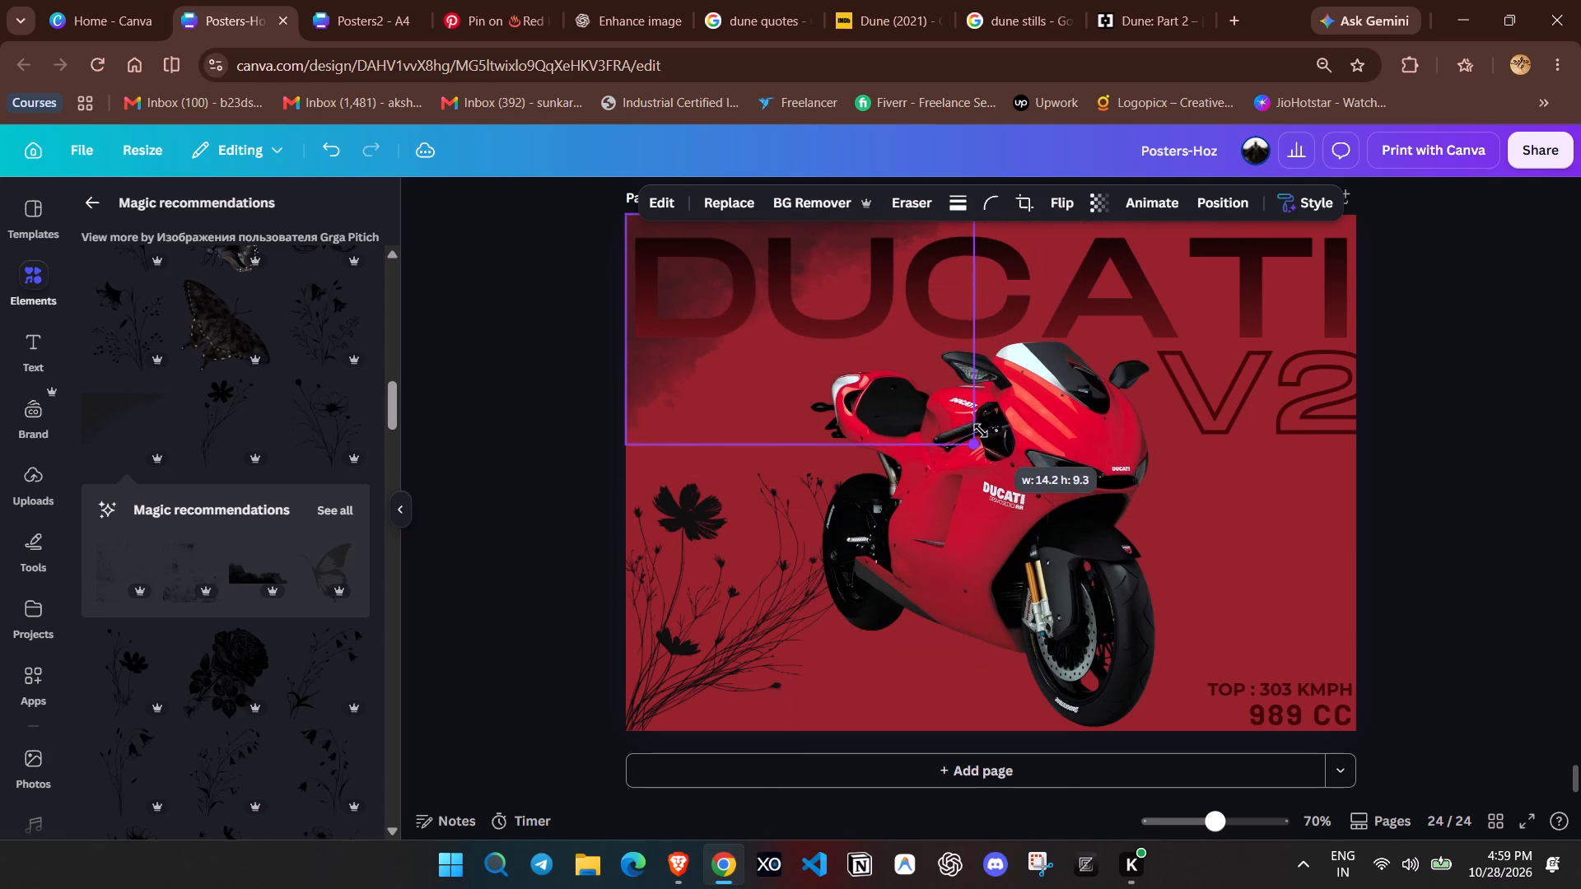
pyautogui.moveTo(981, 431); pyautogui.dragTo(916, 390)
pyautogui.moveTo(904, 396); pyautogui.dragTo(891, 384)
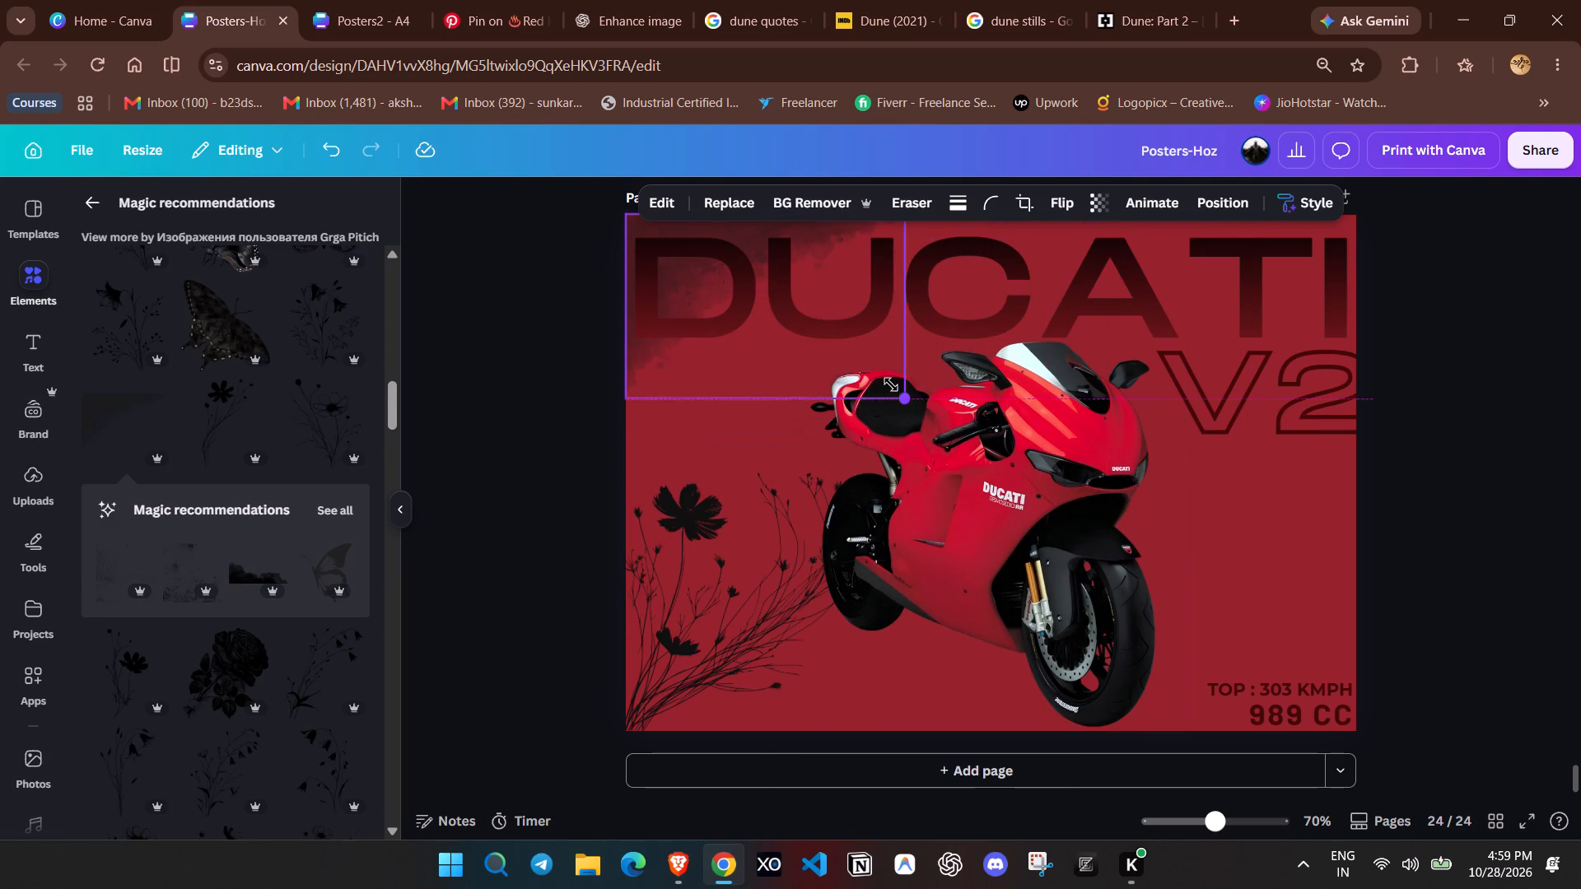
pyautogui.moveTo(891, 384); pyautogui.dragTo(877, 374)
pyautogui.doubleClick(1462, 311)
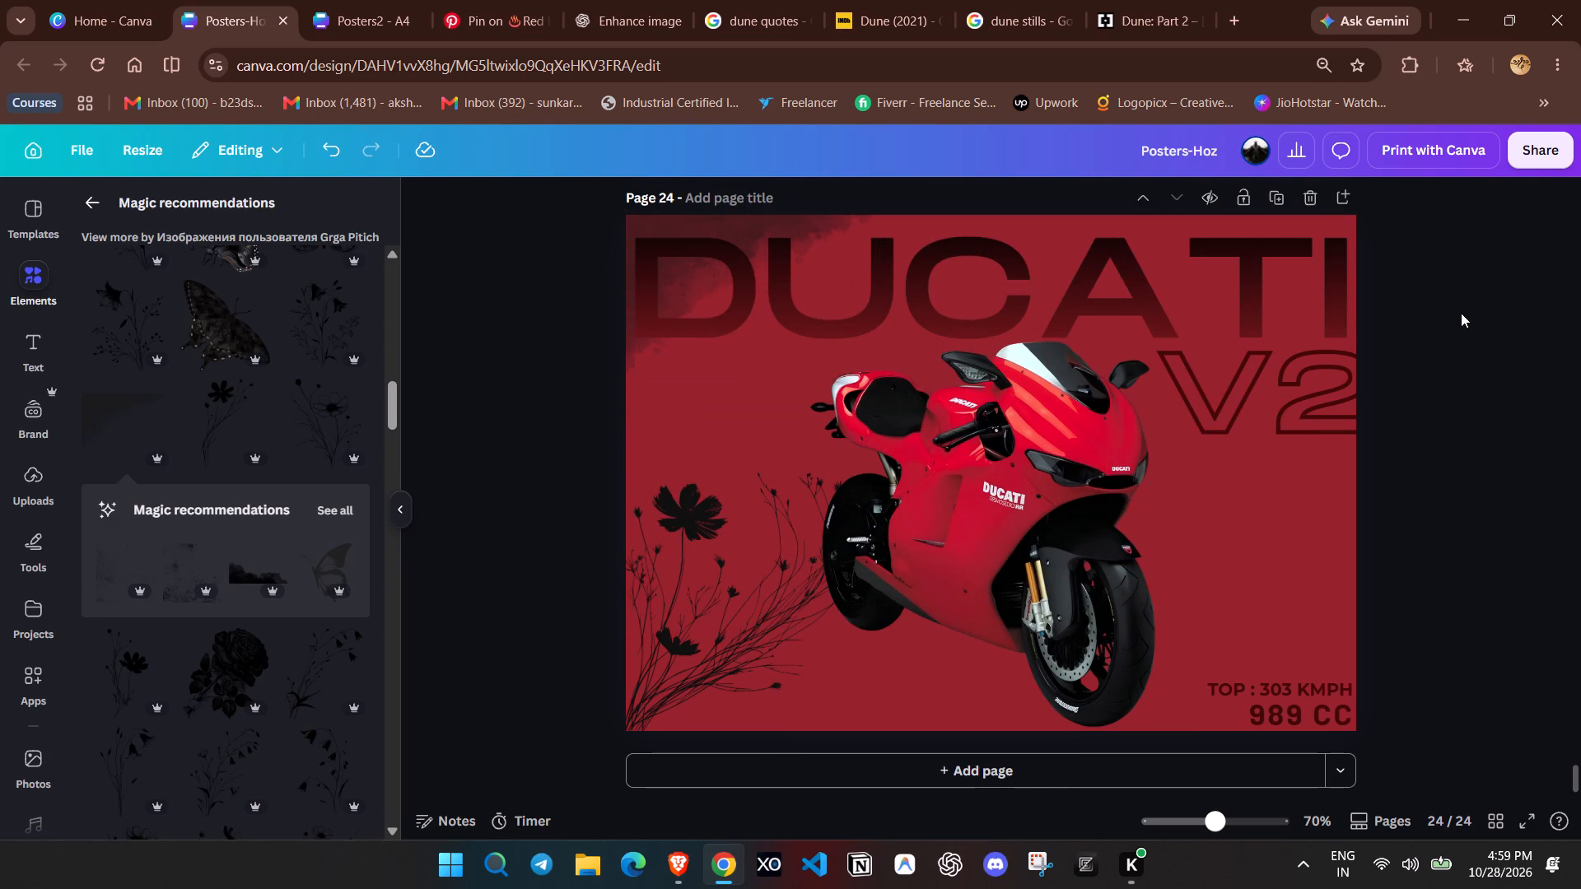
# Select the smoky texture from the layer list and set its transparency to 63.
pyautogui.click(632, 216)
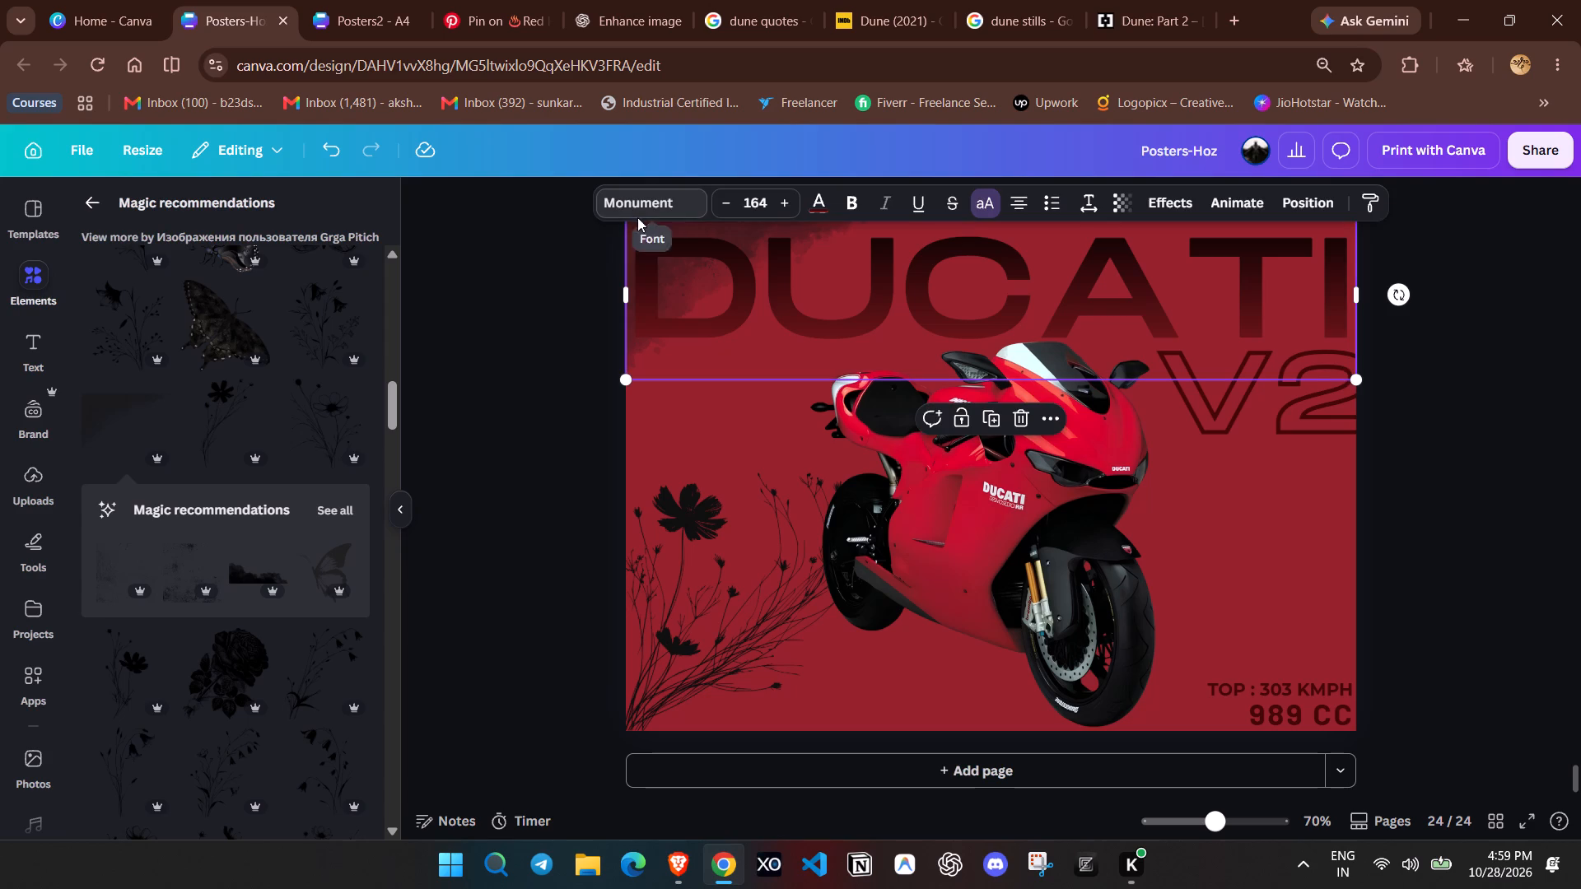
pyautogui.click(1281, 202)
pyautogui.click(283, 237)
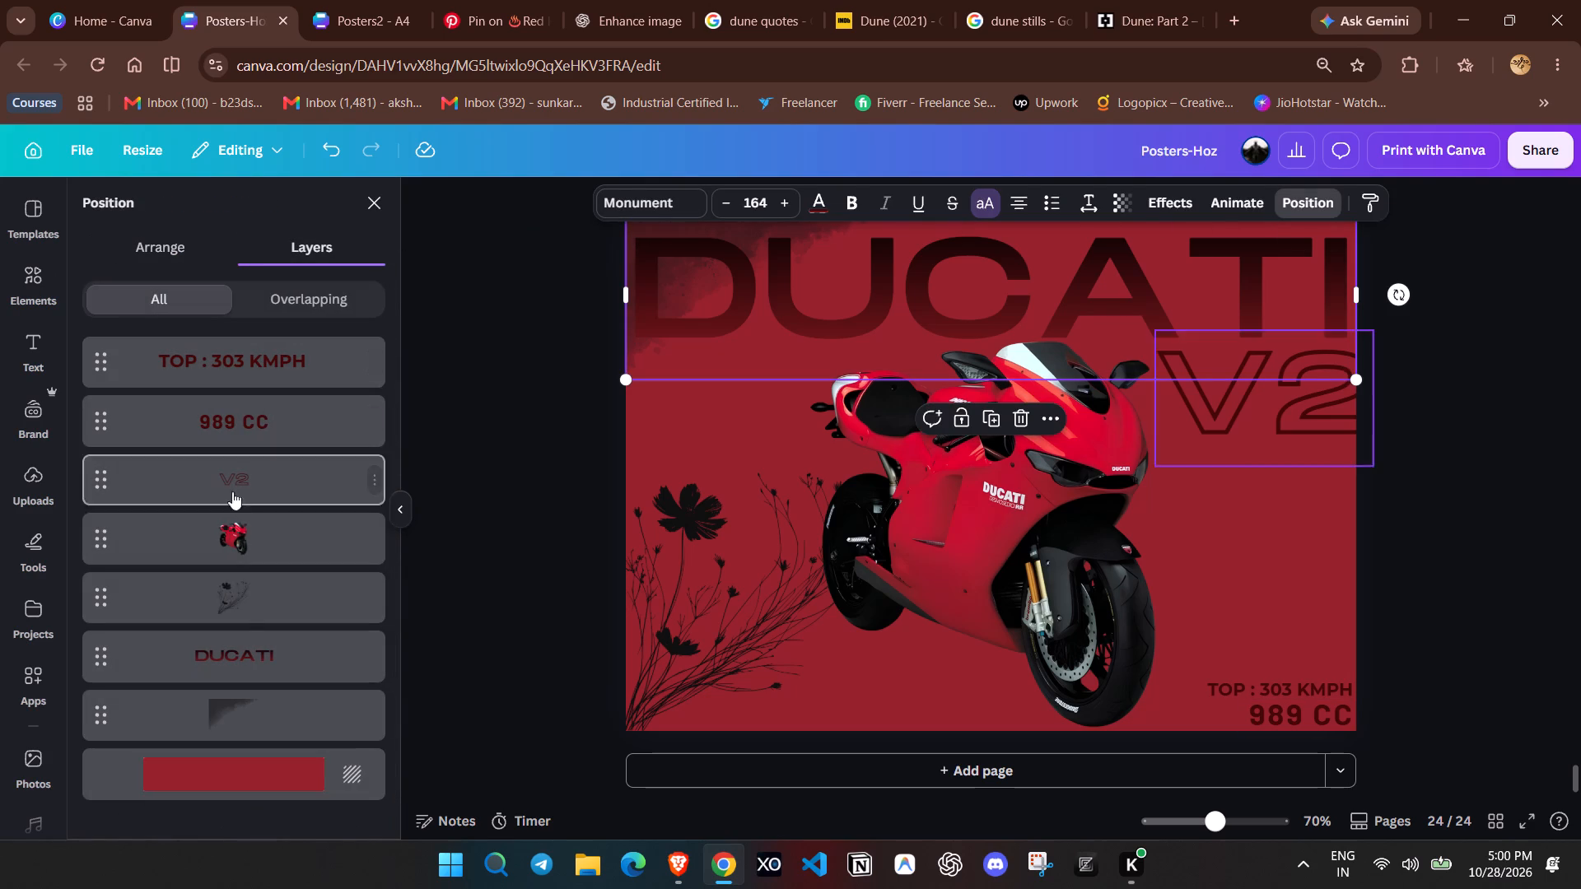
pyautogui.click(255, 706)
pyautogui.click(1107, 204)
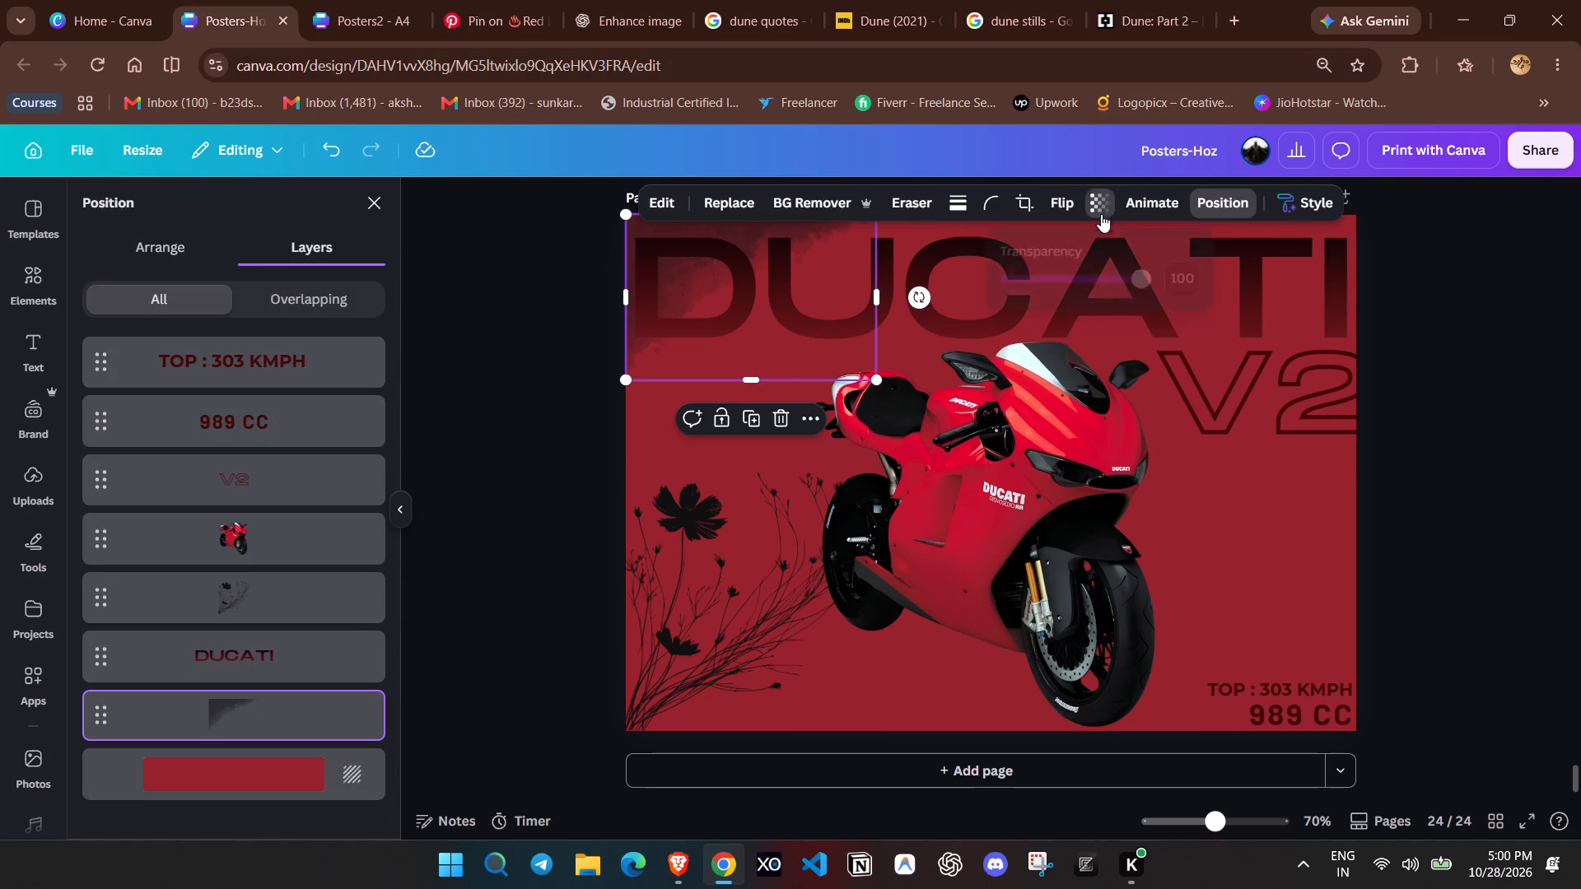
pyautogui.click(1083, 274)
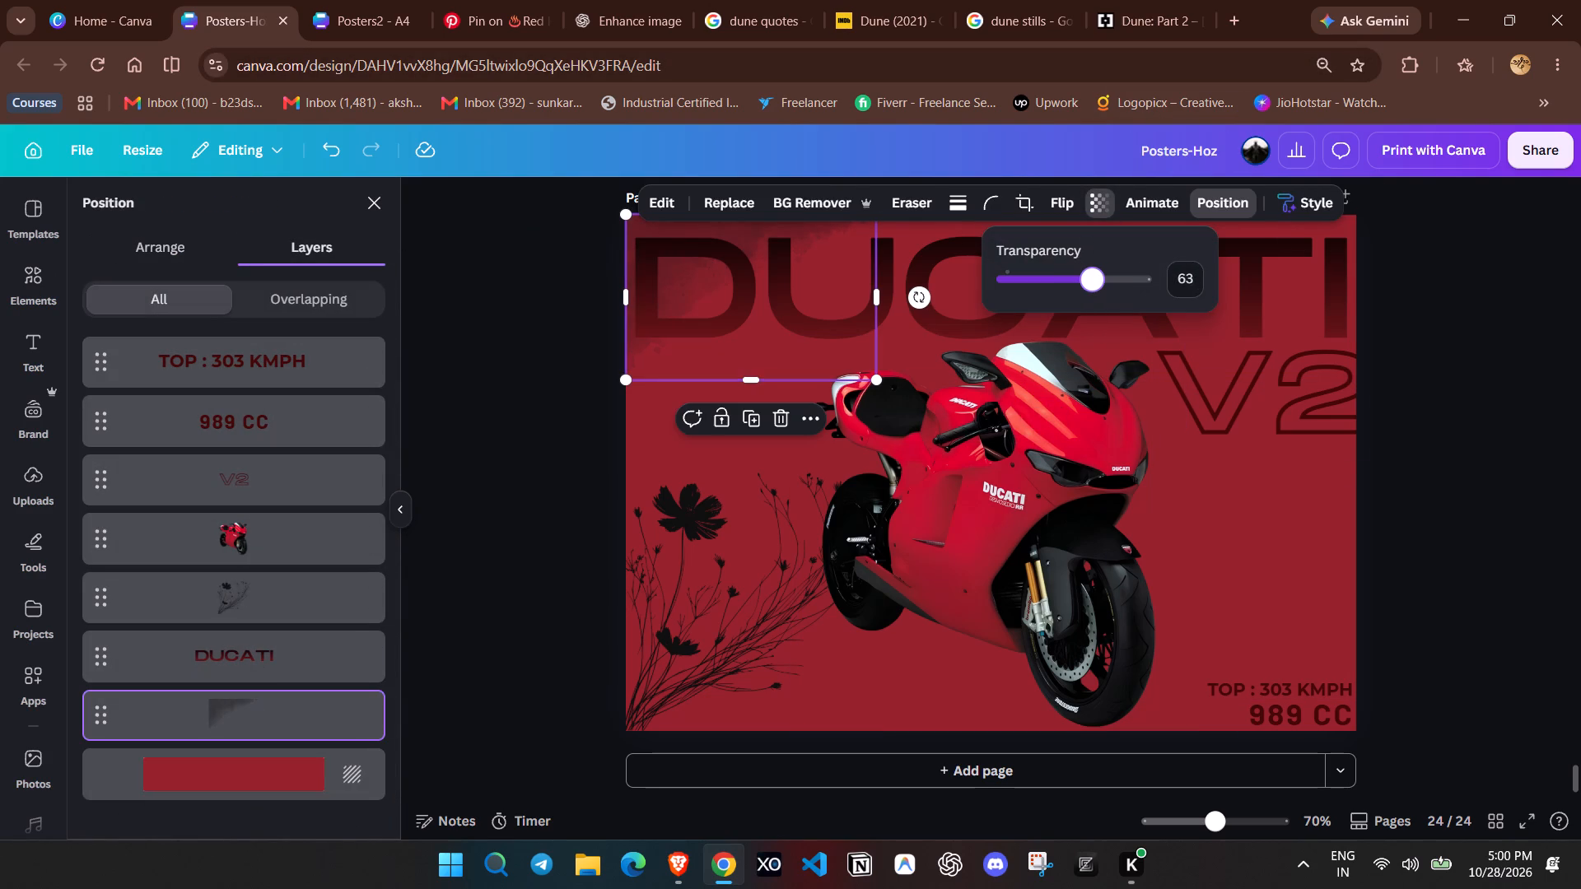
pyautogui.doubleClick(1461, 319)
pyautogui.click(1488, 337)
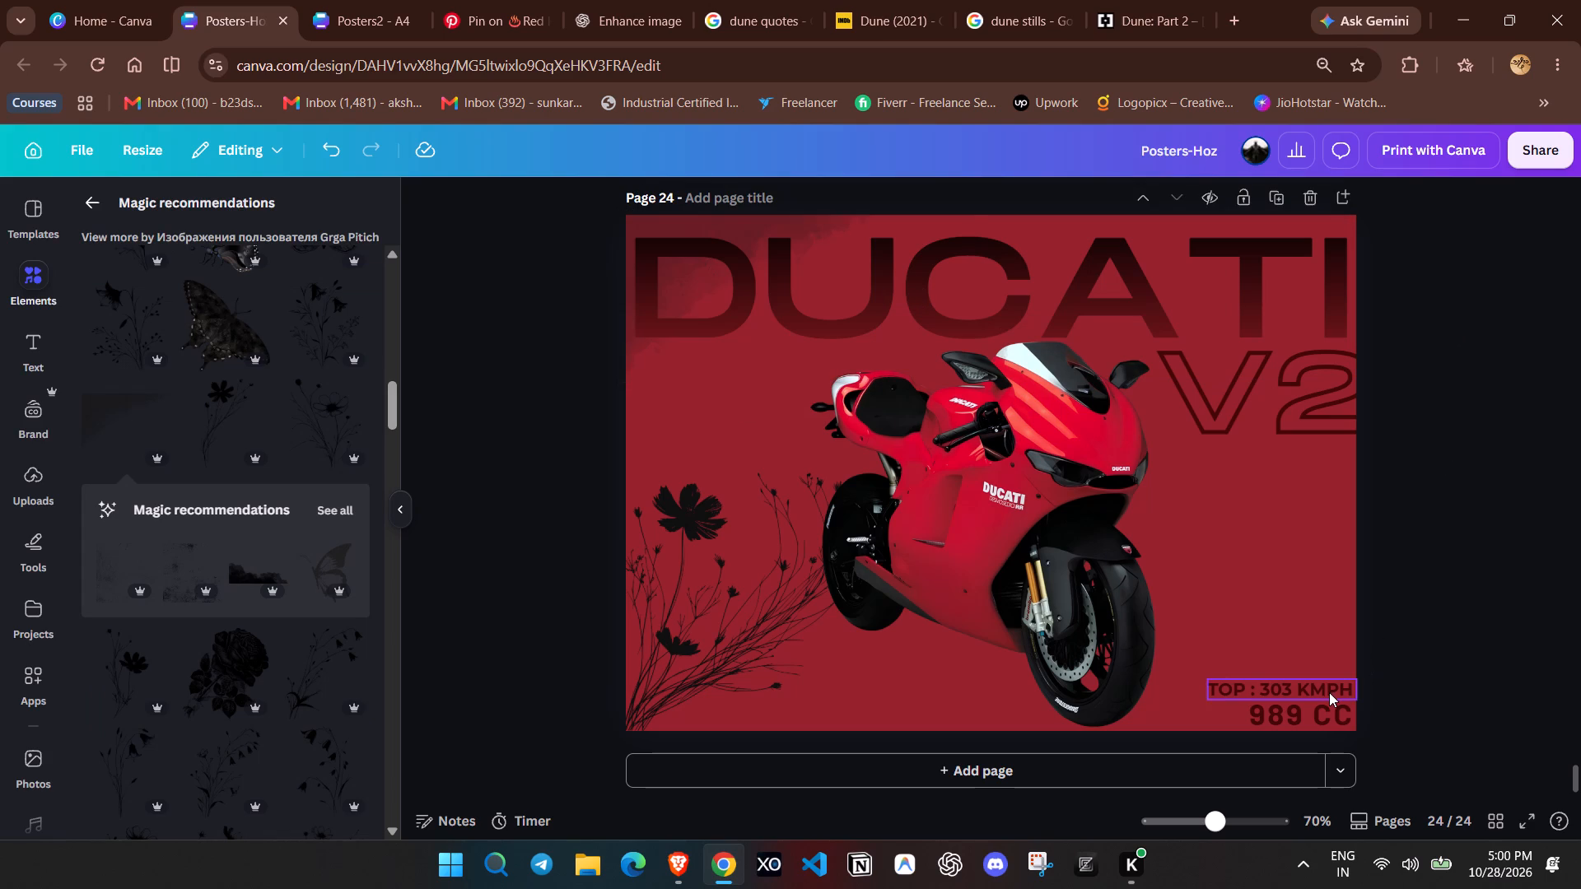
# Move the TOP : 303 KMPH and 989 CC labels up, stacking them directly beneath the V2 text.
pyautogui.moveTo(1329, 692); pyautogui.dragTo(1318, 468)
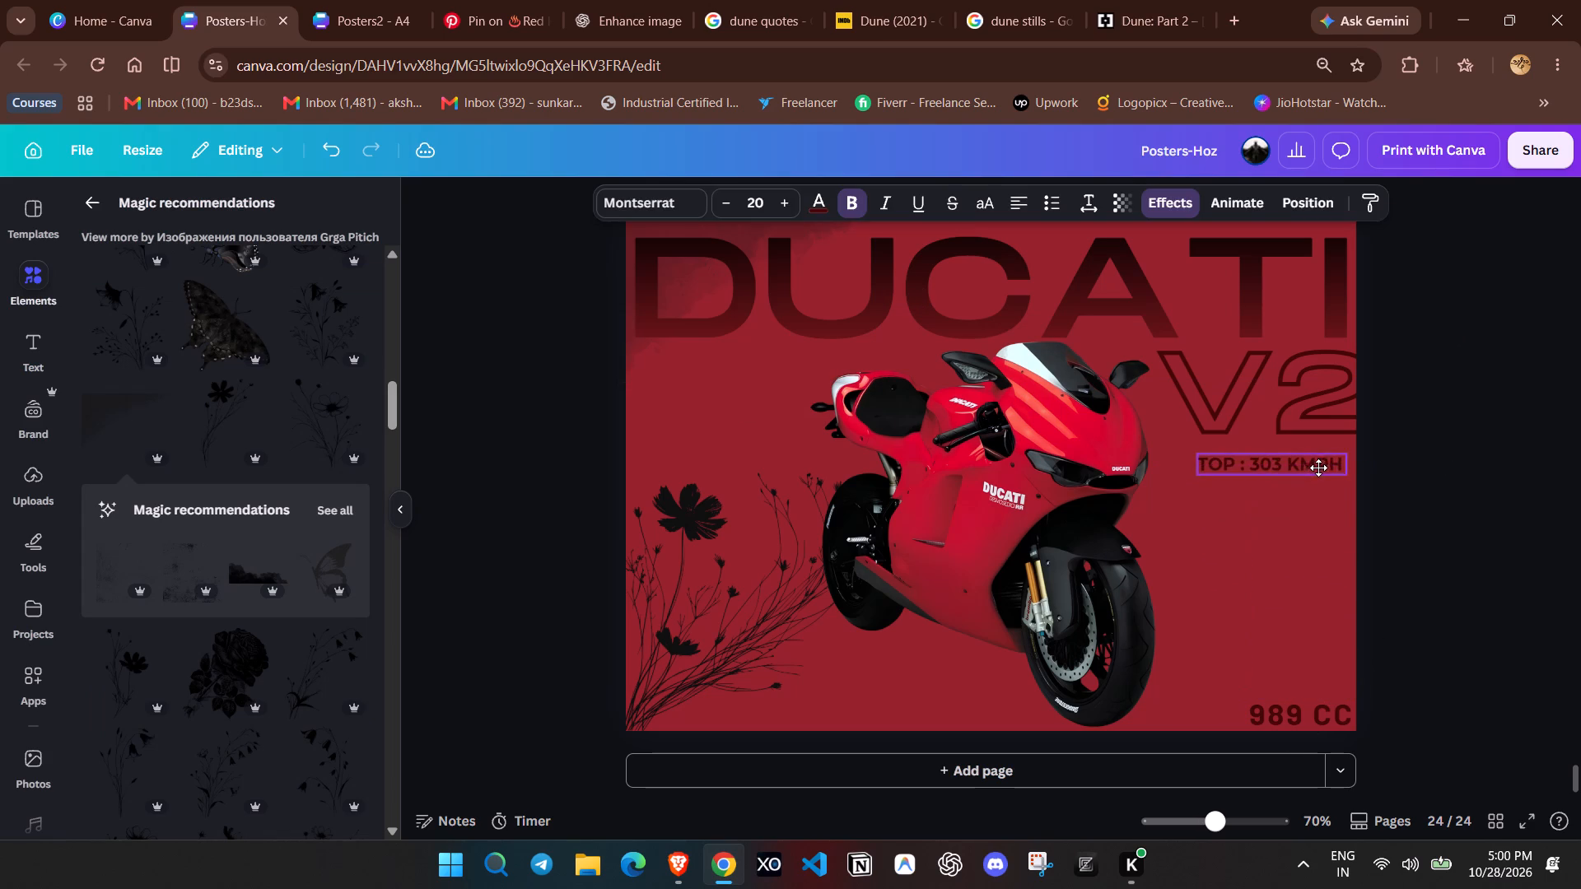
pyautogui.moveTo(1318, 468); pyautogui.dragTo(1322, 461)
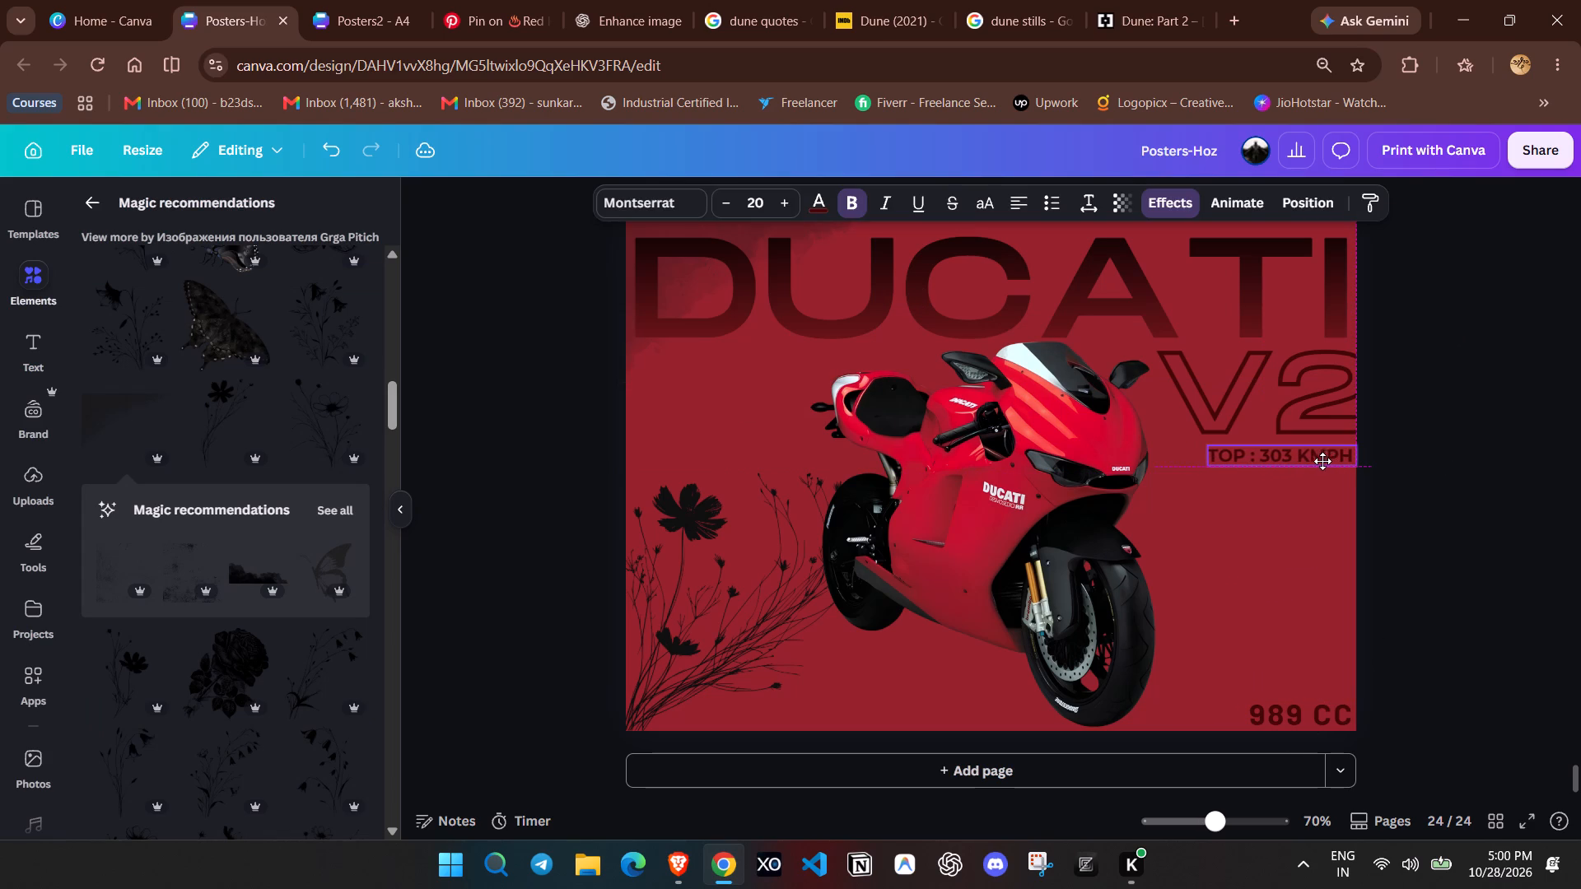
pyautogui.moveTo(1322, 461); pyautogui.dragTo(1321, 461)
pyautogui.moveTo(1309, 716); pyautogui.dragTo(1267, 488)
pyautogui.click(1381, 497)
# Nudge the TOP : 303 KMPH and 989 CC labels beneath V2 so their text boxes' left edges line up.
pyautogui.moveTo(1220, 827); pyautogui.dragTo(1262, 845)
pyautogui.moveTo(1210, 794); pyautogui.dragTo(1503, 780)
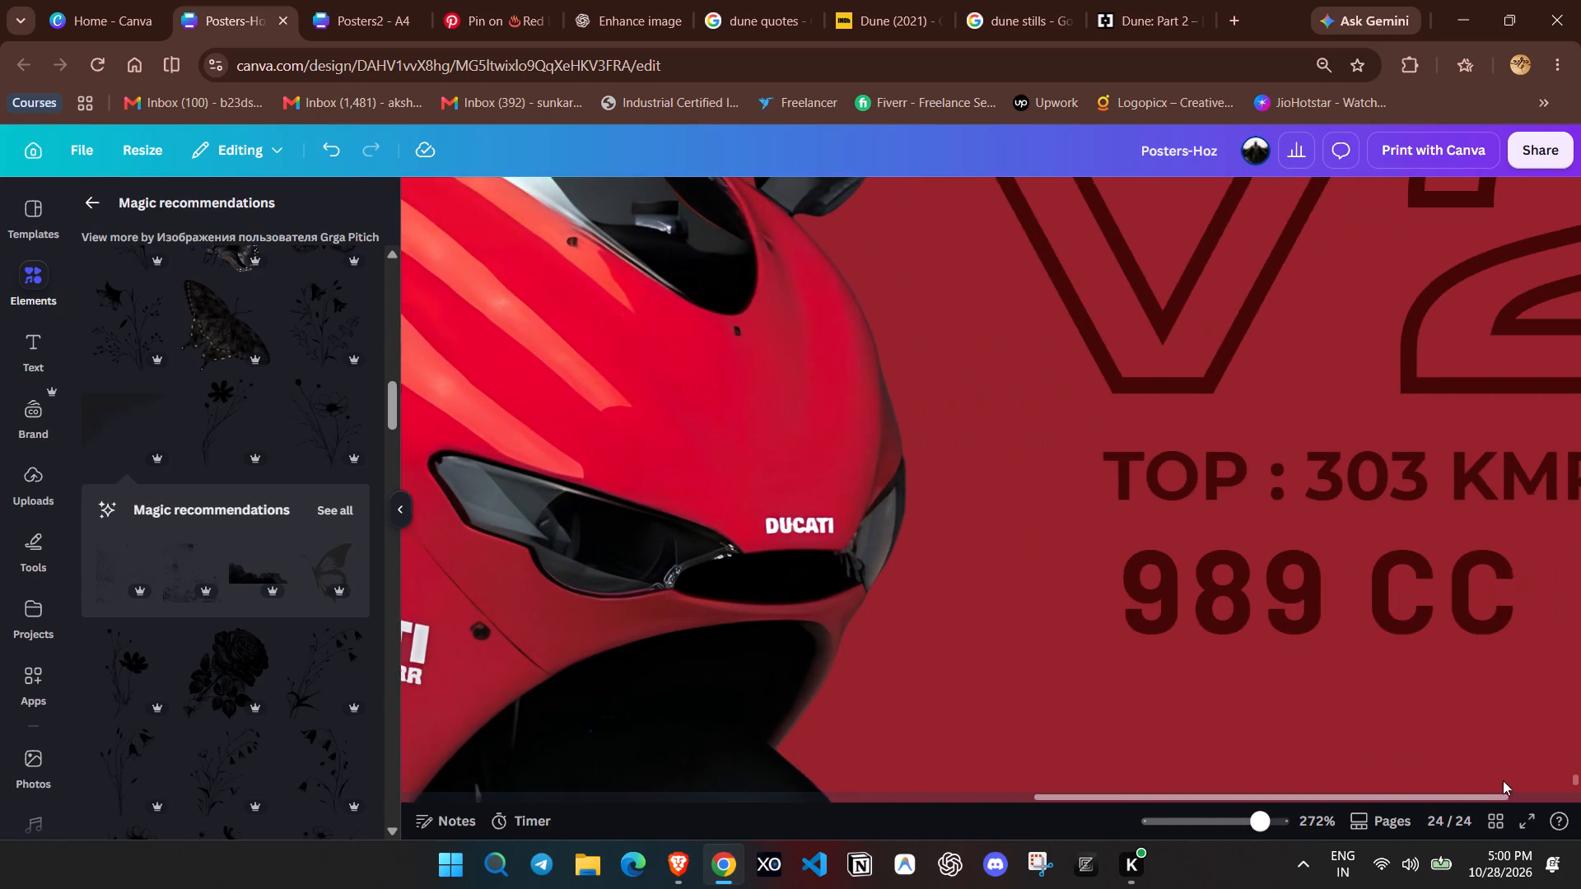
pyautogui.moveTo(1503, 780); pyautogui.dragTo(1507, 780)
pyautogui.moveTo(1147, 462); pyautogui.dragTo(1158, 459)
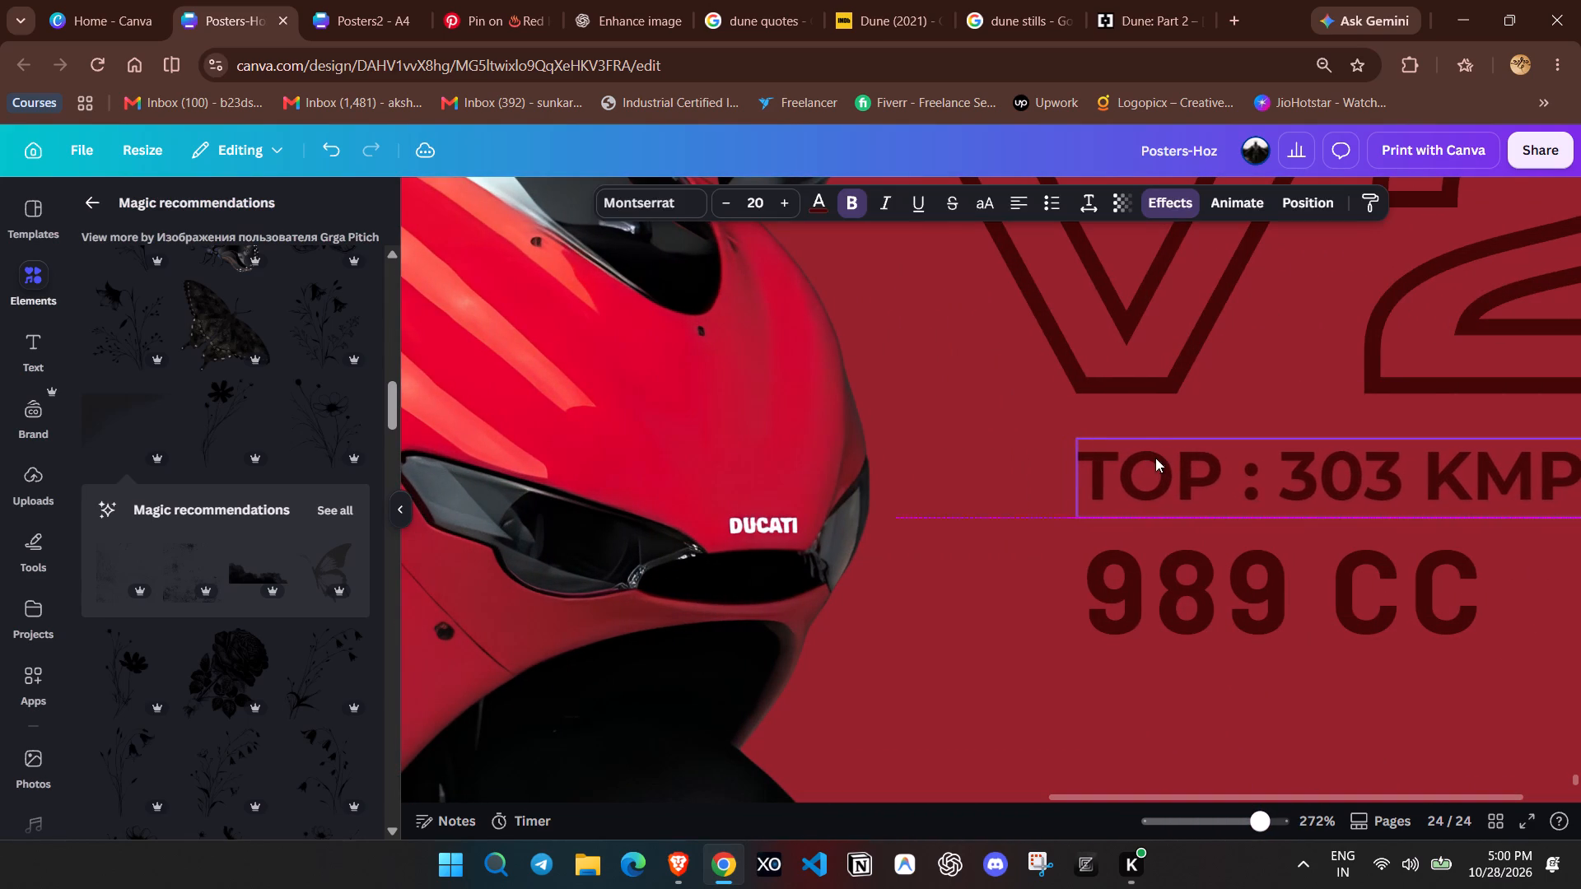
pyautogui.moveTo(1126, 566); pyautogui.dragTo(1136, 564)
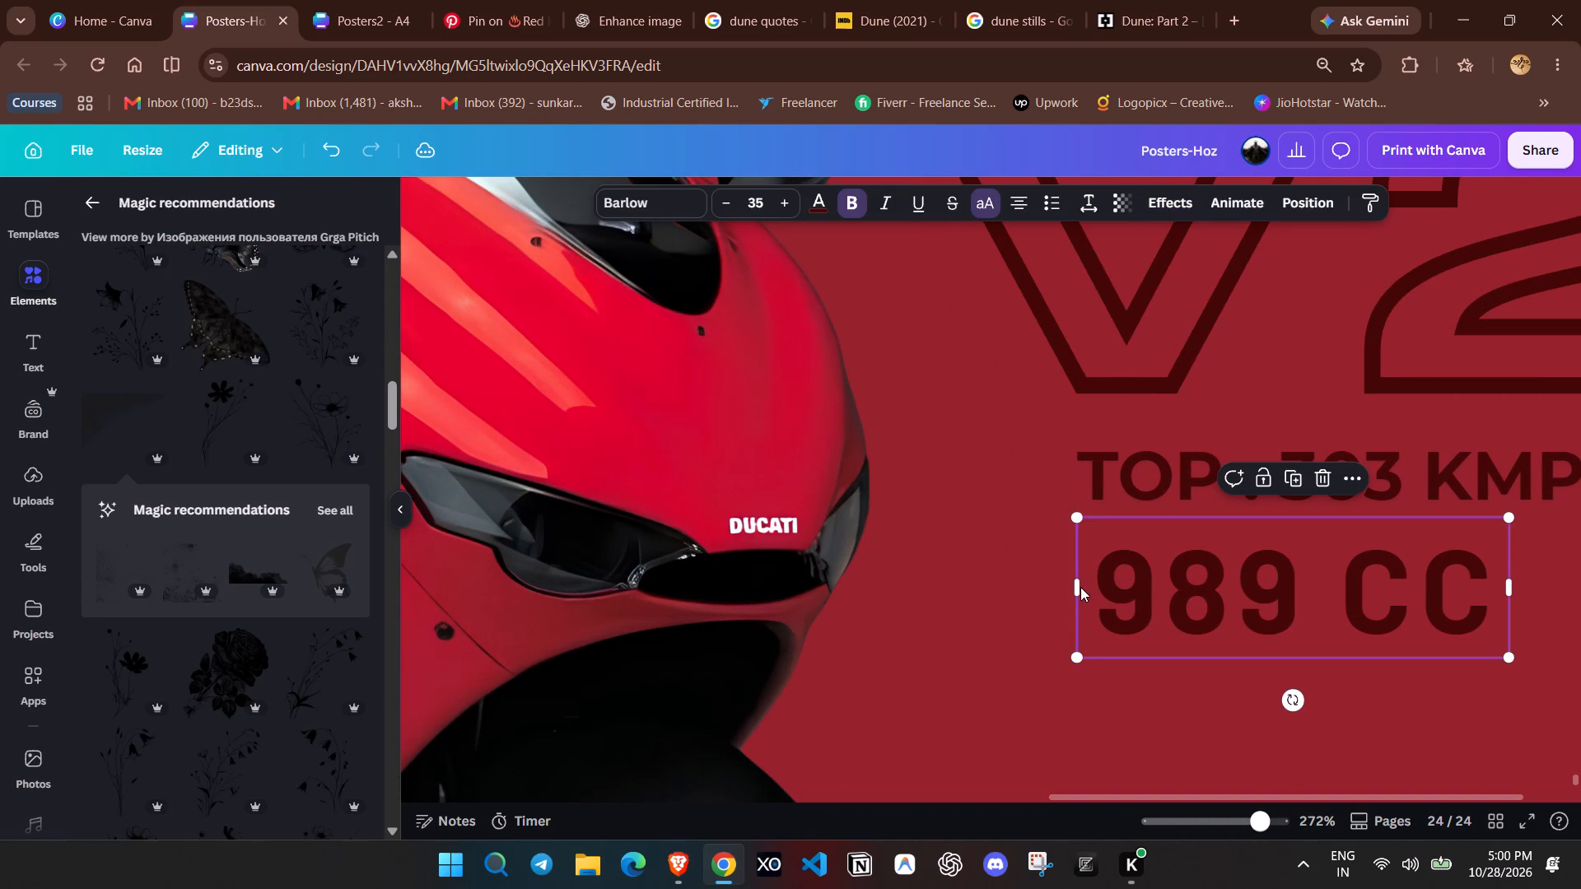
# Narrow the 989 CC text box from its left side and realign its left edge with the TOP : 303 KMPH label.
pyautogui.moveTo(1075, 583); pyautogui.dragTo(1102, 577)
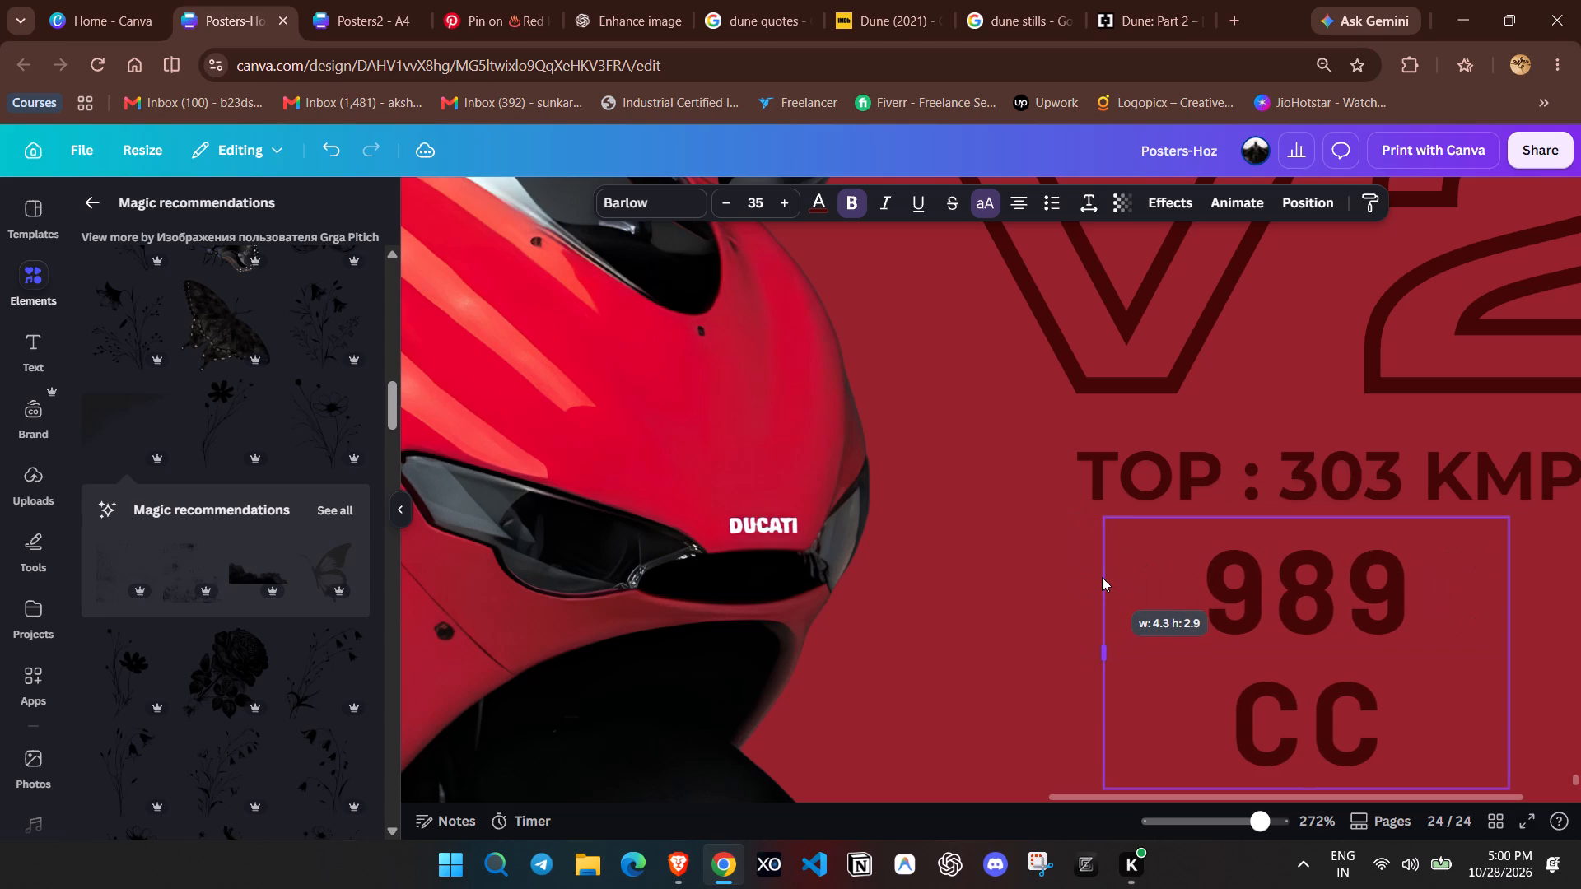
pyautogui.moveTo(1102, 577); pyautogui.dragTo(1098, 575)
pyautogui.click(1068, 616)
pyautogui.moveTo(1179, 589); pyautogui.dragTo(1168, 586)
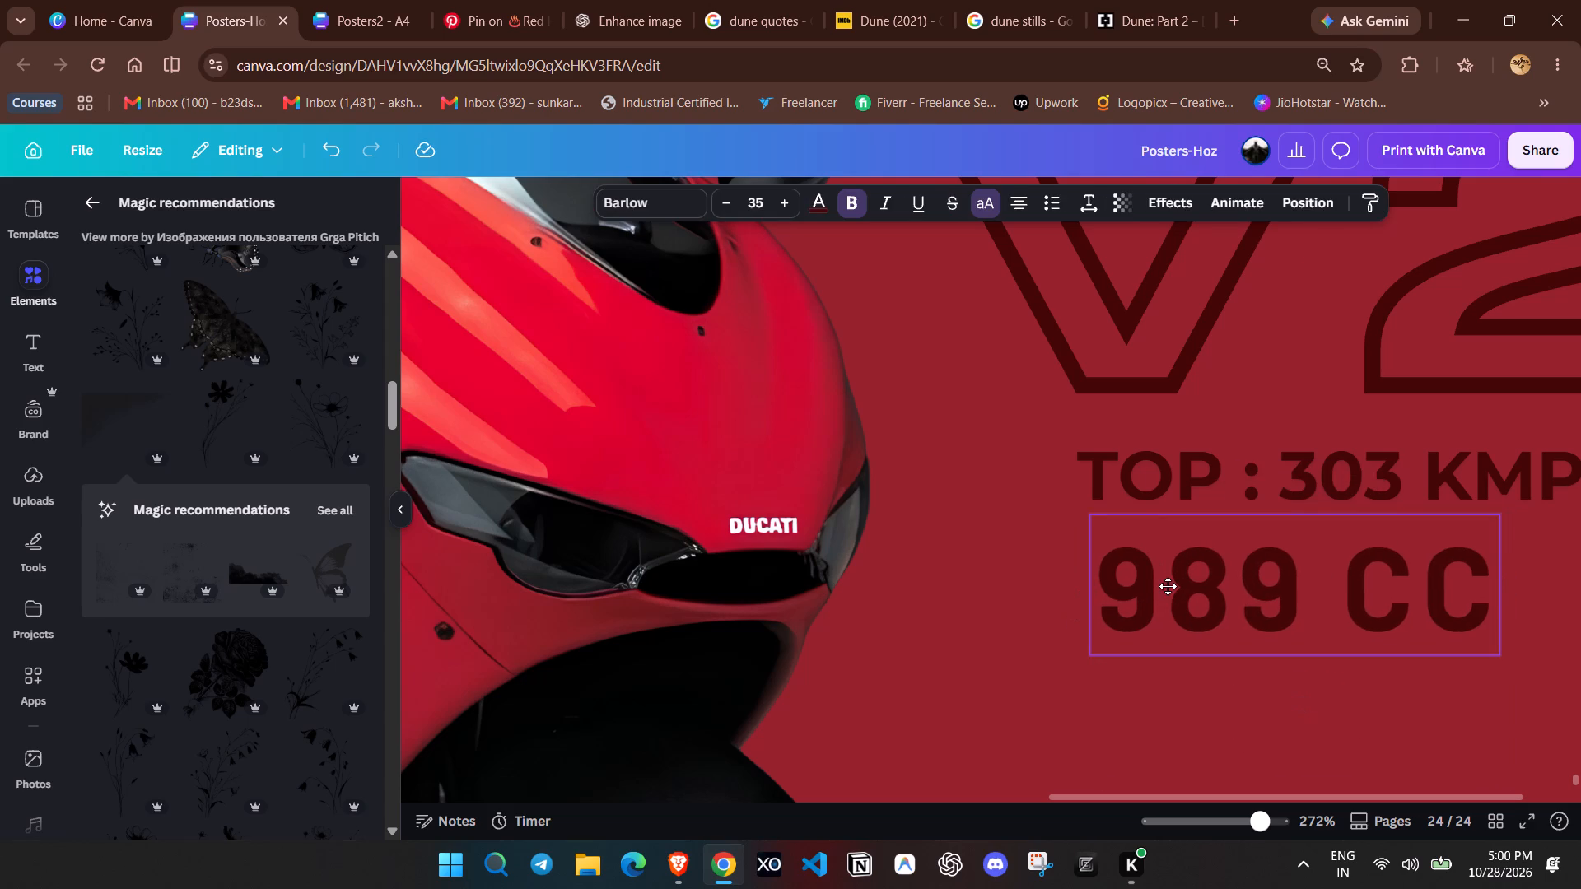
pyautogui.moveTo(1168, 586); pyautogui.dragTo(1163, 584)
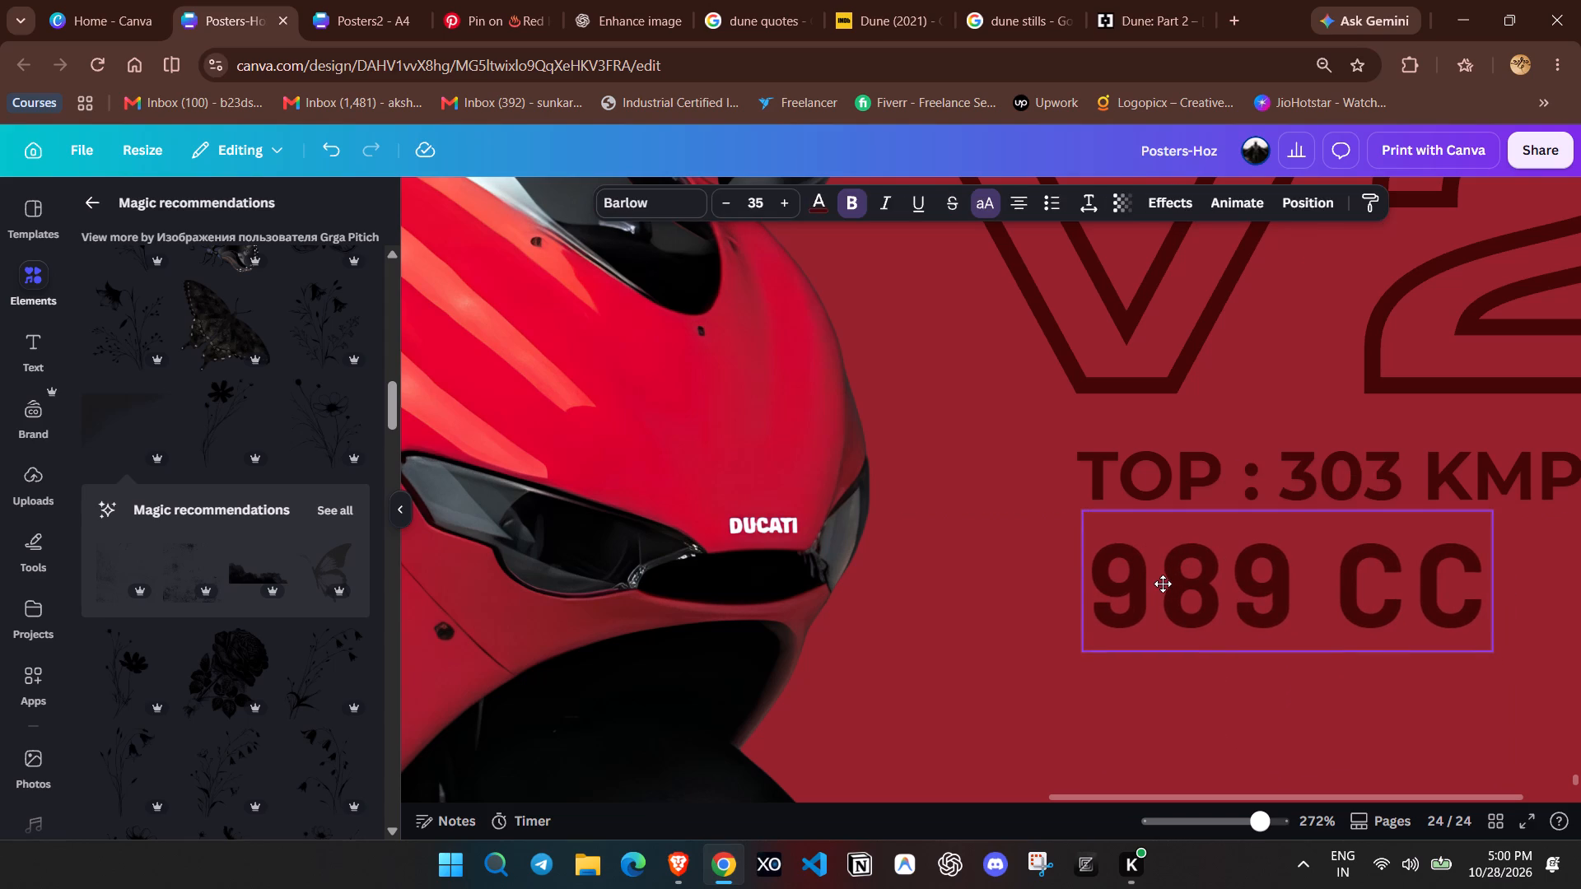
pyautogui.moveTo(1163, 584); pyautogui.dragTo(1160, 585)
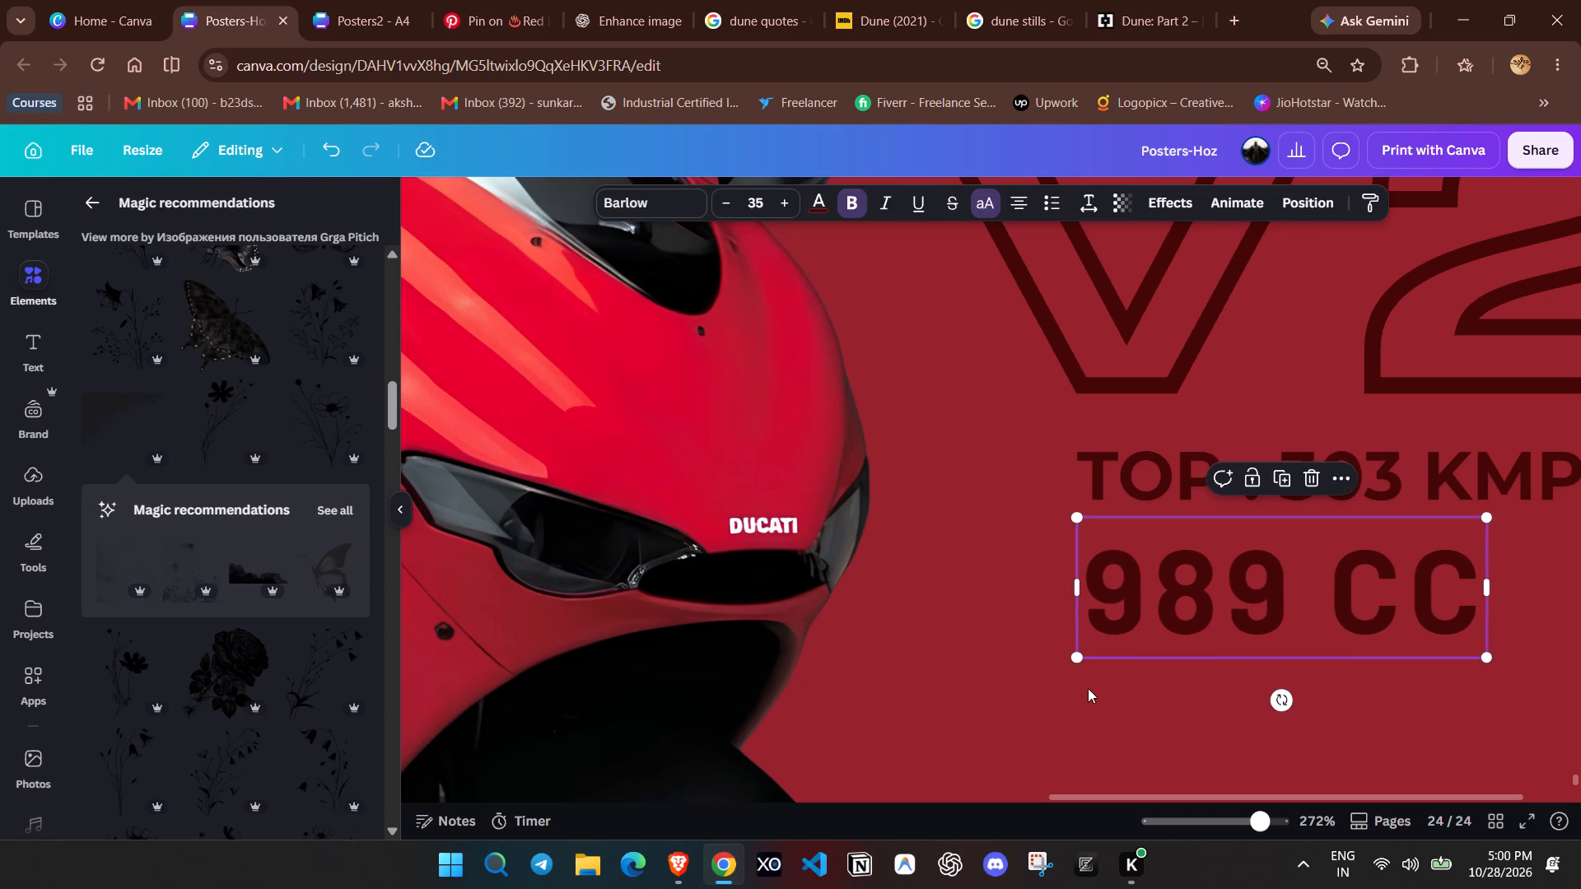
pyautogui.click(1086, 690)
pyautogui.click(1114, 582)
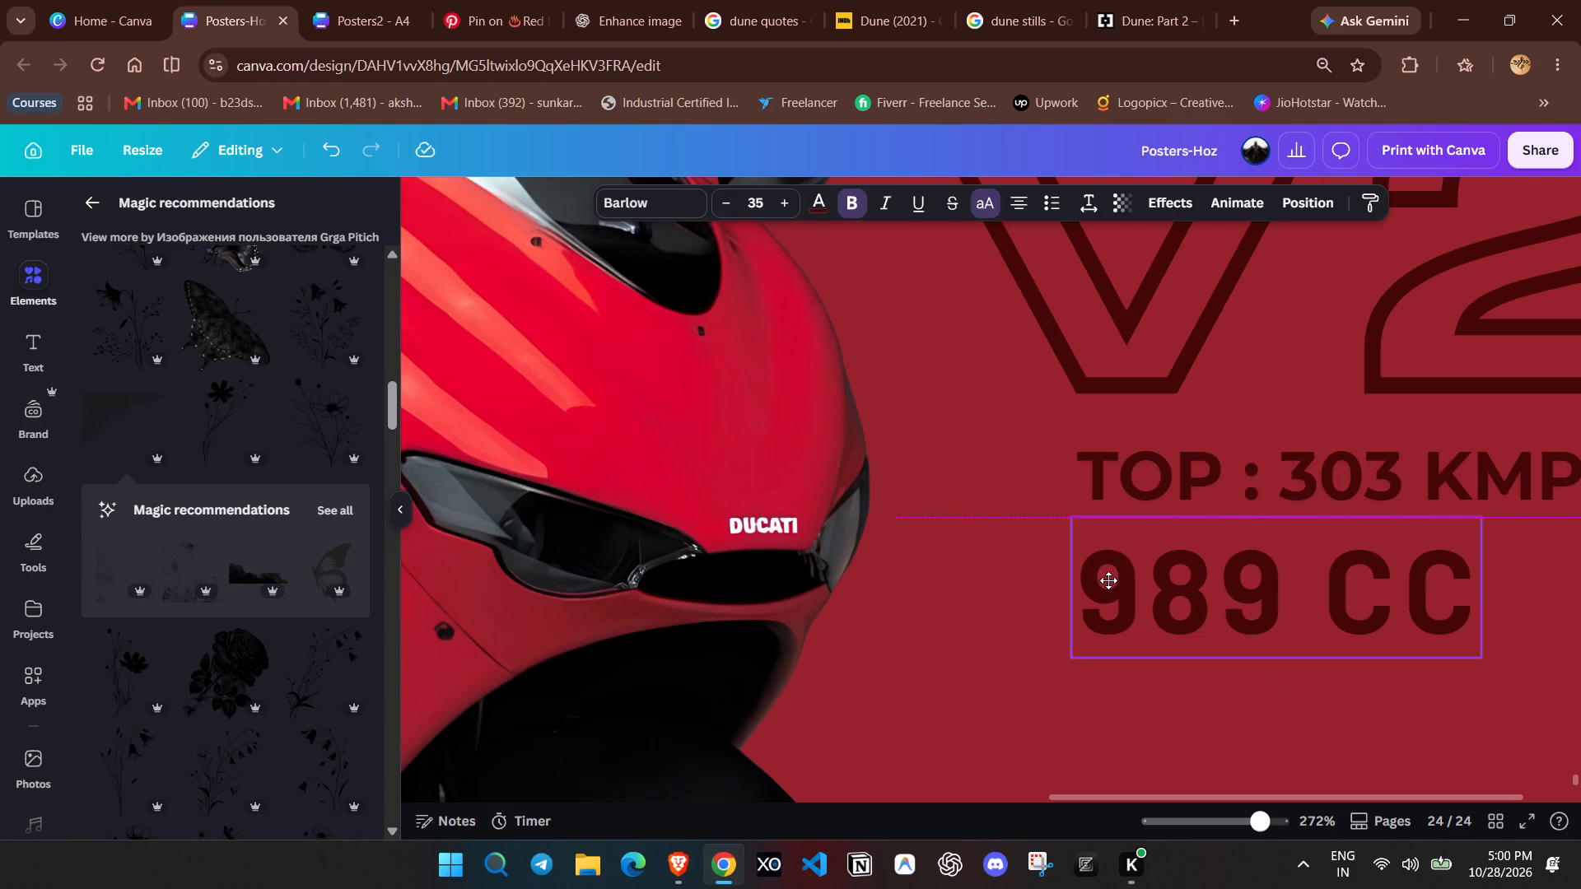
pyautogui.click(1061, 636)
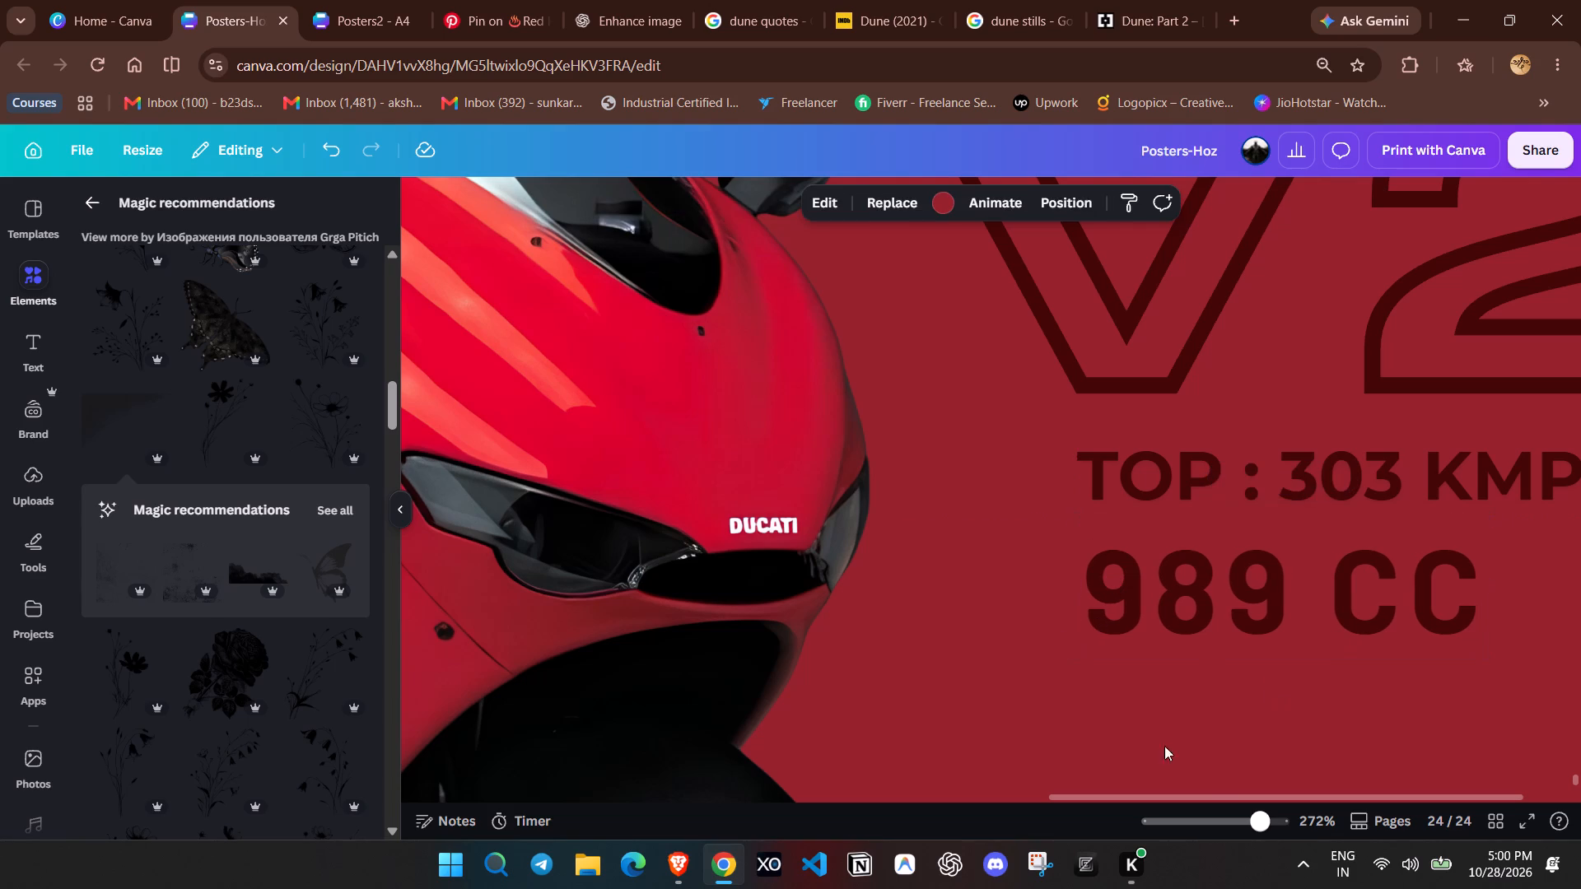
# Review the whole page 24 Ducati poster, checking the balance of the title, V2 text, labels, flower and texture.
pyautogui.moveTo(1249, 822); pyautogui.dragTo(1217, 825)
pyautogui.moveTo(1227, 815); pyautogui.dragTo(1234, 819)
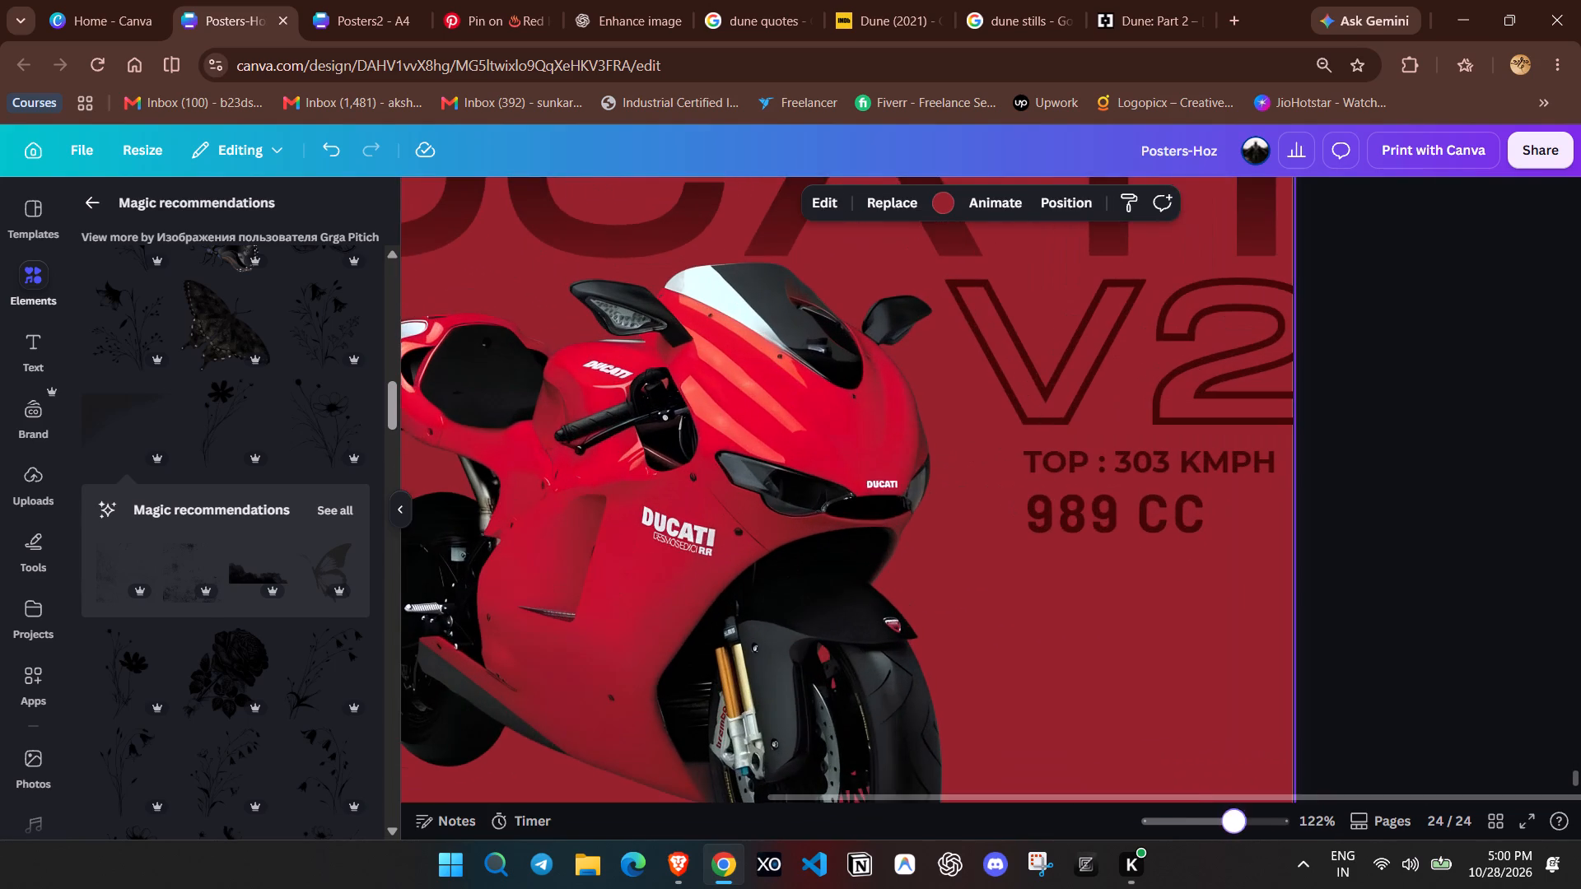
pyautogui.moveTo(1234, 801); pyautogui.dragTo(809, 810)
pyautogui.moveTo(1233, 824); pyautogui.dragTo(1220, 822)
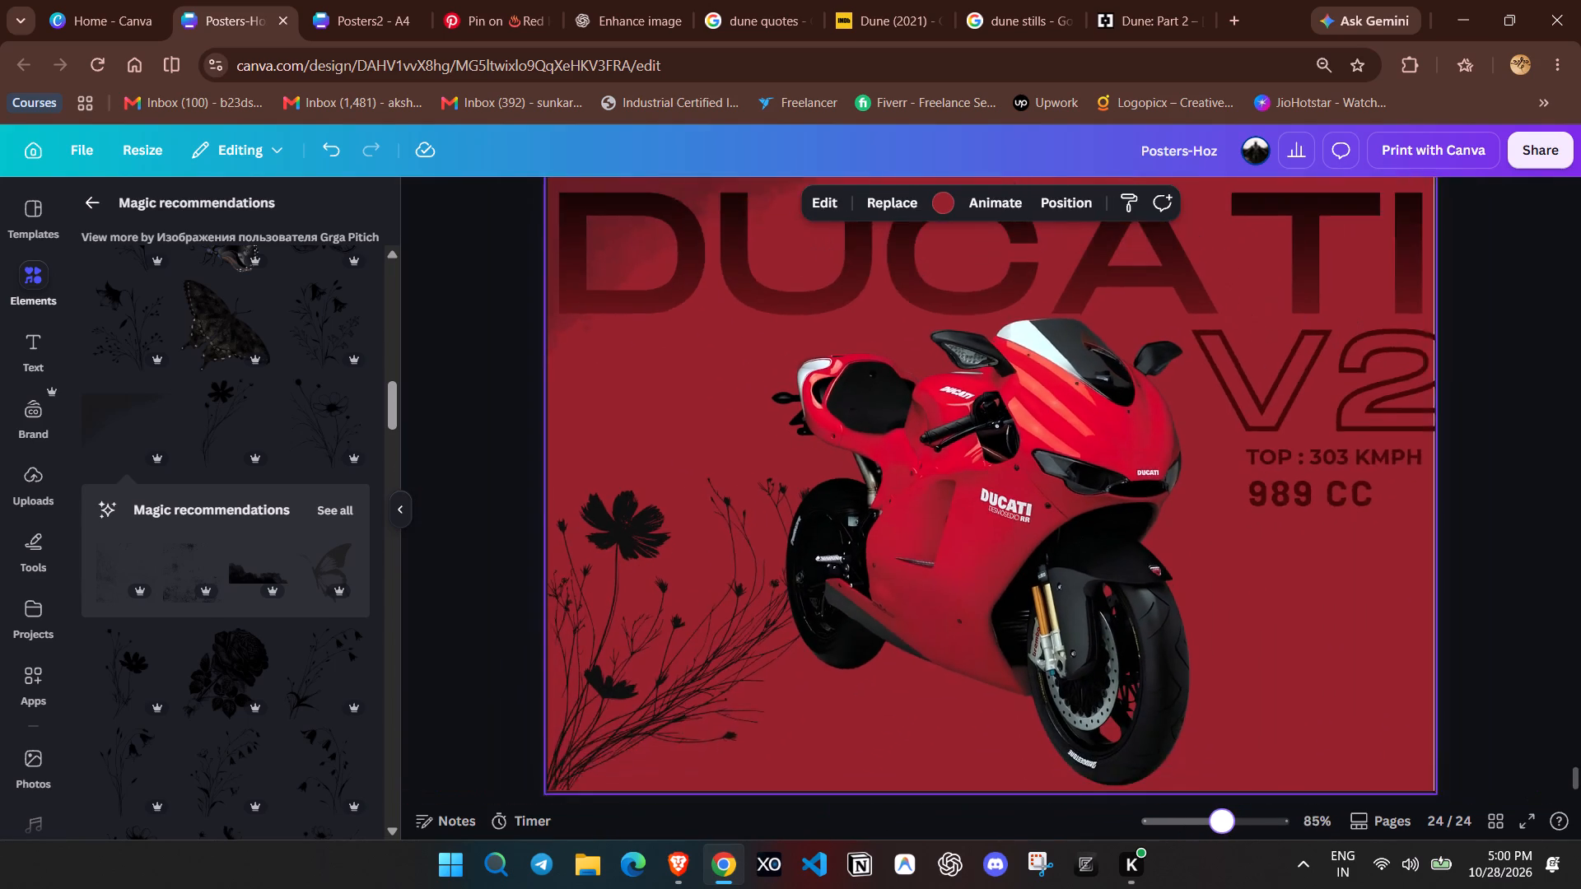
pyautogui.moveTo(1220, 822); pyautogui.dragTo(1217, 819)
pyautogui.doubleClick(1481, 449)
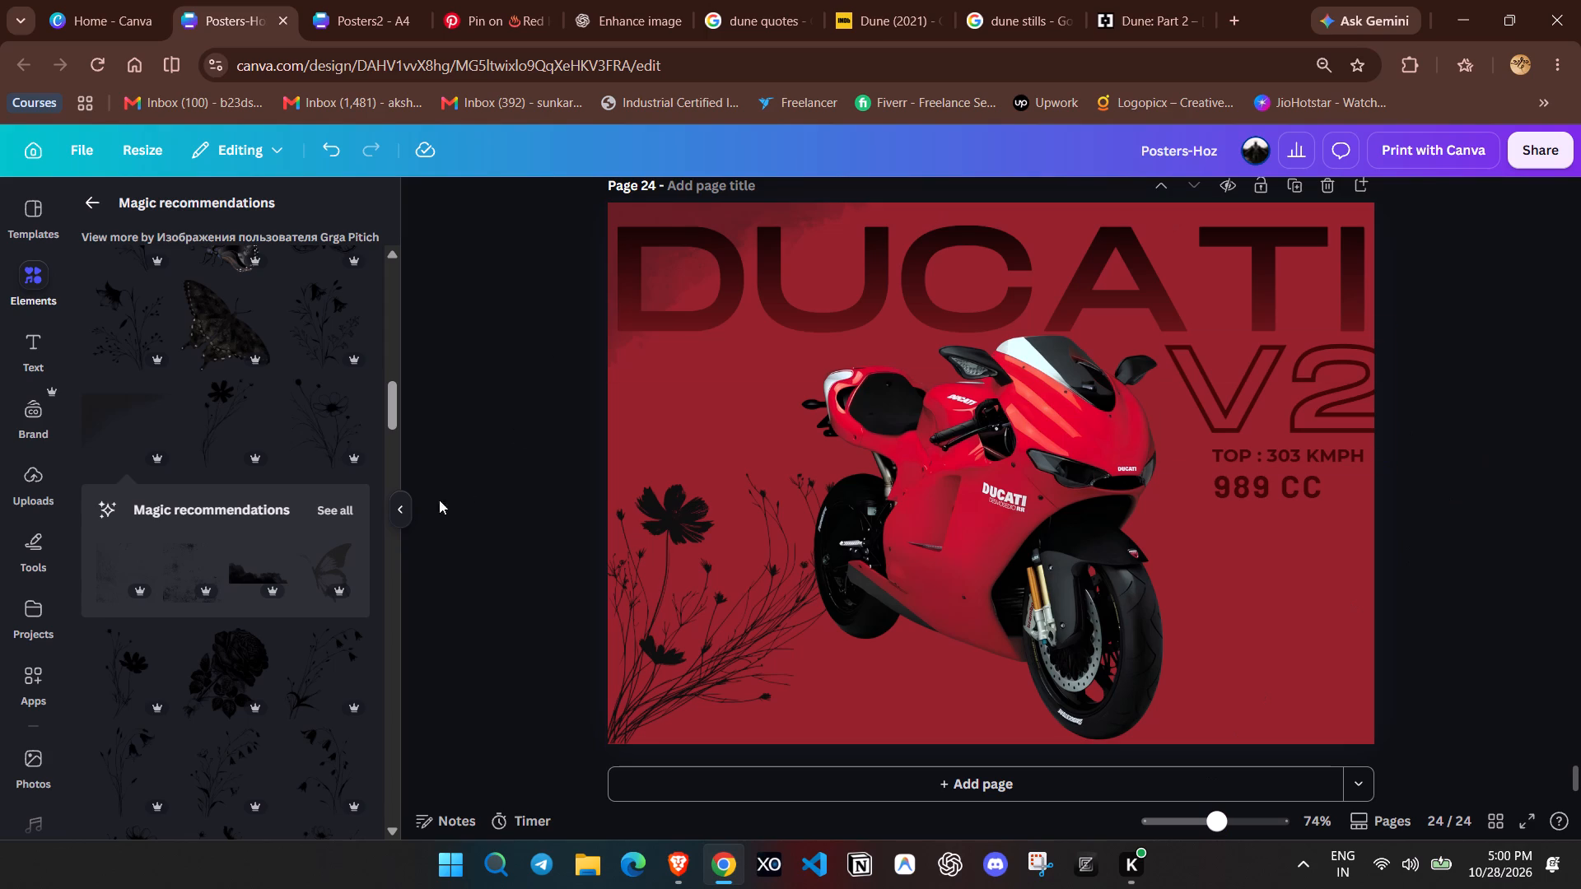
pyautogui.click(406, 494)
pyautogui.click(1415, 452)
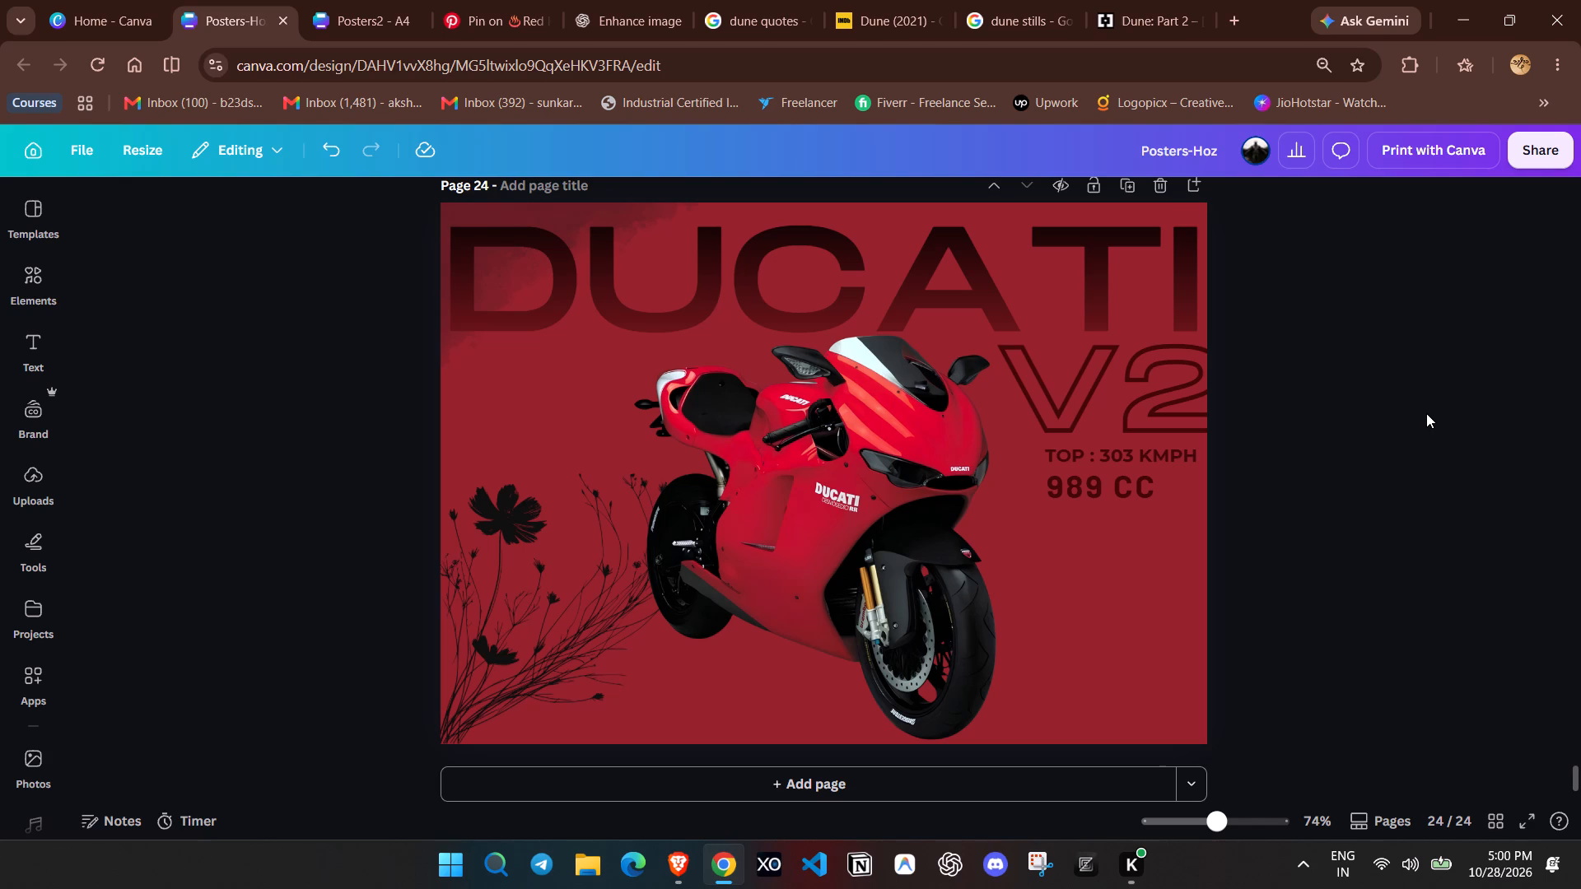
pyautogui.click(1132, 393)
pyautogui.click(1303, 480)
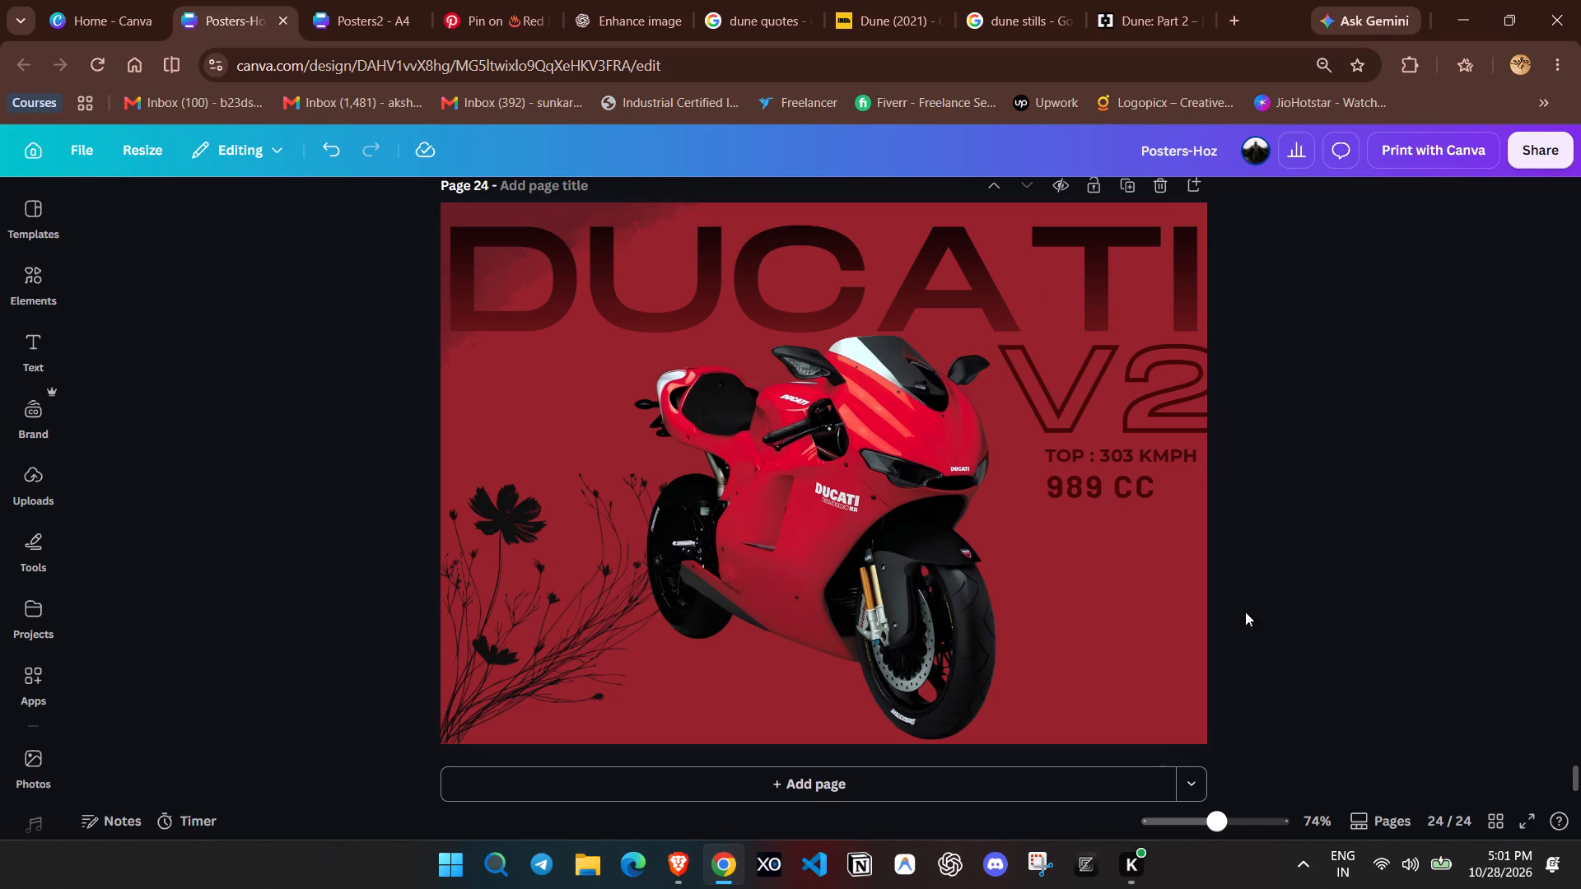
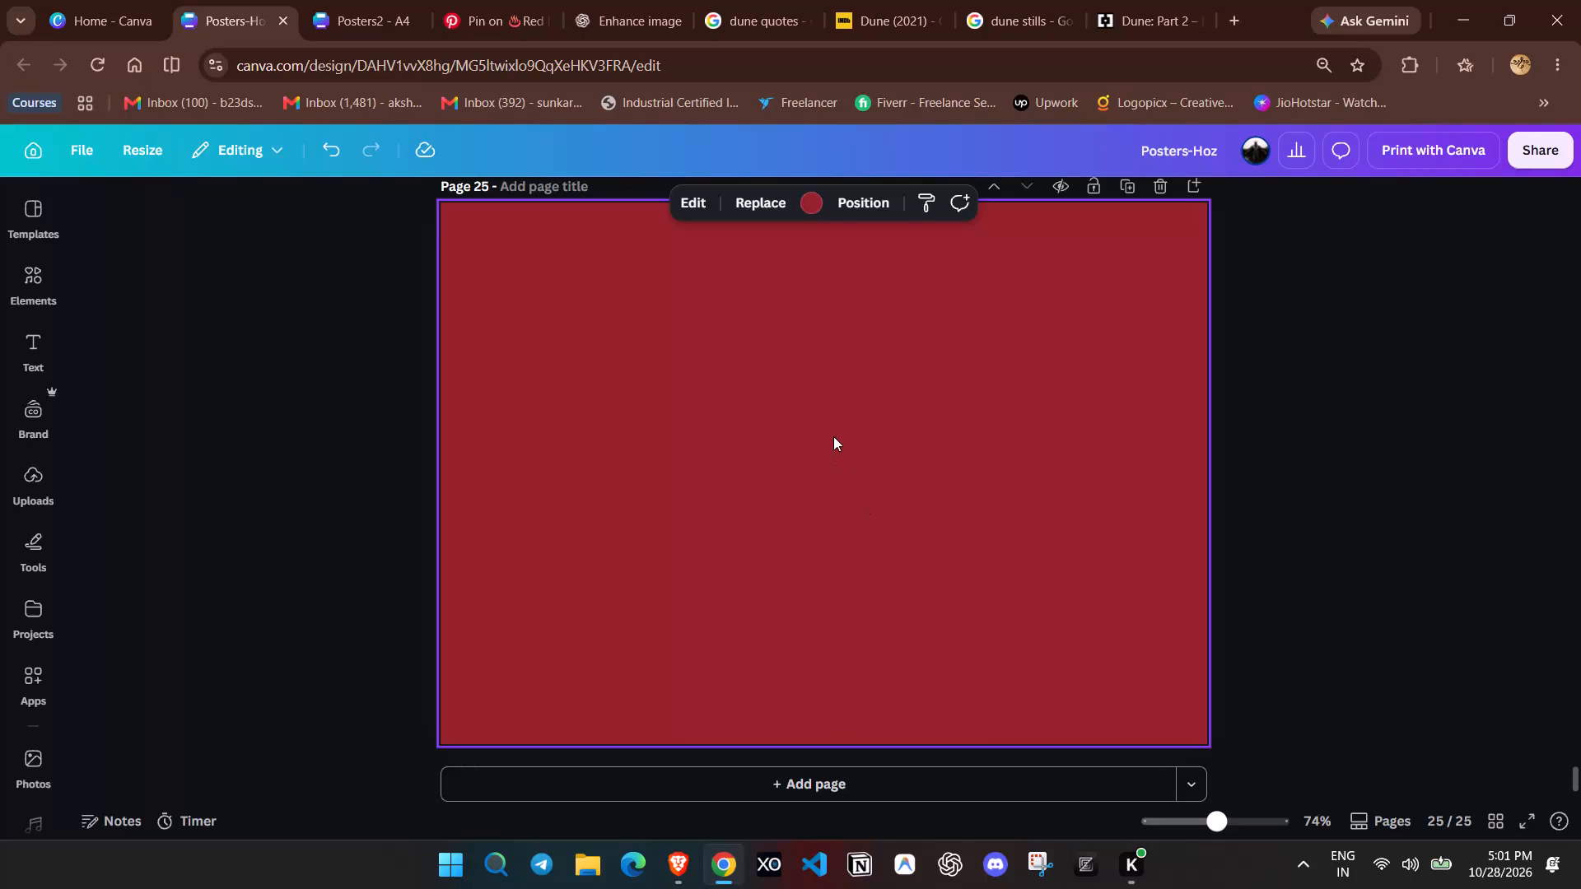
# Try gray and purple-to-cyan backgrounds on page 25, settling on the default black-to-blue linear gradient (#000000, #3533cd).
pyautogui.click(808, 199)
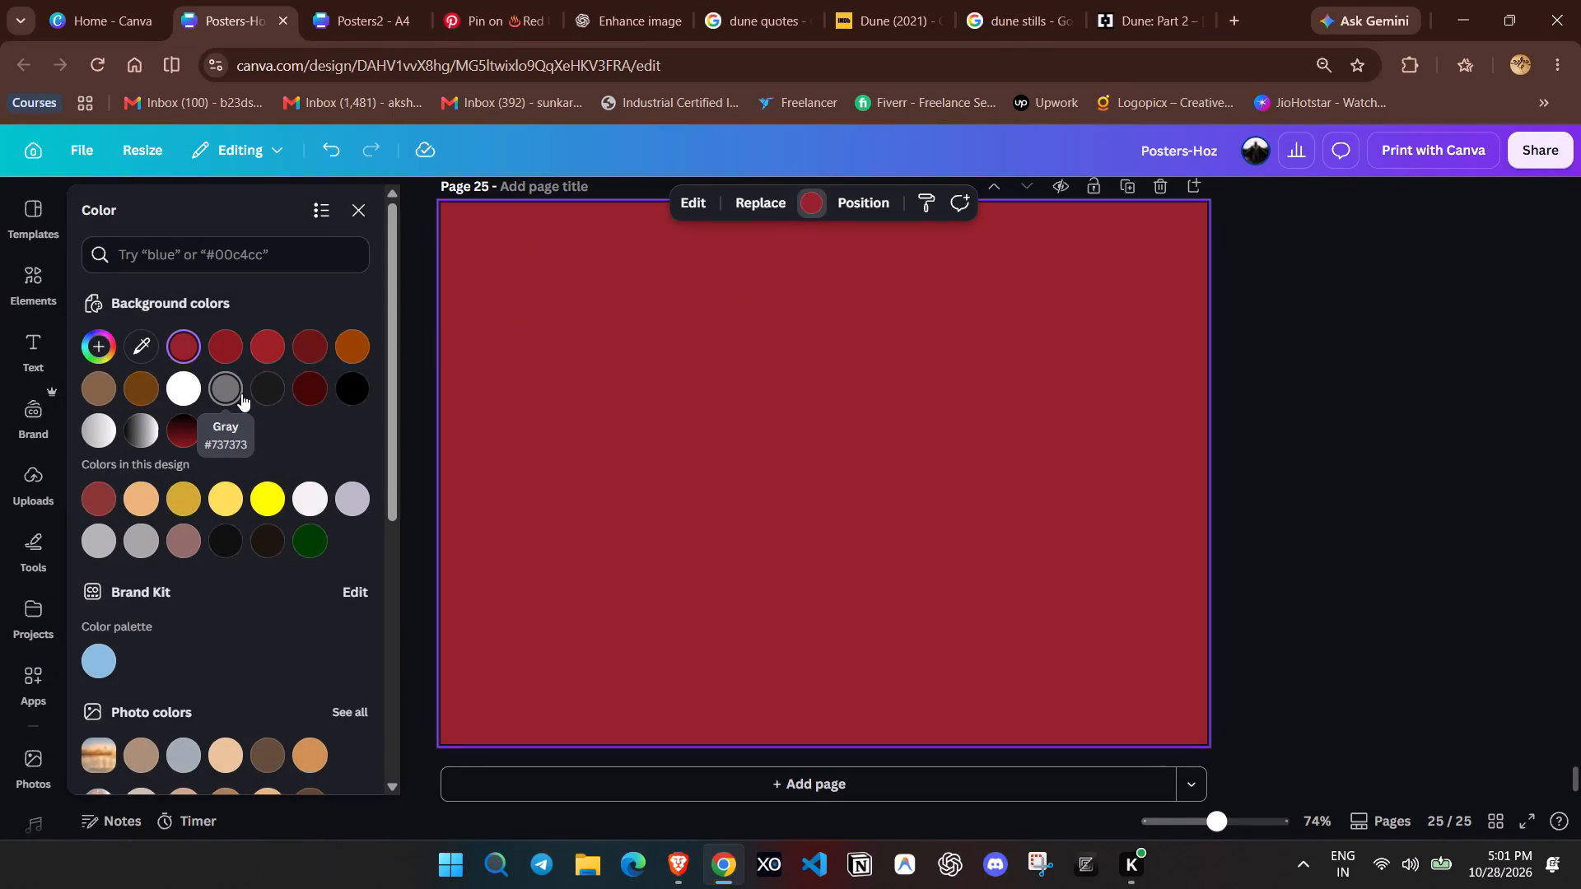
pyautogui.scroll(-3, 241, 392)
pyautogui.scroll(-2, 261, 498)
pyautogui.click(146, 471)
pyautogui.scroll(-2, 146, 471)
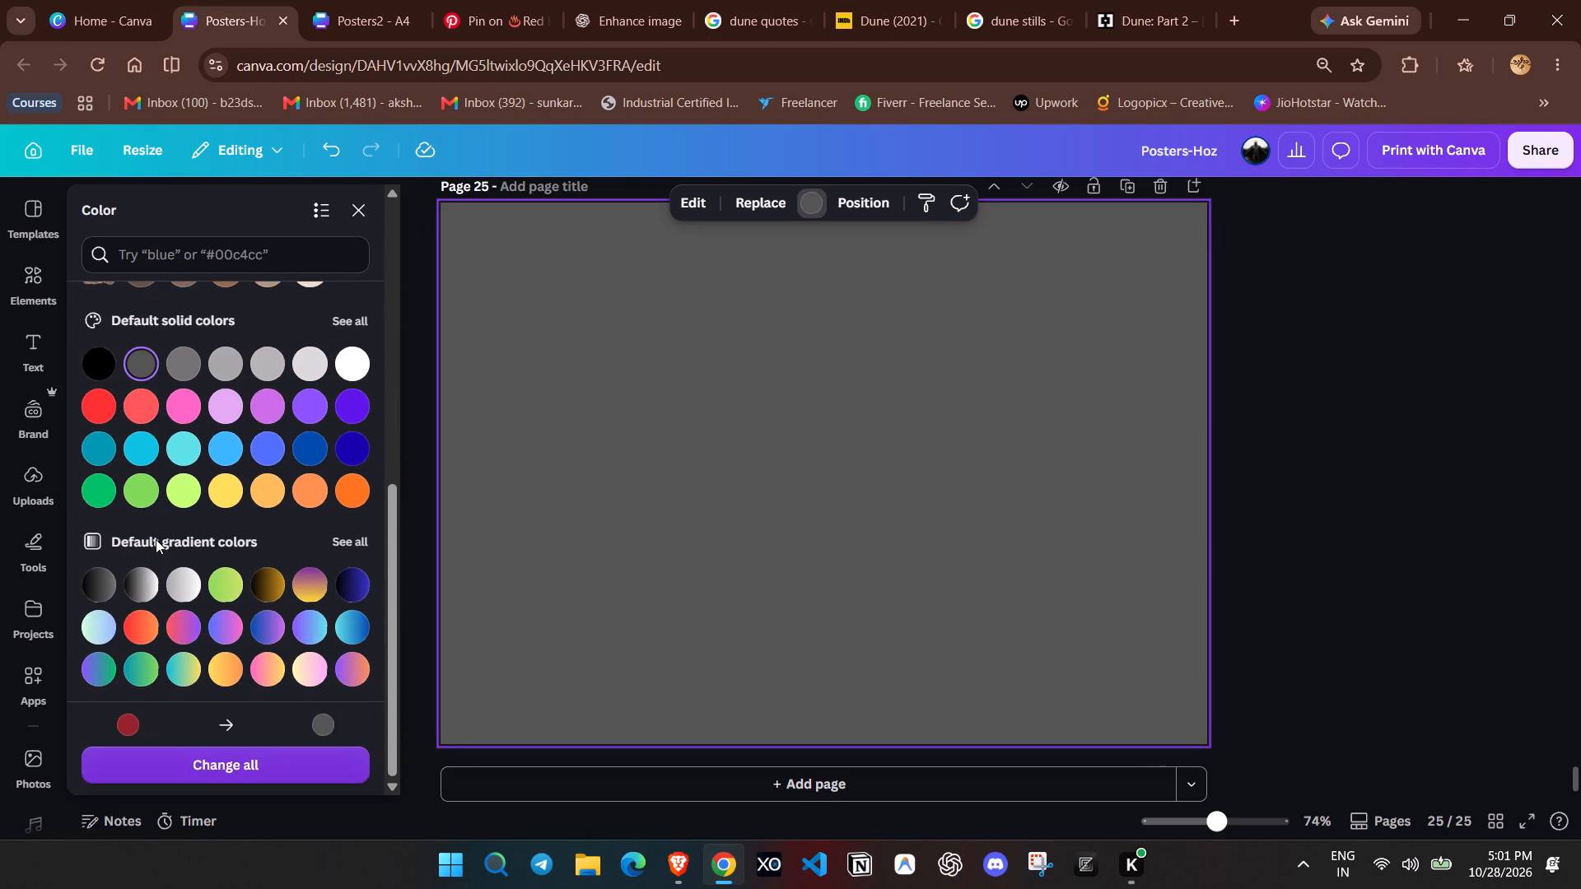
pyautogui.click(269, 623)
pyautogui.click(321, 640)
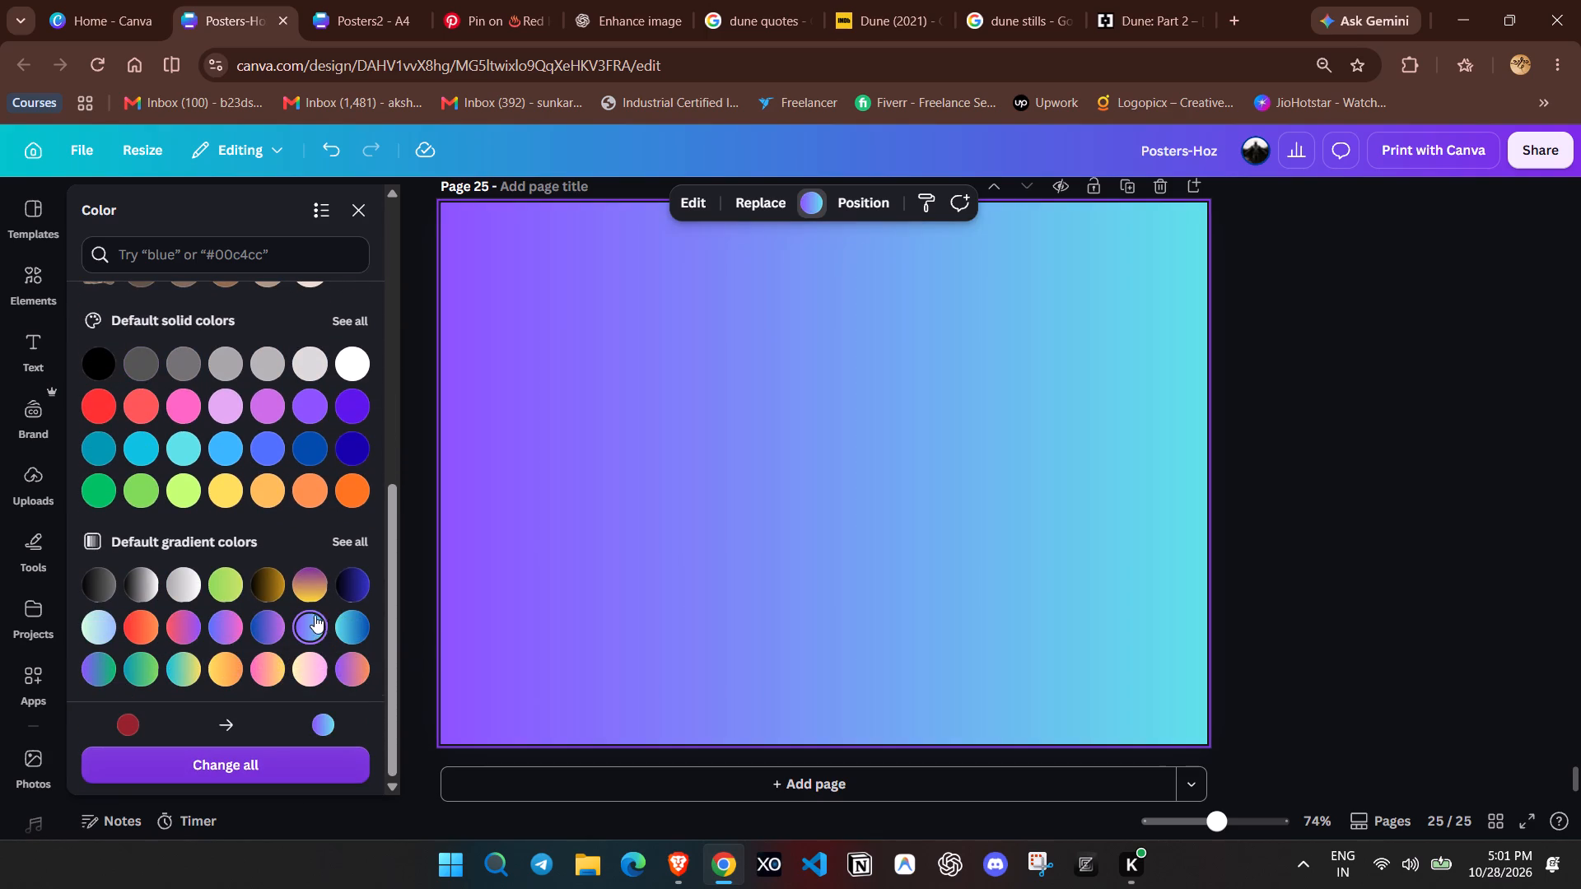
pyautogui.click(340, 584)
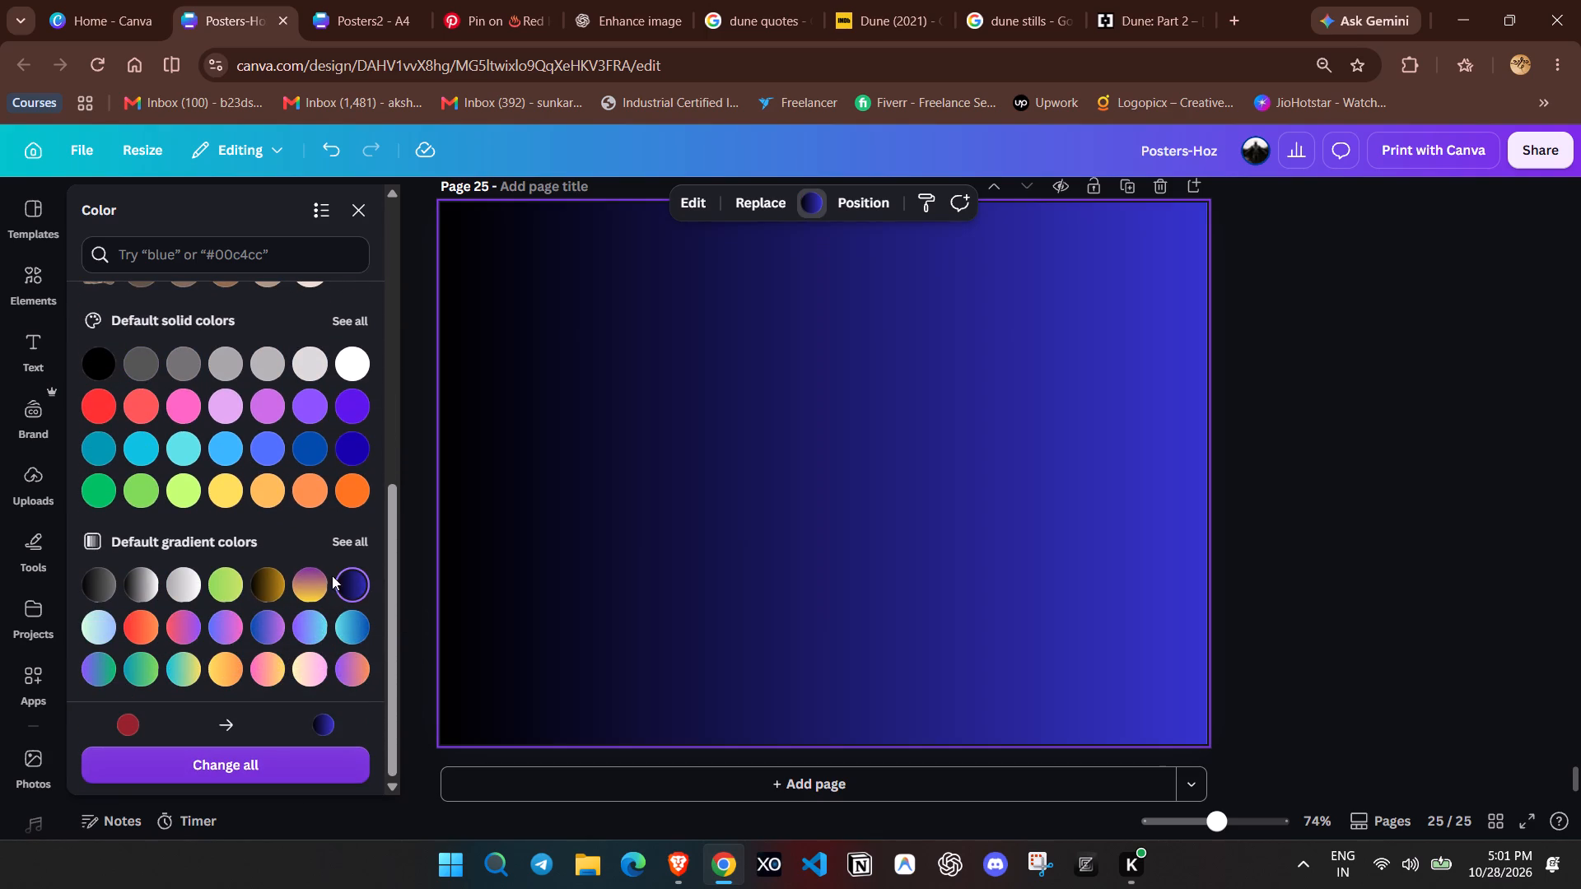
# Change the page 25 background gradient's style to vertical linear, with black at the top fading to blue at the bottom.
pyautogui.scroll(4, 349, 559)
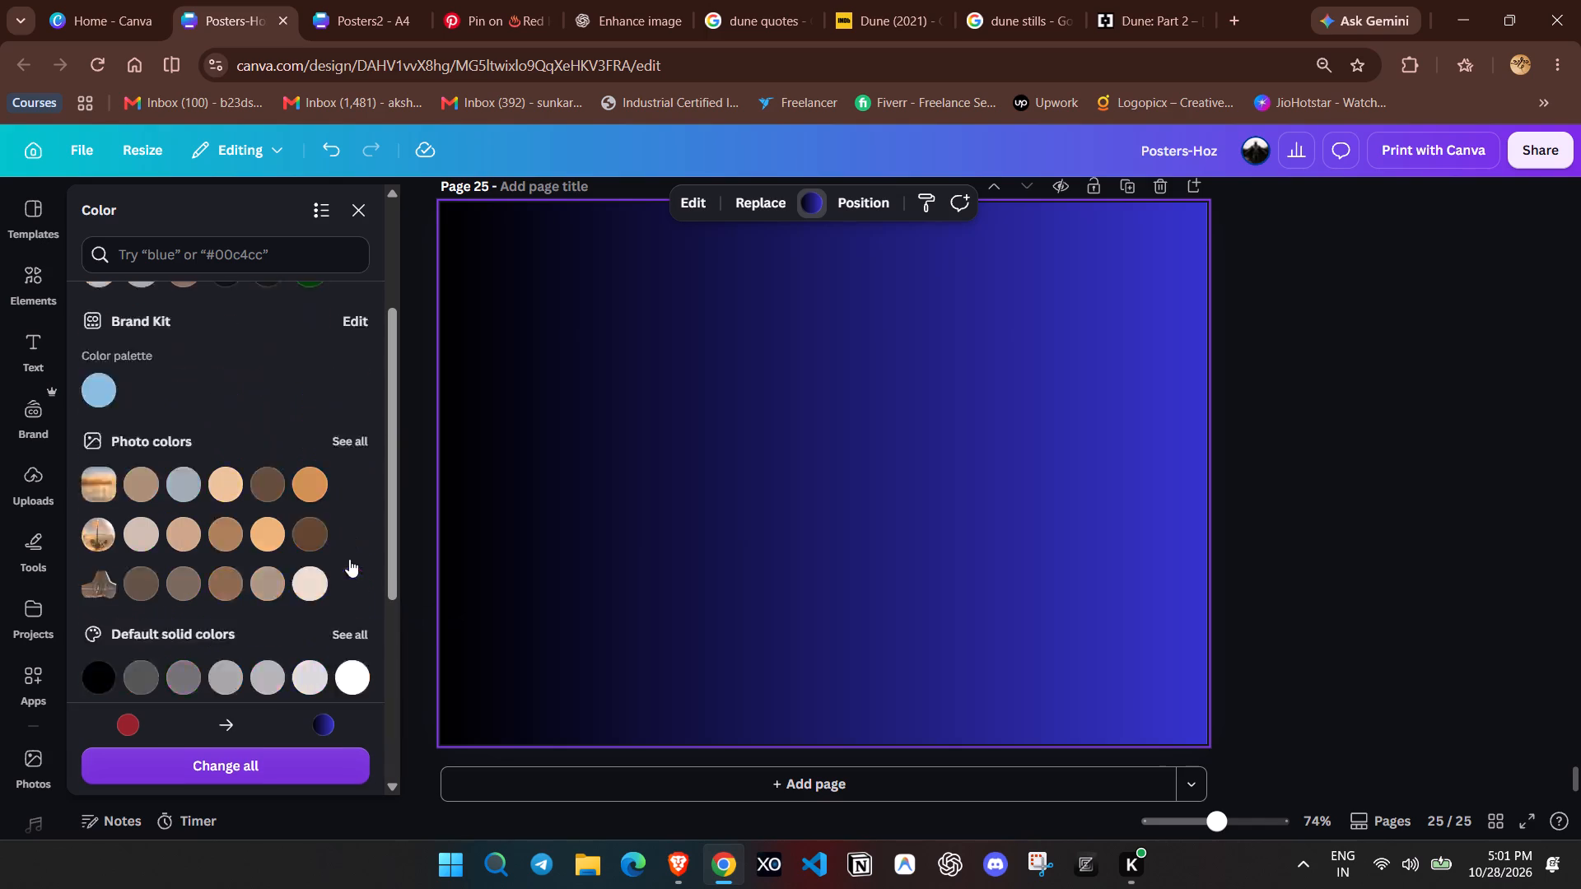
pyautogui.scroll(7, 349, 559)
pyautogui.click(188, 351)
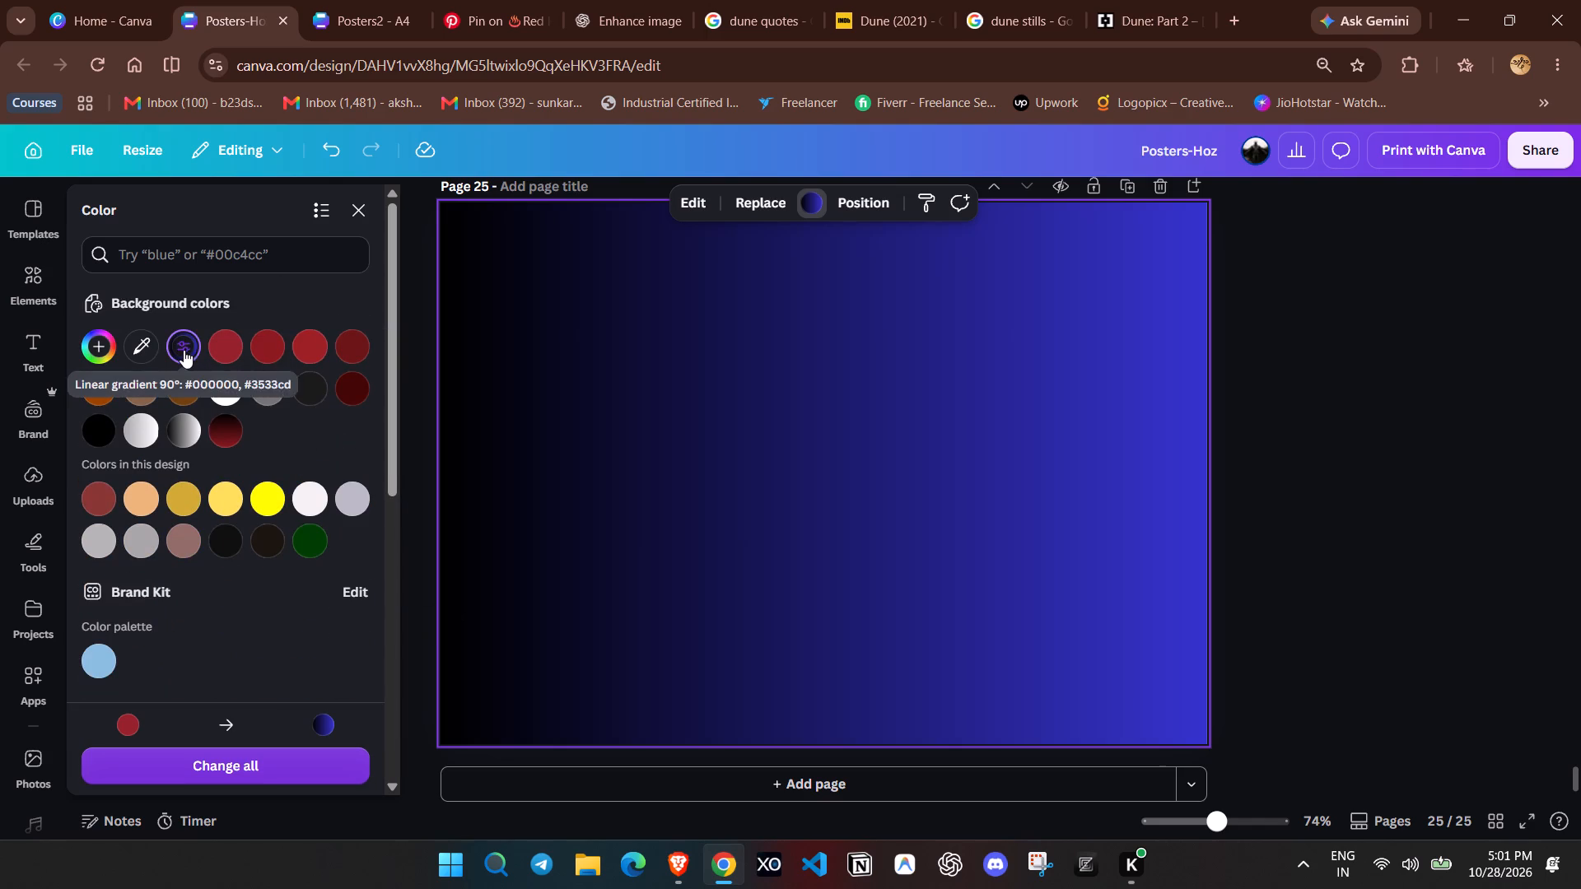
pyautogui.click(182, 347)
pyautogui.click(194, 552)
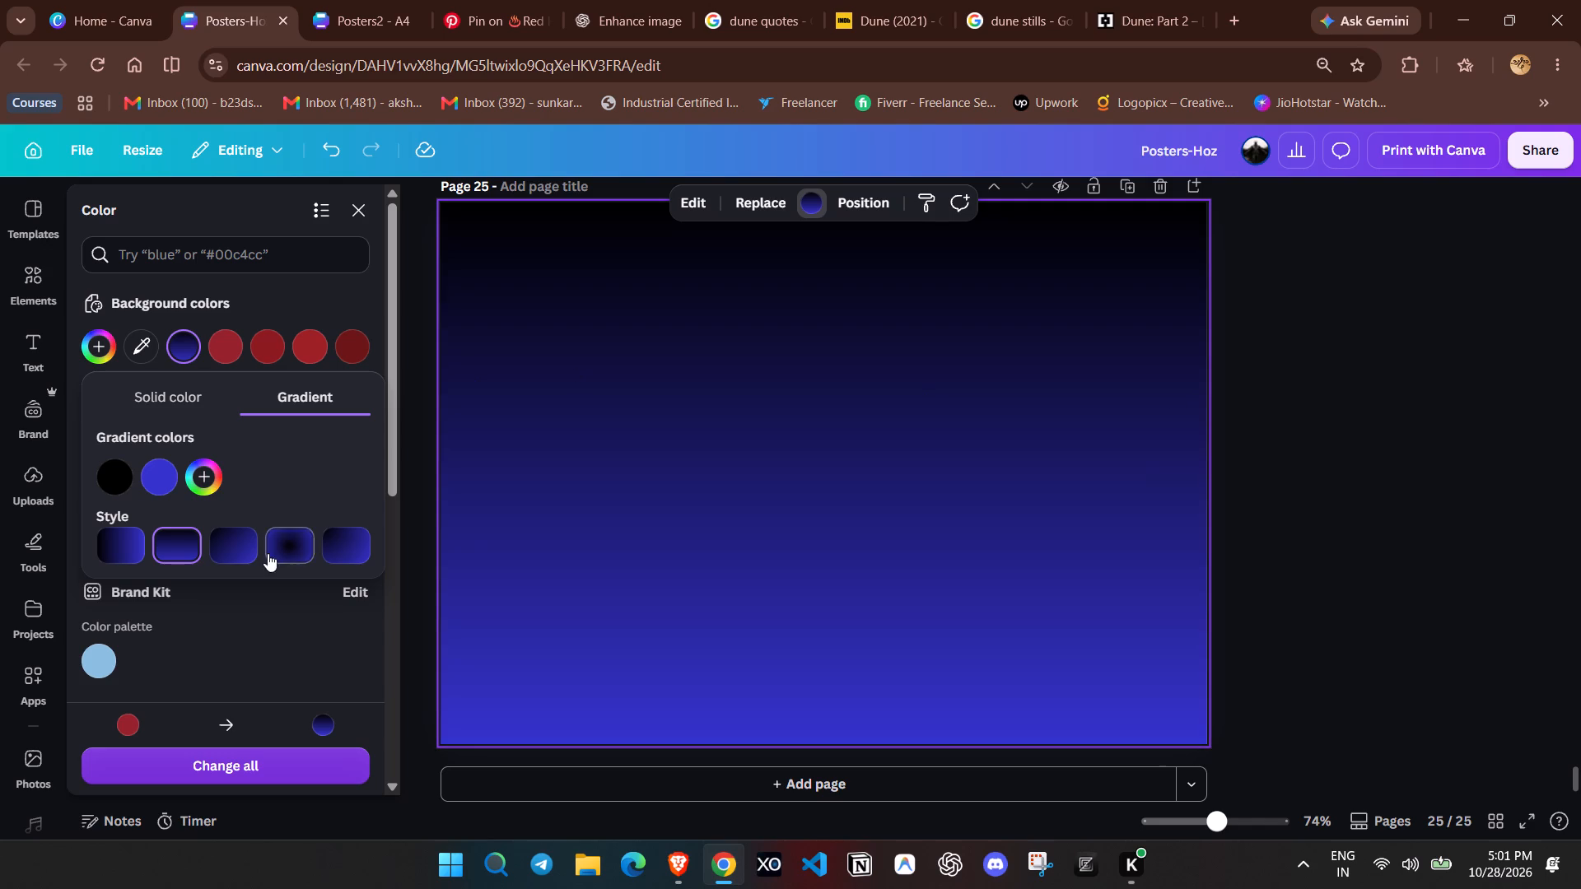
pyautogui.click(355, 542)
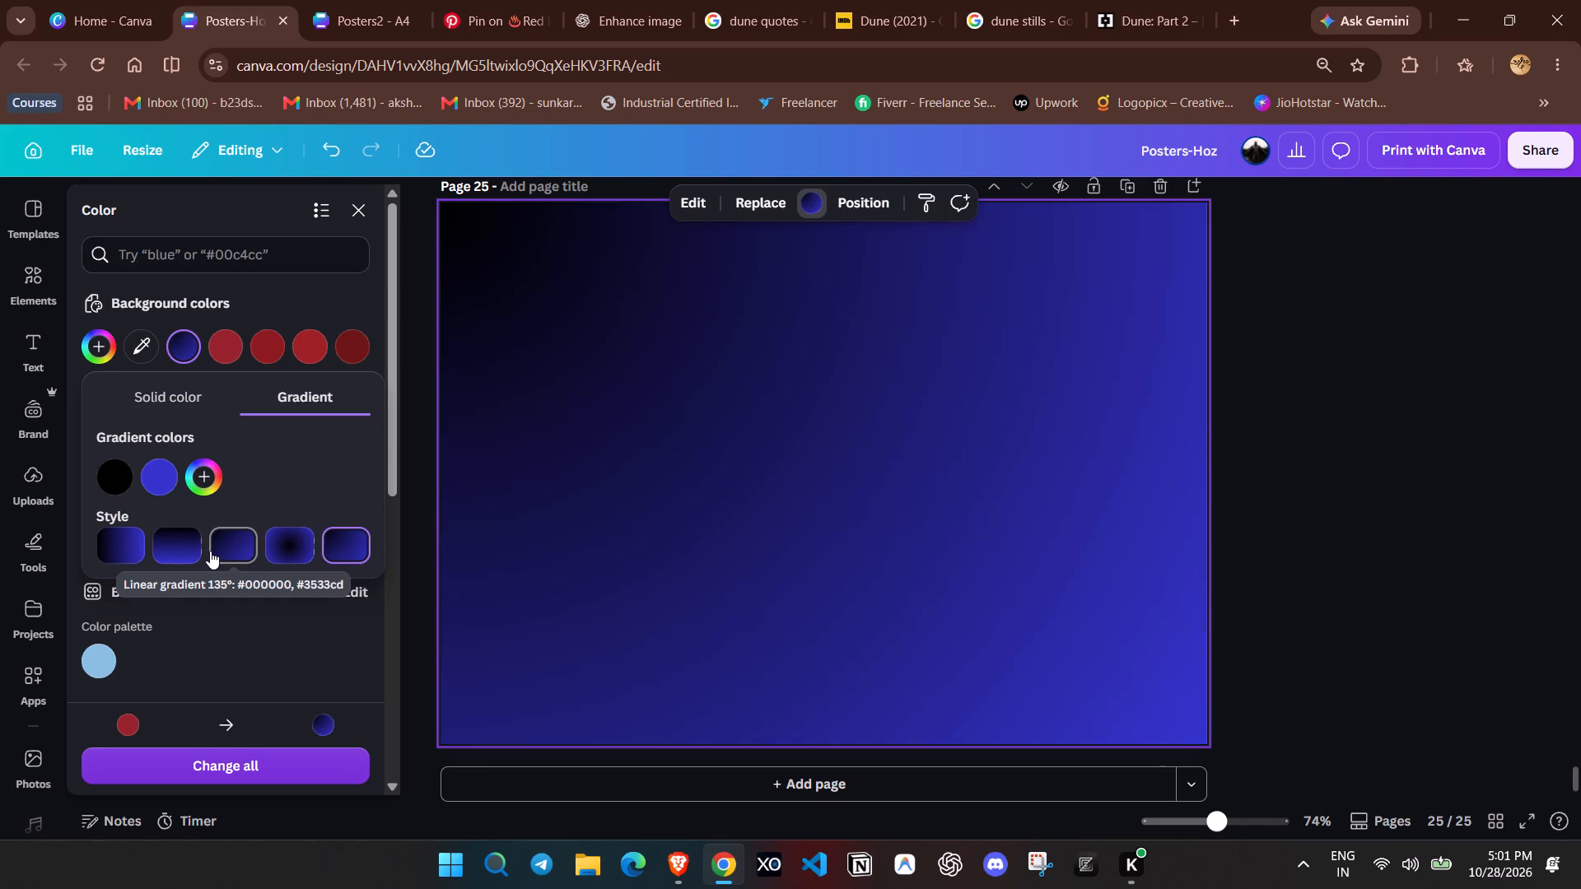
pyautogui.click(171, 546)
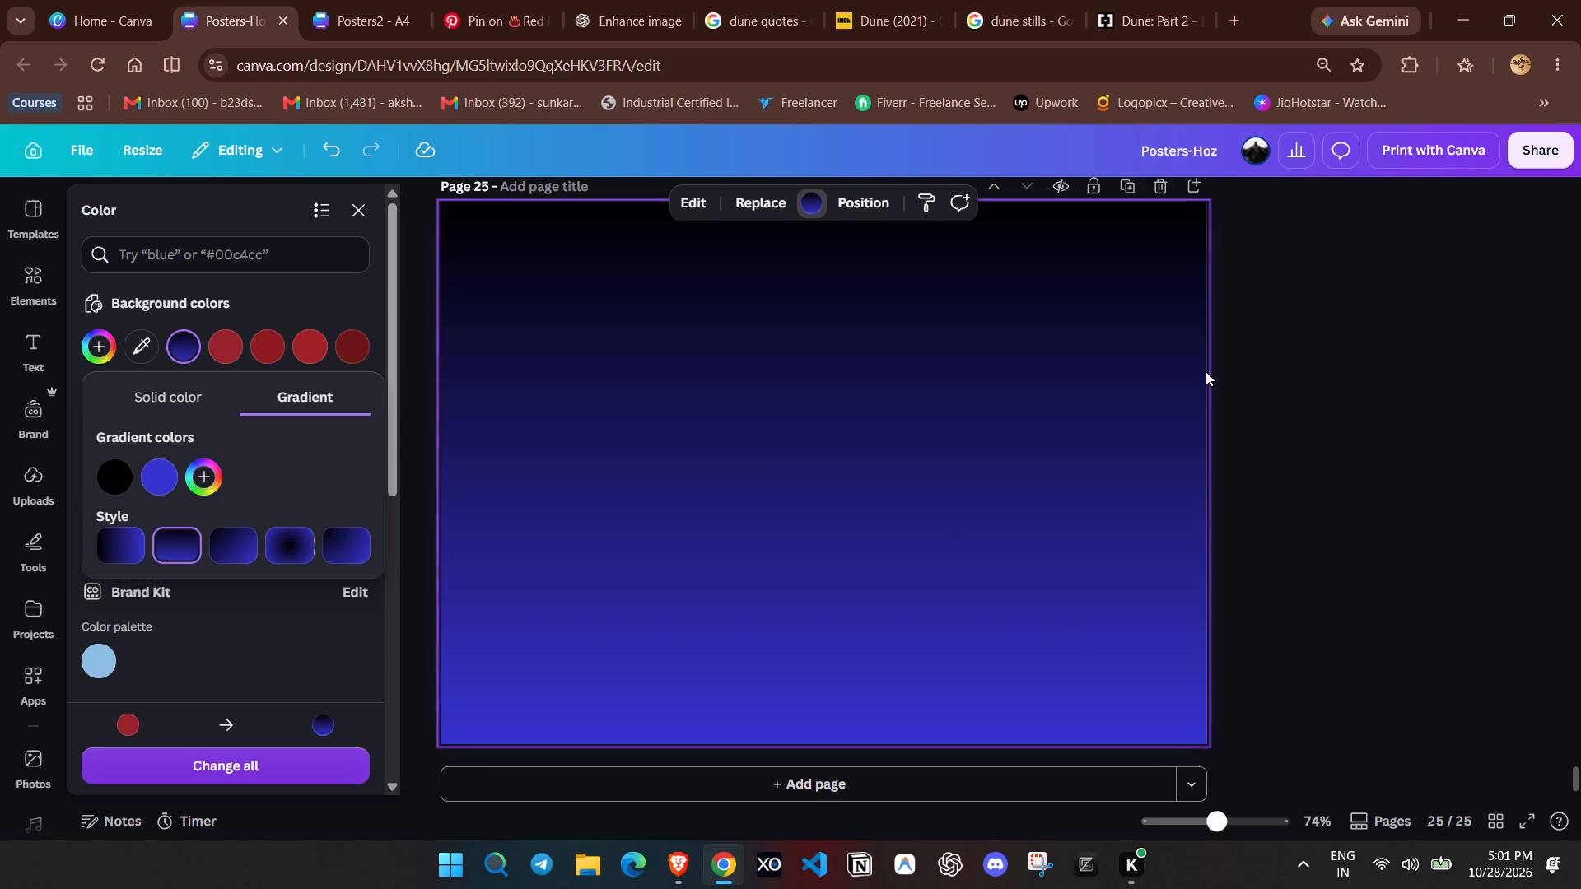
pyautogui.click(1206, 371)
pyautogui.click(1263, 343)
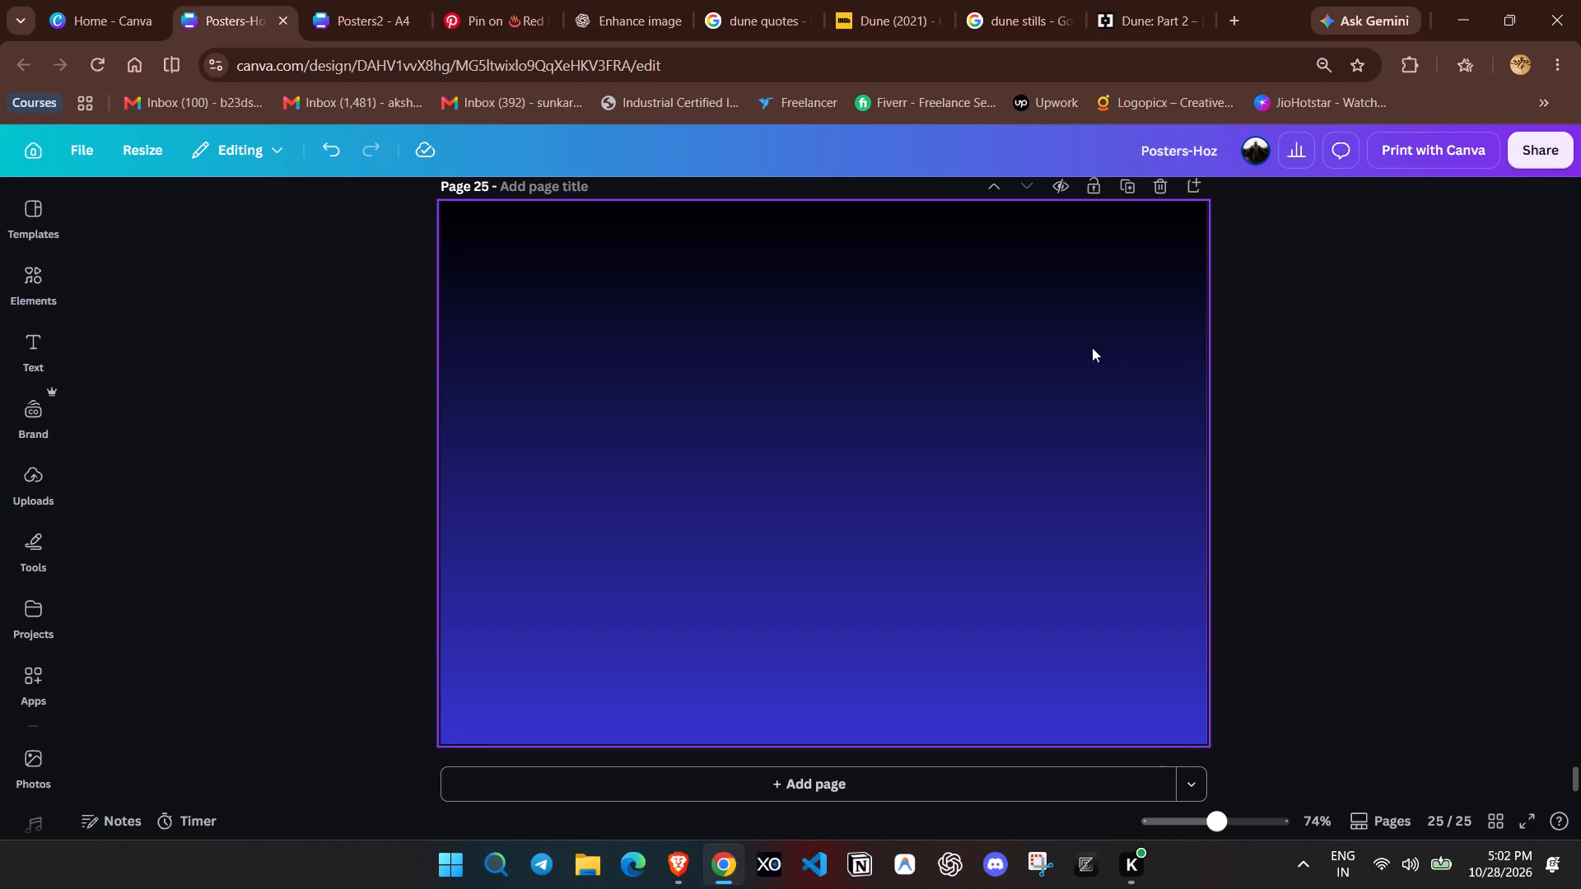
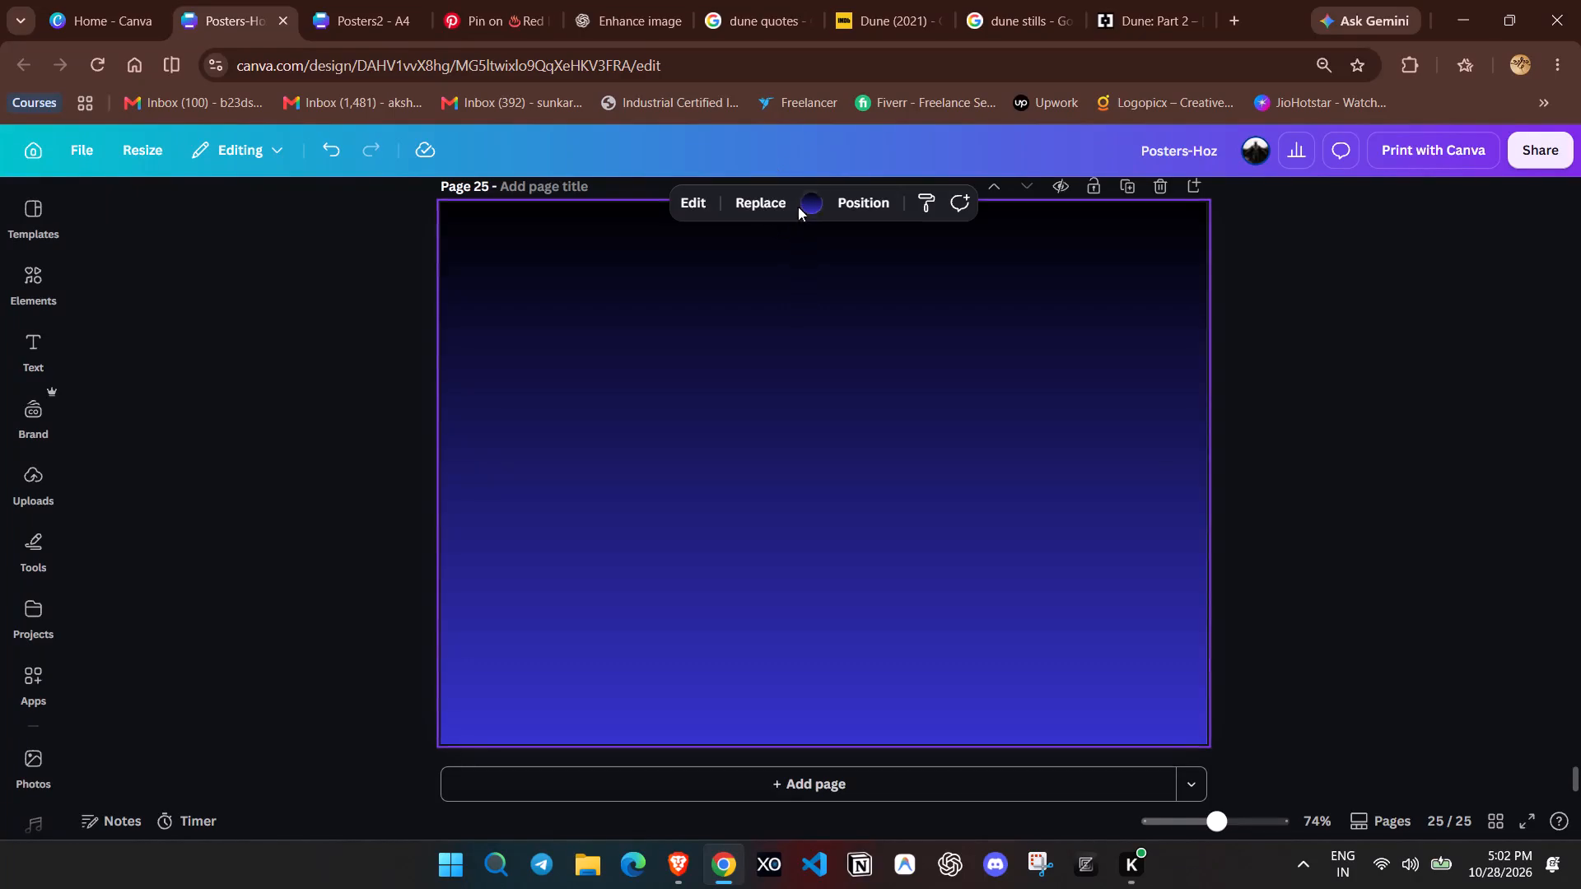
# Darken the blue end of page 25's background gradient to deep navy #161556.
pyautogui.click(795, 231)
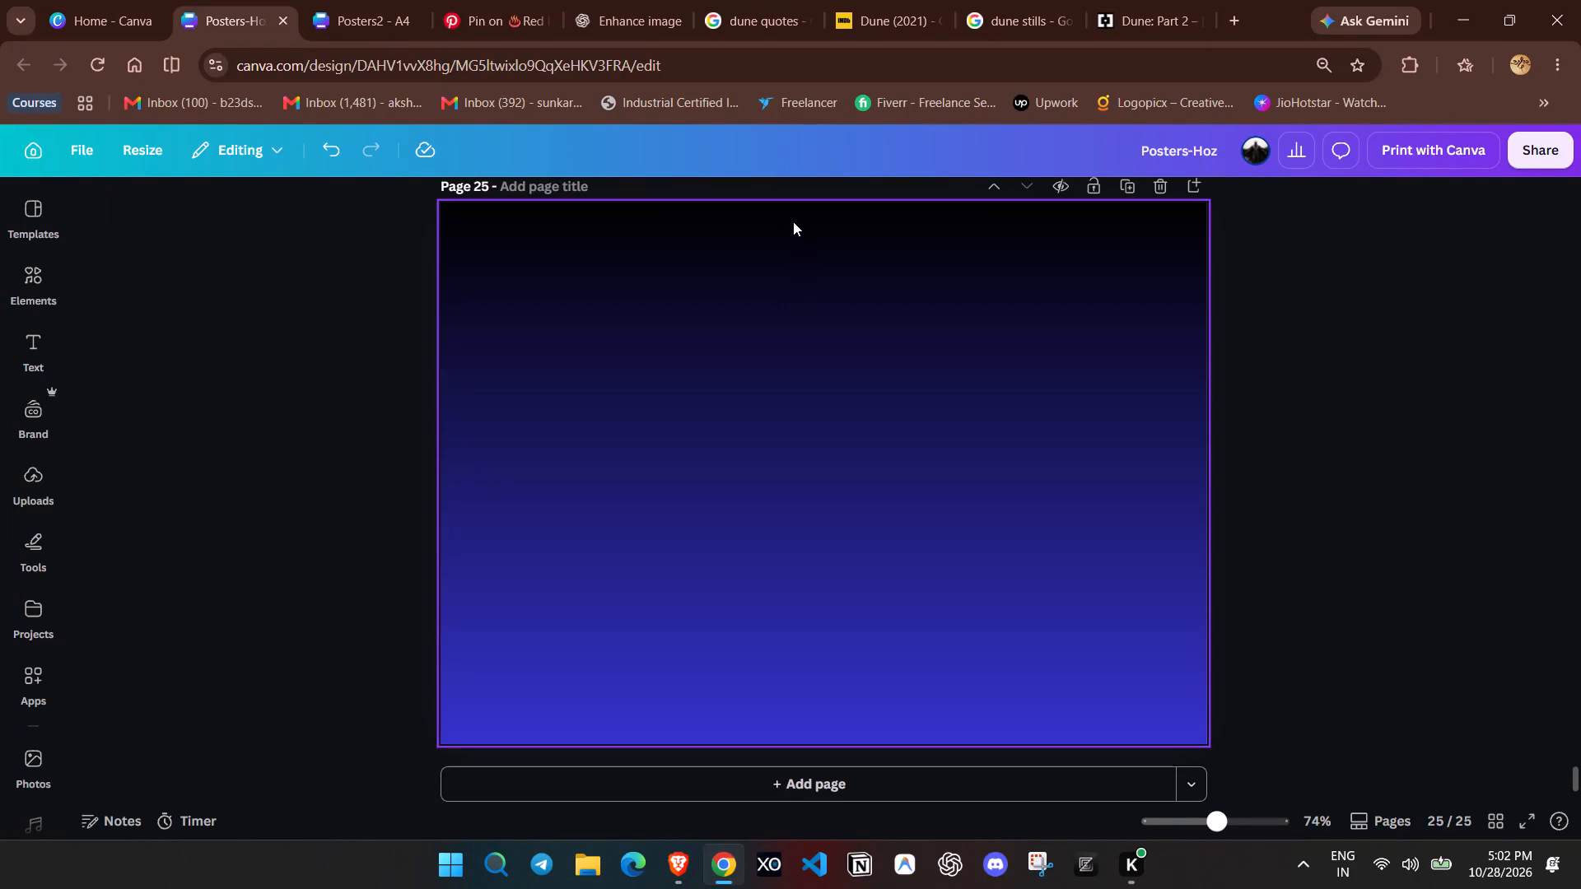
pyautogui.click(817, 228)
pyautogui.click(809, 206)
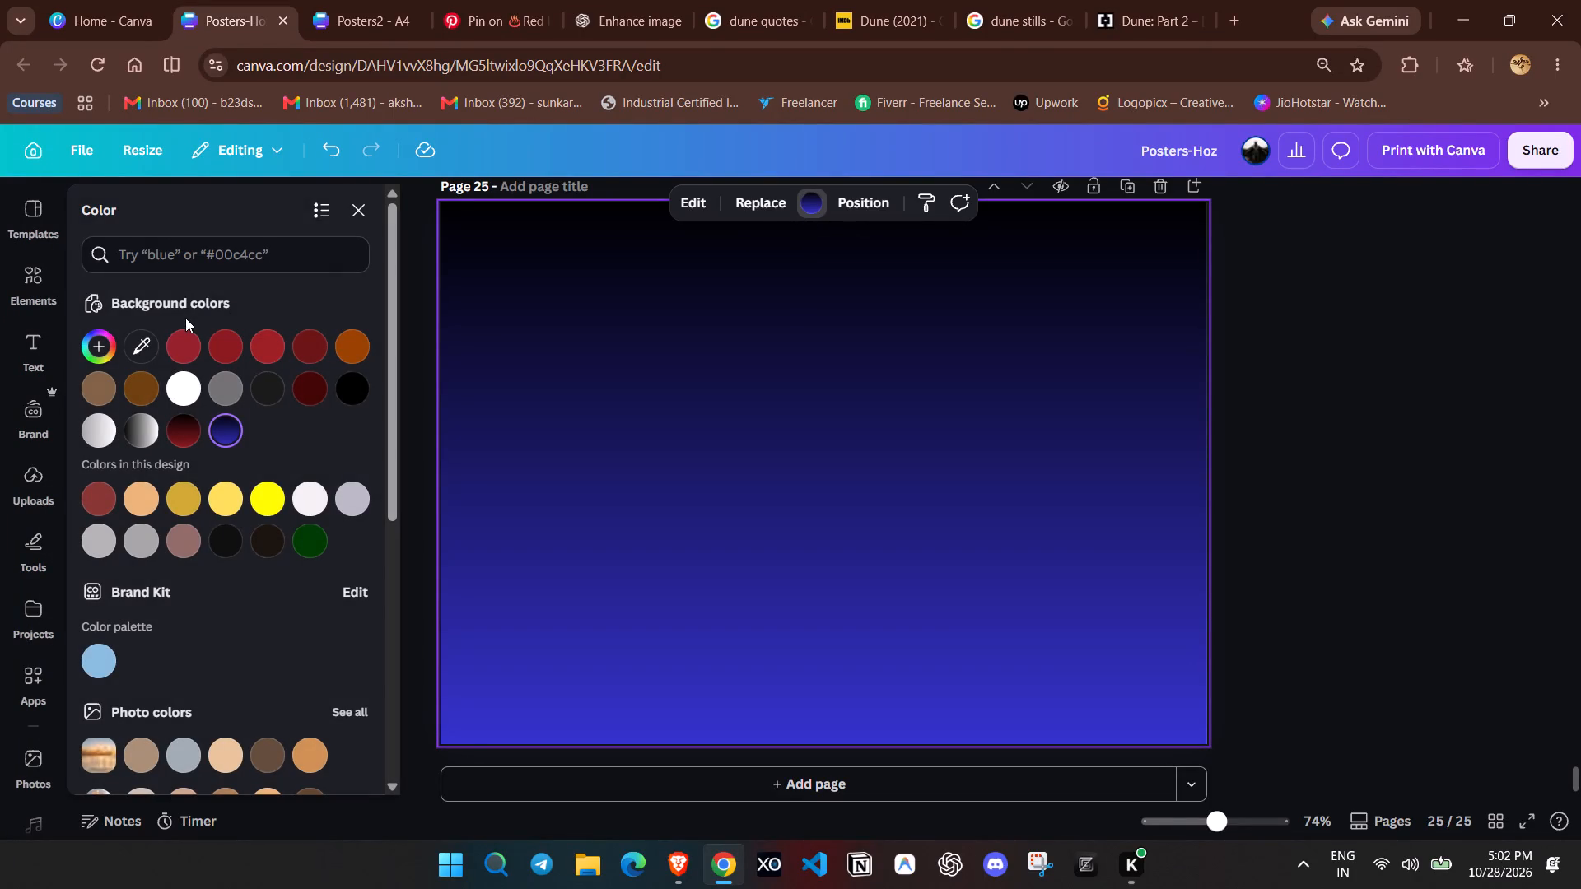
pyautogui.click(225, 436)
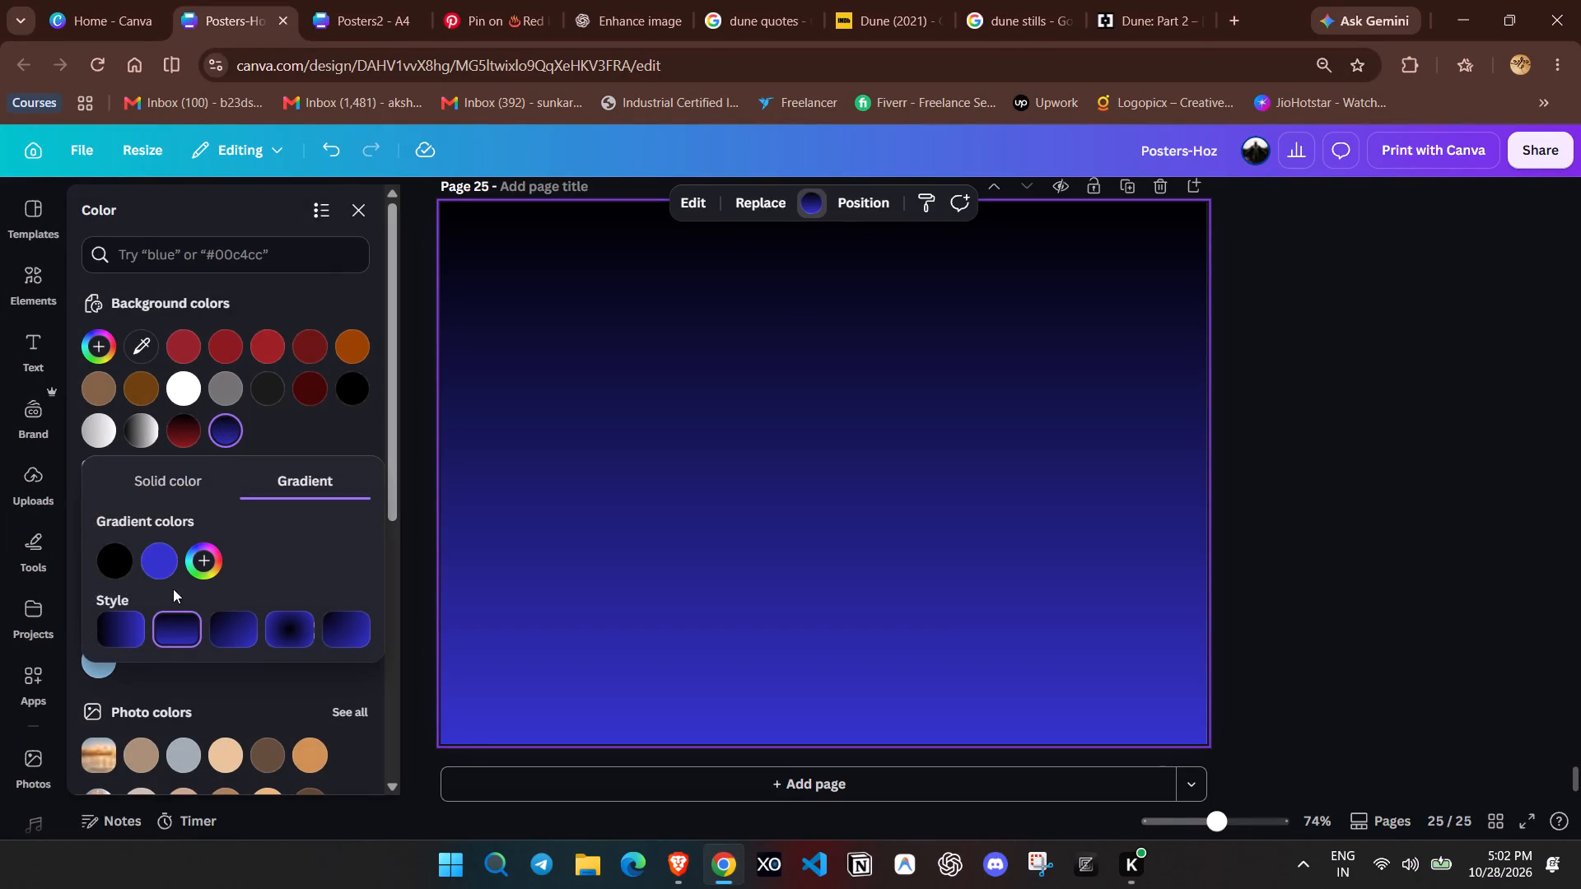
pyautogui.click(166, 579)
pyautogui.click(160, 568)
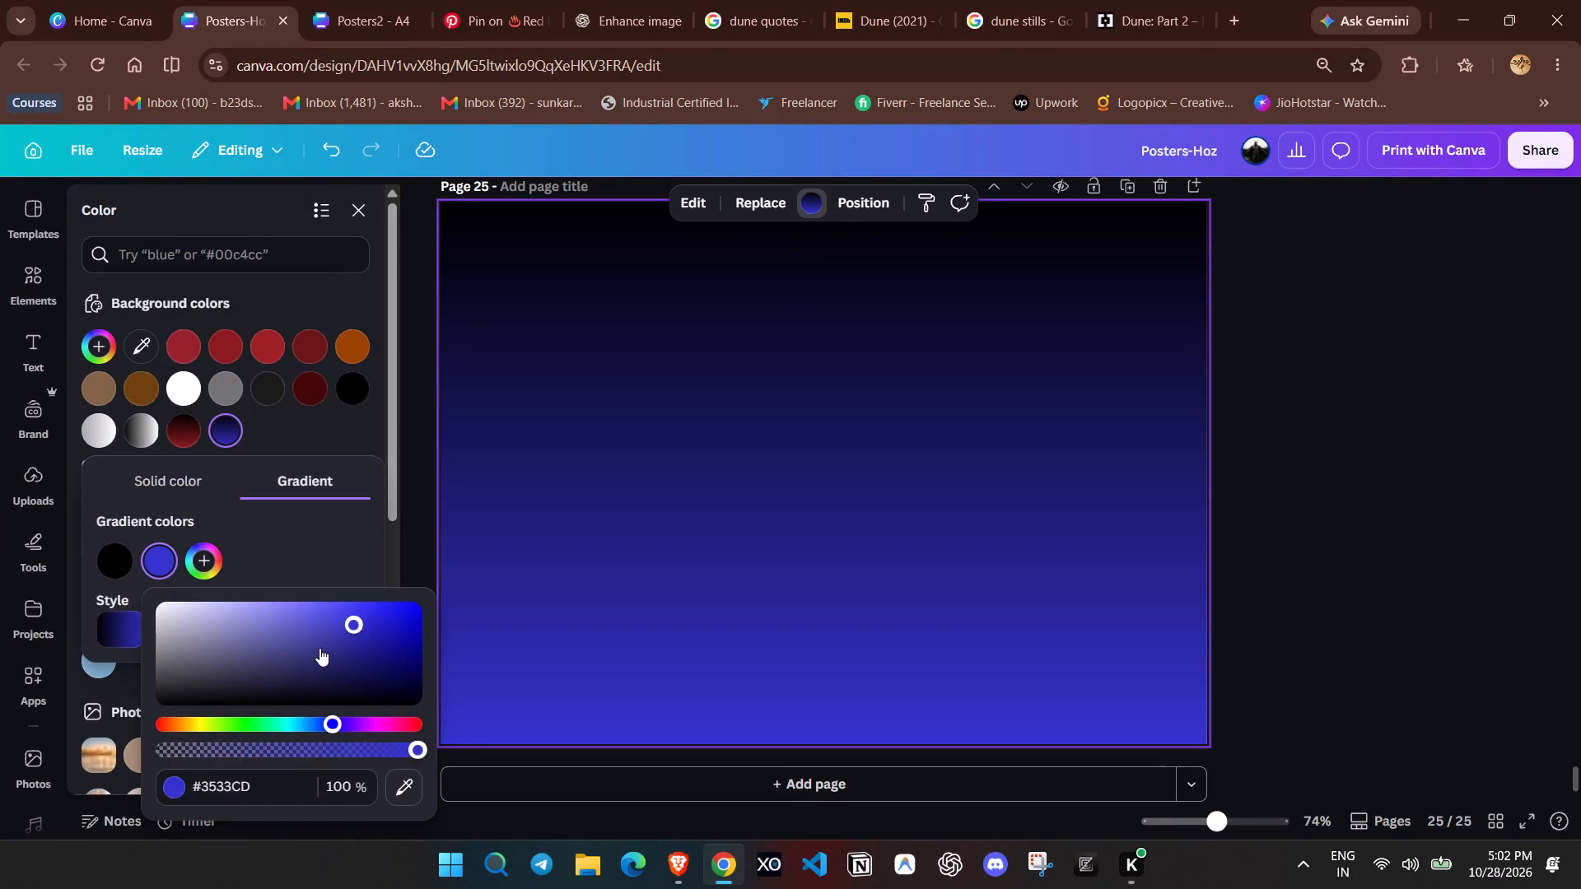
pyautogui.moveTo(335, 657); pyautogui.dragTo(353, 668)
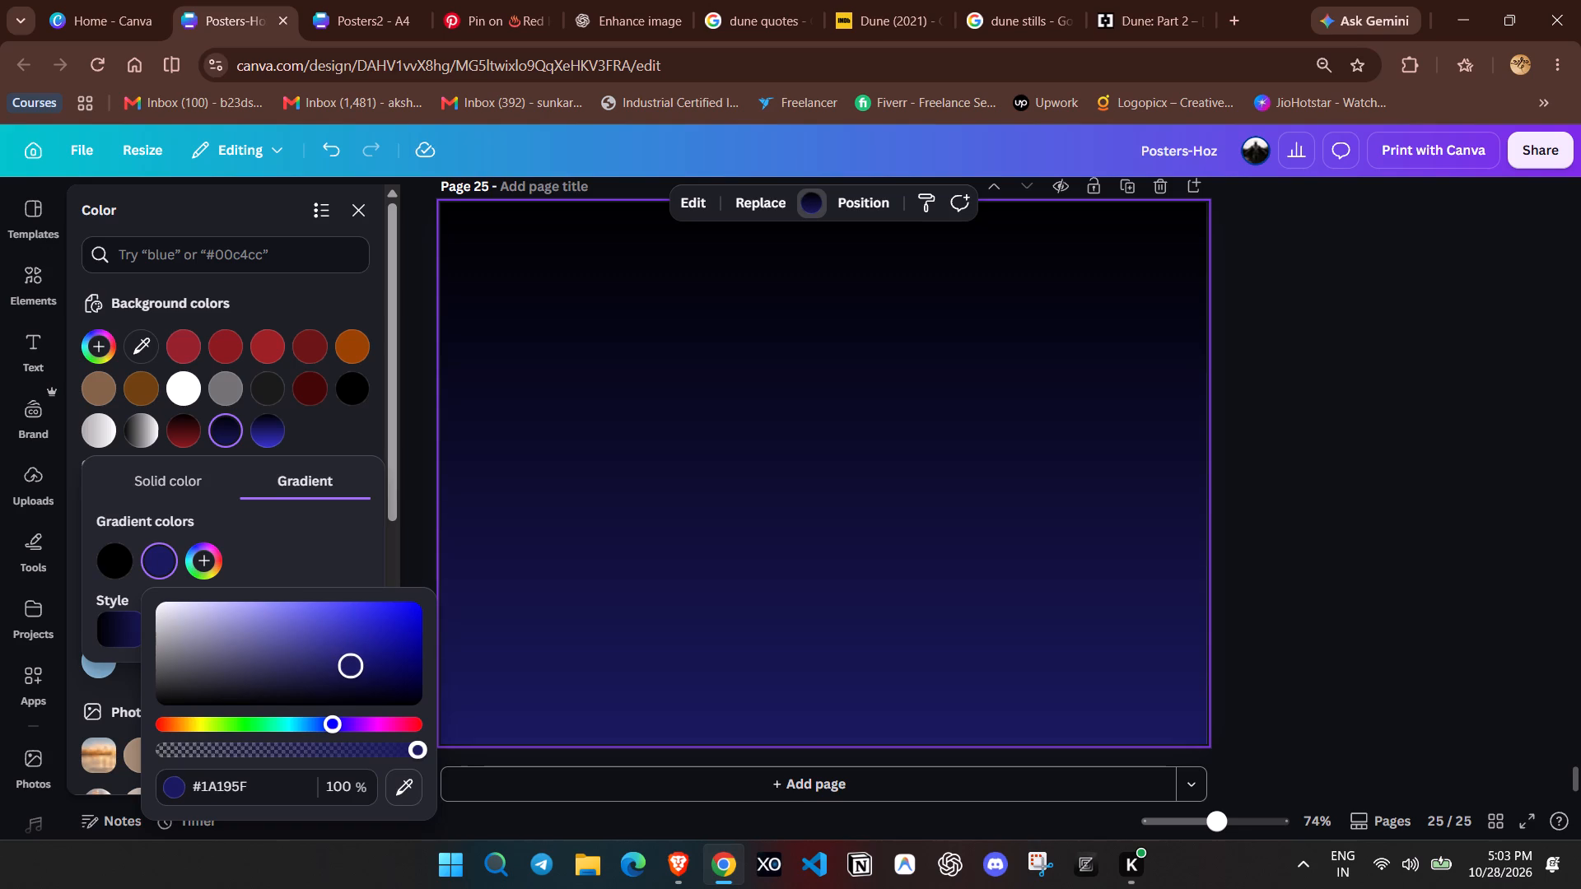
pyautogui.moveTo(353, 668); pyautogui.dragTo(357, 672)
pyautogui.doubleClick(1340, 456)
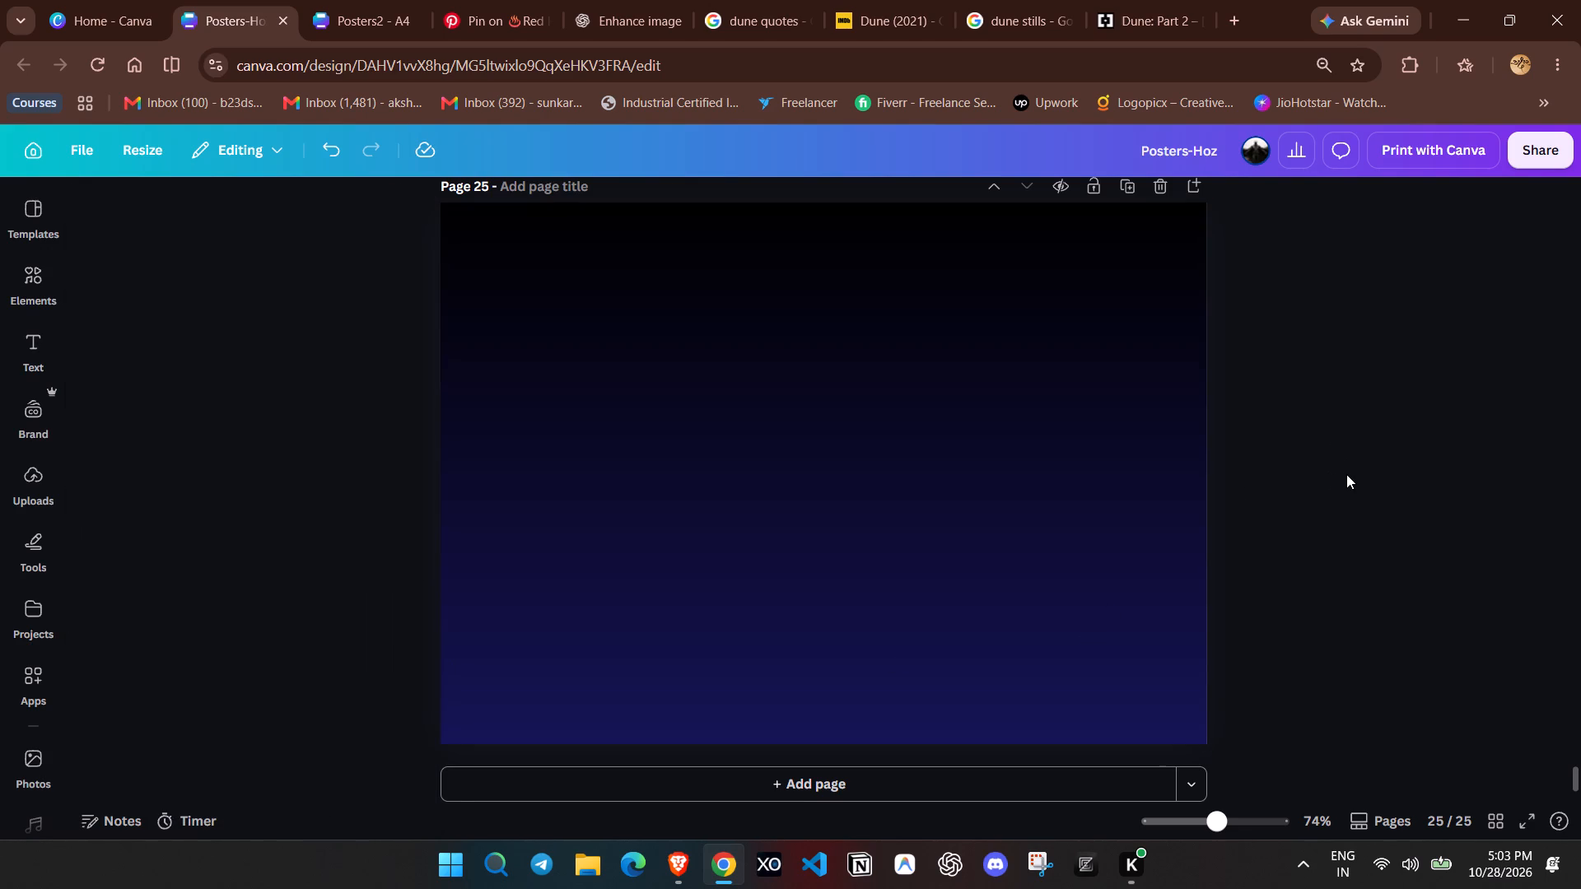
pyautogui.click(1320, 477)
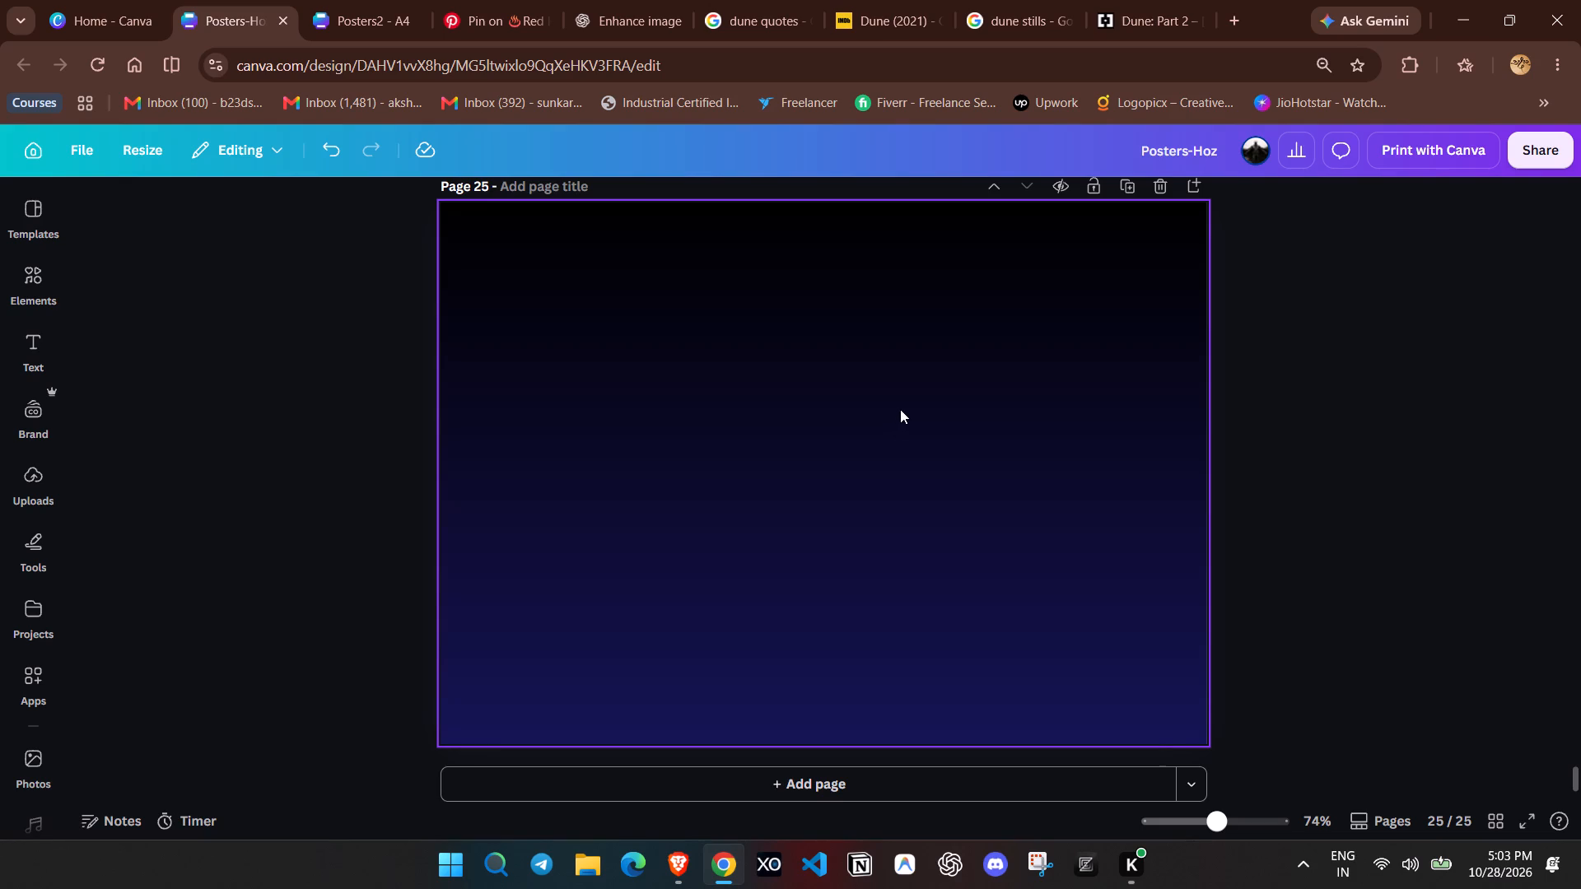
pyautogui.click(897, 407)
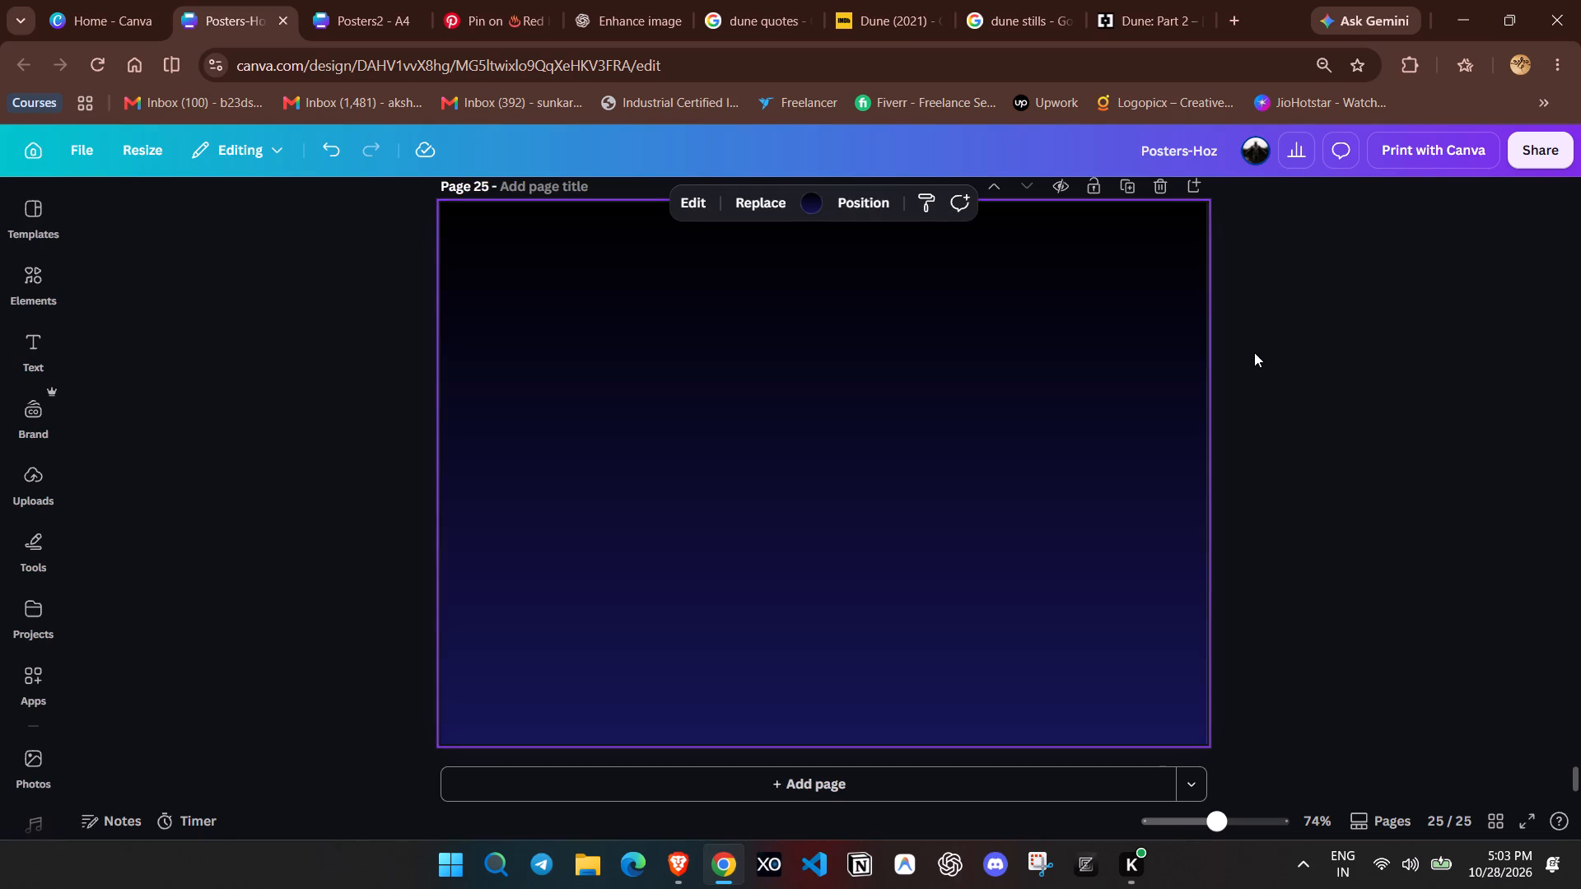
pyautogui.click(1298, 337)
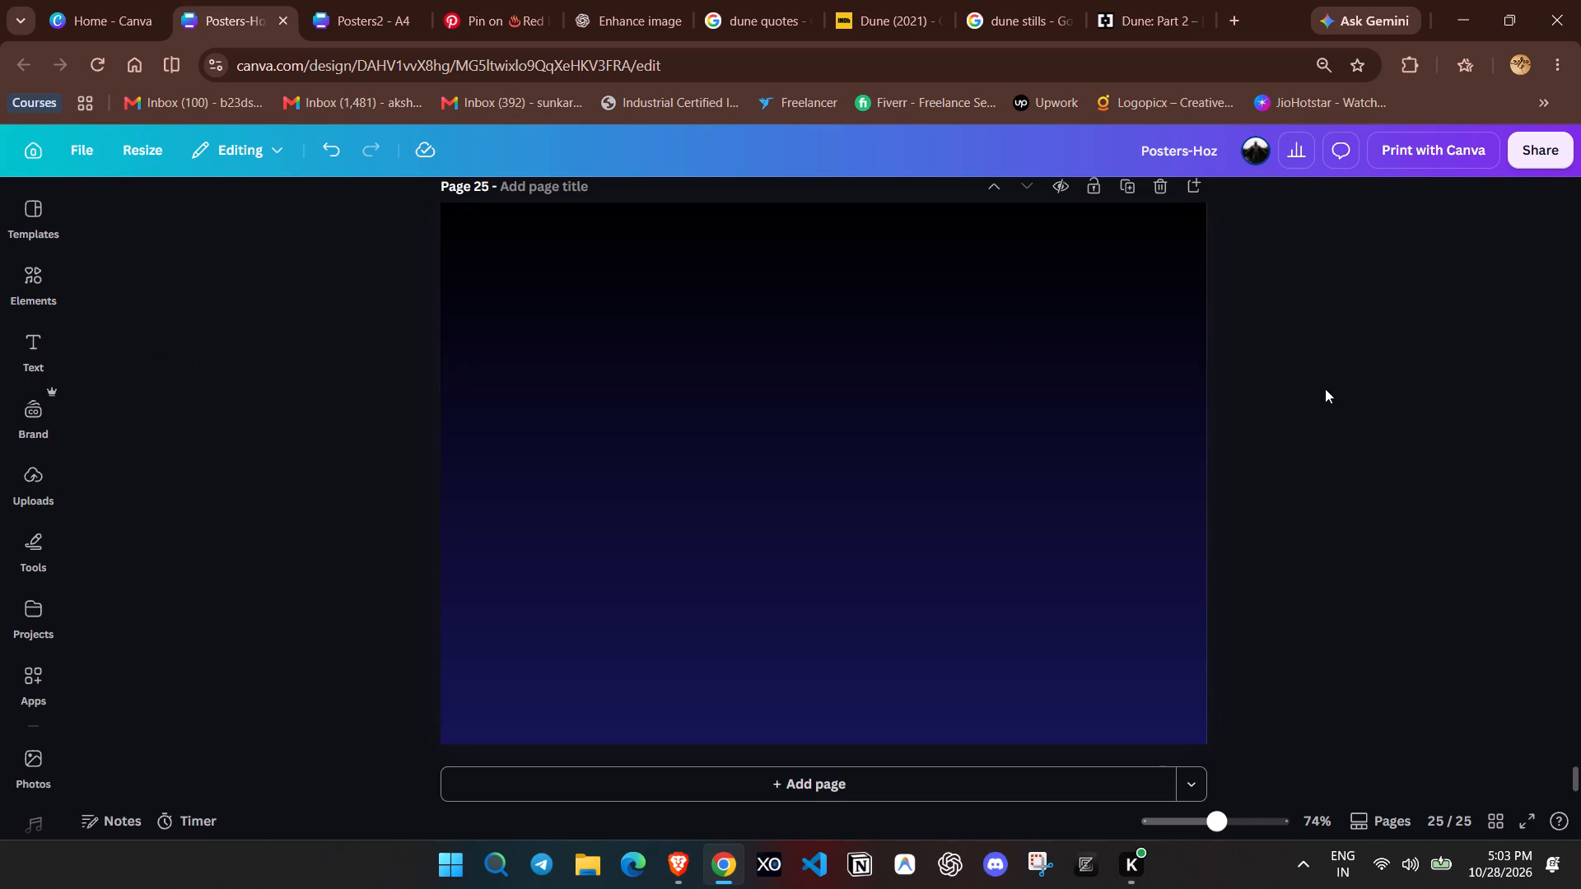
pyautogui.click(1424, 411)
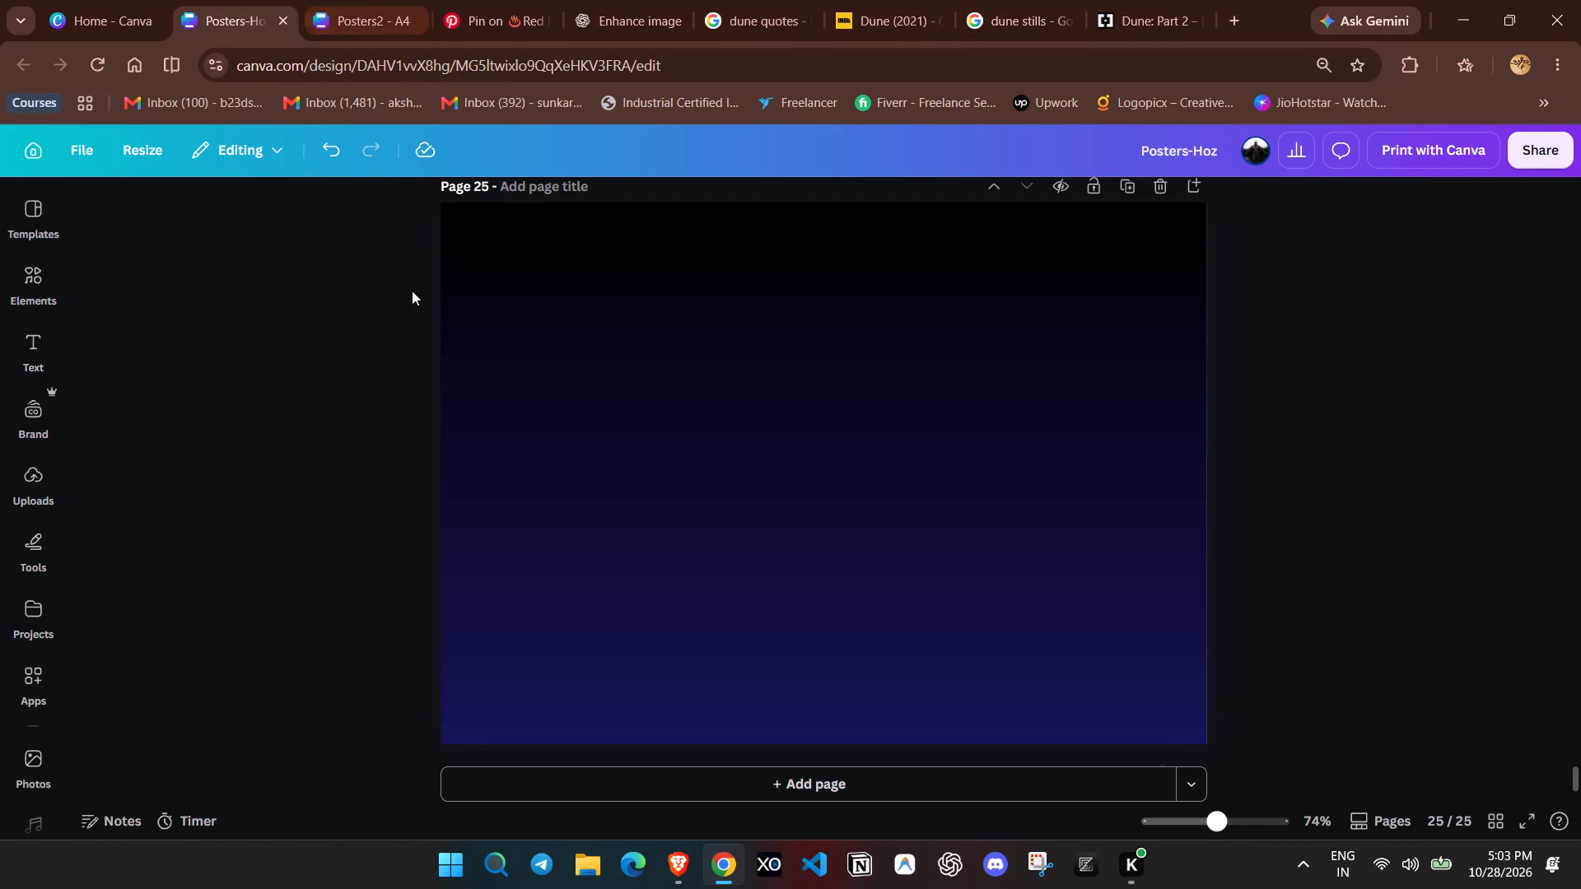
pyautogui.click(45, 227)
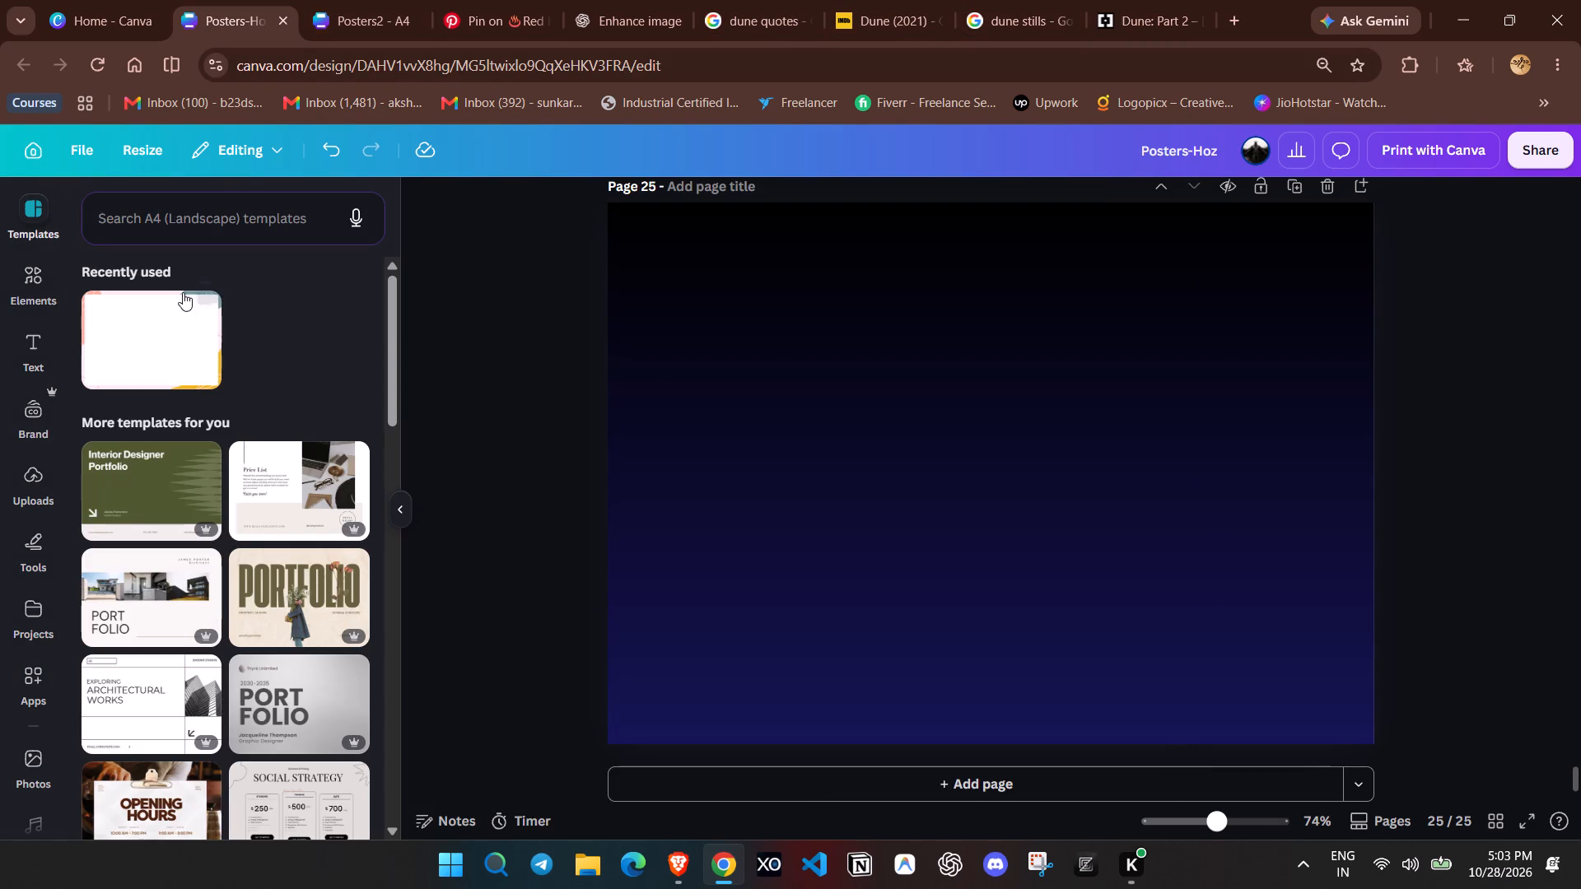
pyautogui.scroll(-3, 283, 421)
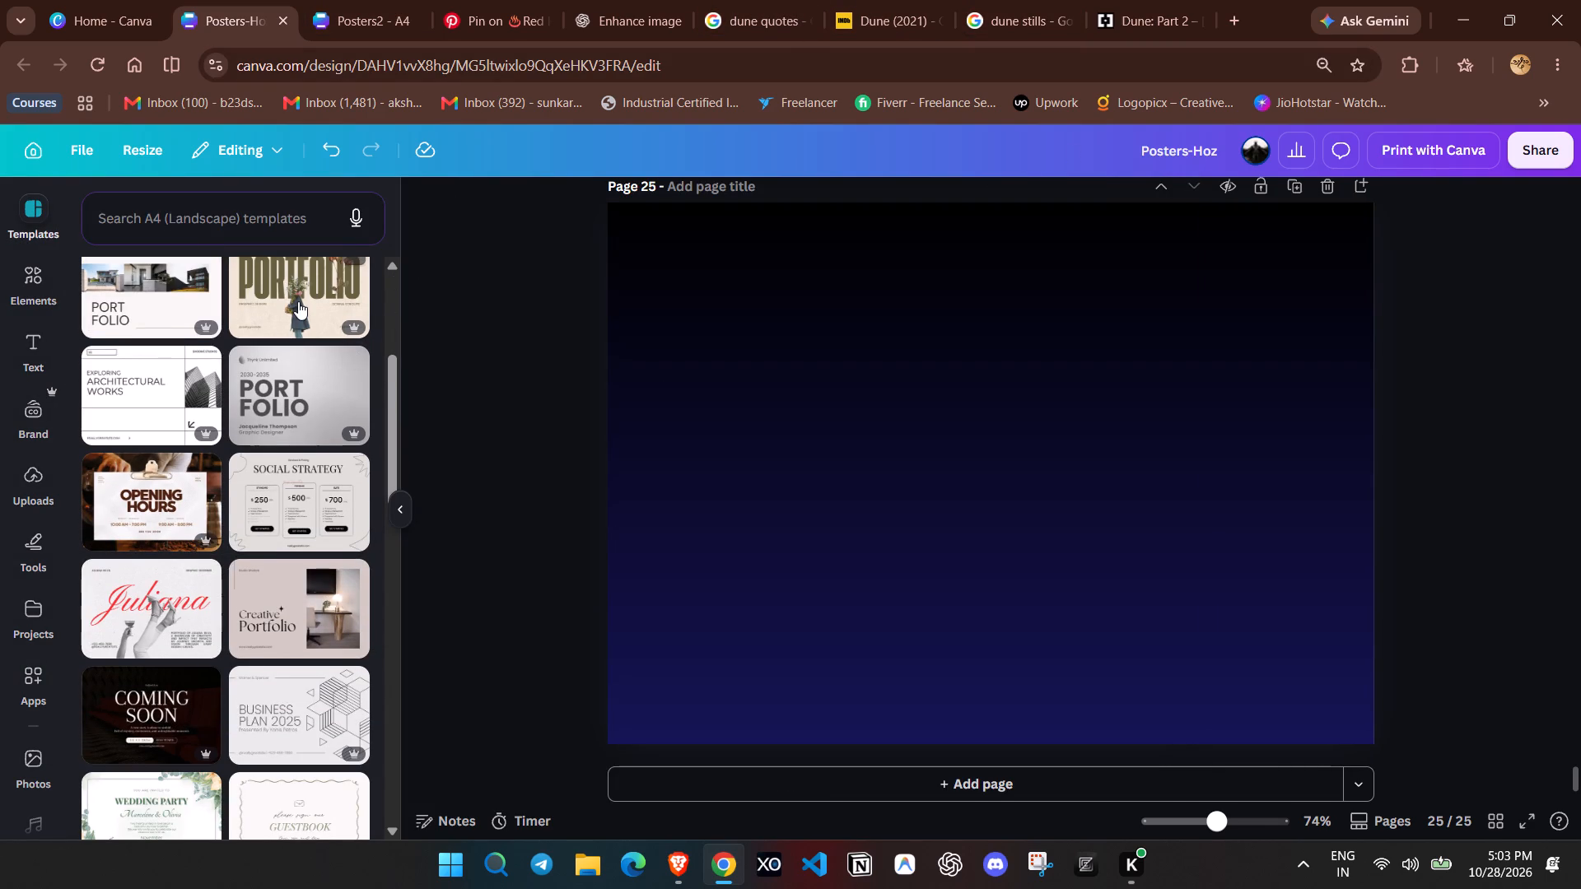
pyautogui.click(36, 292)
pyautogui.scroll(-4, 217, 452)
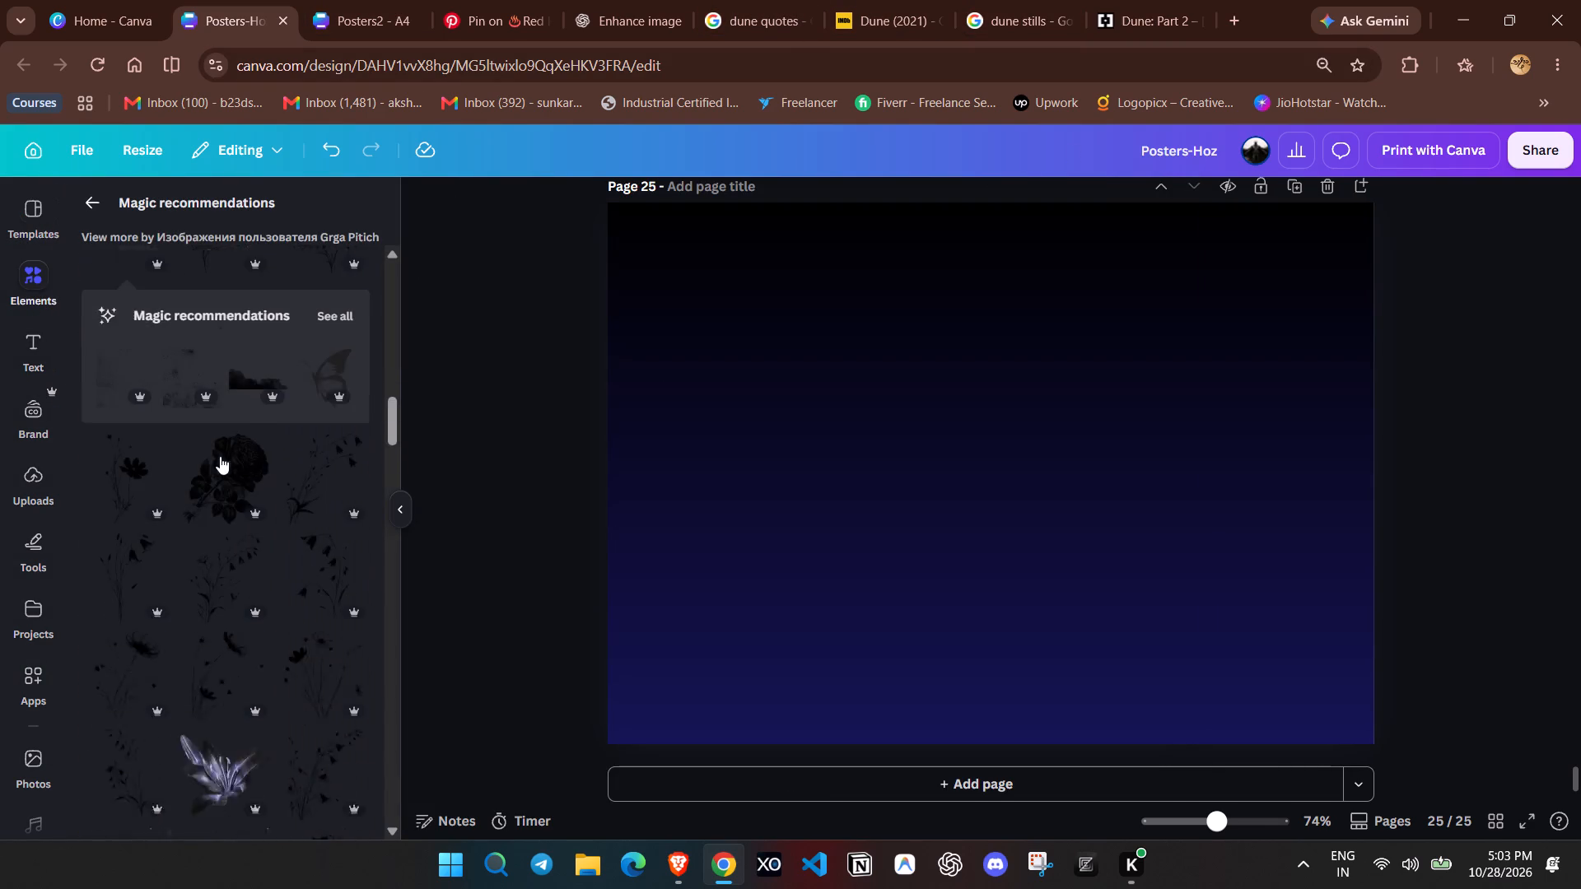
# Add the pink and white "JOIN NOW" font combination from the recently used text designs to page 25.
pyautogui.click(23, 354)
pyautogui.scroll(-2, 208, 387)
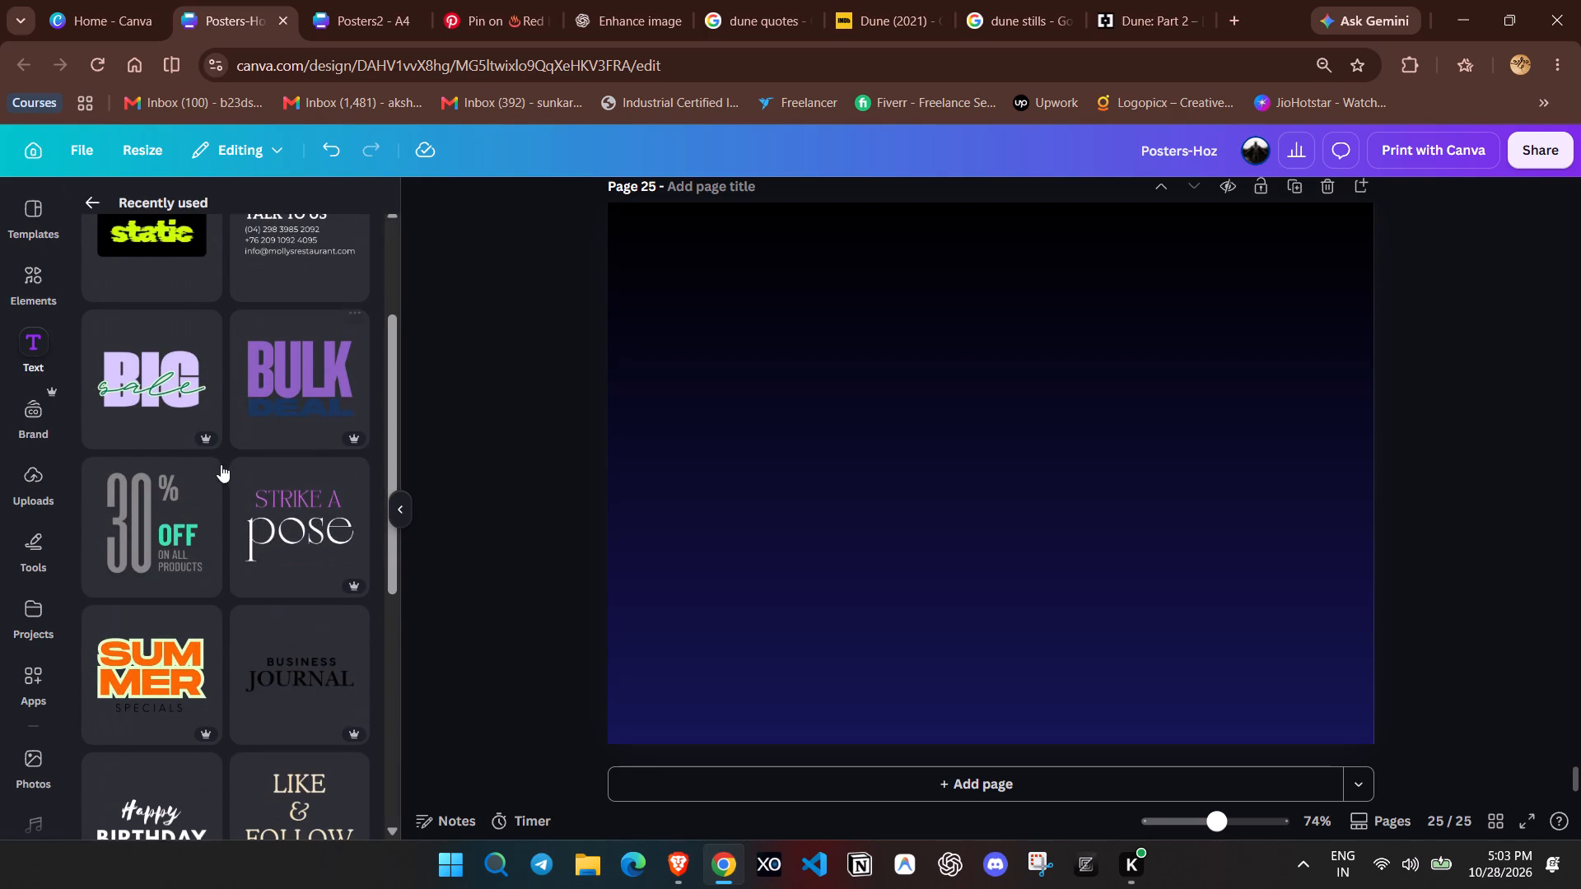
pyautogui.scroll(1, 248, 510)
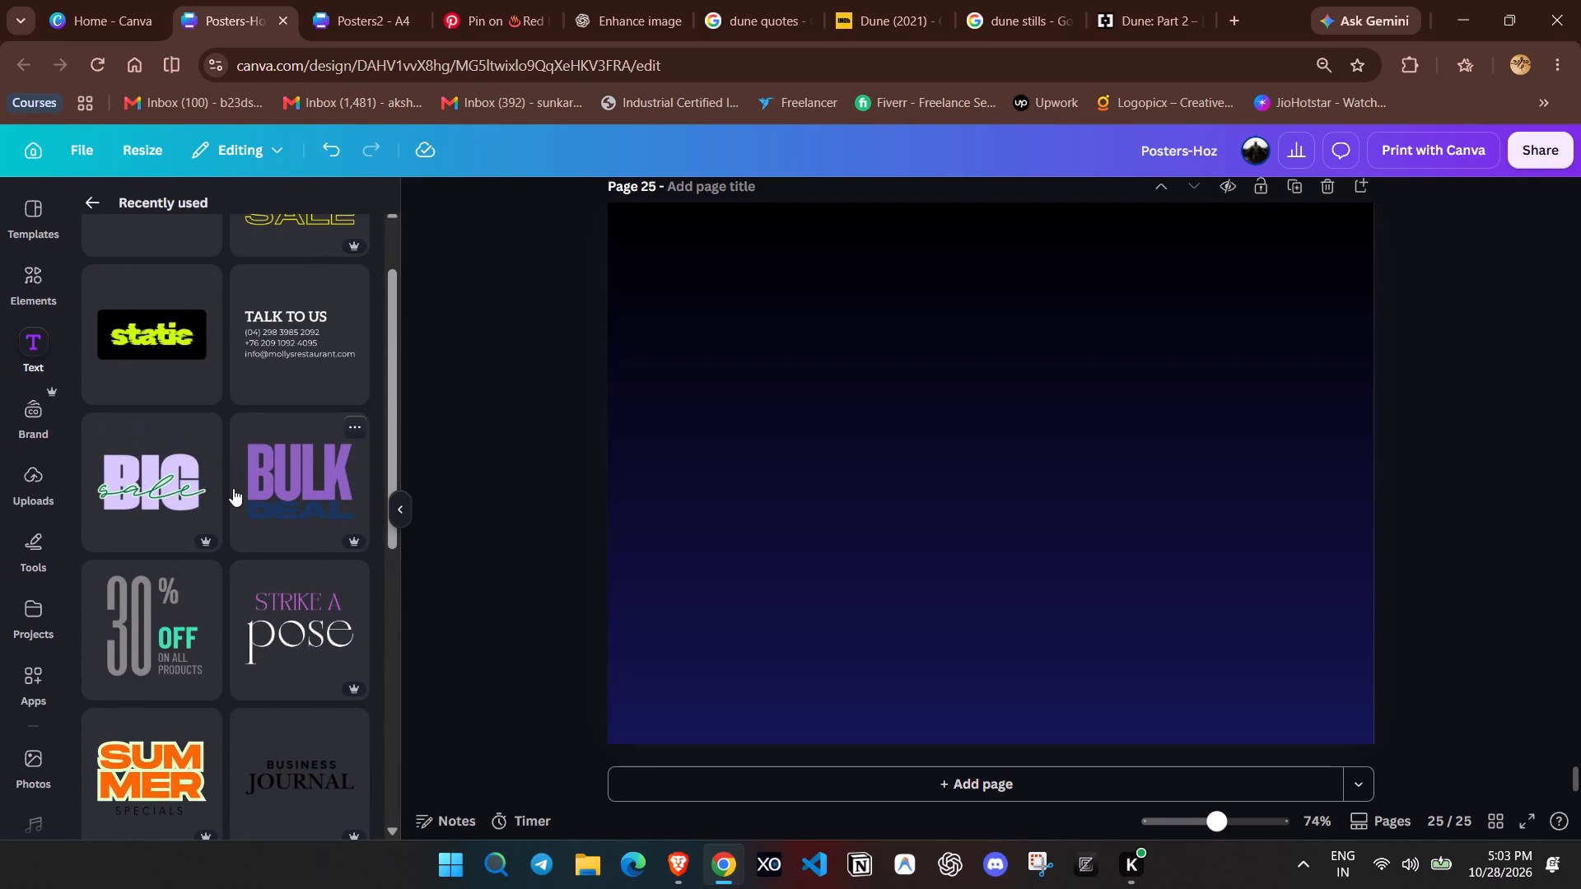
pyautogui.scroll(-5, 231, 493)
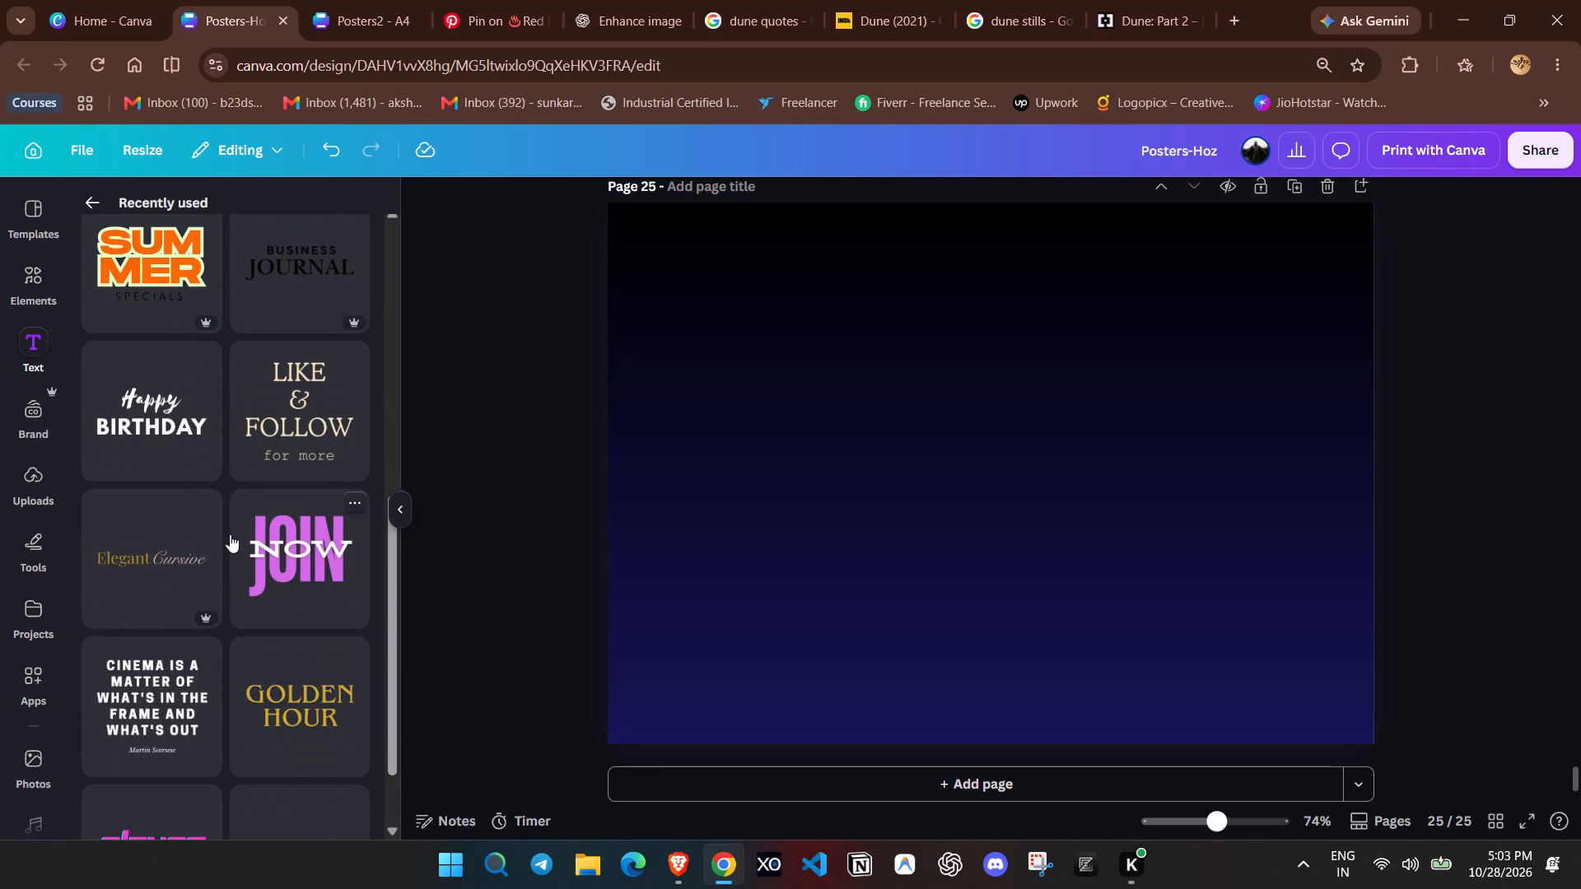
pyautogui.scroll(-2, 252, 547)
pyautogui.click(275, 495)
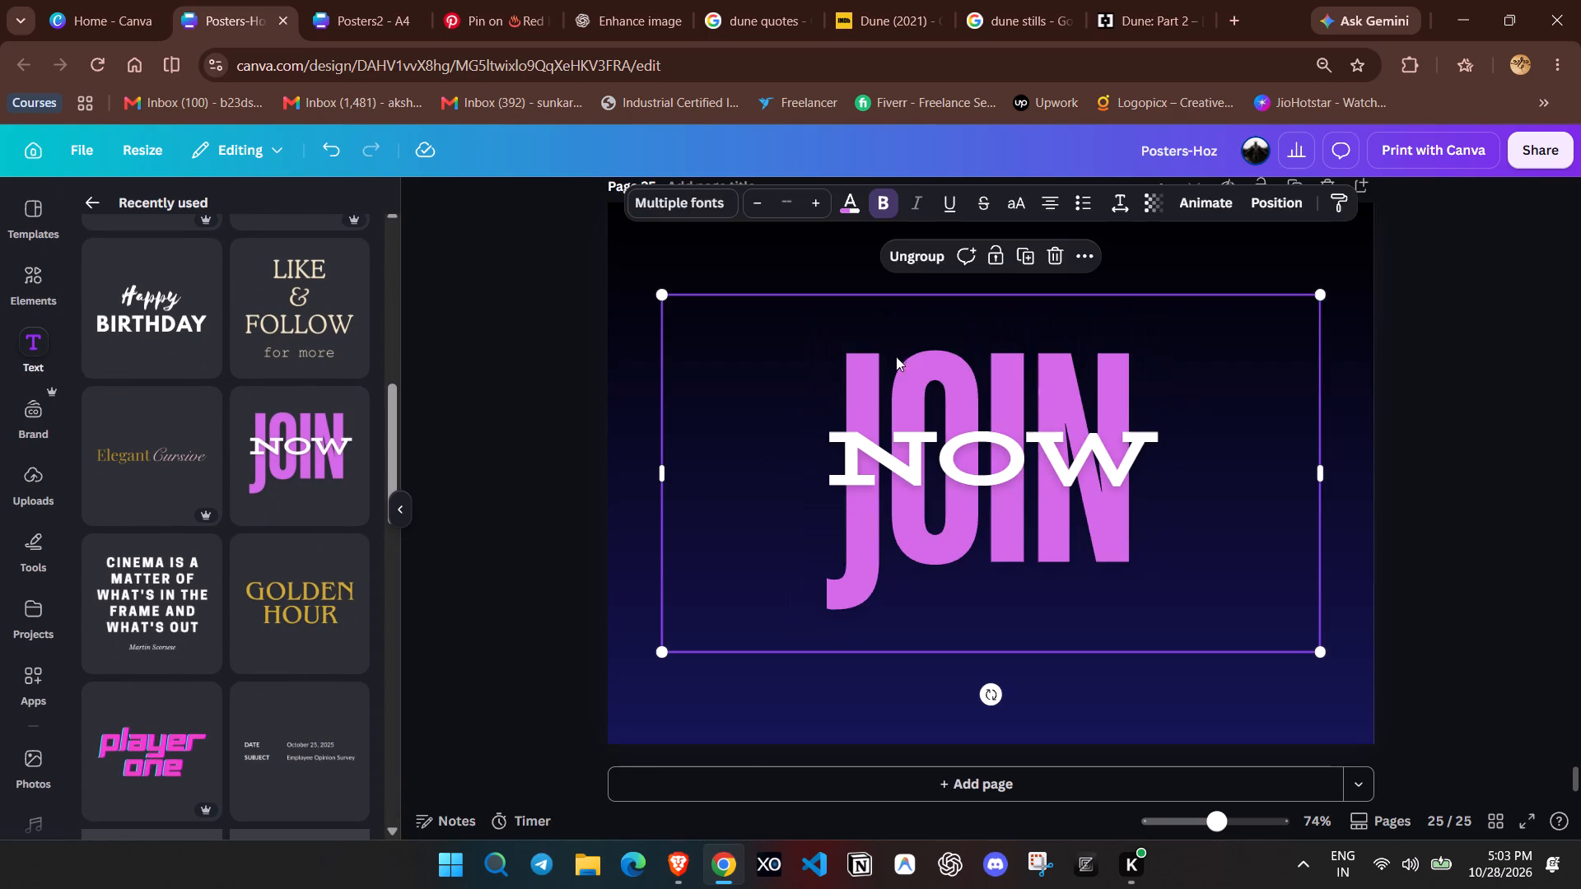
# Ungroup the "JOIN NOW" text and move the word NOW below JOIN, near the page's bottom edge.
pyautogui.click(916, 250)
pyautogui.click(1509, 440)
pyautogui.moveTo(1163, 421); pyautogui.dragTo(1164, 635)
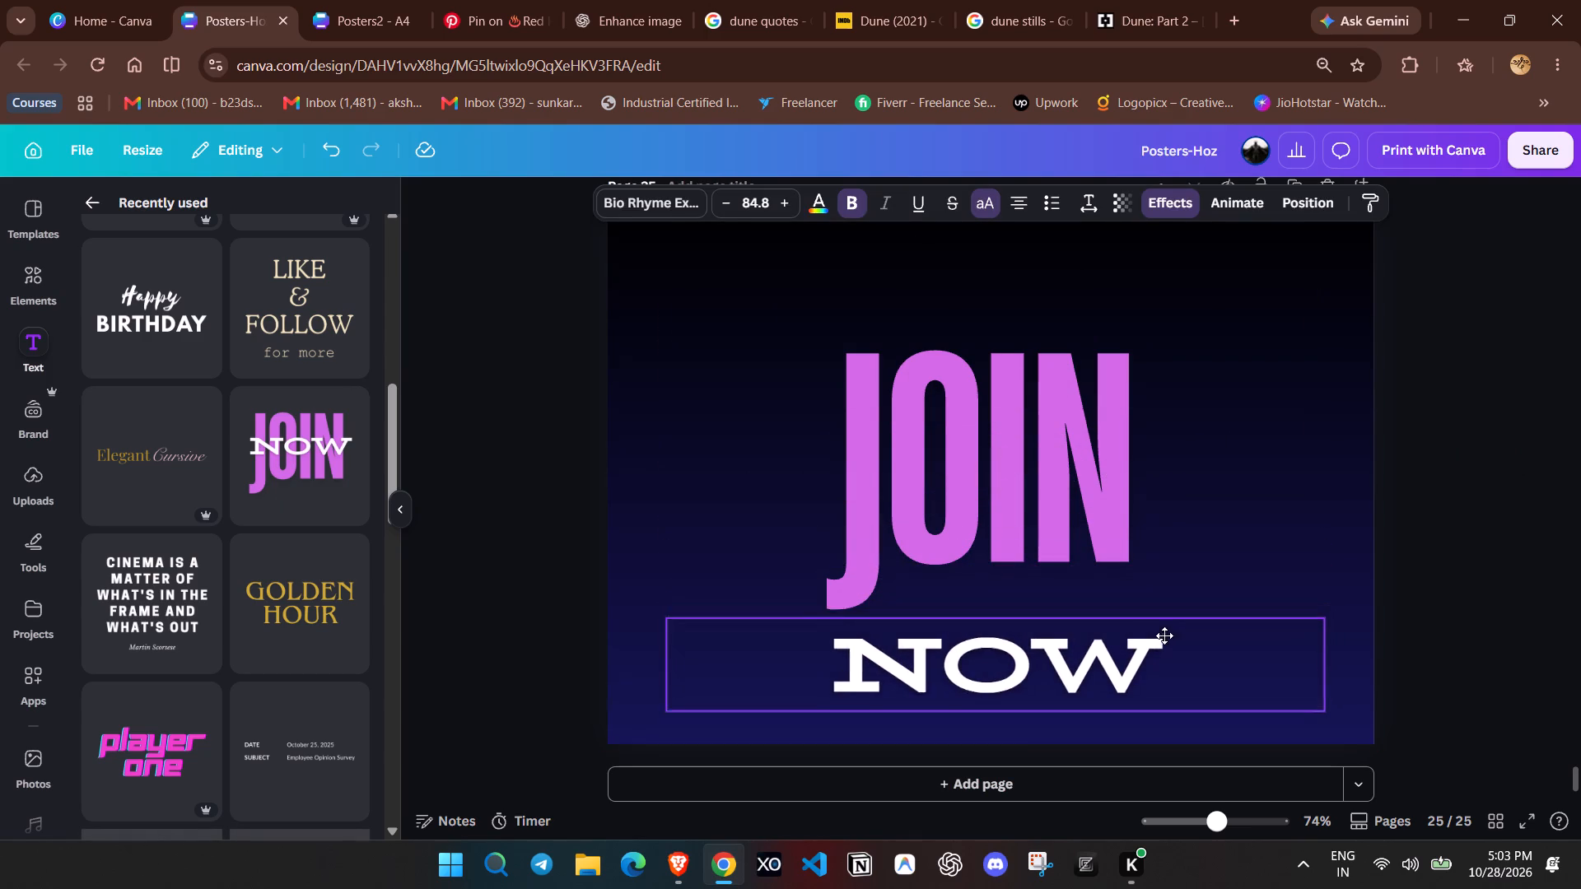
pyautogui.moveTo(1164, 635); pyautogui.dragTo(1153, 638)
pyautogui.click(1419, 531)
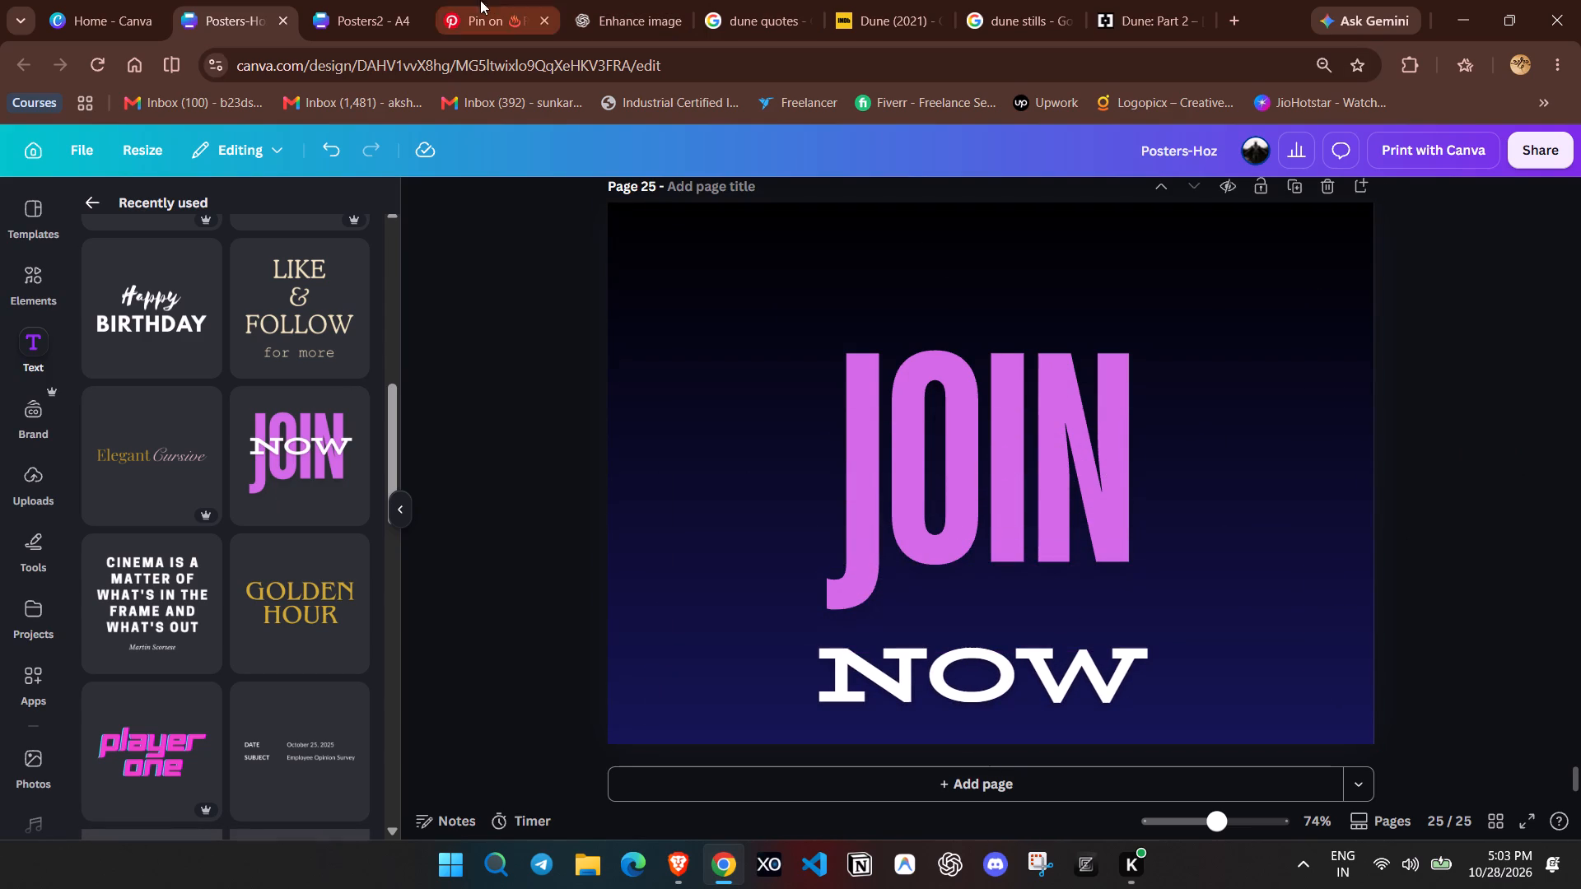
# Colour the word JOIN with the page's vertical gradient of #000000 and #161556.
pyautogui.click(911, 405)
pyautogui.click(811, 202)
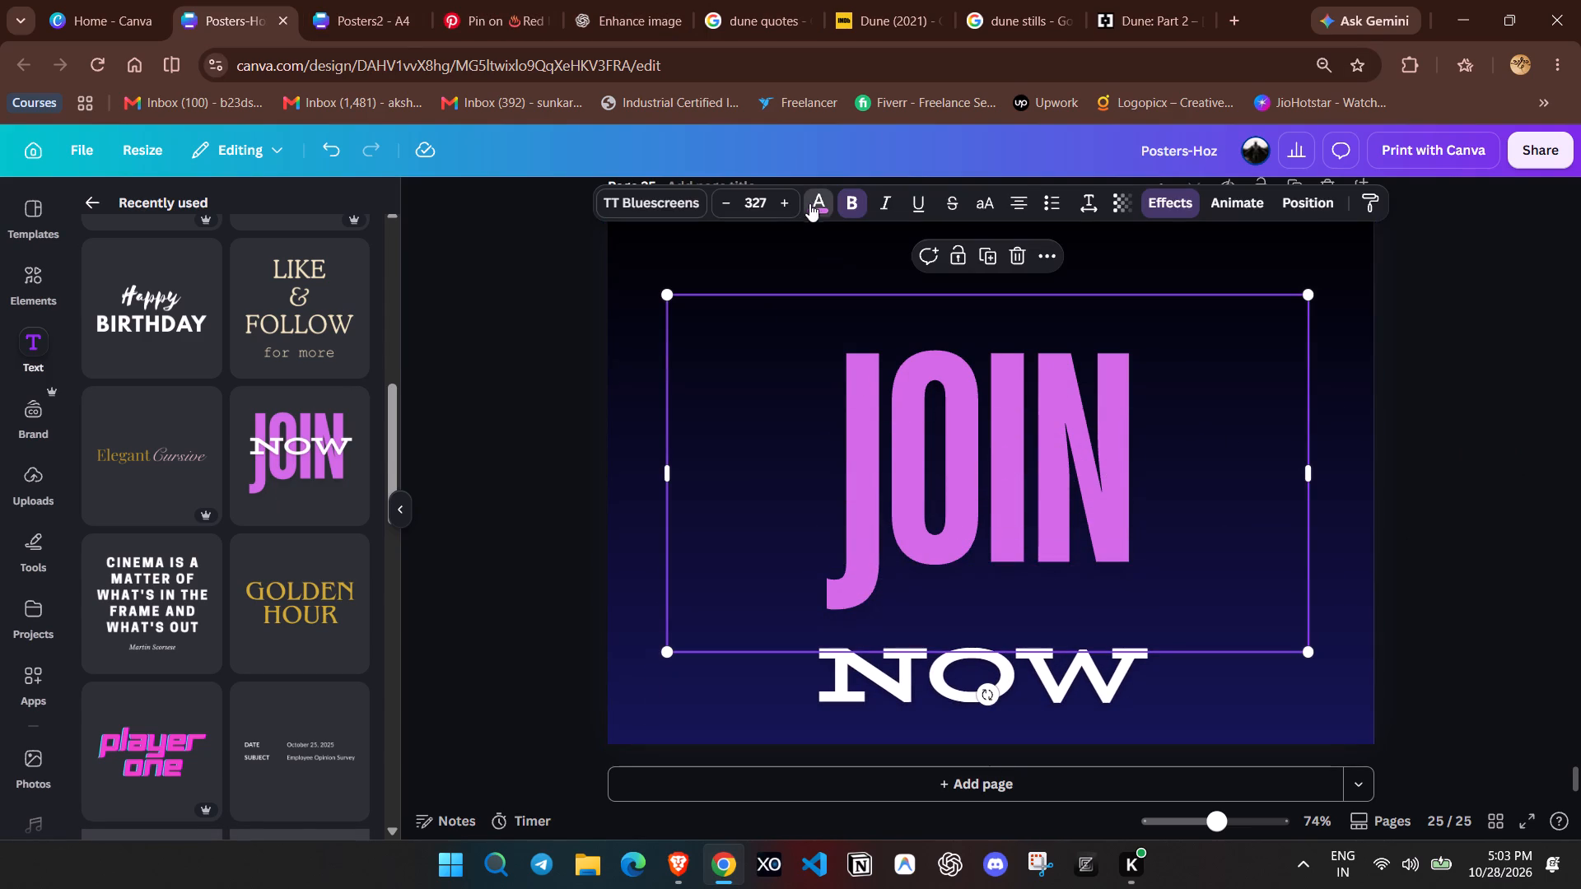
pyautogui.click(259, 530)
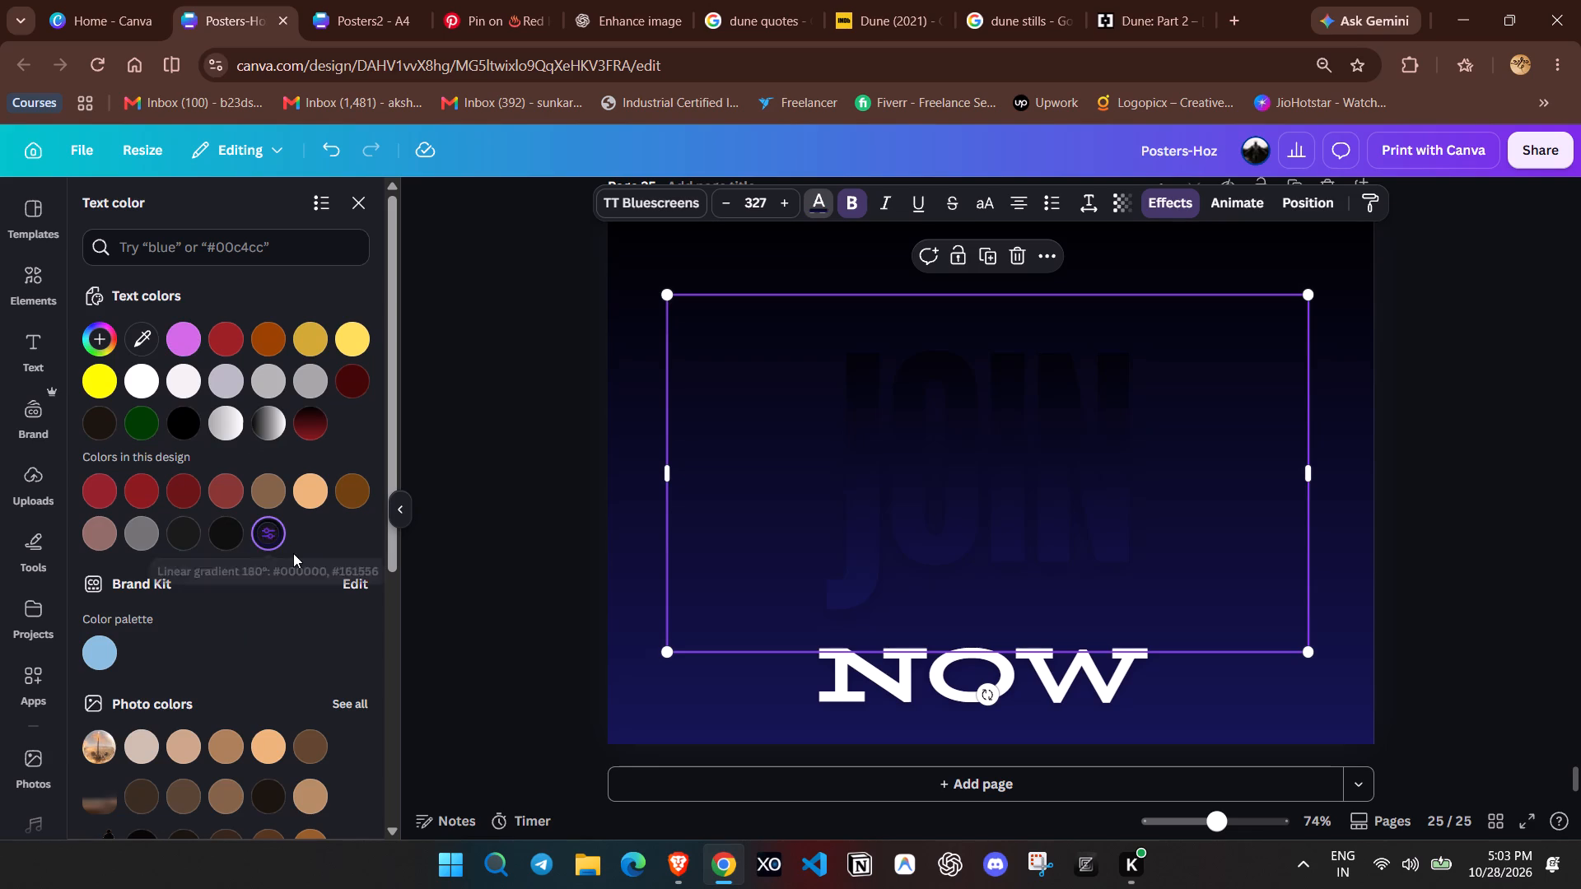
# Try the Neon and Drop text effects on the word JOIN, settling on Glow.
pyautogui.click(1164, 195)
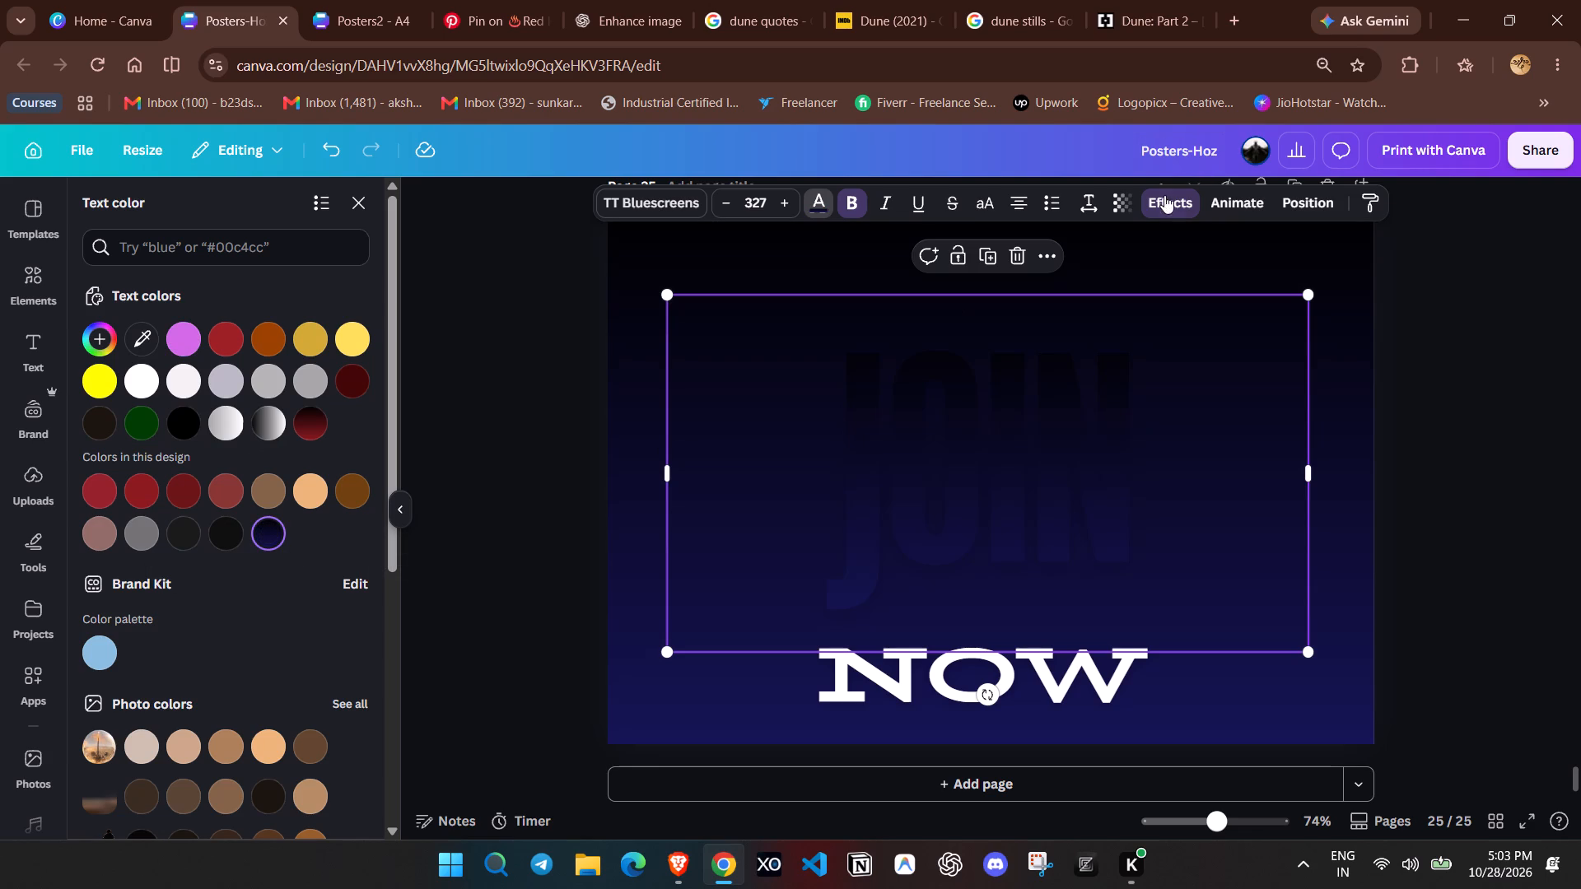
pyautogui.scroll(2, 261, 308)
pyautogui.click(218, 612)
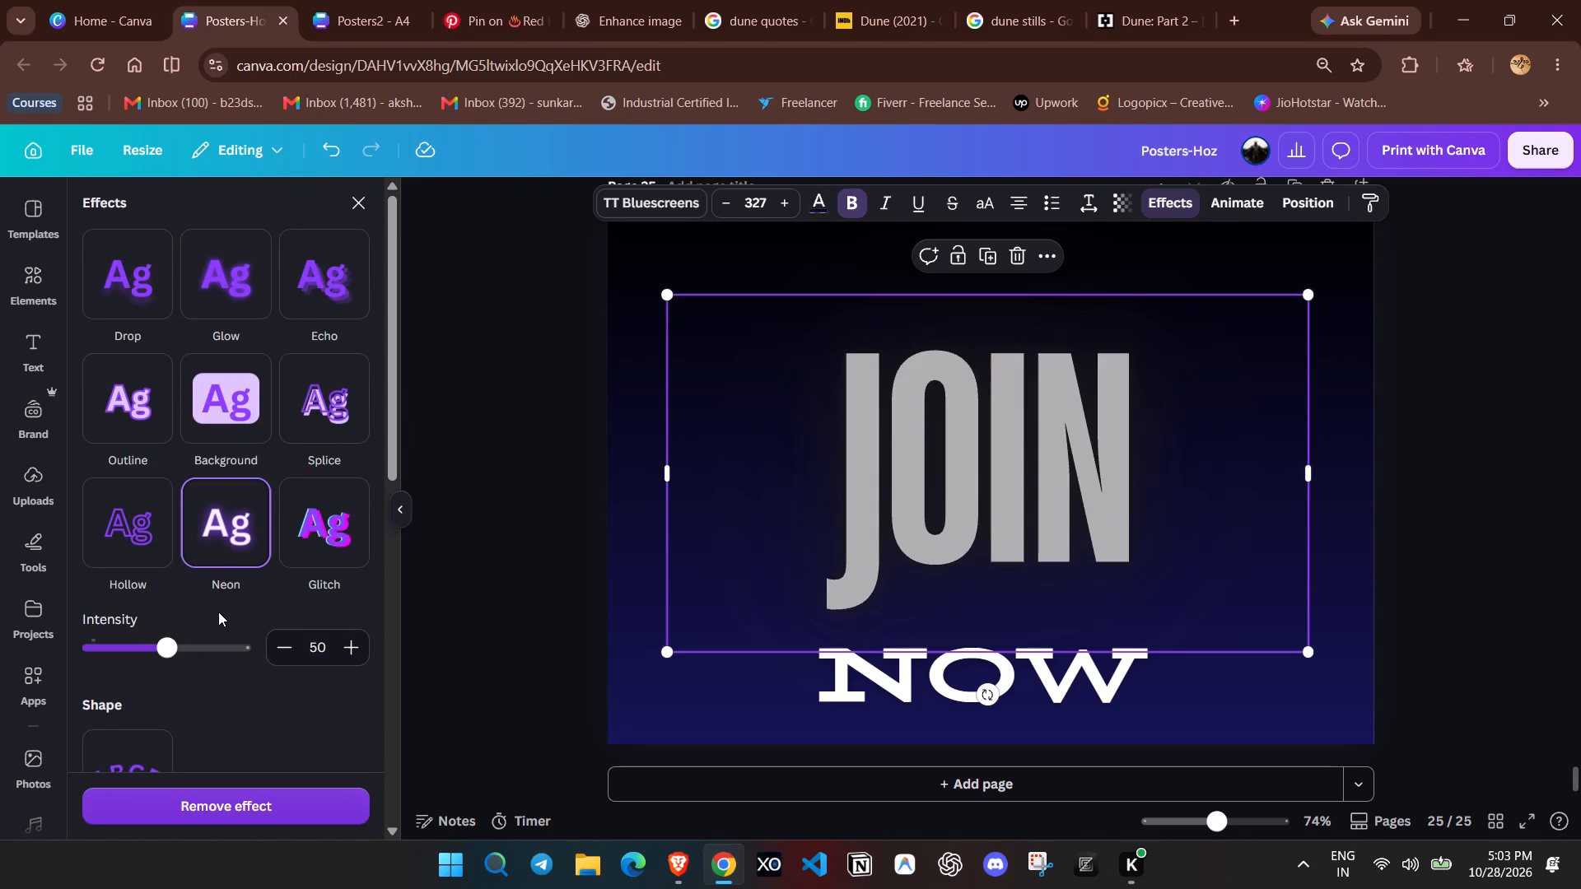
pyautogui.click(242, 273)
pyautogui.click(150, 268)
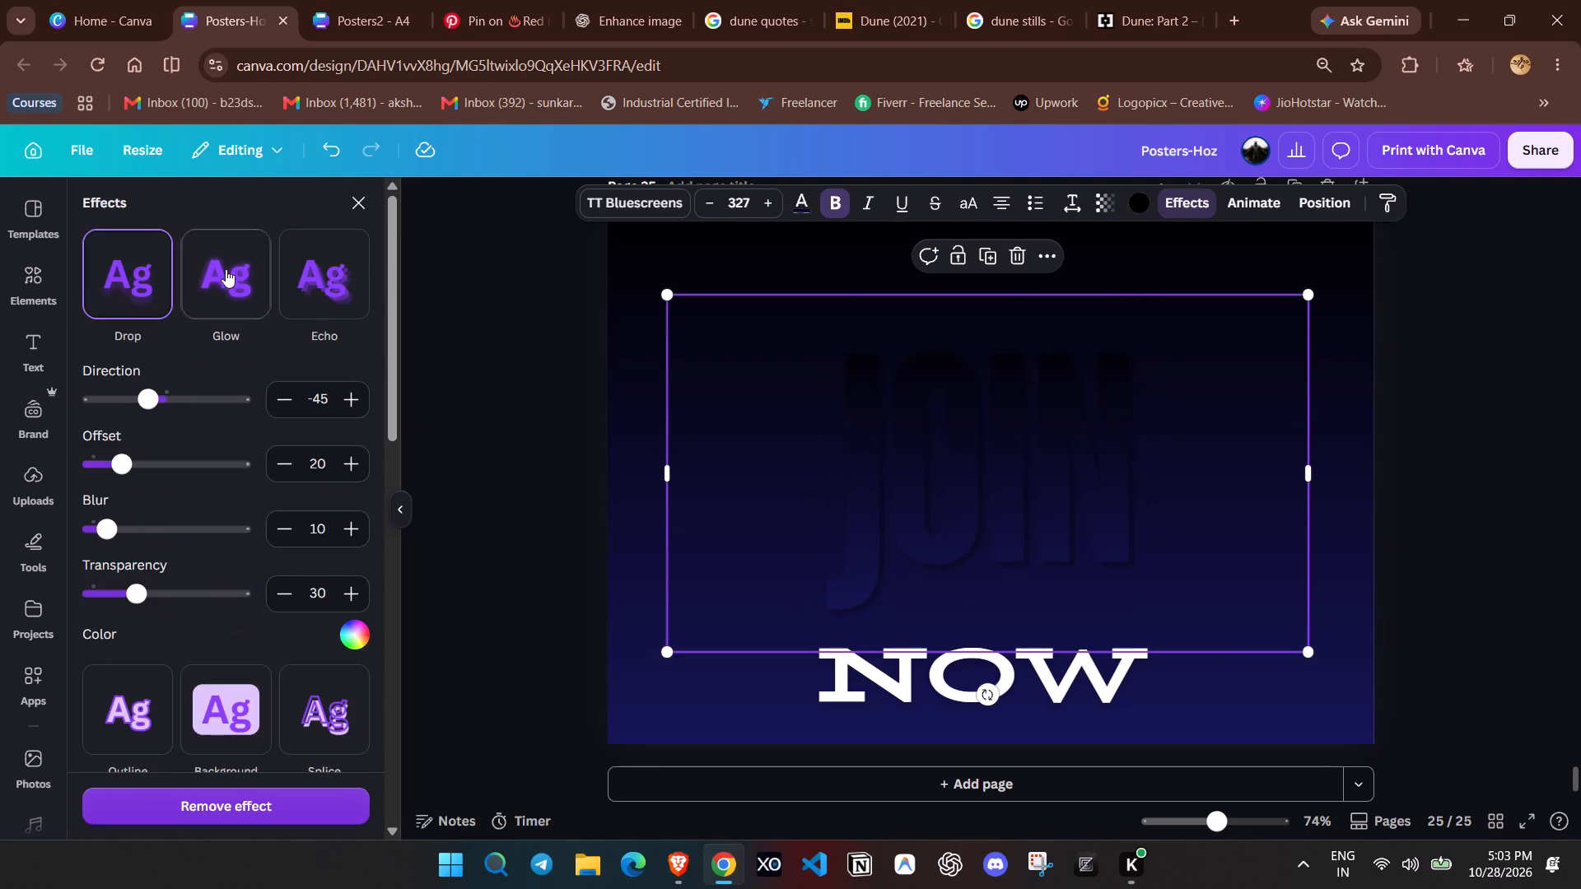
pyautogui.click(231, 273)
# Lighten the blue end of the JOIN text's gradient slightly to #1A196C.
pyautogui.click(827, 204)
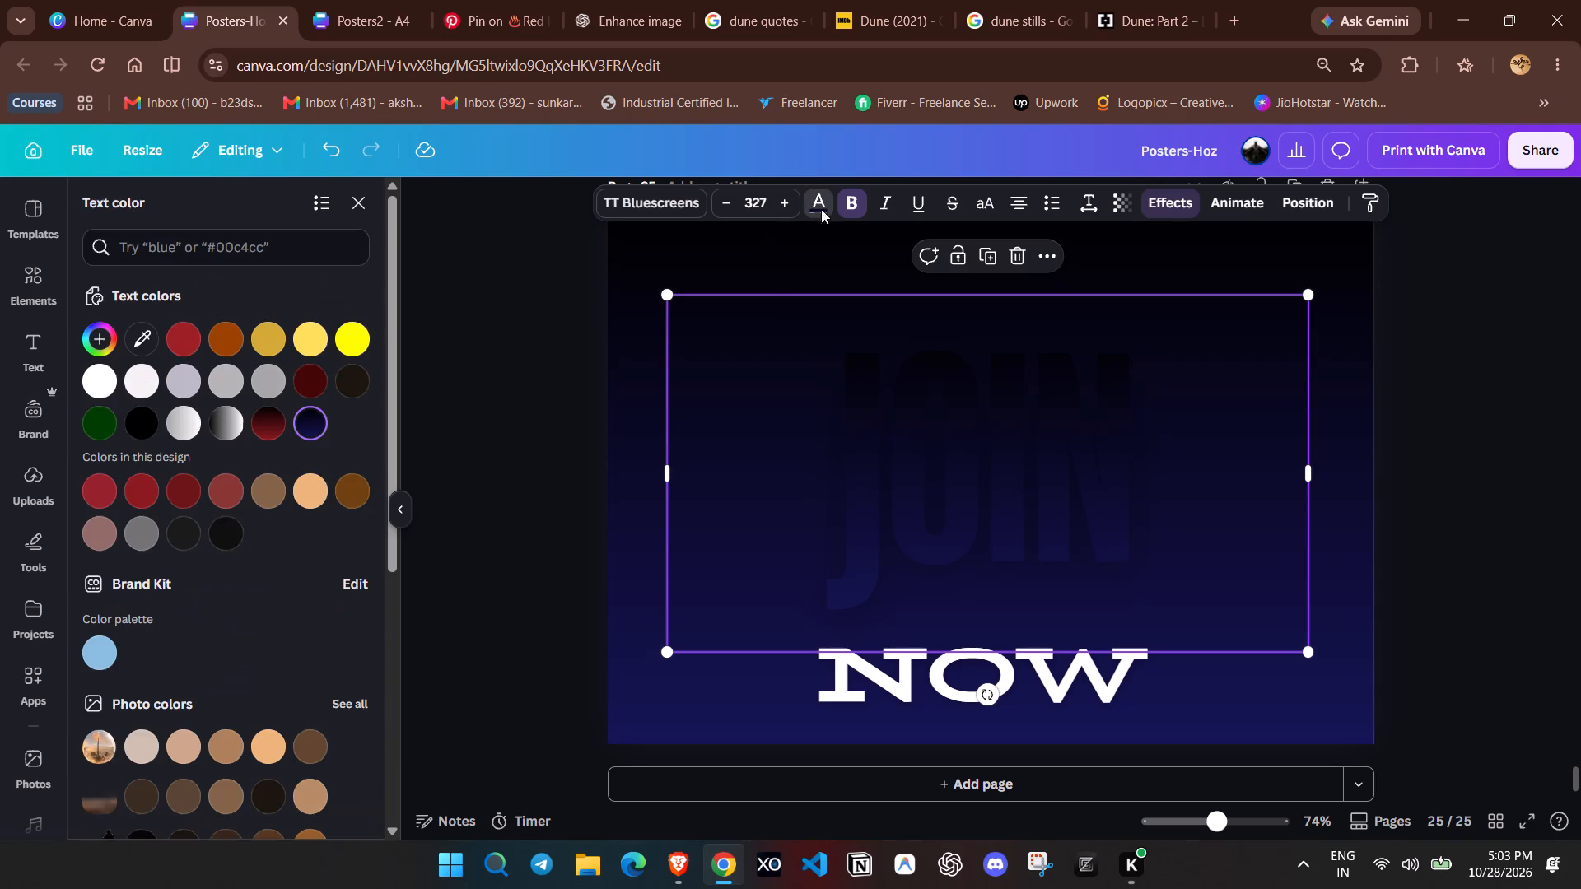
pyautogui.click(311, 421)
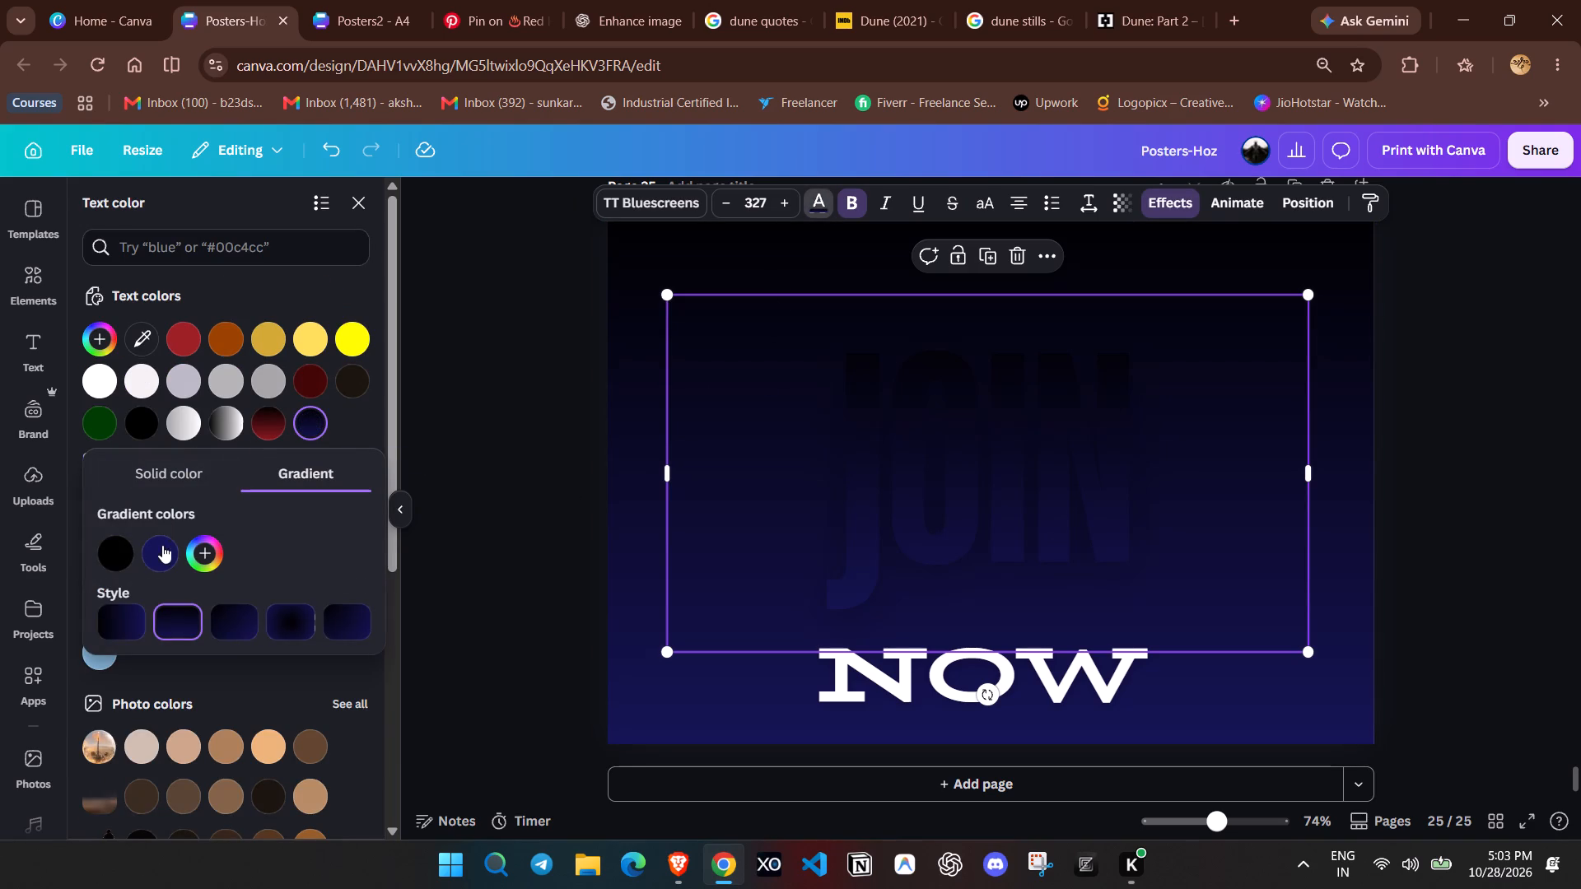
pyautogui.click(162, 547)
pyautogui.click(359, 659)
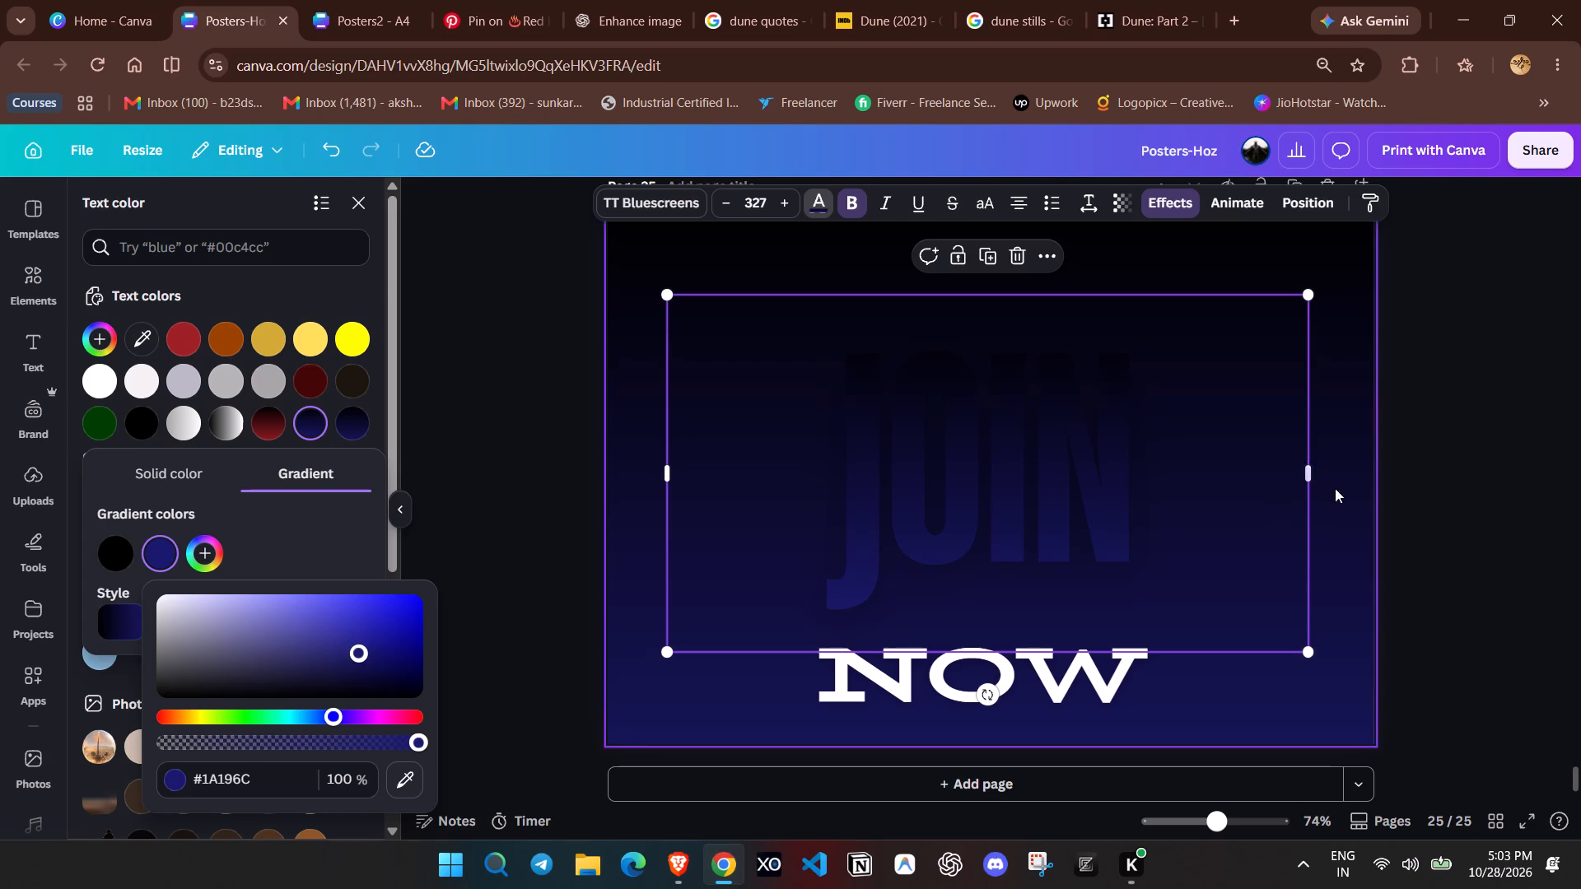
pyautogui.doubleClick(1427, 371)
# Narrow the JOIN text box to fit closely around the word and reposition it near the page's centre above NOW.
pyautogui.moveTo(1024, 442); pyautogui.dragTo(1000, 416)
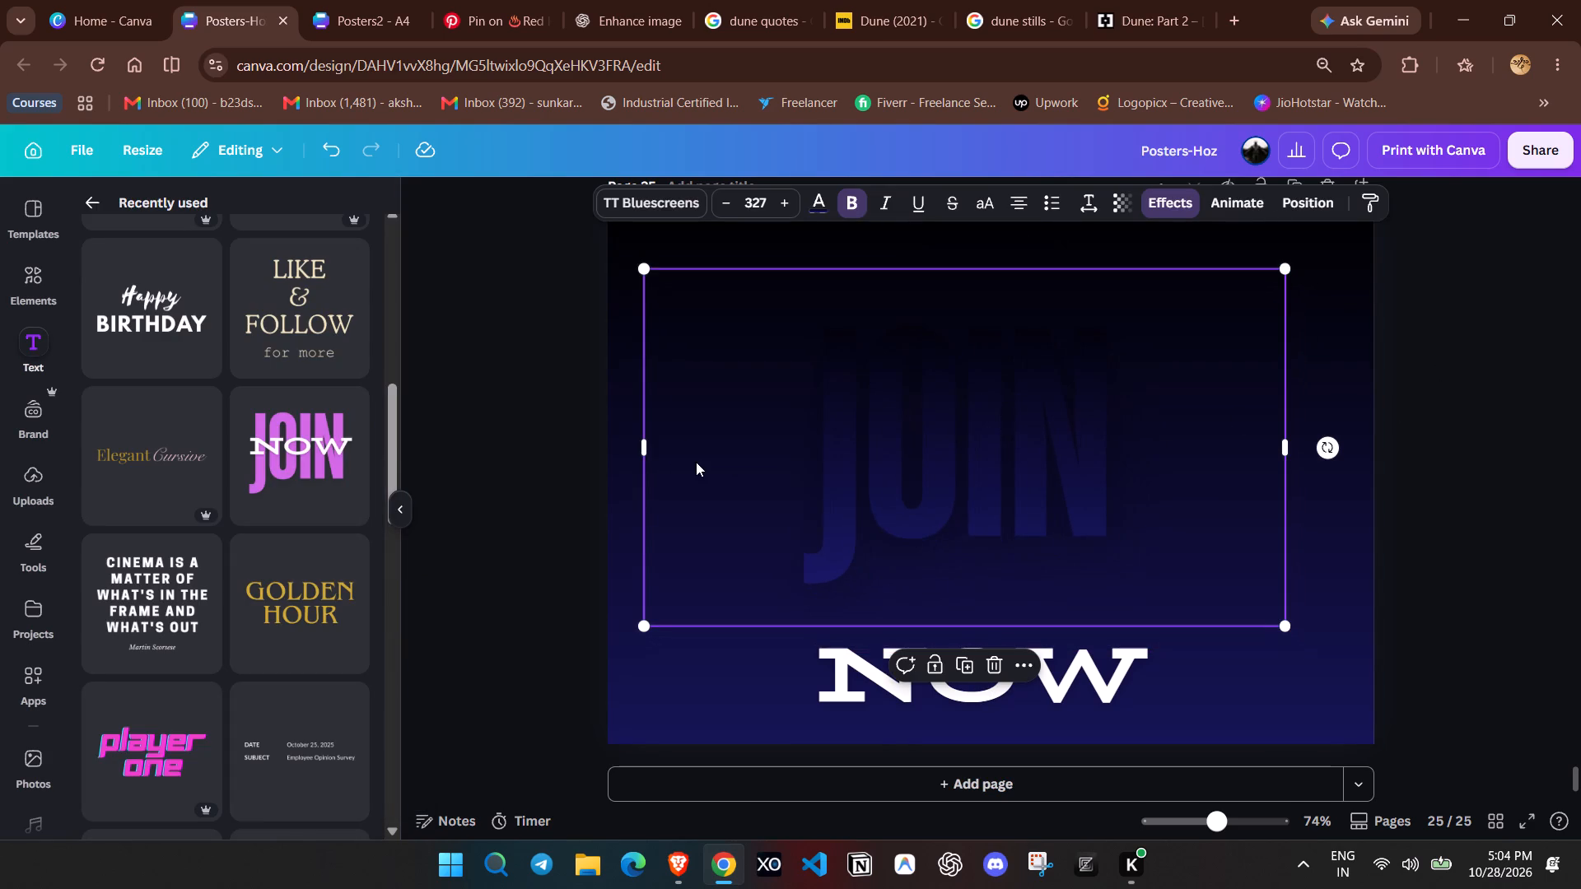
pyautogui.moveTo(642, 444); pyautogui.dragTo(932, 484)
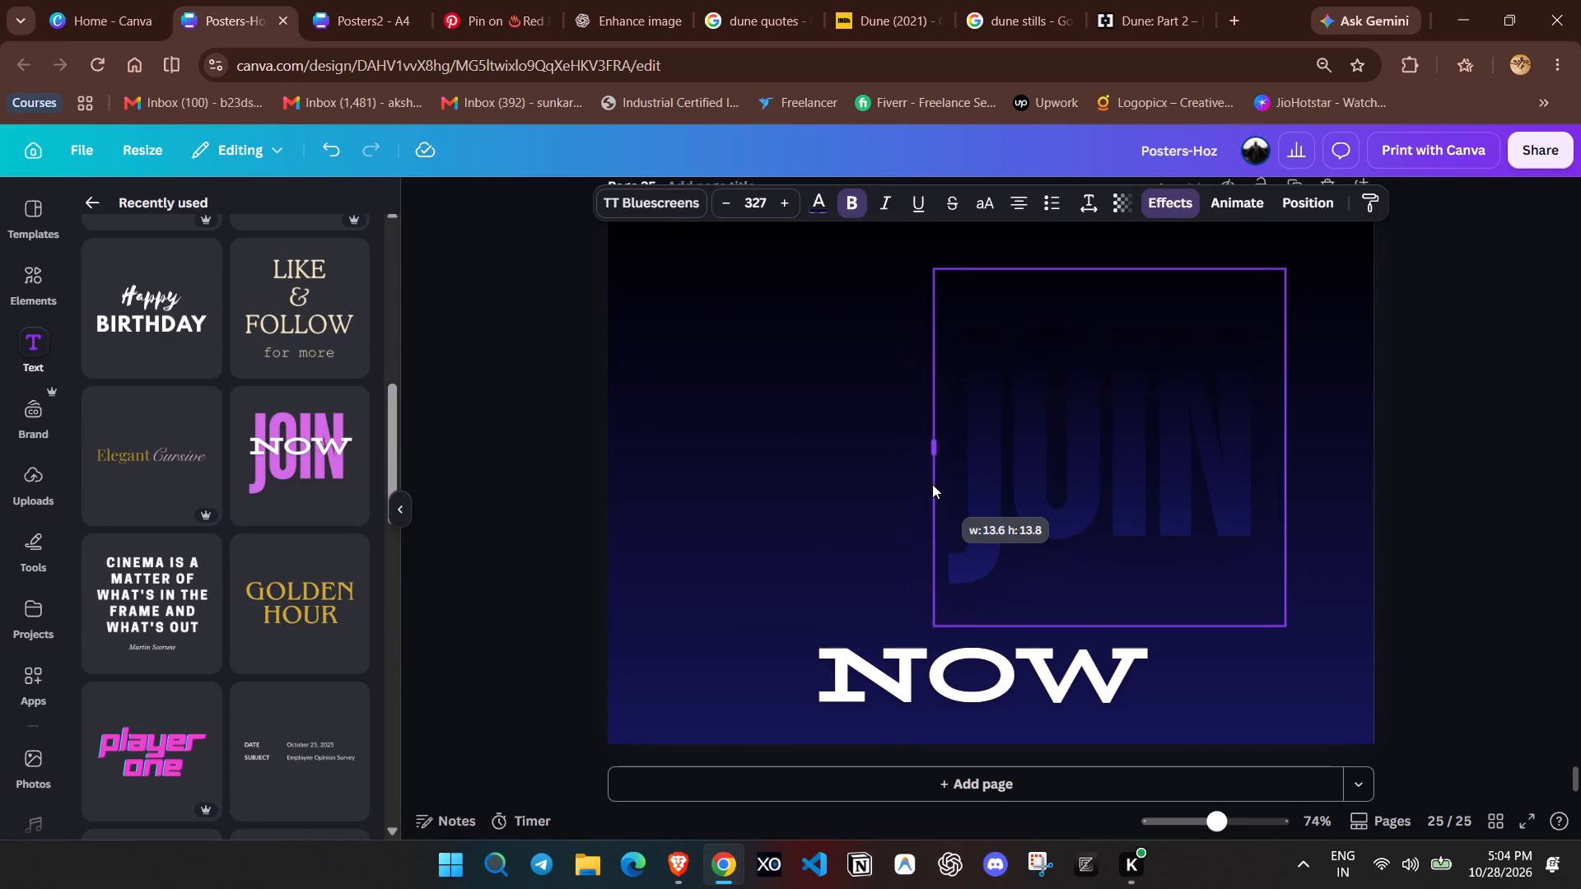
pyautogui.moveTo(932, 484); pyautogui.dragTo(953, 492)
pyautogui.click(1457, 435)
pyautogui.moveTo(1234, 453); pyautogui.dragTo(1150, 449)
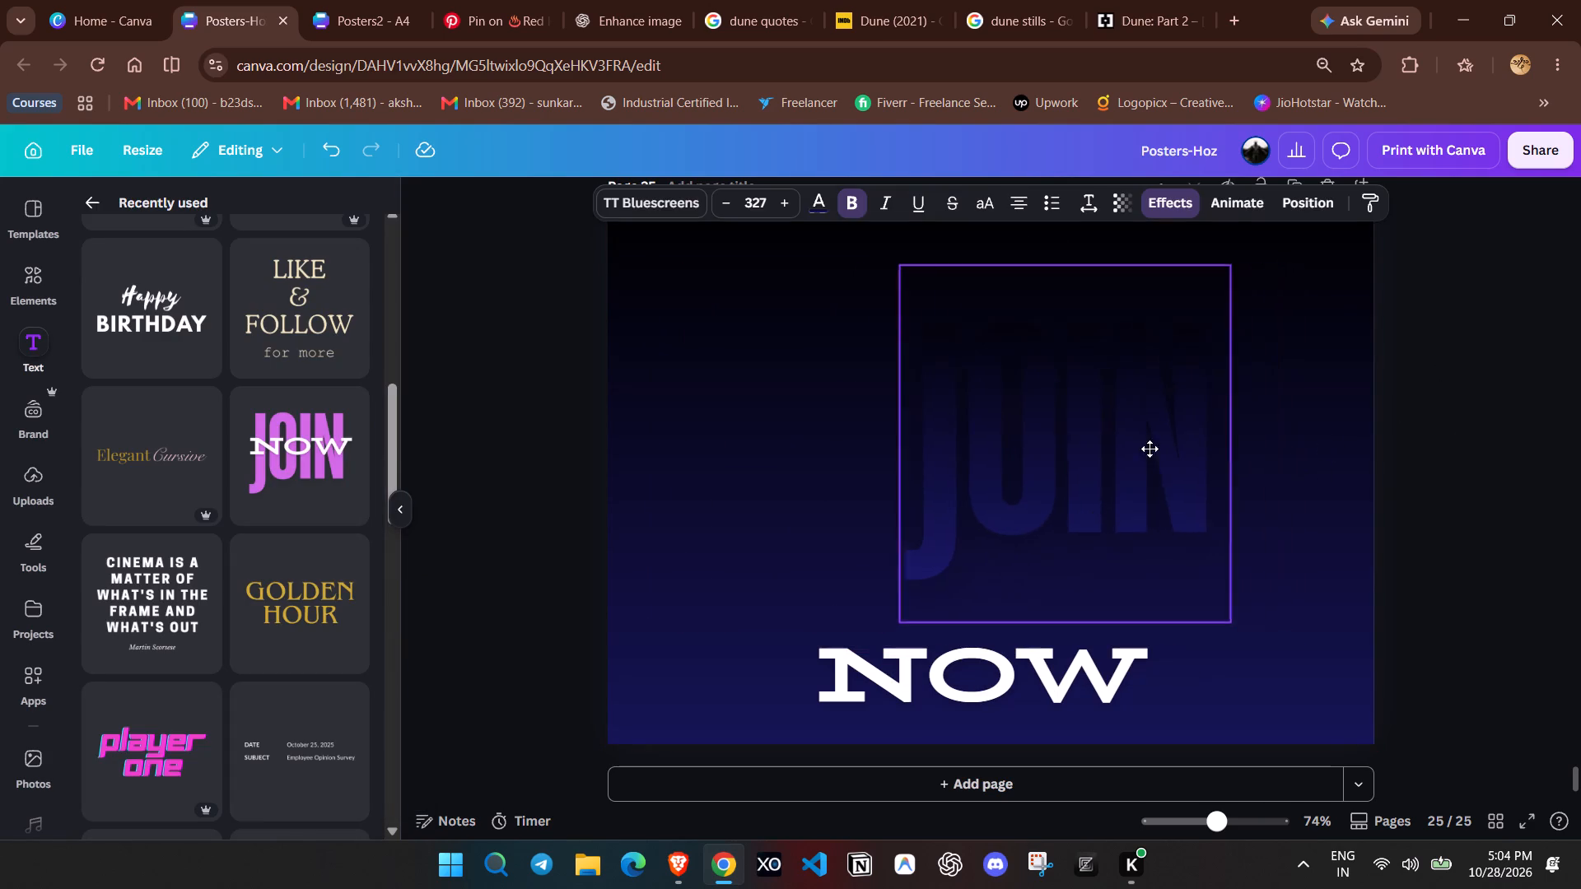
pyautogui.moveTo(1150, 449); pyautogui.dragTo(932, 626)
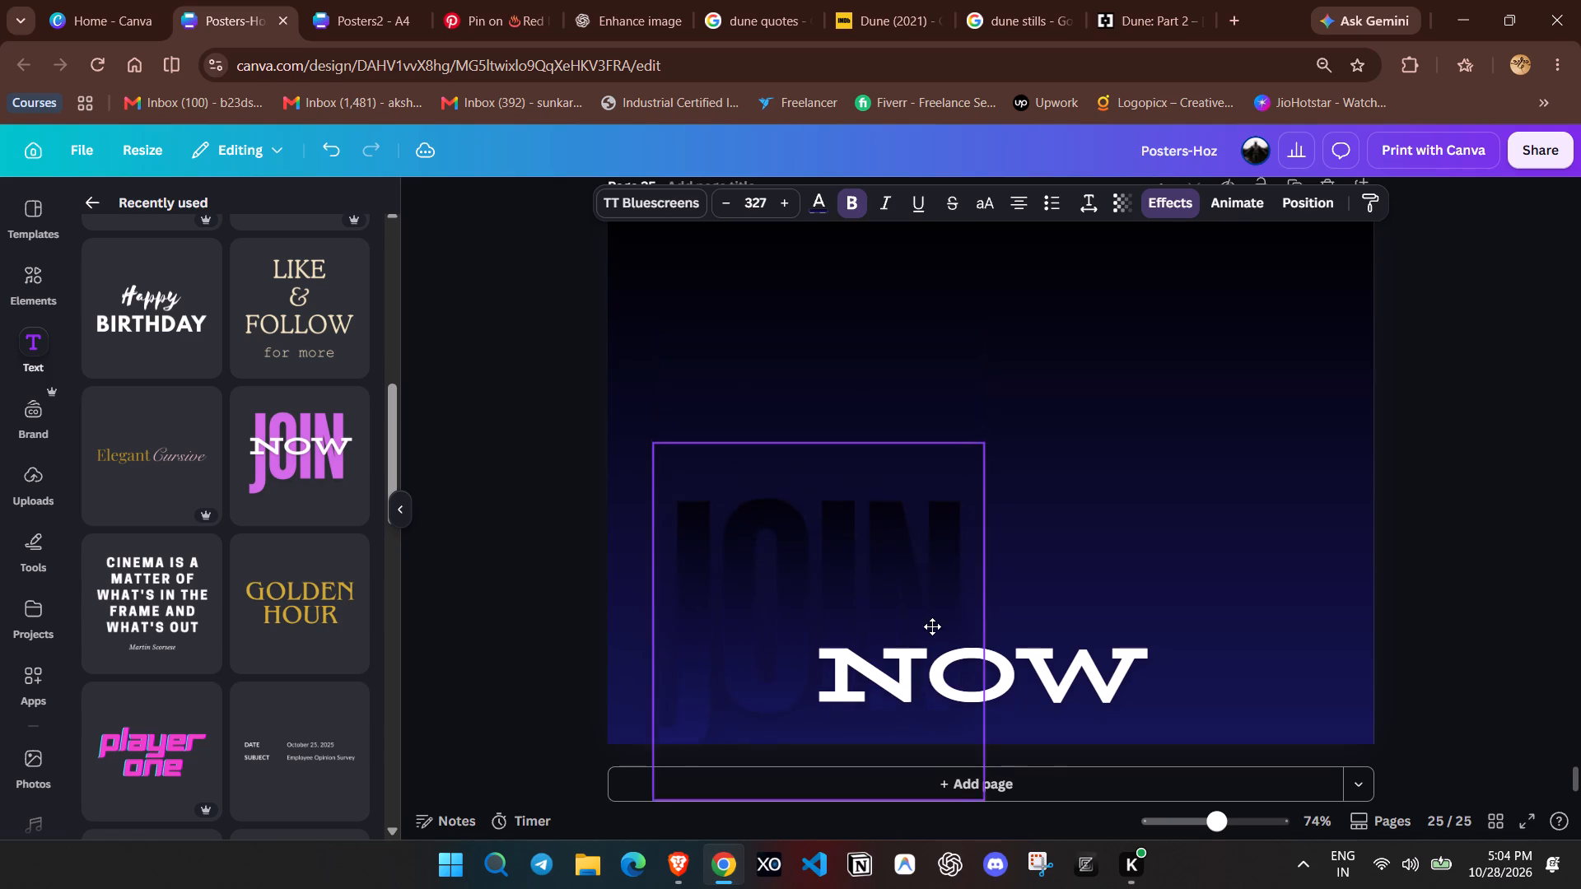
pyautogui.moveTo(932, 626); pyautogui.dragTo(1330, 621)
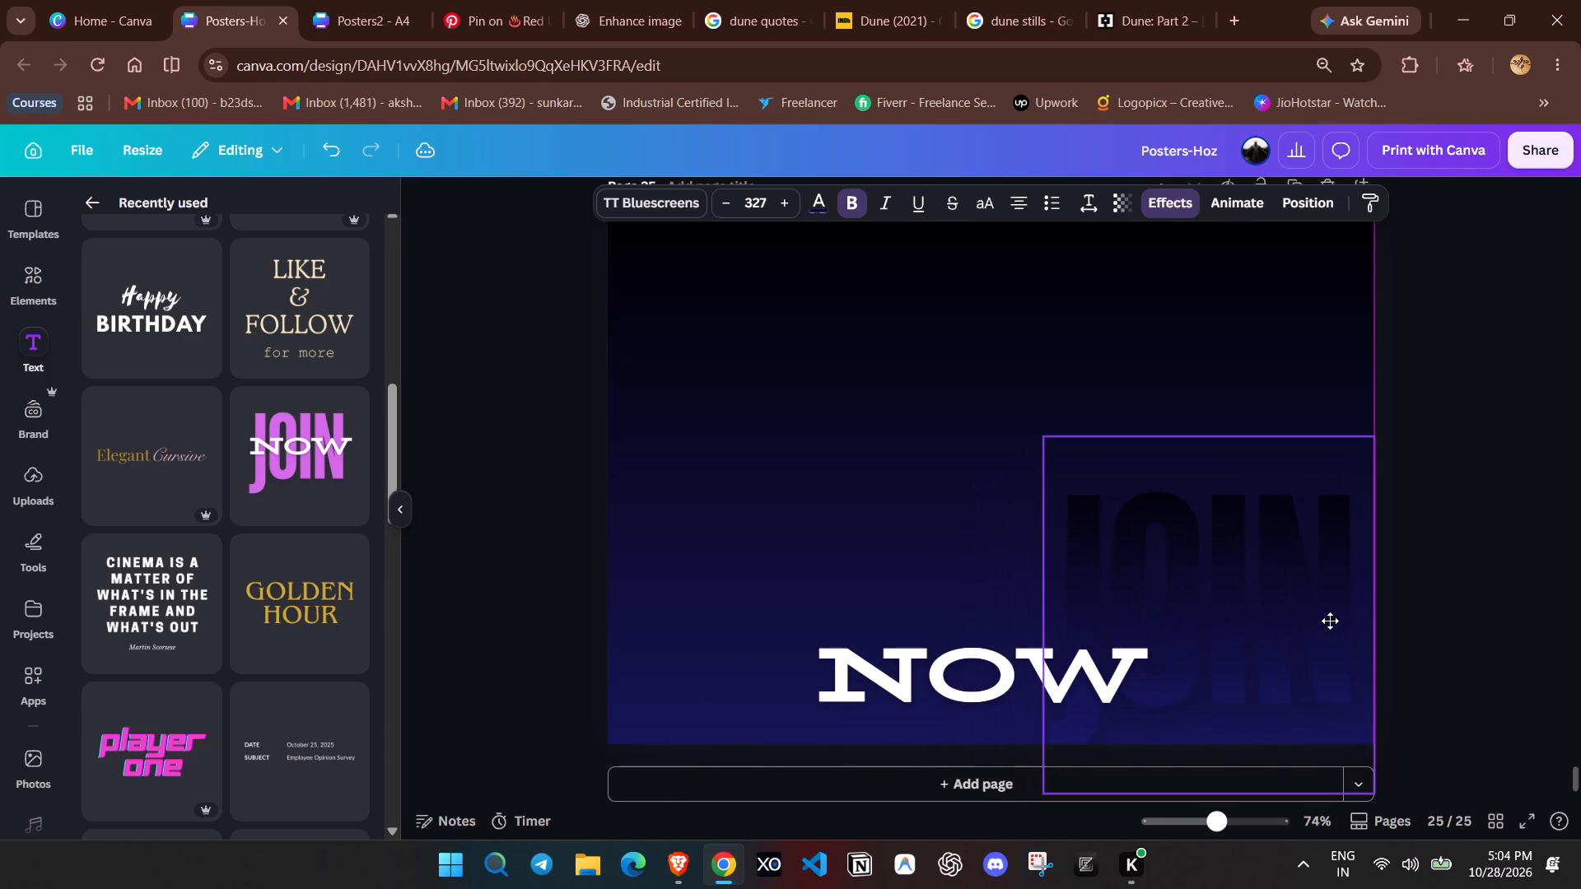
pyautogui.moveTo(1330, 621); pyautogui.dragTo(1324, 584)
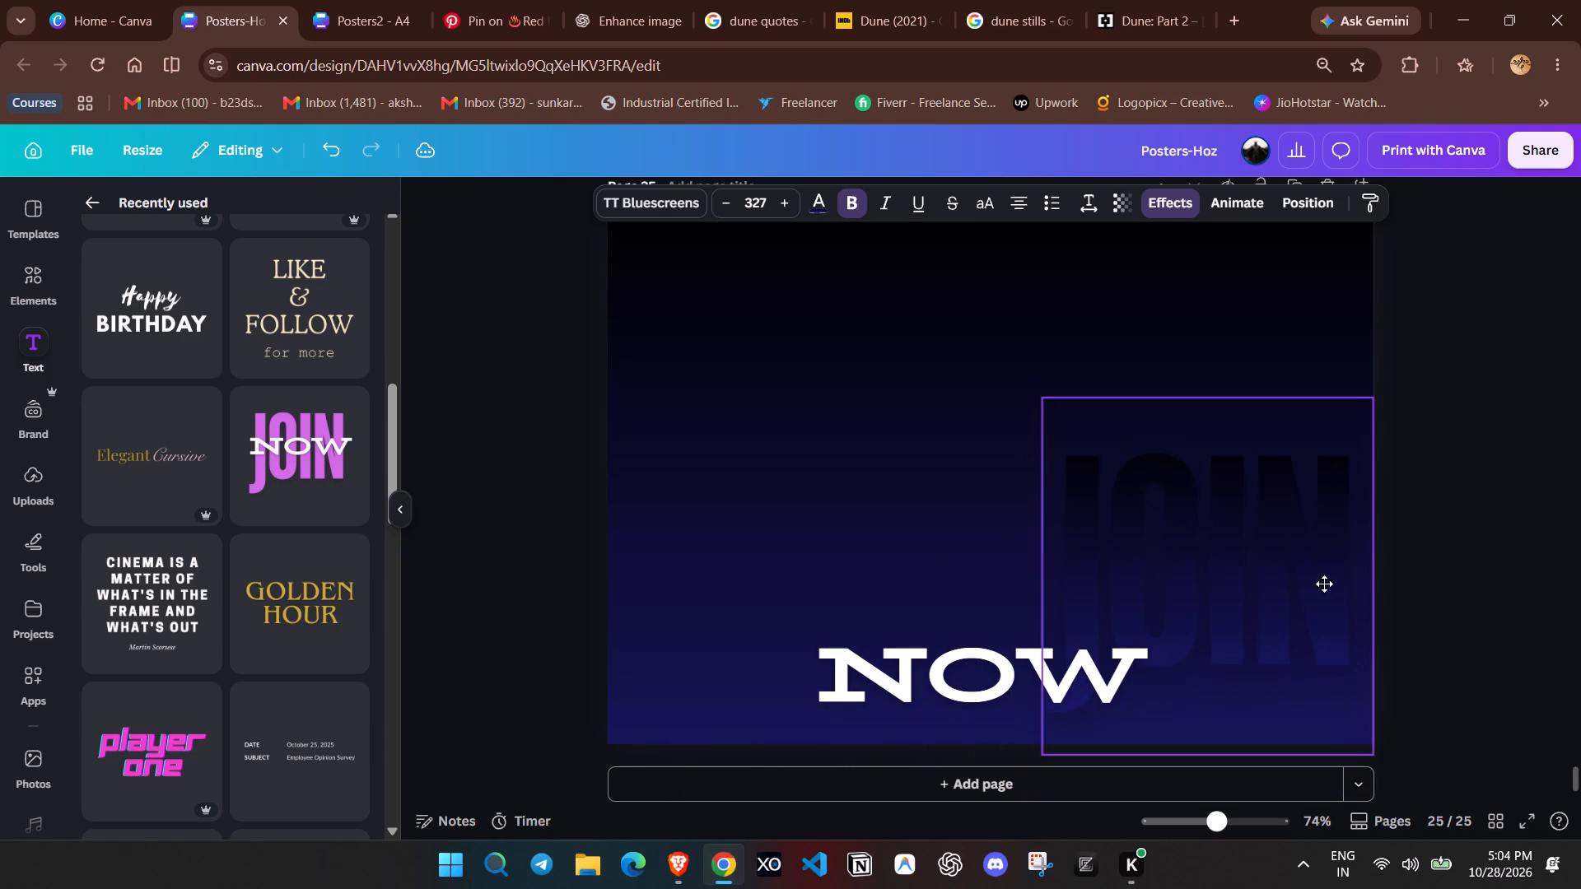
pyautogui.moveTo(1324, 584); pyautogui.dragTo(1325, 575)
pyautogui.moveTo(1304, 570); pyautogui.dragTo(1089, 433)
# Replace the word JOIN with JON.
pyautogui.click(1087, 433)
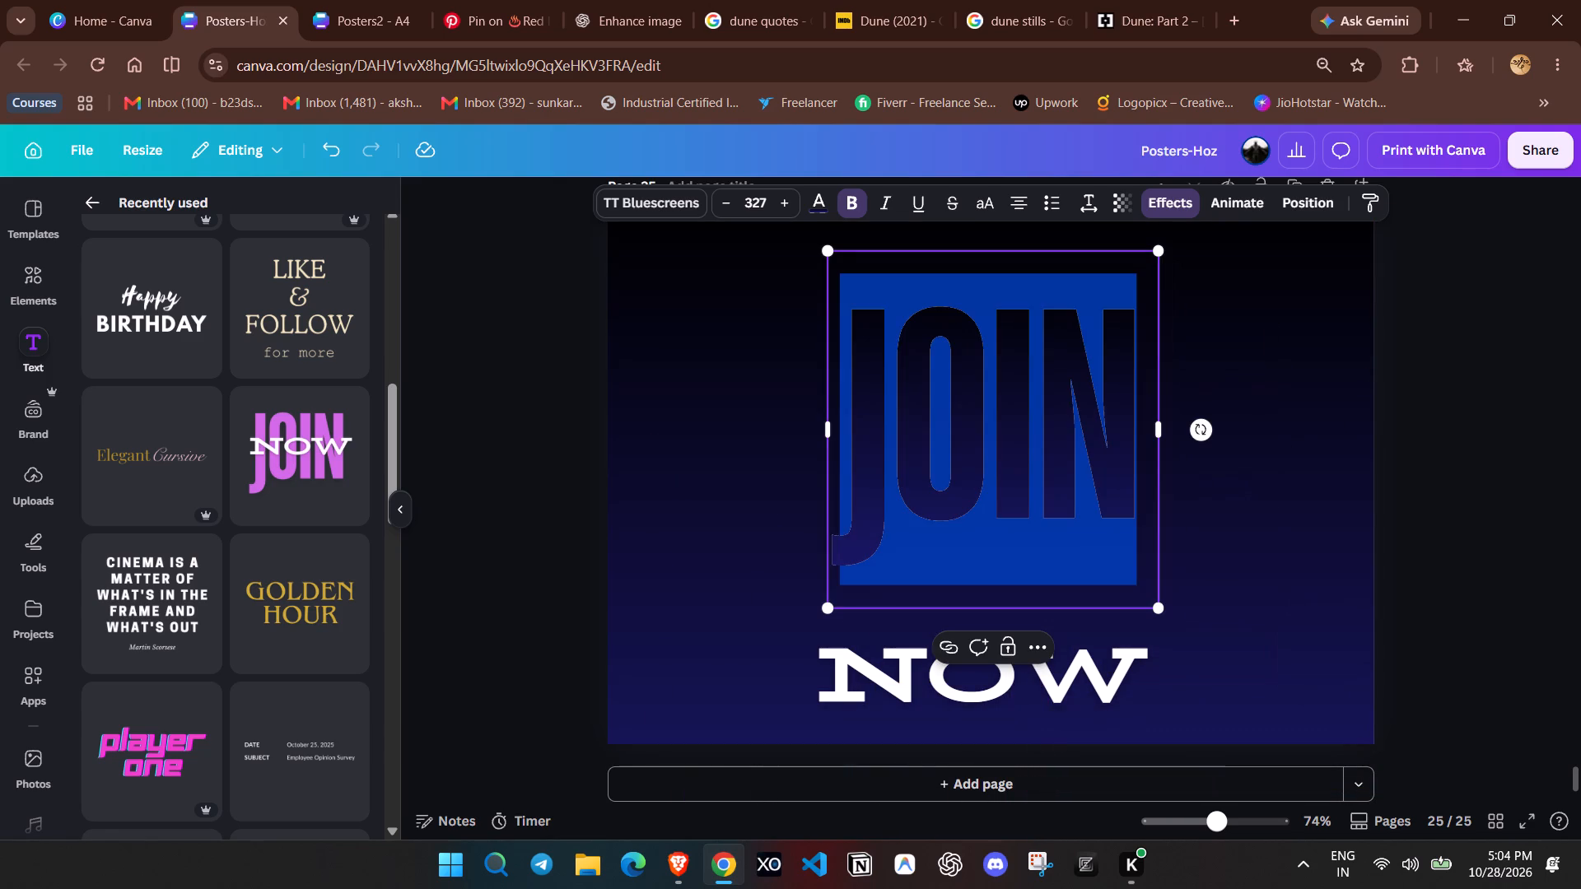
pyautogui.write('JON')
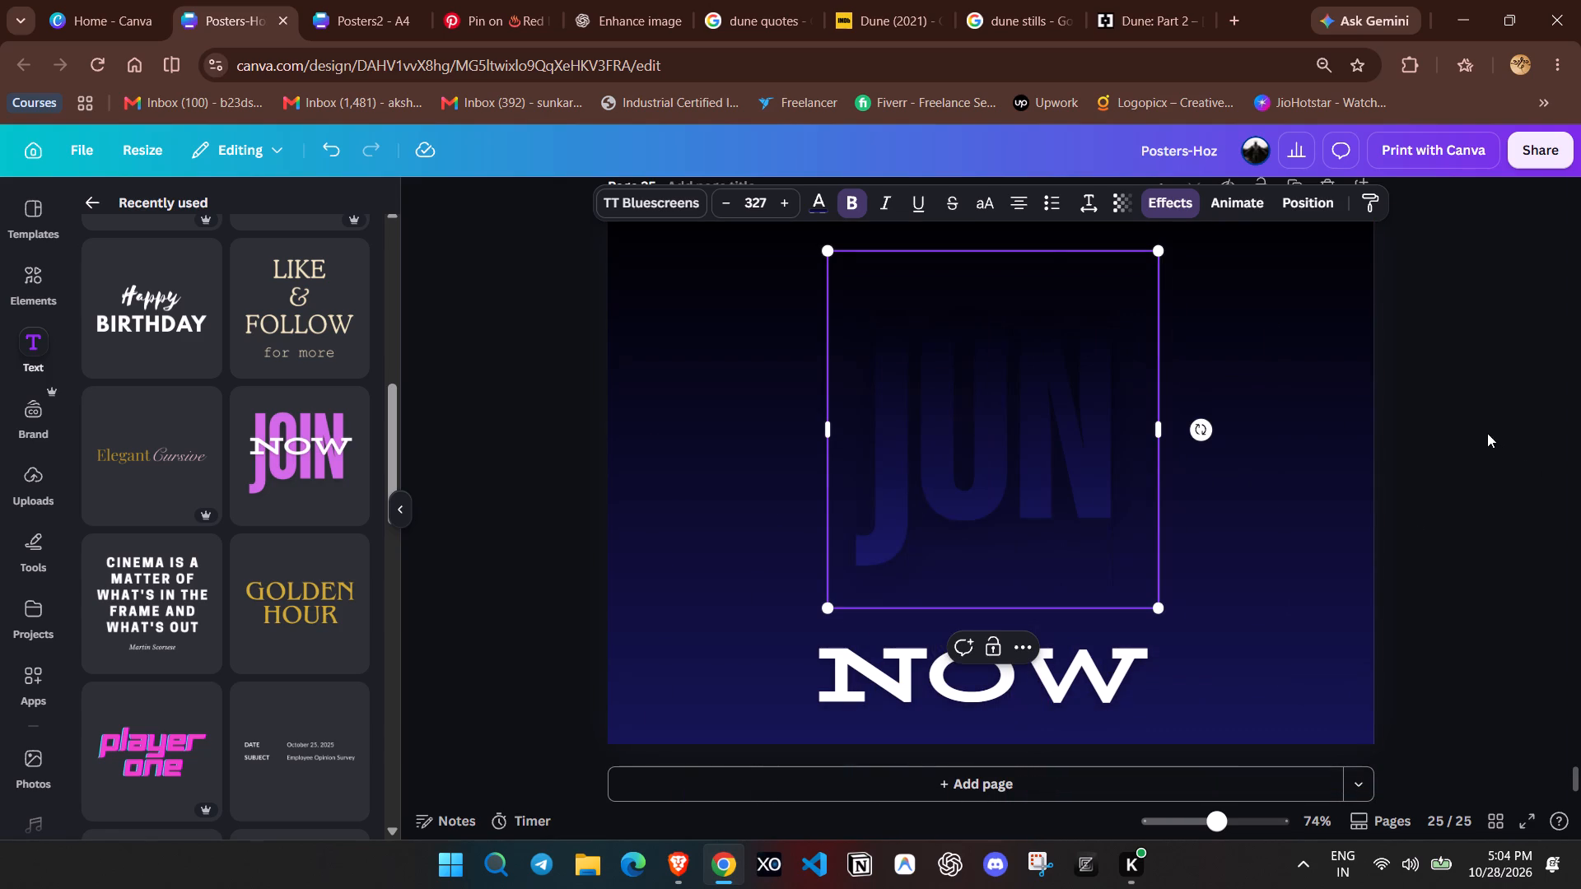
# Replace the word NOW with SNOW and narrow its text box to fit closely around the word.
pyautogui.click(1487, 433)
pyautogui.doubleClick(1023, 660)
pyautogui.write('SNOW')
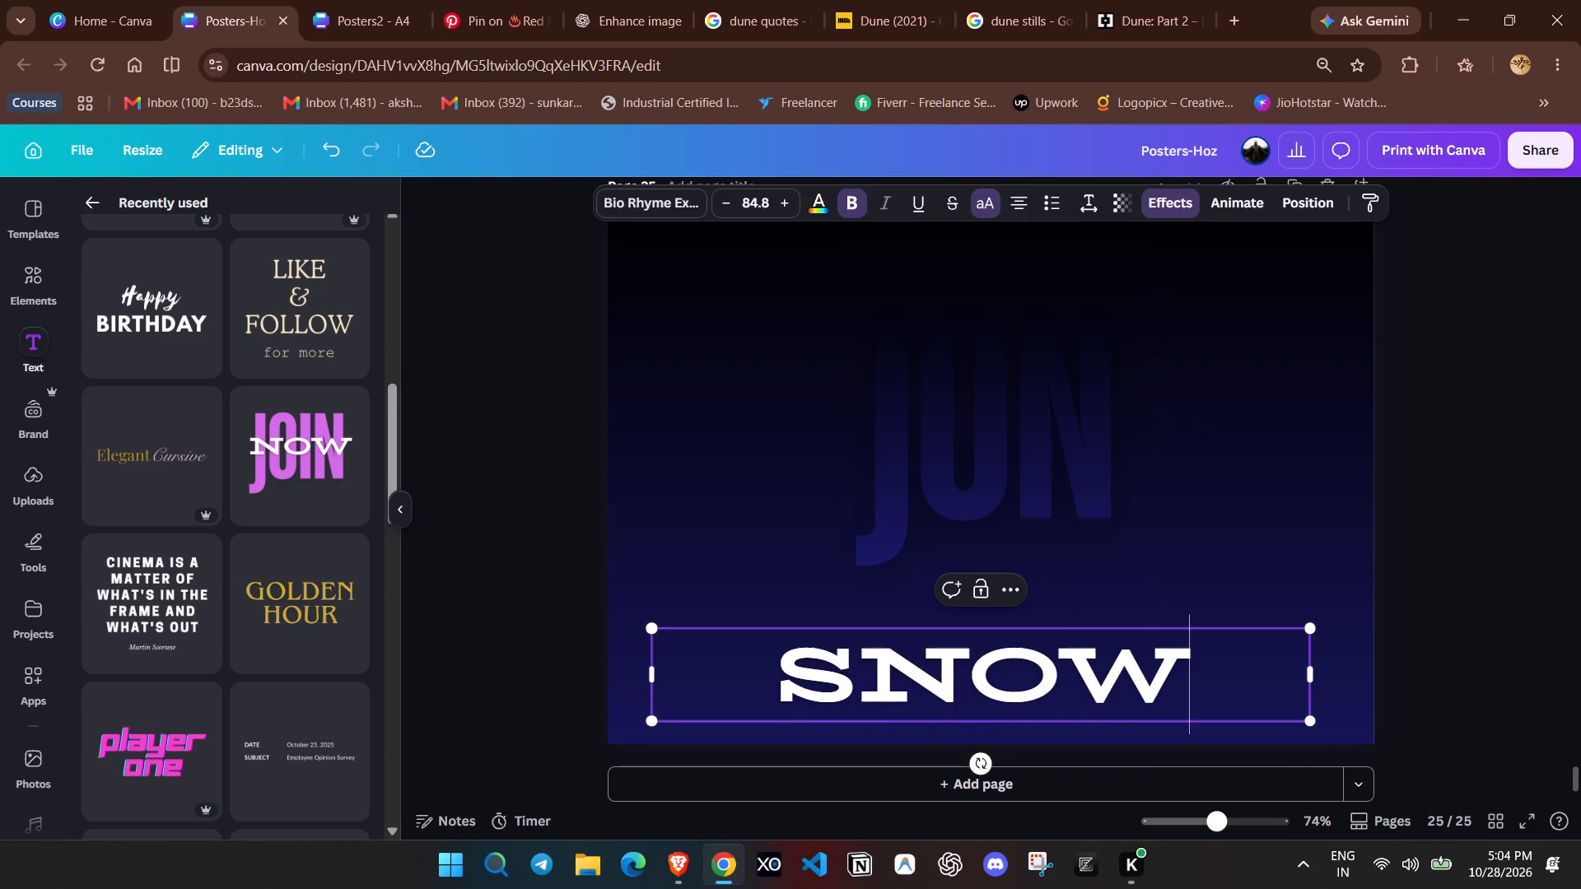
pyautogui.moveTo(645, 677); pyautogui.dragTo(680, 677)
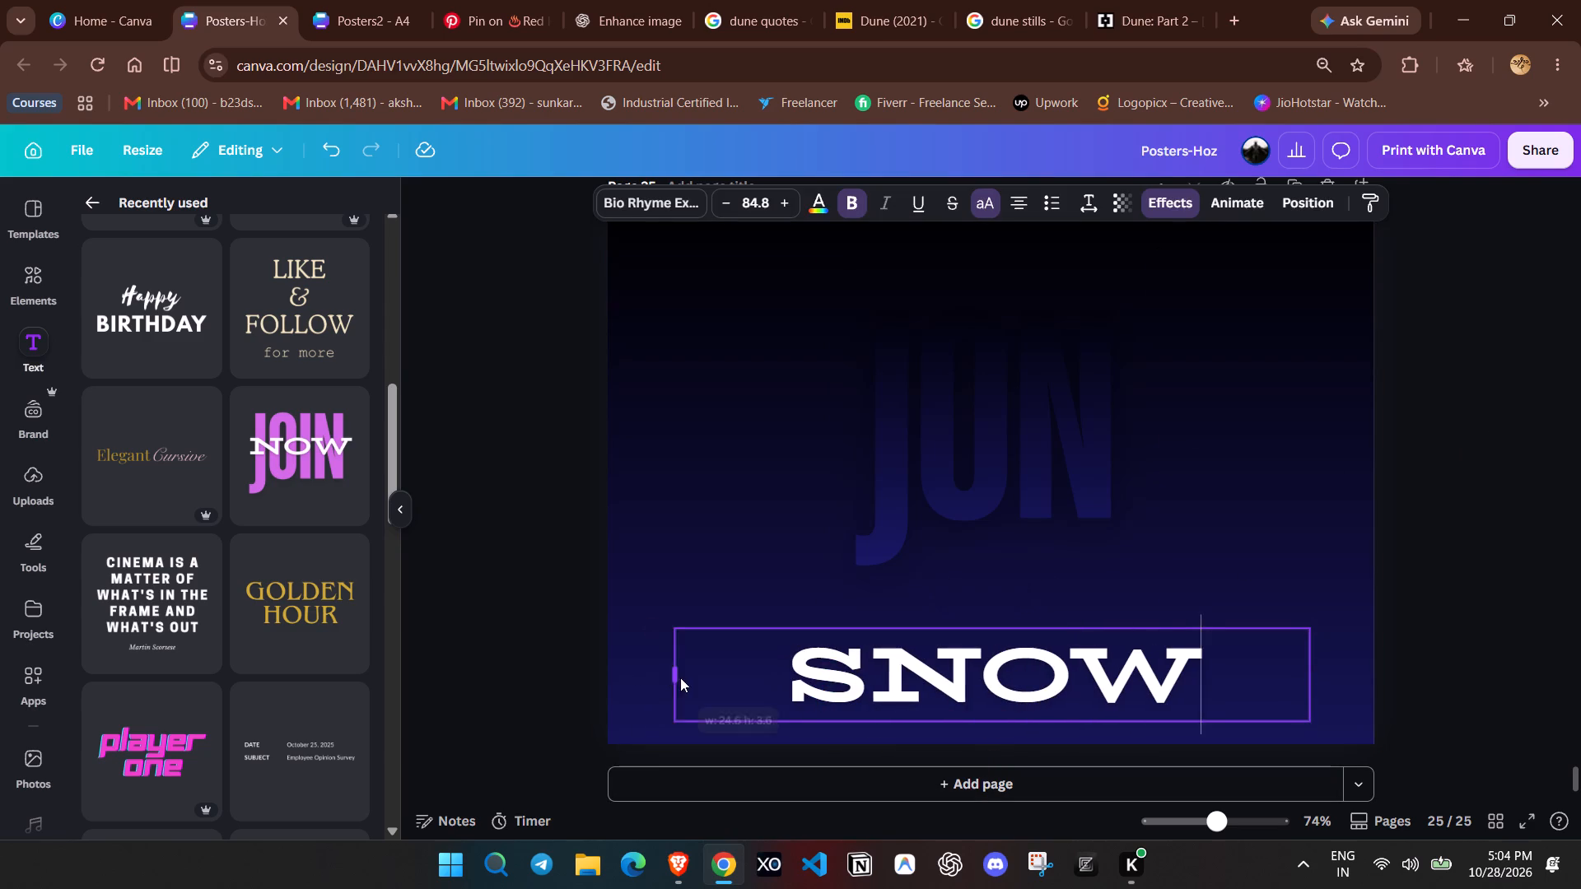
pyautogui.moveTo(680, 677); pyautogui.dragTo(883, 699)
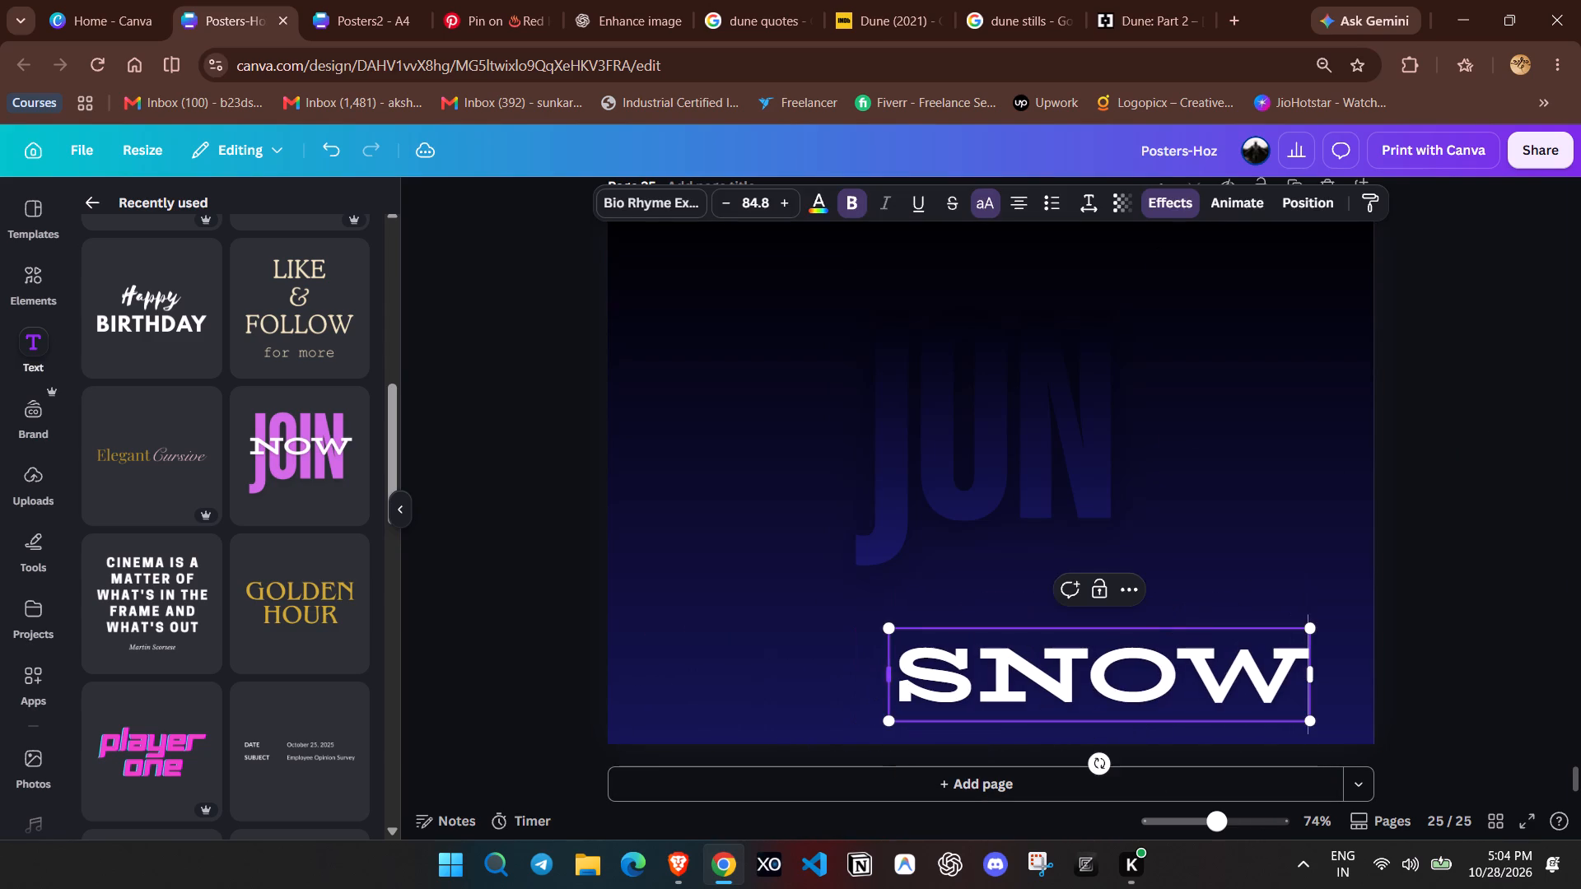
pyautogui.click(1478, 581)
# Move the JON text into the page's lower-left corner, beside SNOW.
pyautogui.moveTo(1039, 450); pyautogui.dragTo(851, 542)
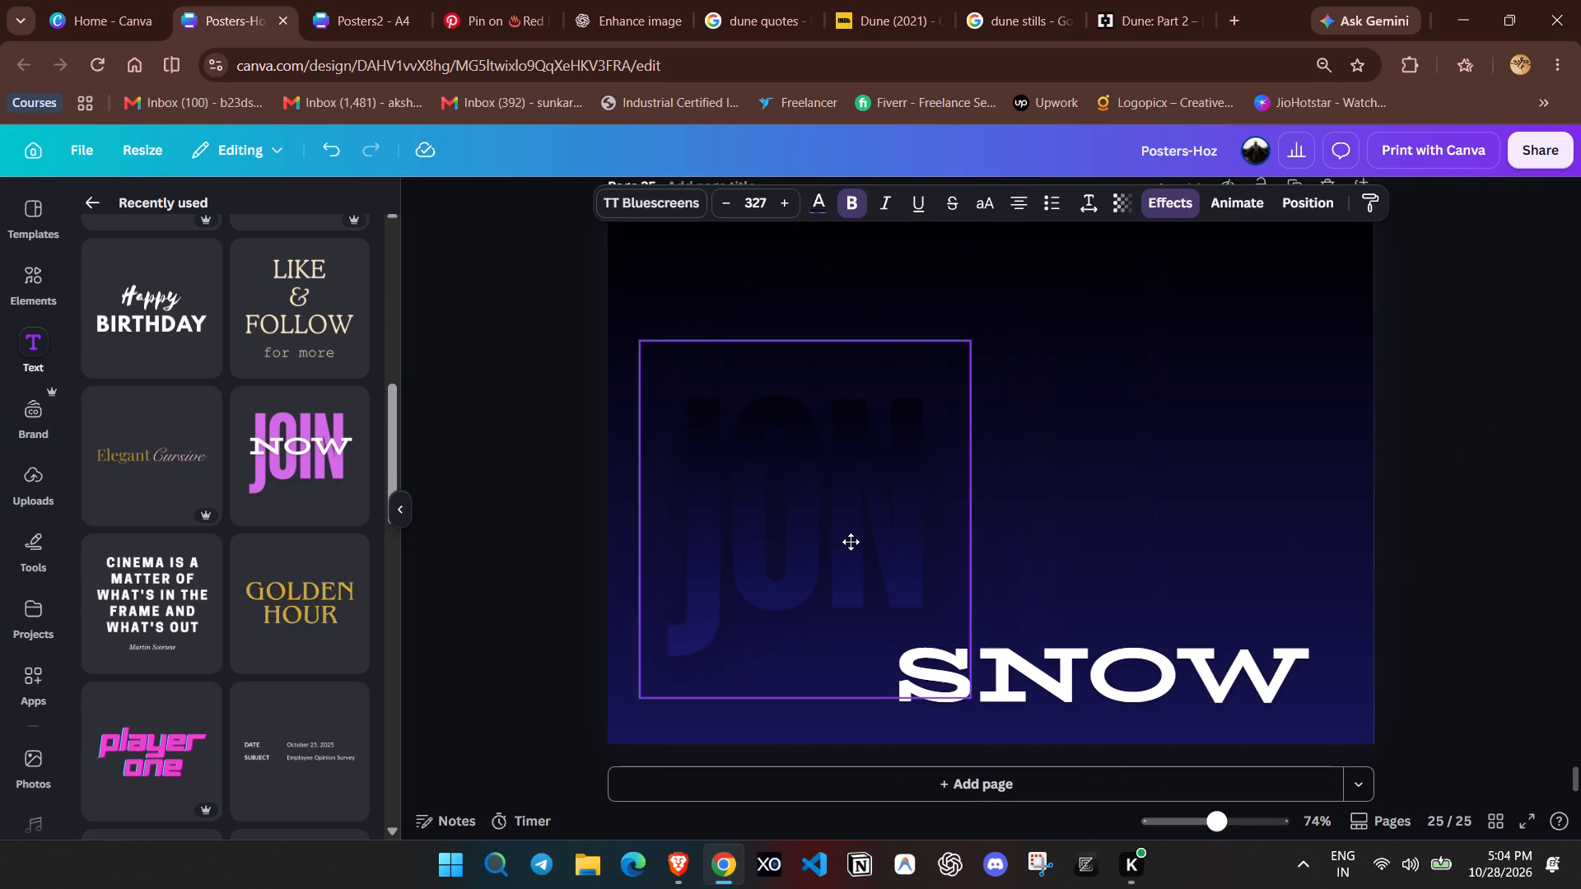
pyautogui.moveTo(851, 542); pyautogui.dragTo(820, 584)
# Switch to Pinterest, search for "jon snow" and close the AI assistant side panel.
pyautogui.click(444, 0)
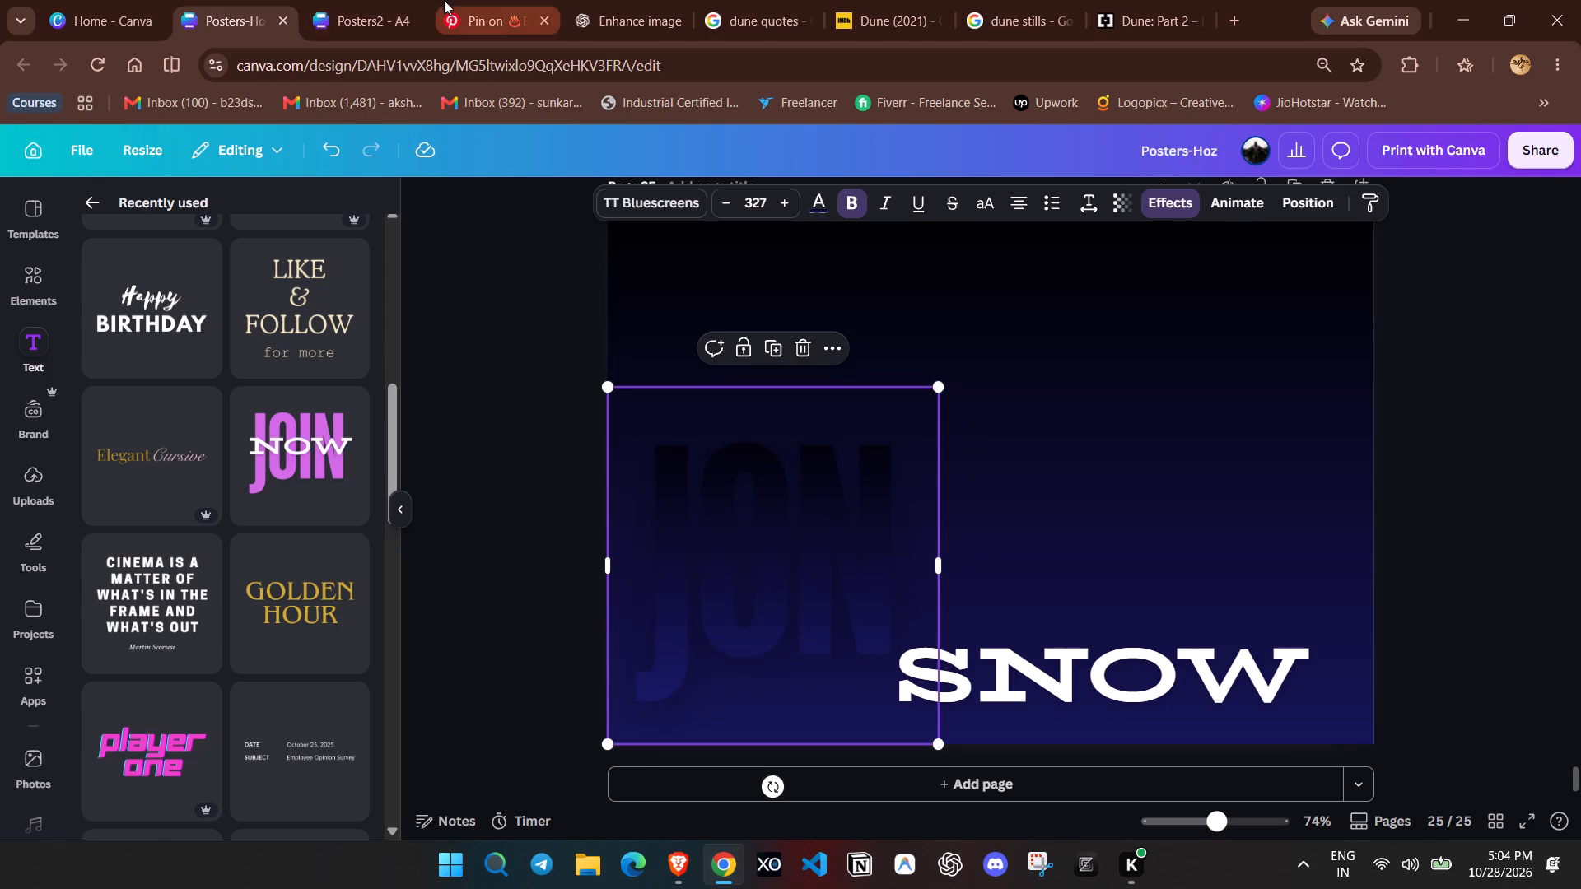
pyautogui.click(143, 230)
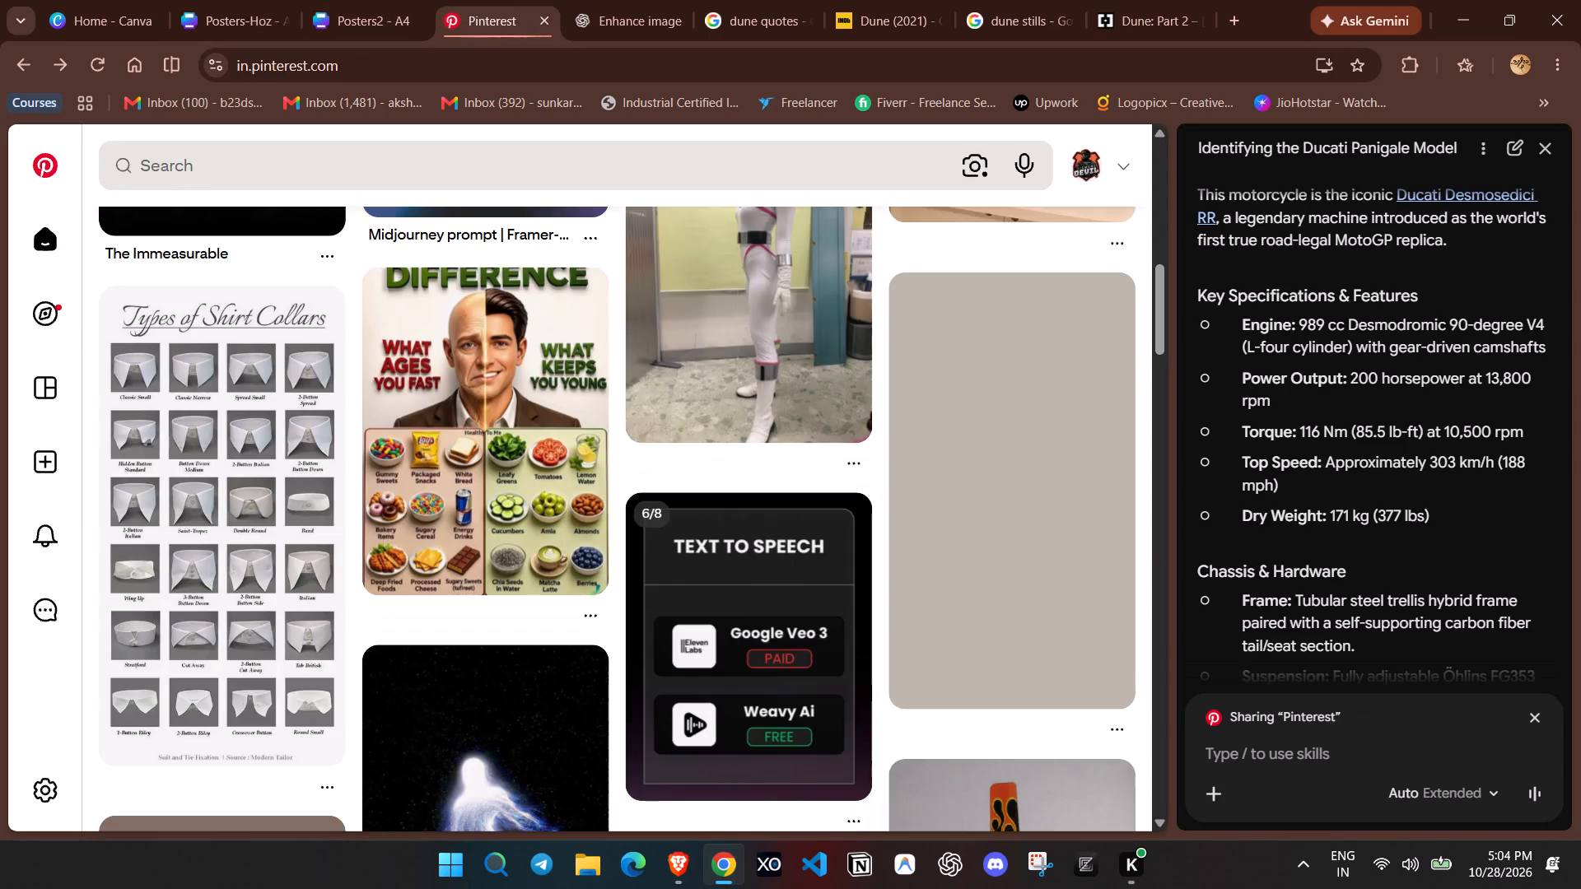
pyautogui.click(195, 174)
pyautogui.write('jon snow')
pyautogui.press('Return')
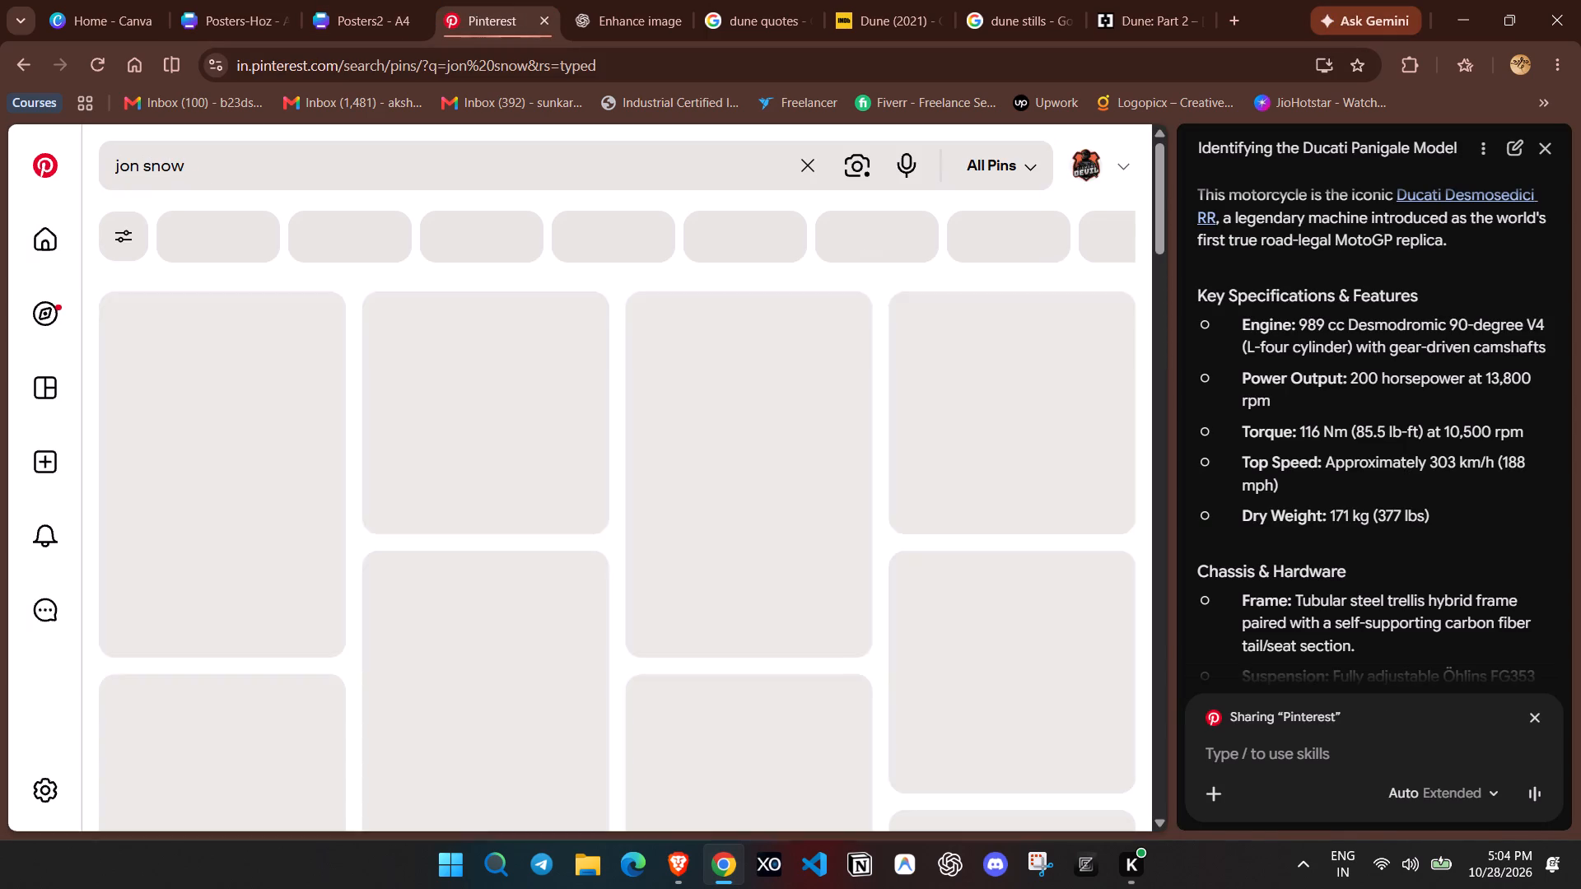
pyautogui.click(1544, 147)
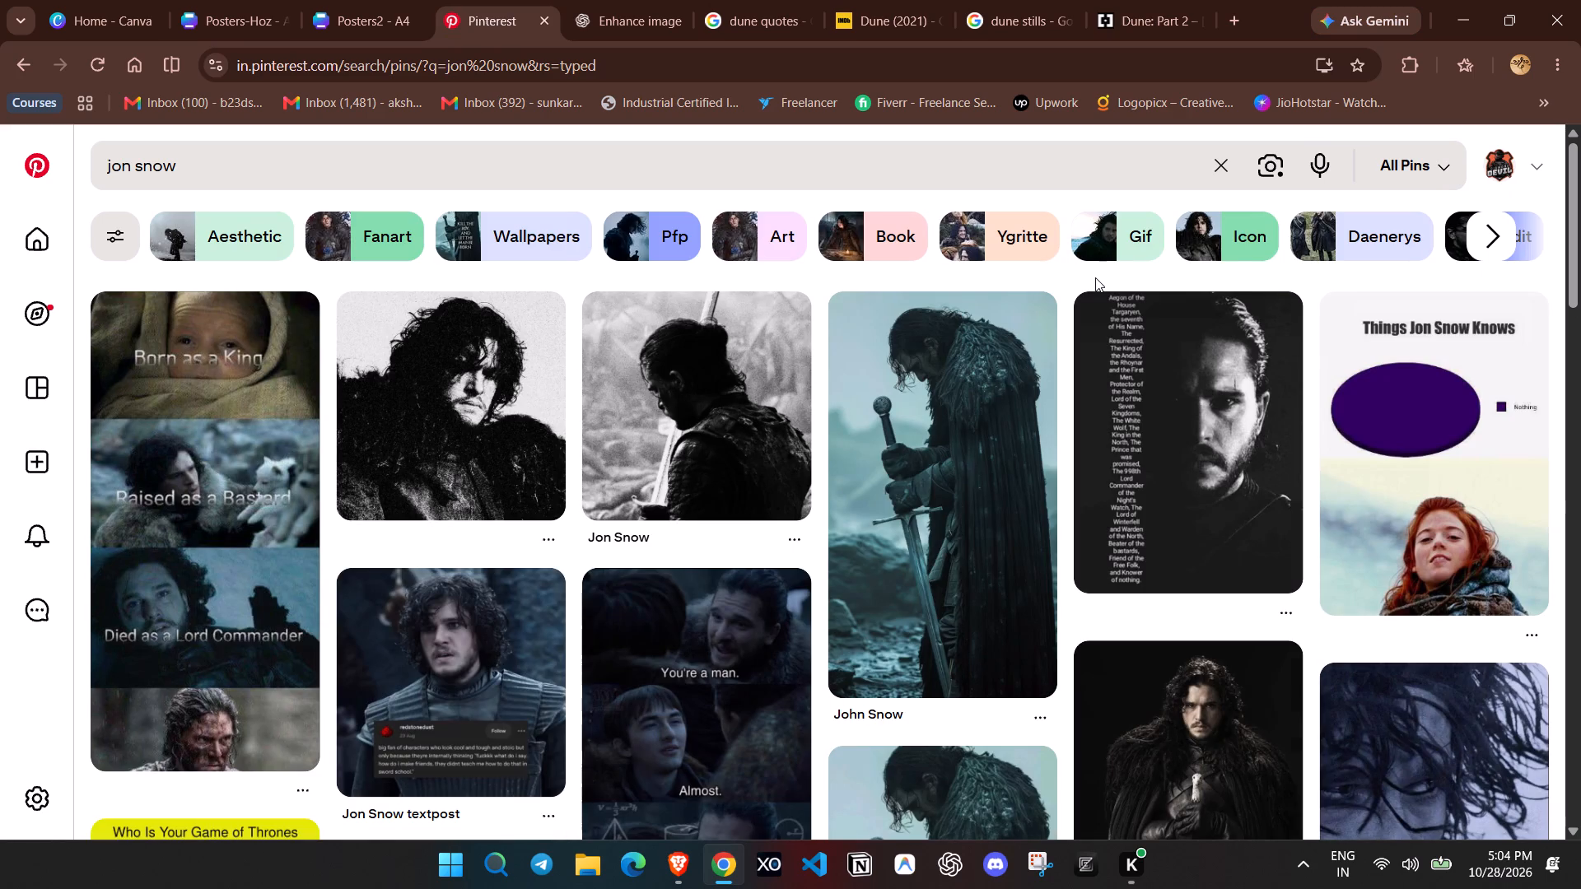
# Open the black-and-white Jon Snow pin showing him in profile with a sword and copy its image.
pyautogui.click(730, 405)
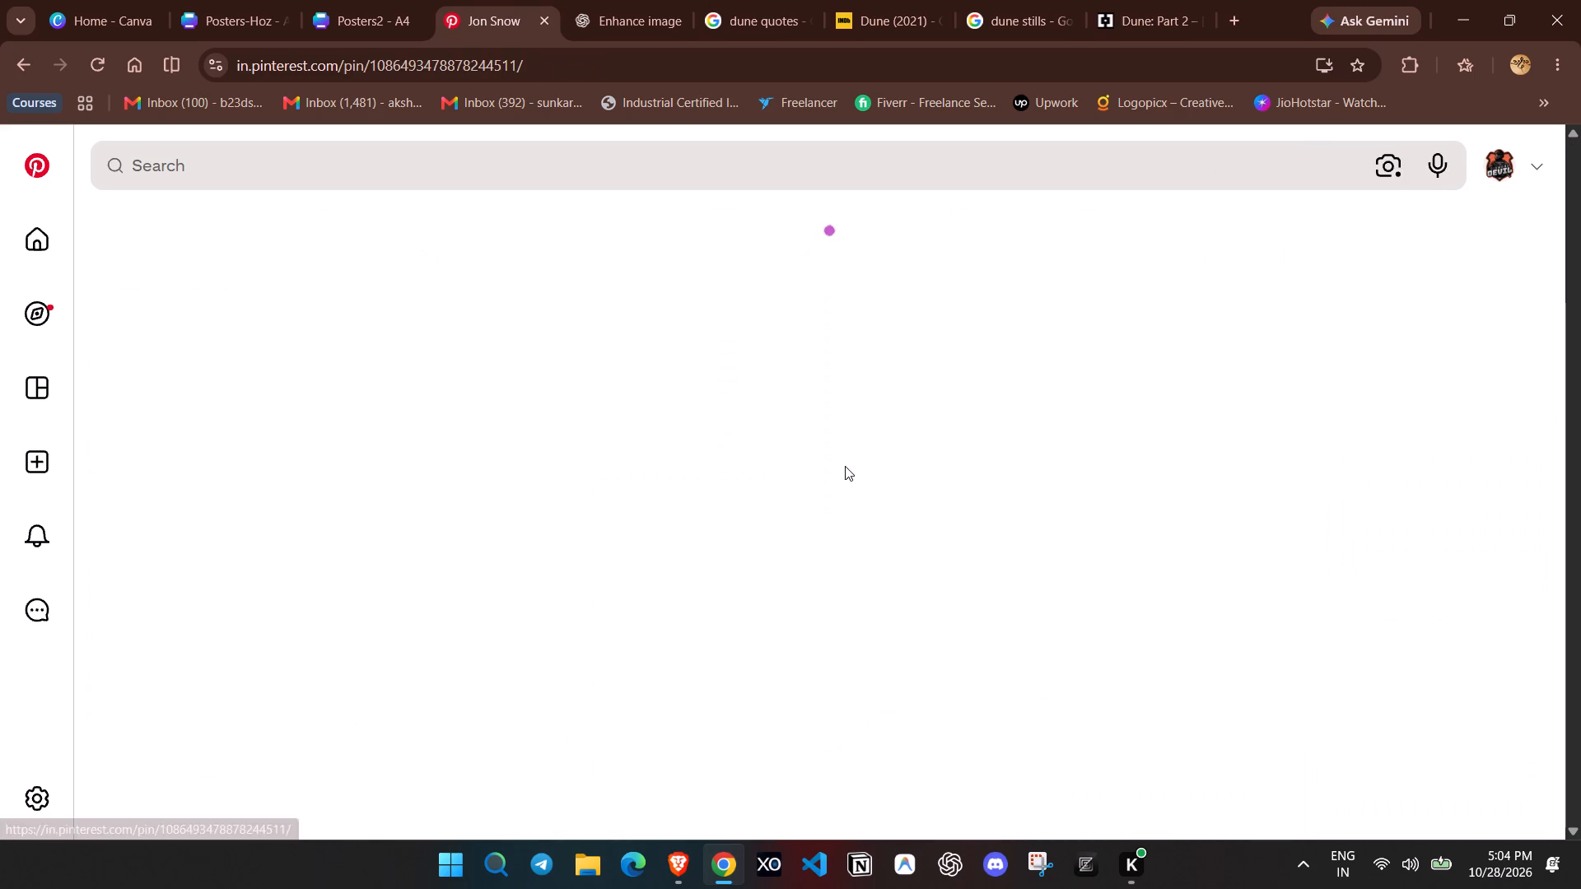
pyautogui.rightClick(315, 413)
pyautogui.click(392, 503)
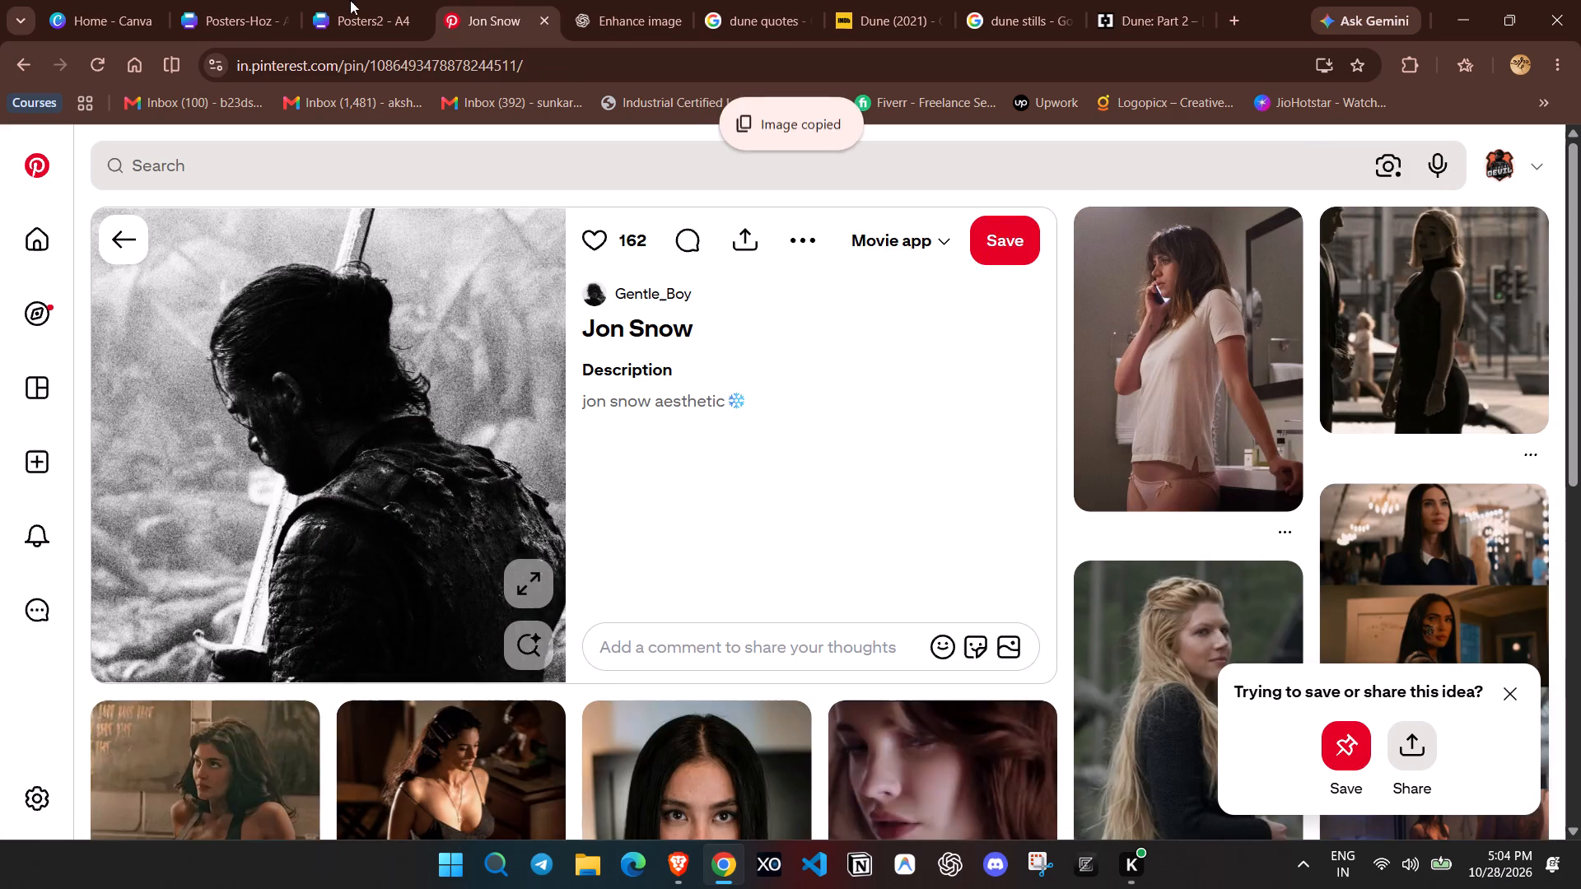
# Return to the Posters-Hoz design, paste the copied image on page 25 and place it above SNOW.
pyautogui.click(324, 0)
pyautogui.click(255, 0)
pyautogui.click(1198, 365)
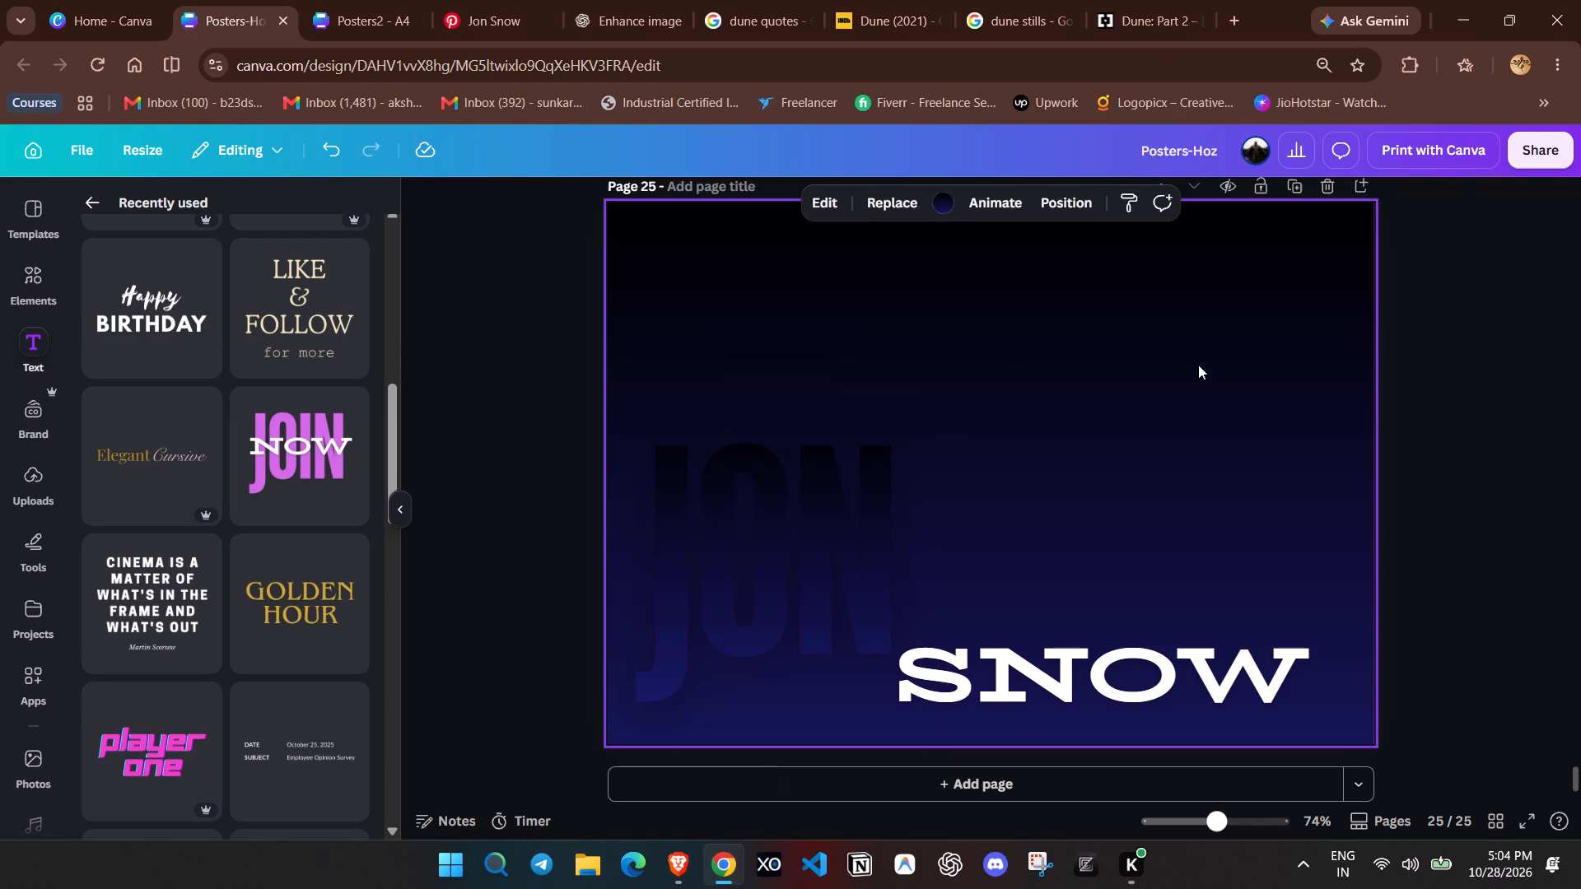
pyautogui.hotkey('ctrl', 'v')
pyautogui.moveTo(953, 431); pyautogui.dragTo(1048, 356)
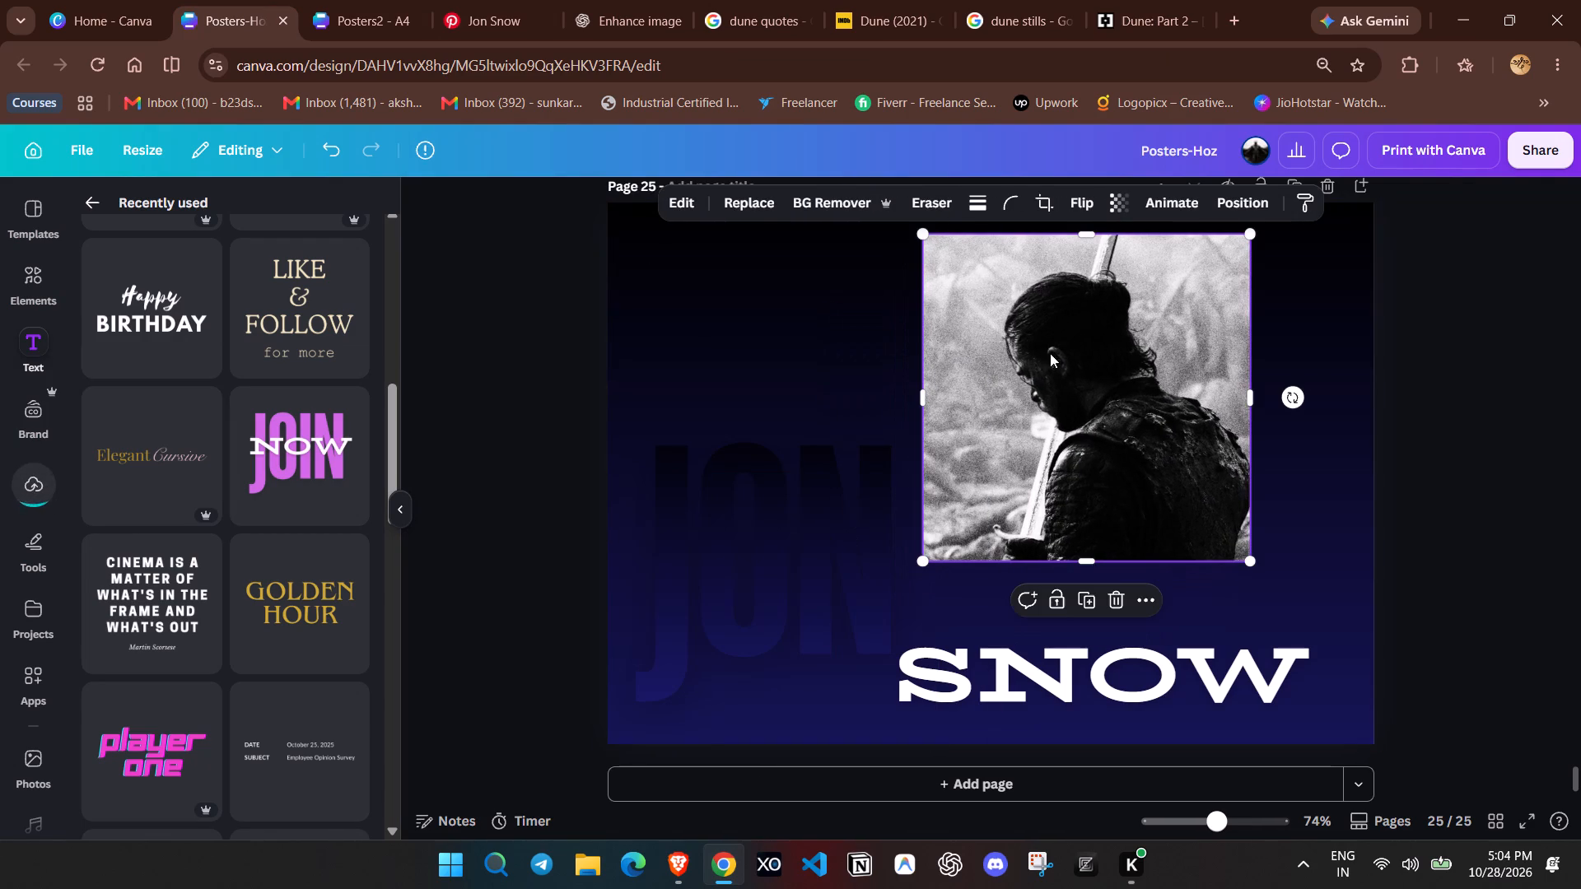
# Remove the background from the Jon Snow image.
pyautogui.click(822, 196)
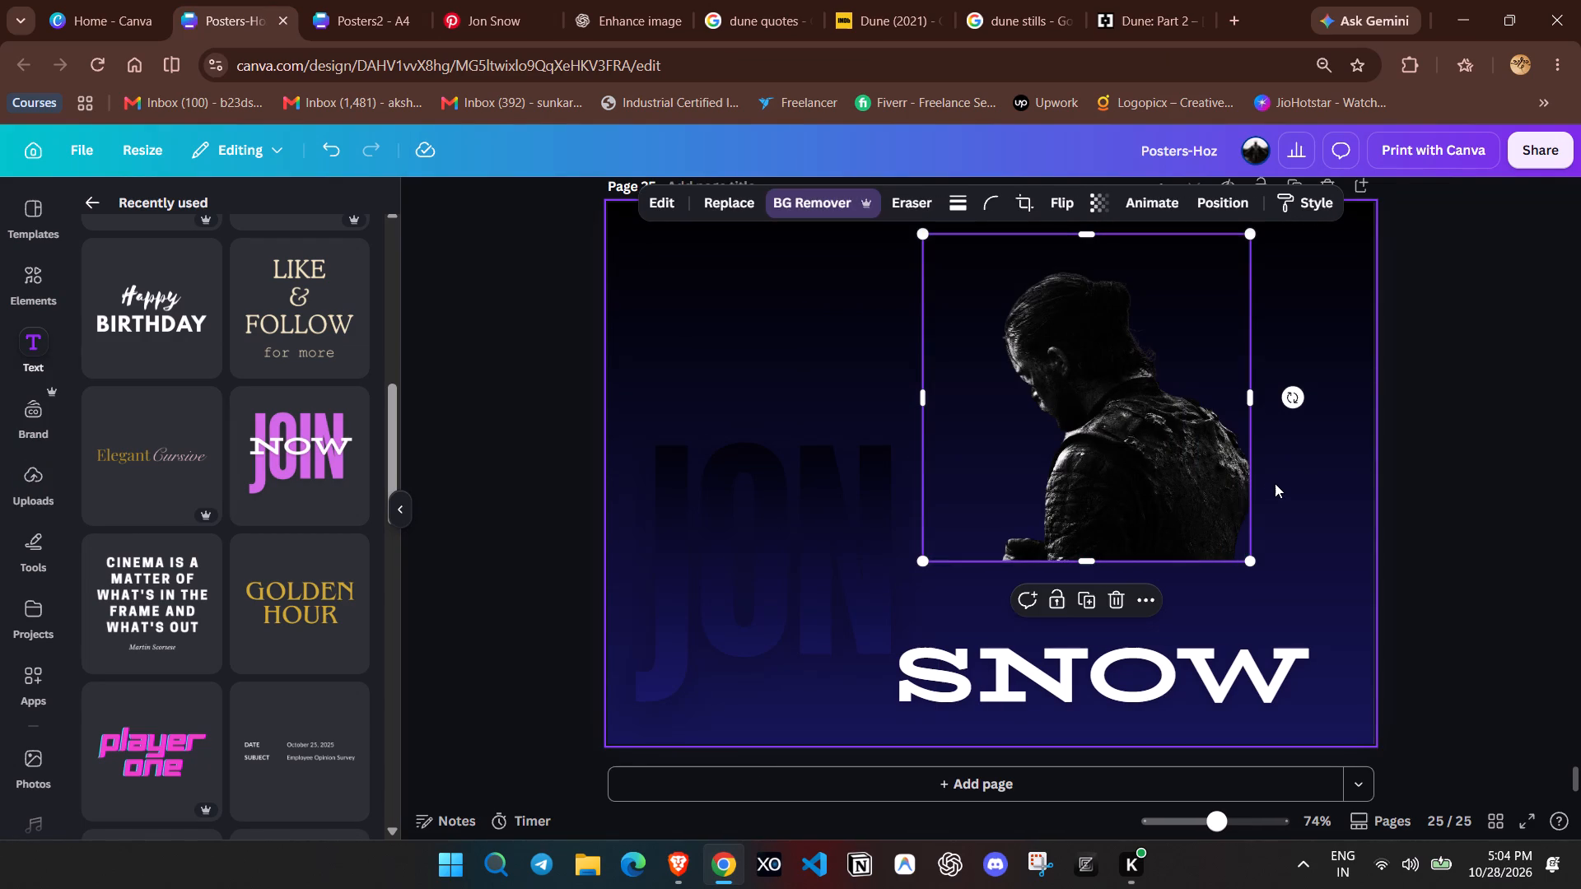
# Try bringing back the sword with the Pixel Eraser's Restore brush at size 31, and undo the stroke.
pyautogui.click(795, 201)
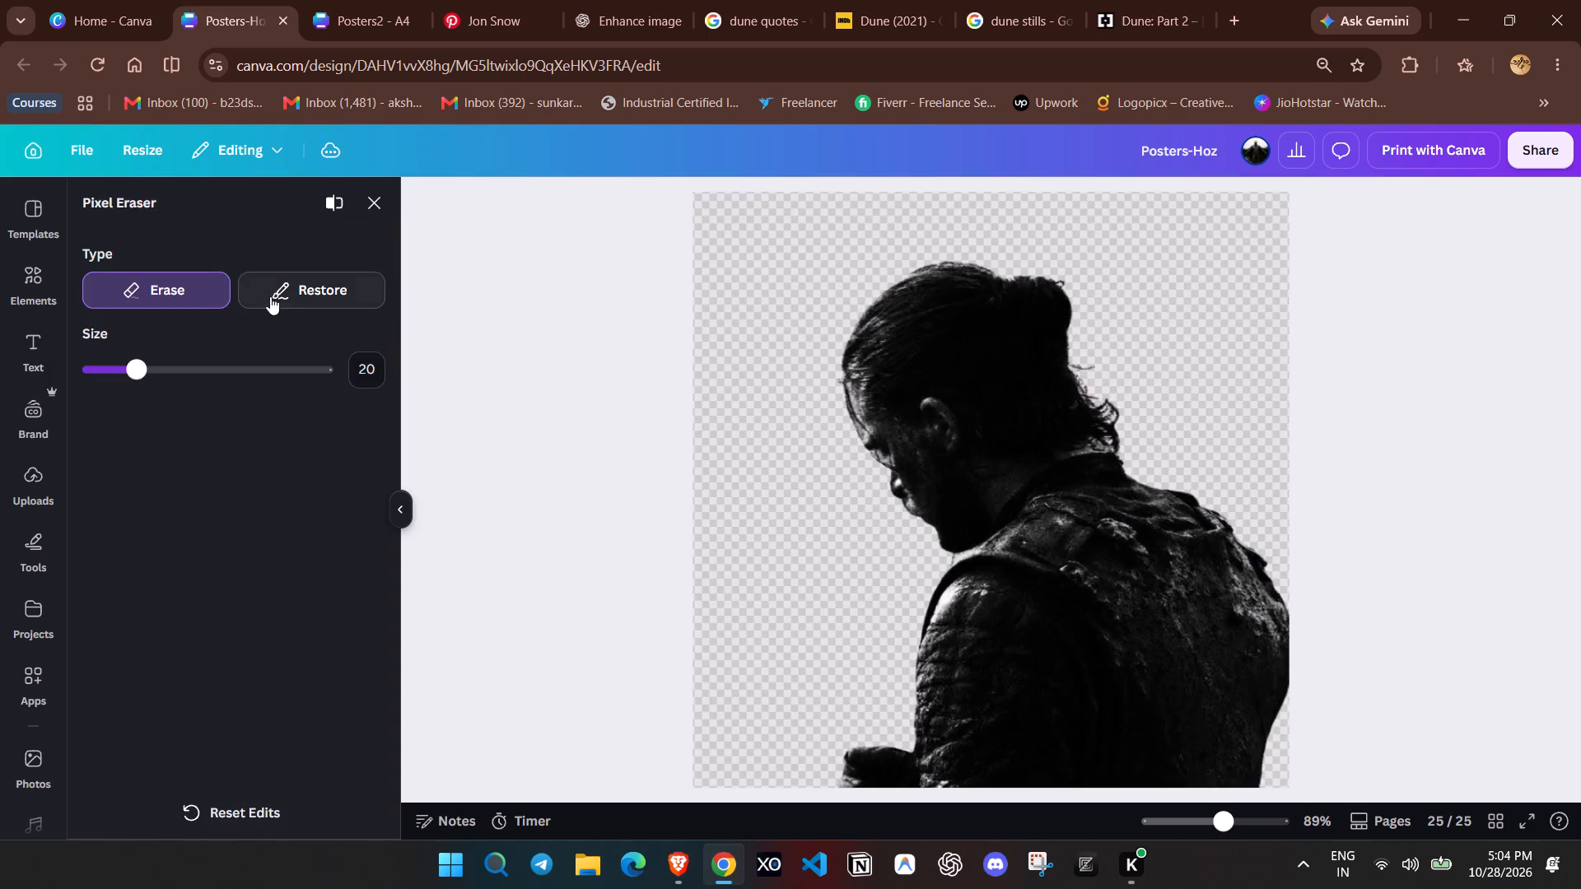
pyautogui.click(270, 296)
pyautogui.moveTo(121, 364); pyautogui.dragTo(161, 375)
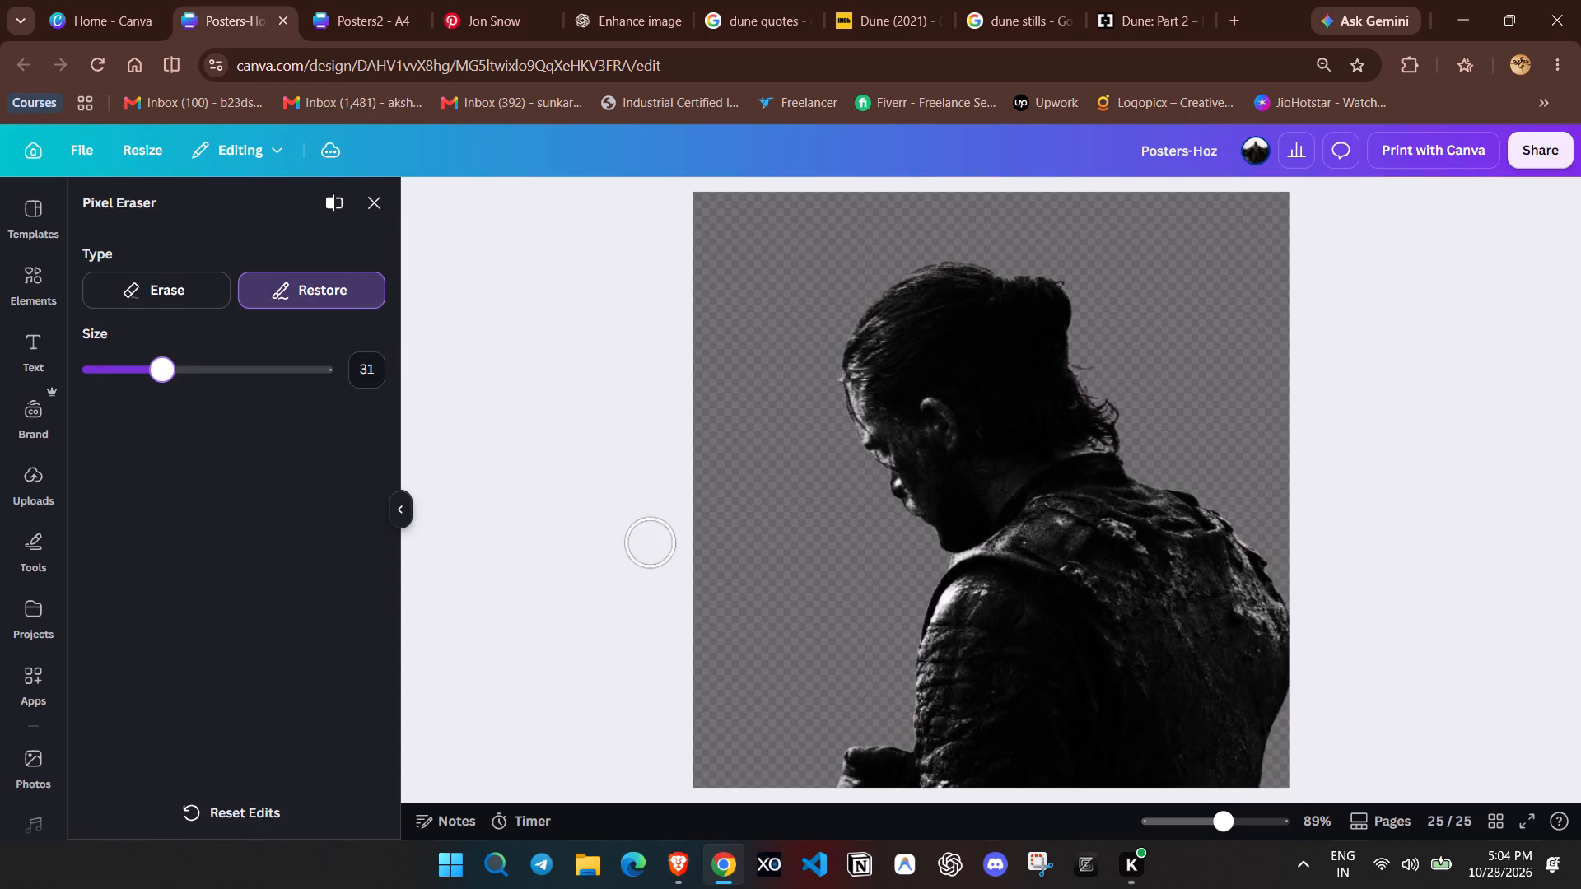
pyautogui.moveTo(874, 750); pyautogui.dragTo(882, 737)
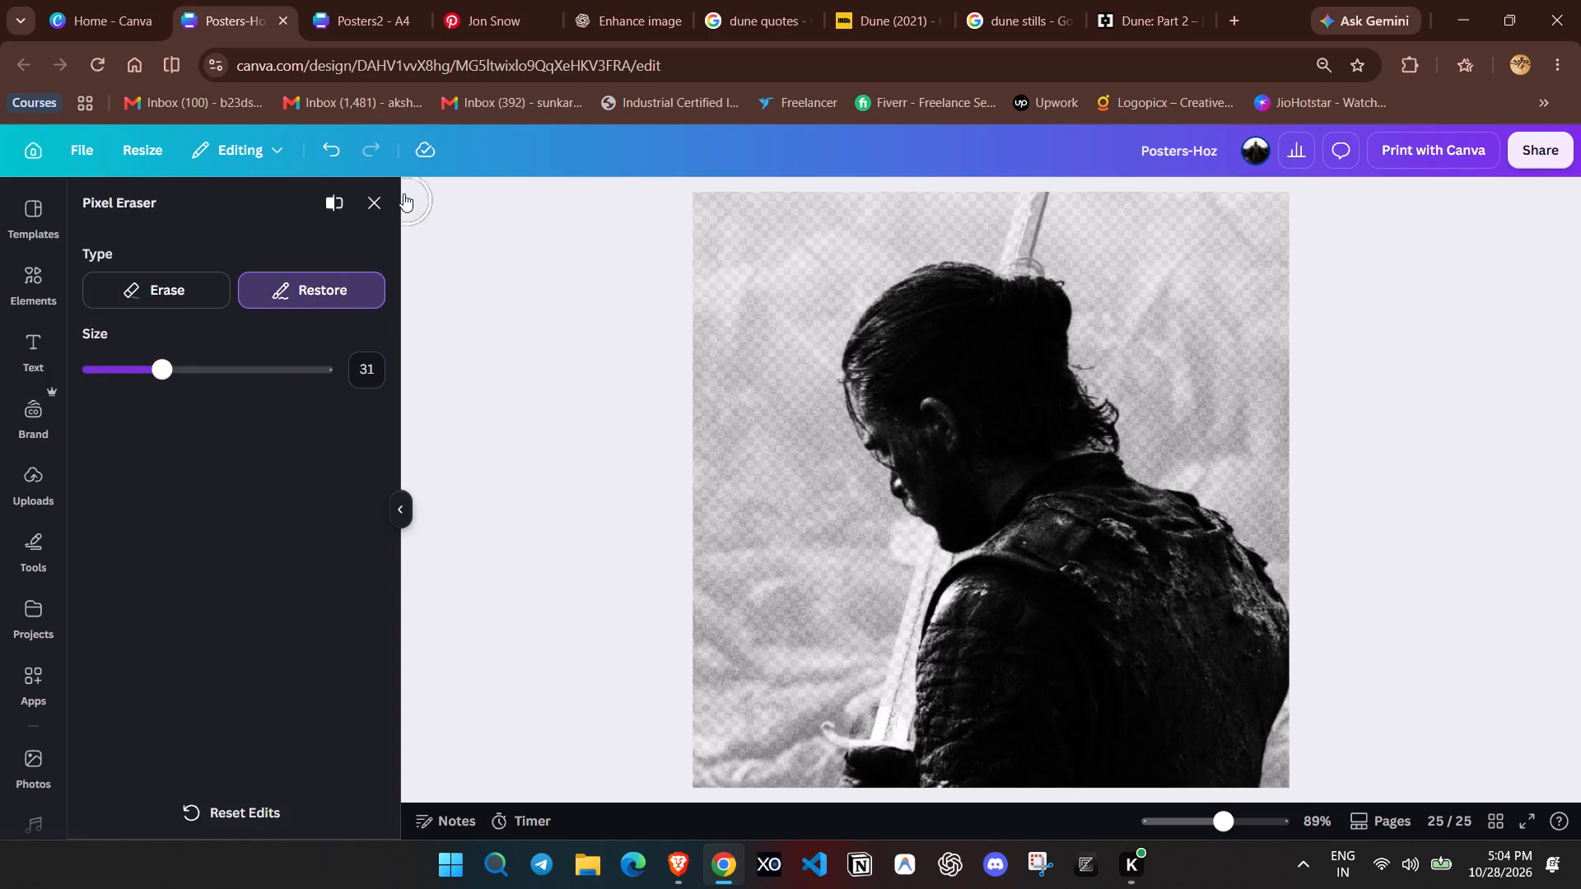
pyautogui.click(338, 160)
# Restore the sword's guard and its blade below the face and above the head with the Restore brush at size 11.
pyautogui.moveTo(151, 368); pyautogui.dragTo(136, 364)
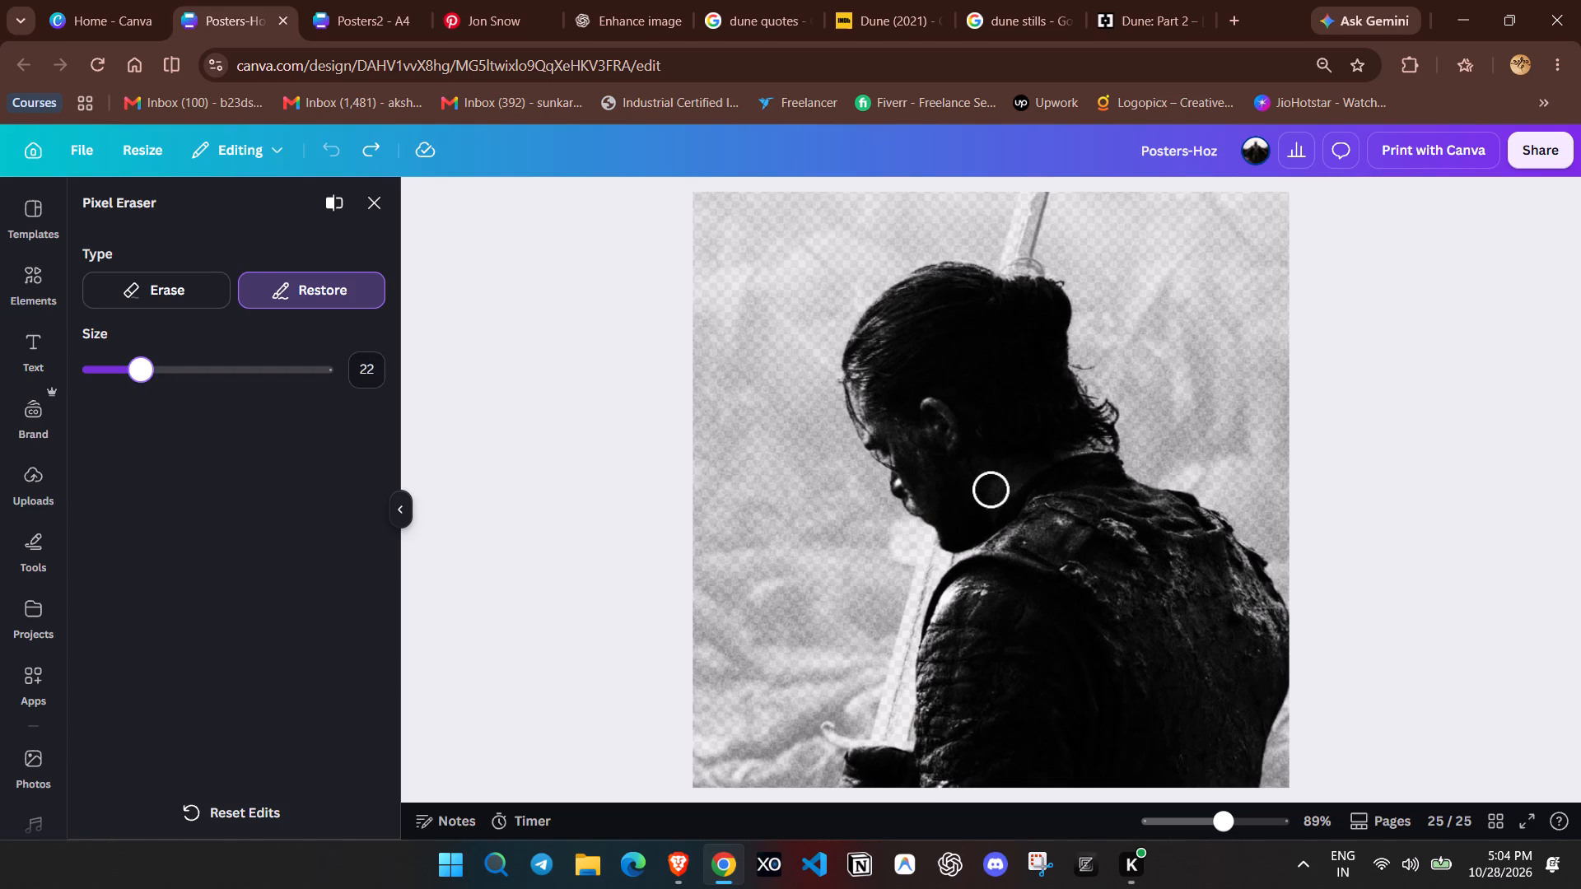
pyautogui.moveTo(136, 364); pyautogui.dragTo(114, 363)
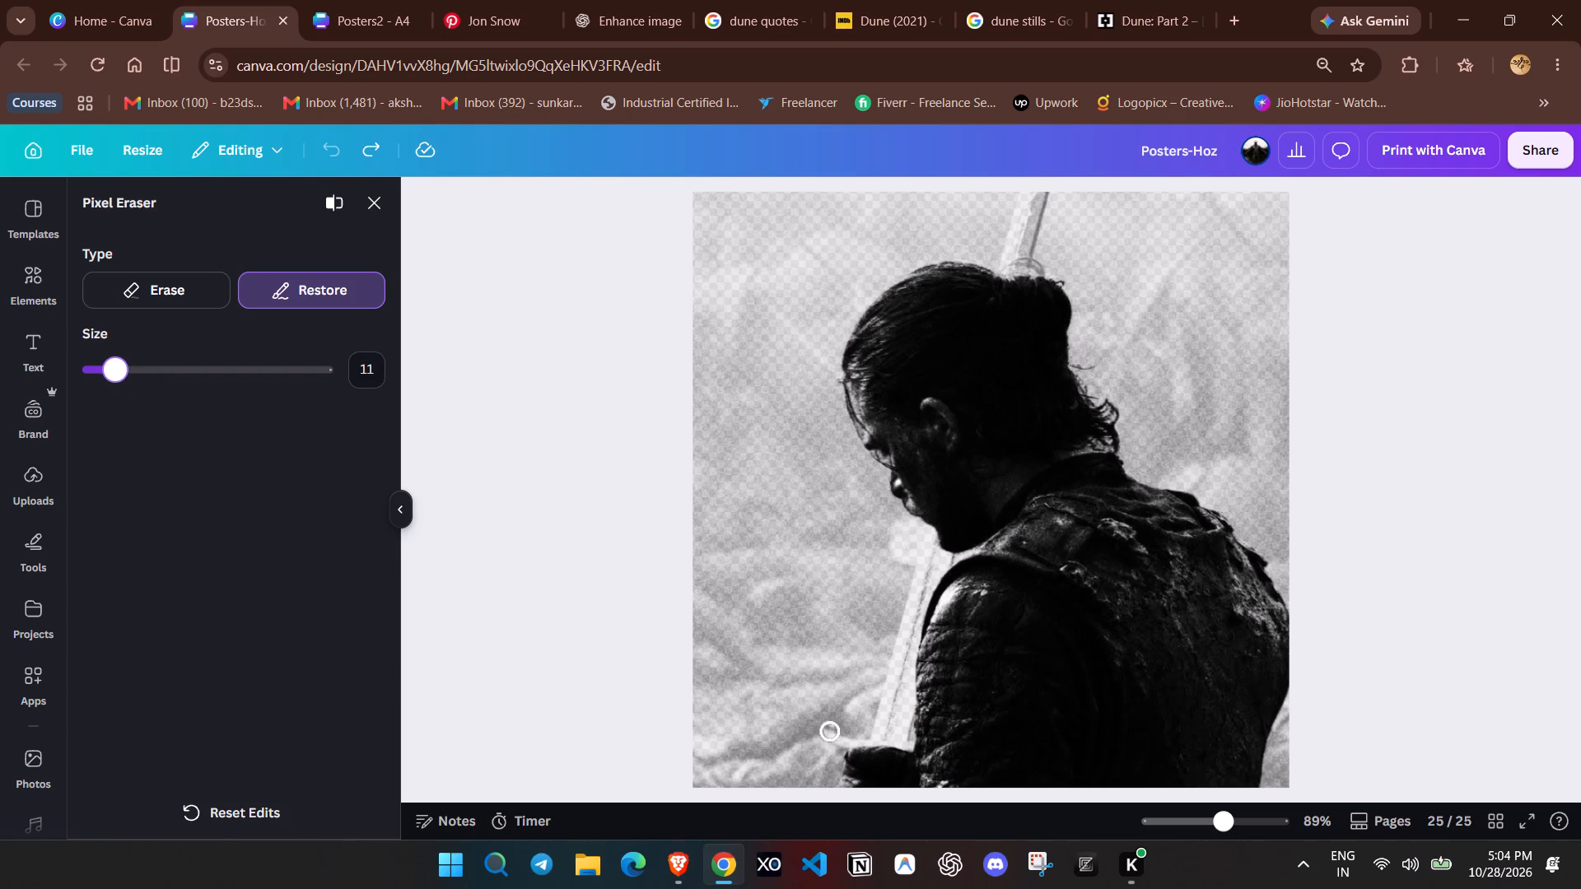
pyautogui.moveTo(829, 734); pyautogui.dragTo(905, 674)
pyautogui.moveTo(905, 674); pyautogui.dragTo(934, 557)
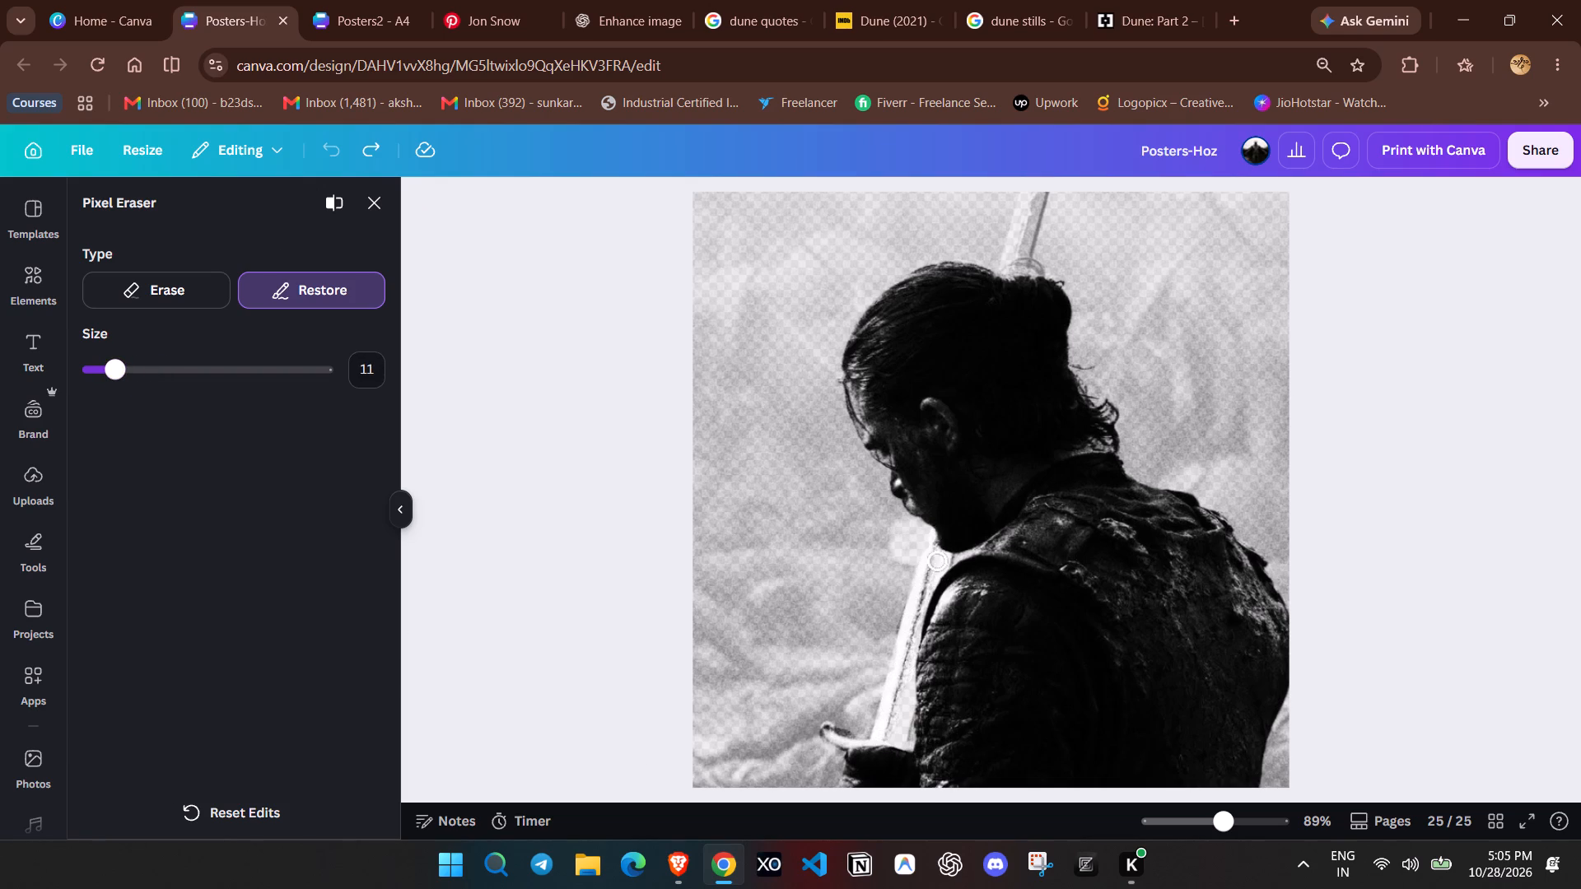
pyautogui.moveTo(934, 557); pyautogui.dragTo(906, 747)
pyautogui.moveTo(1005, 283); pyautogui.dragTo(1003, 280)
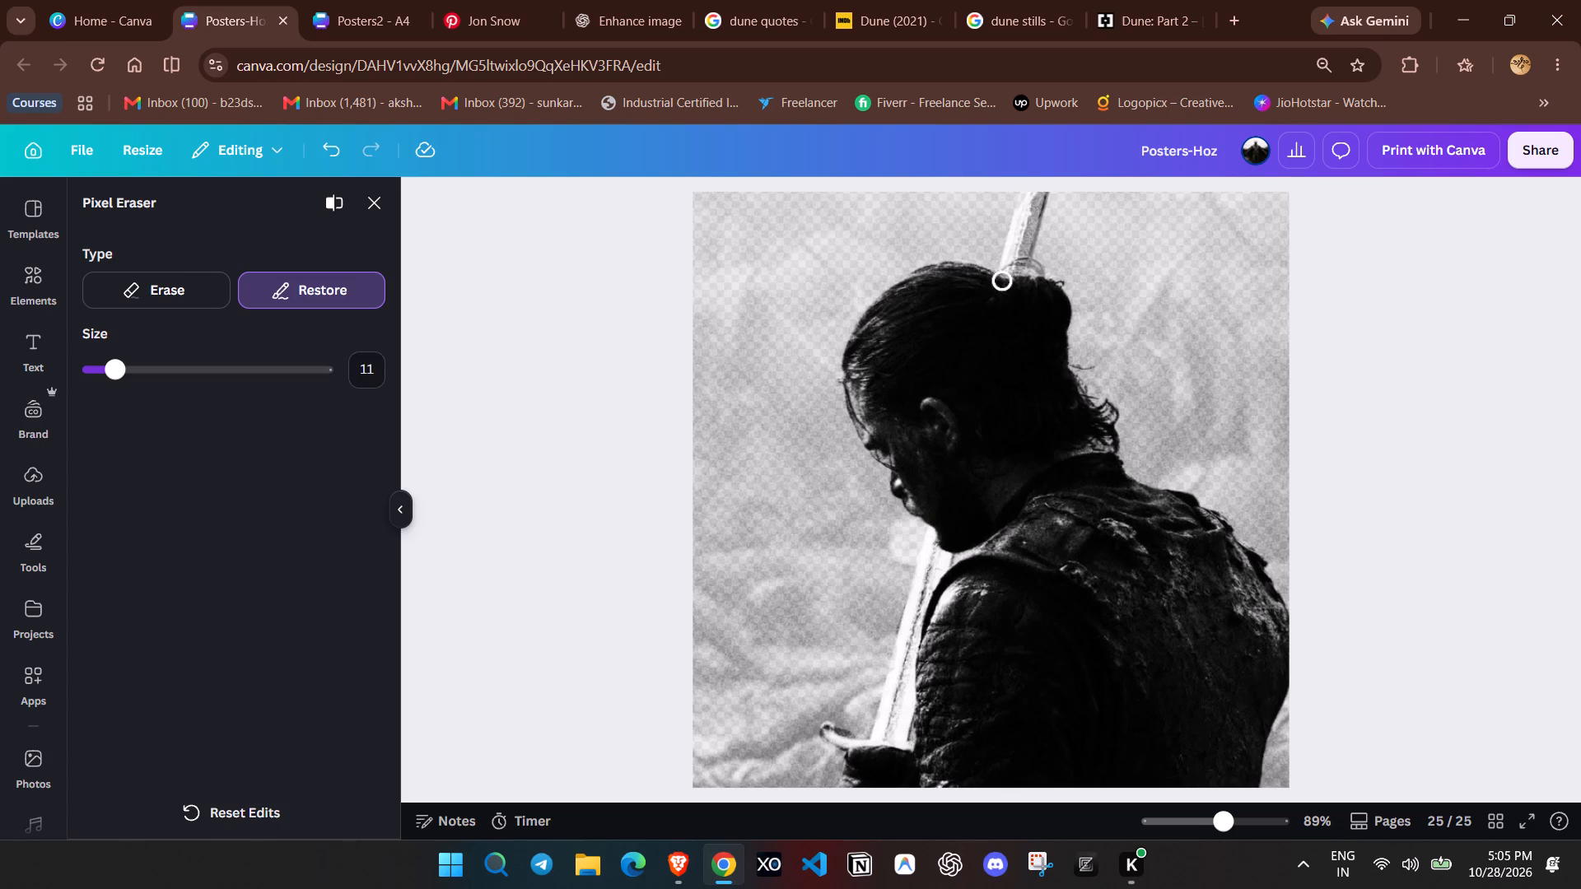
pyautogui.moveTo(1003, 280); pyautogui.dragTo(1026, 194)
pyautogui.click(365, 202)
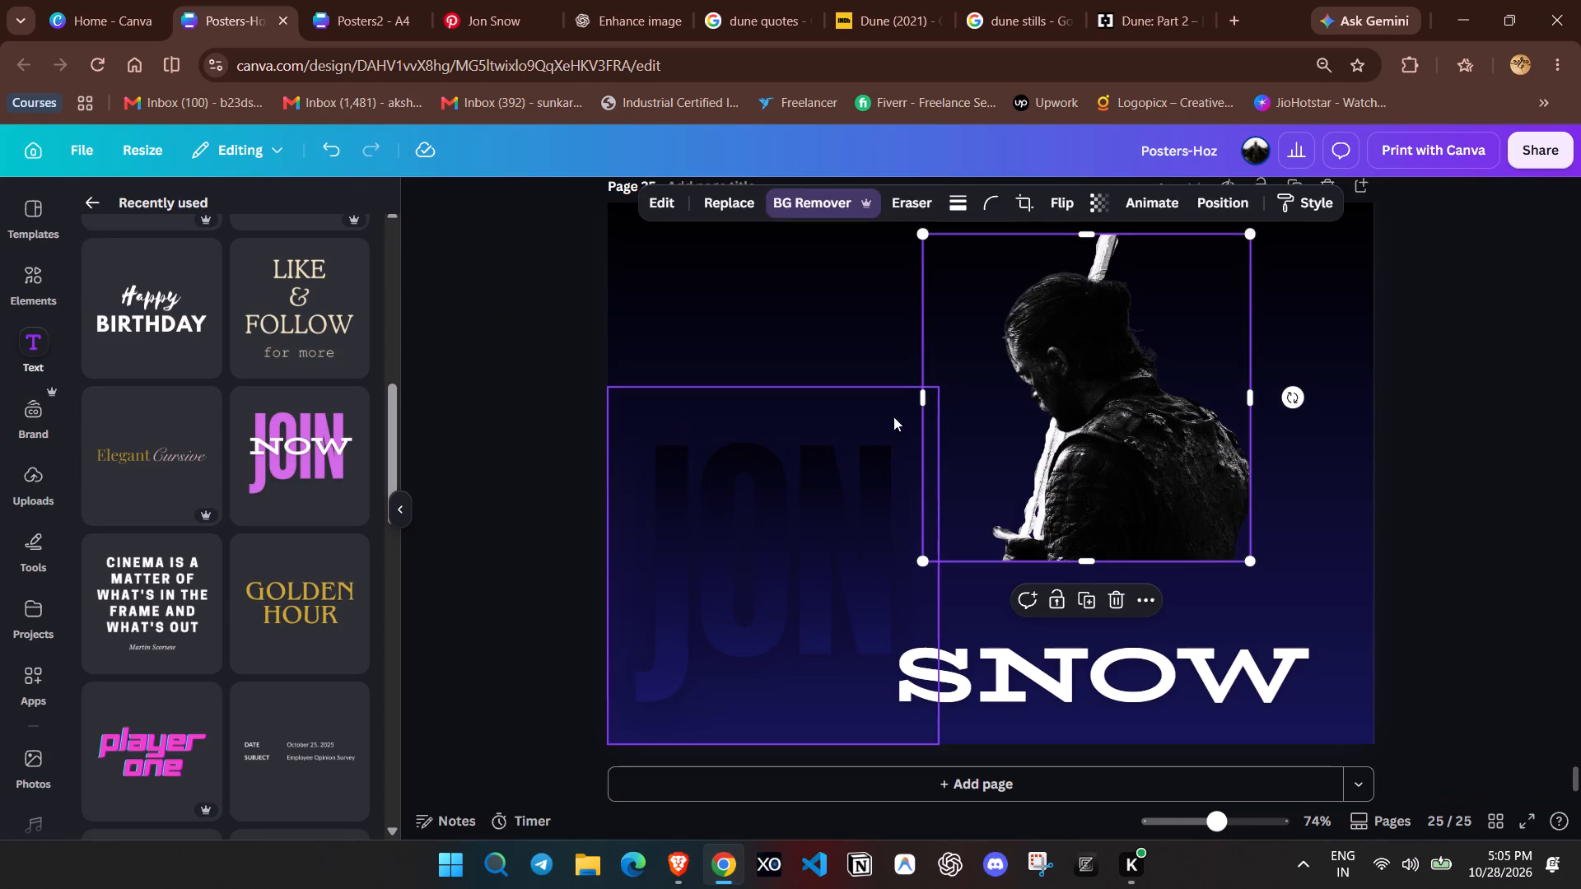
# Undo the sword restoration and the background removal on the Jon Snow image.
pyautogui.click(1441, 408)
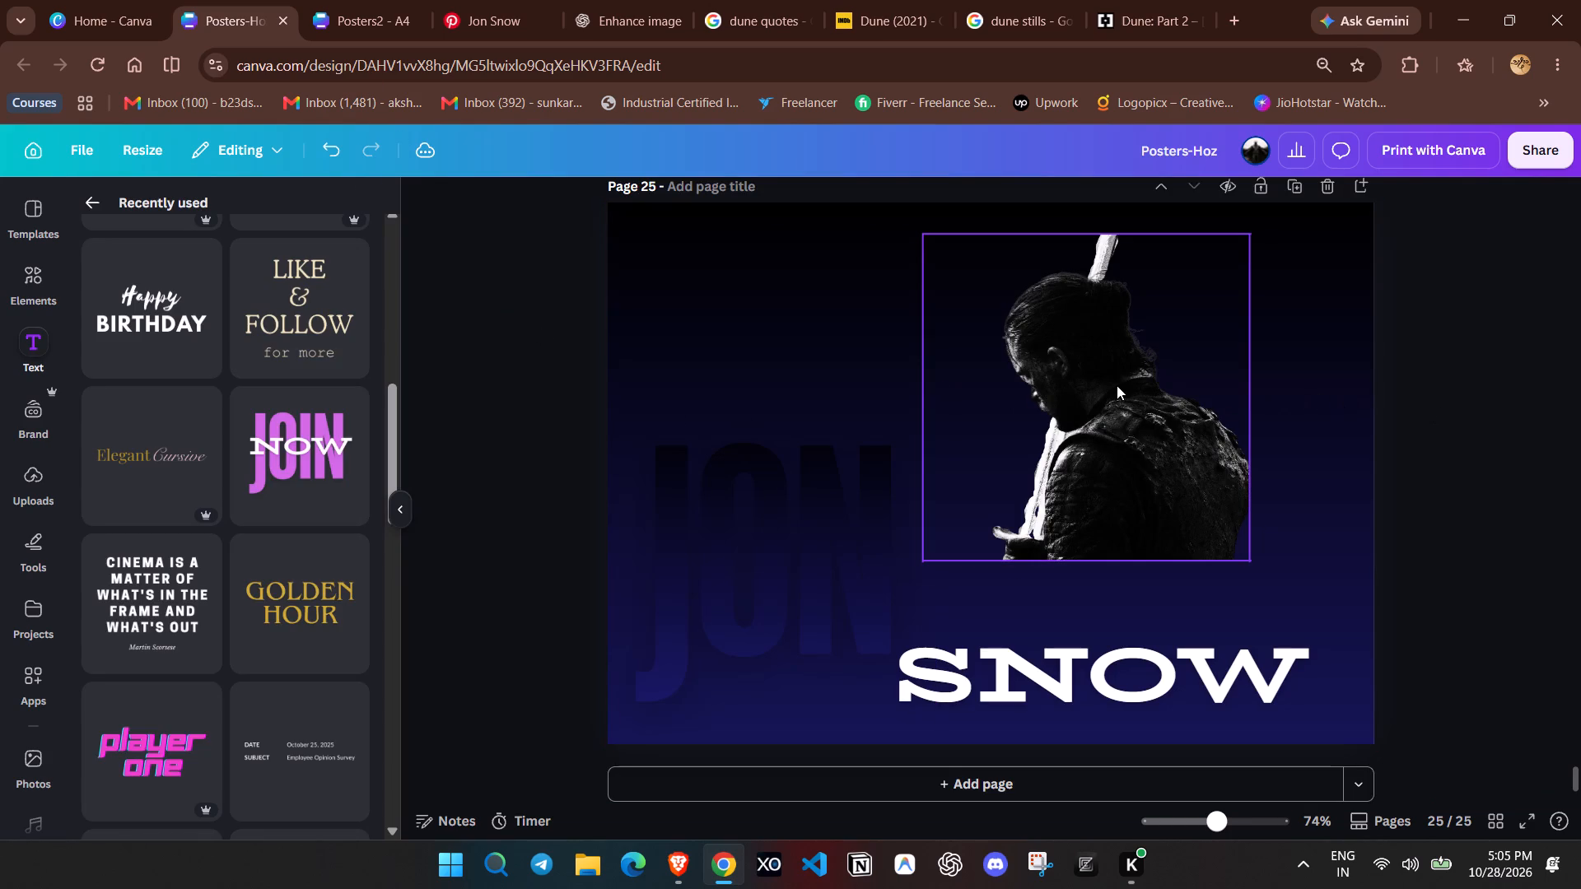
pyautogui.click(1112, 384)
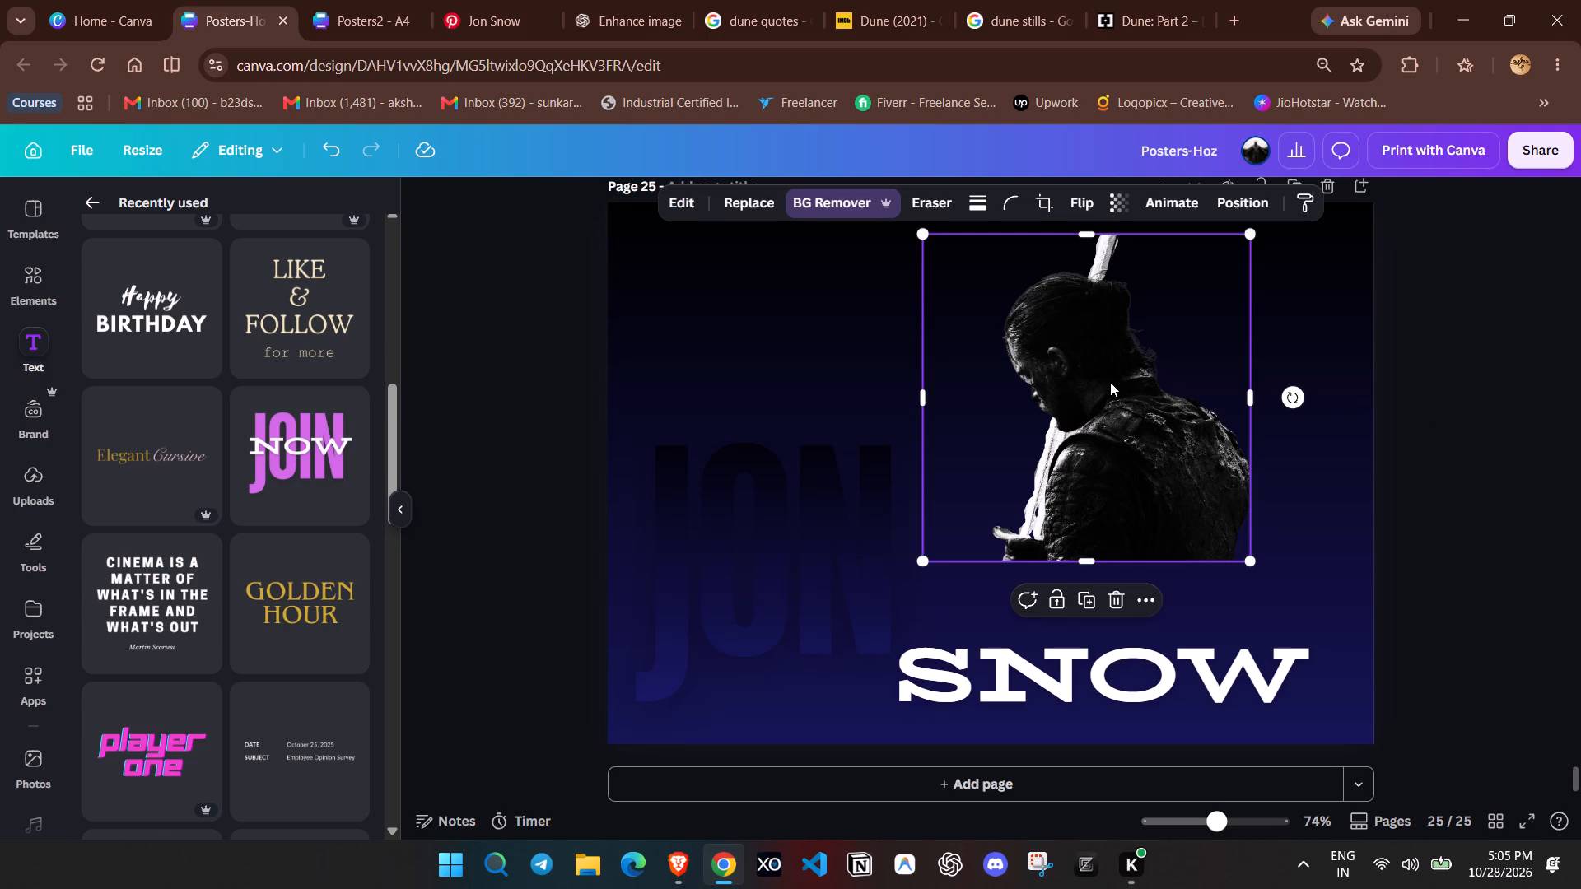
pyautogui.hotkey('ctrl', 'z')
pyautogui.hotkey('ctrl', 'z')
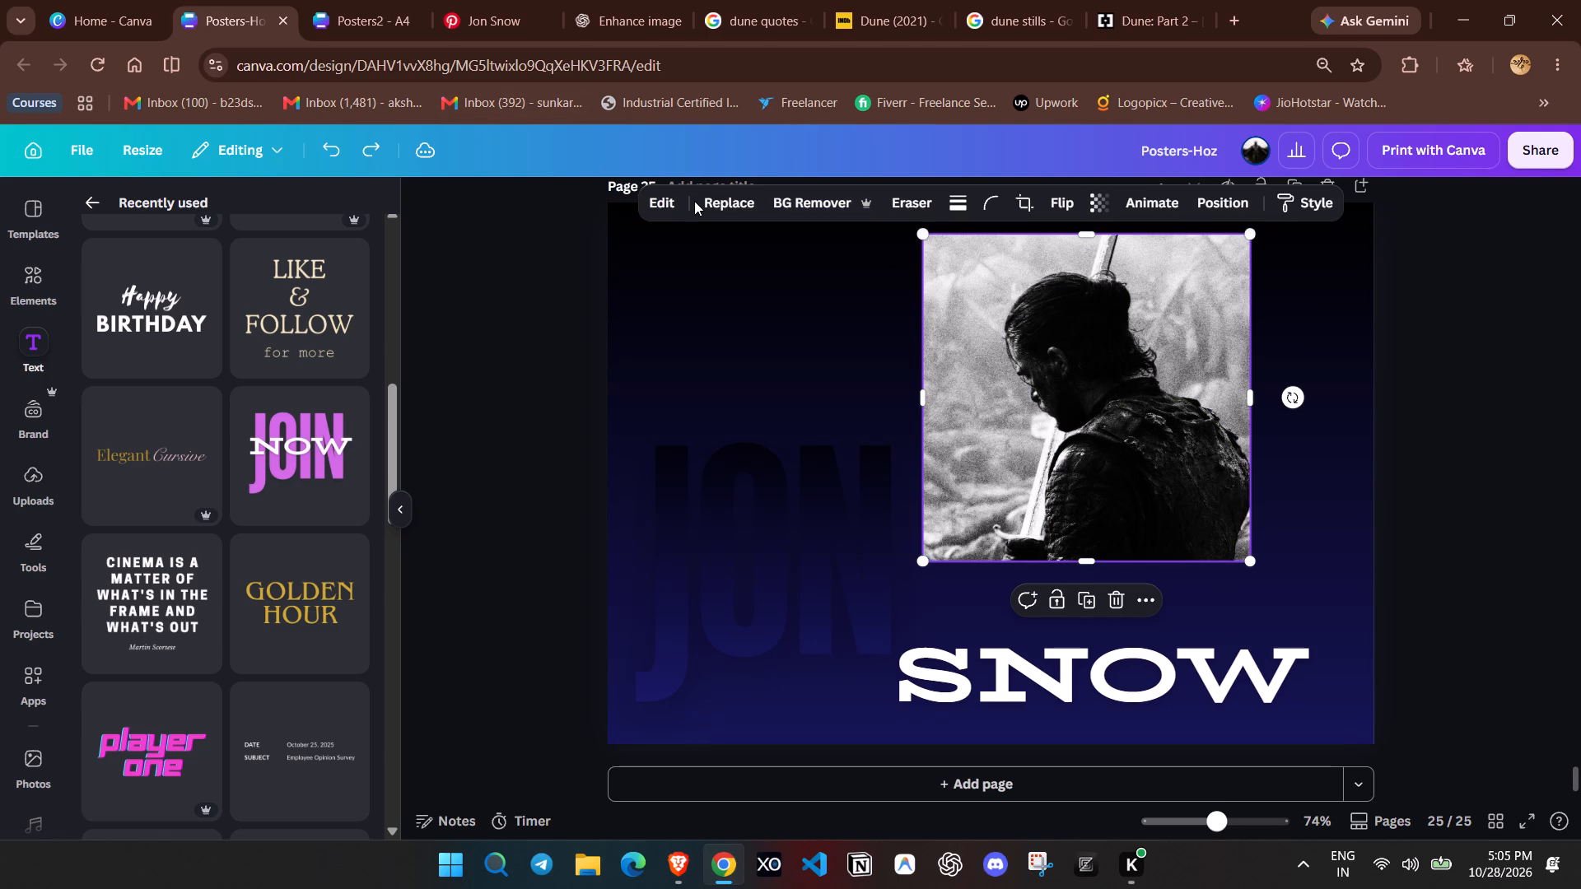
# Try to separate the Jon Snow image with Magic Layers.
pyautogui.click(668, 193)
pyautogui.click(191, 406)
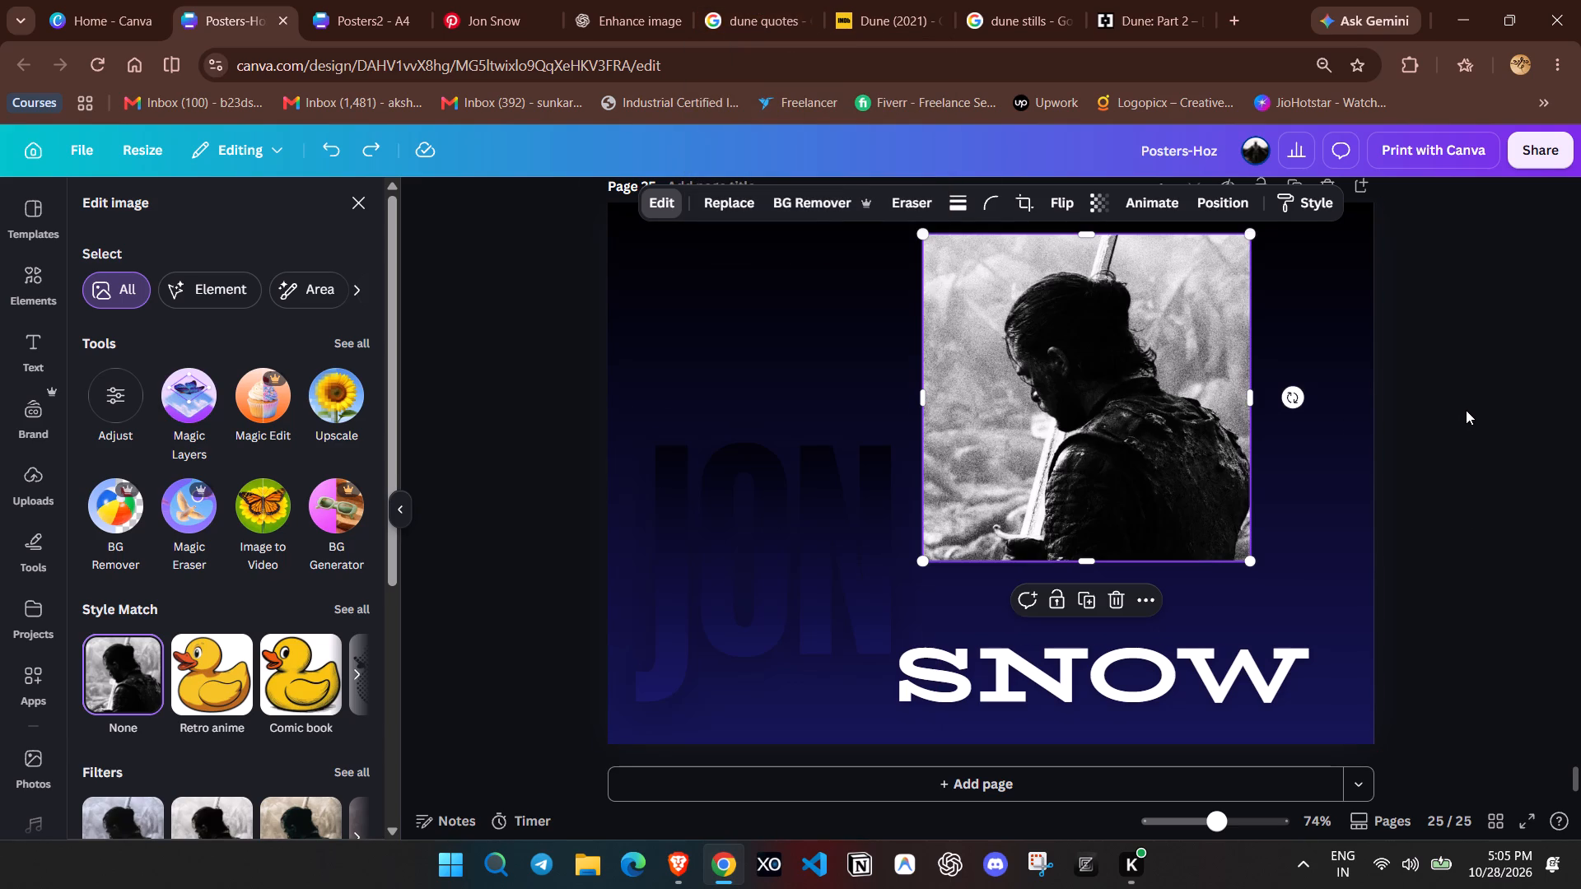
# Reposition the Jon Snow image directly above SNOW, with its edge meeting the end of JON.
pyautogui.moveTo(1170, 266); pyautogui.dragTo(1187, 305)
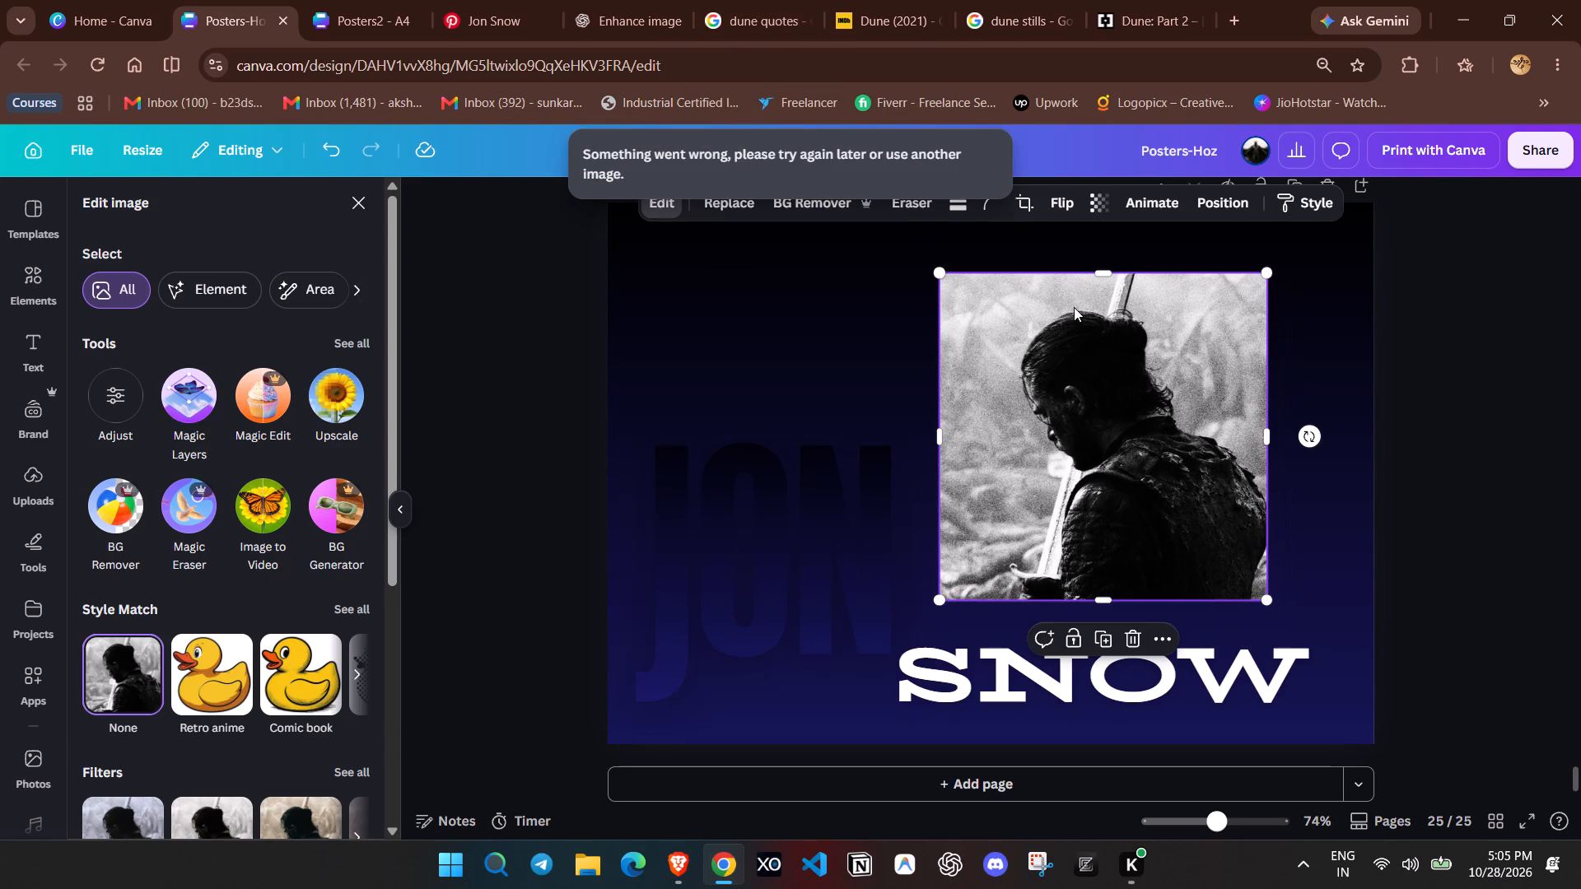
pyautogui.click(1358, 330)
pyautogui.moveTo(1099, 365); pyautogui.dragTo(1096, 364)
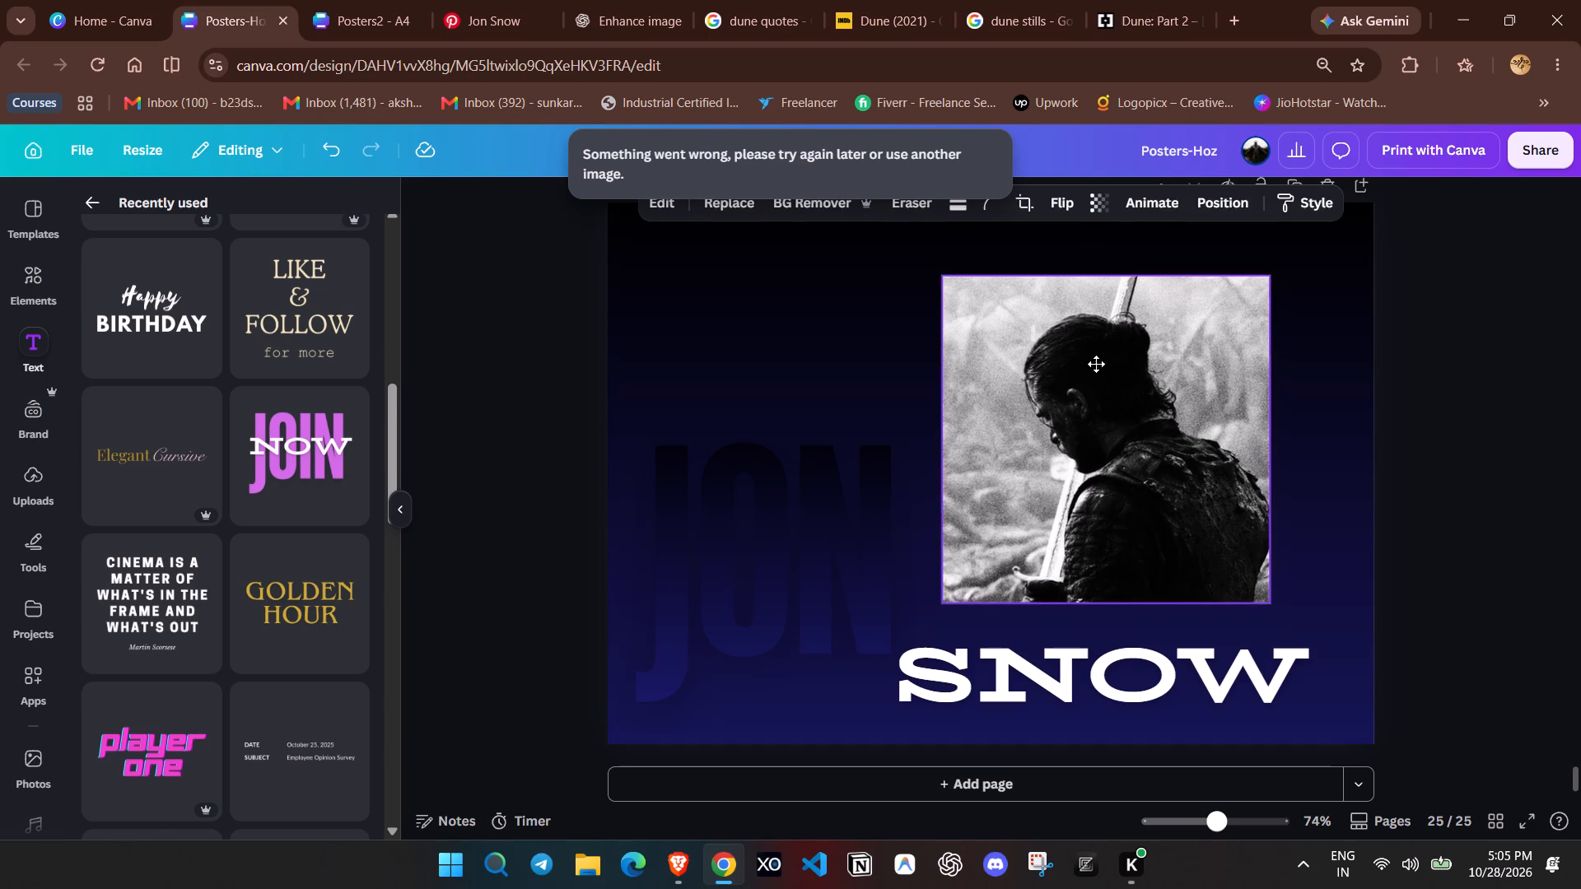
pyautogui.moveTo(1096, 364); pyautogui.dragTo(1192, 313)
pyautogui.moveTo(1187, 342); pyautogui.dragTo(1117, 387)
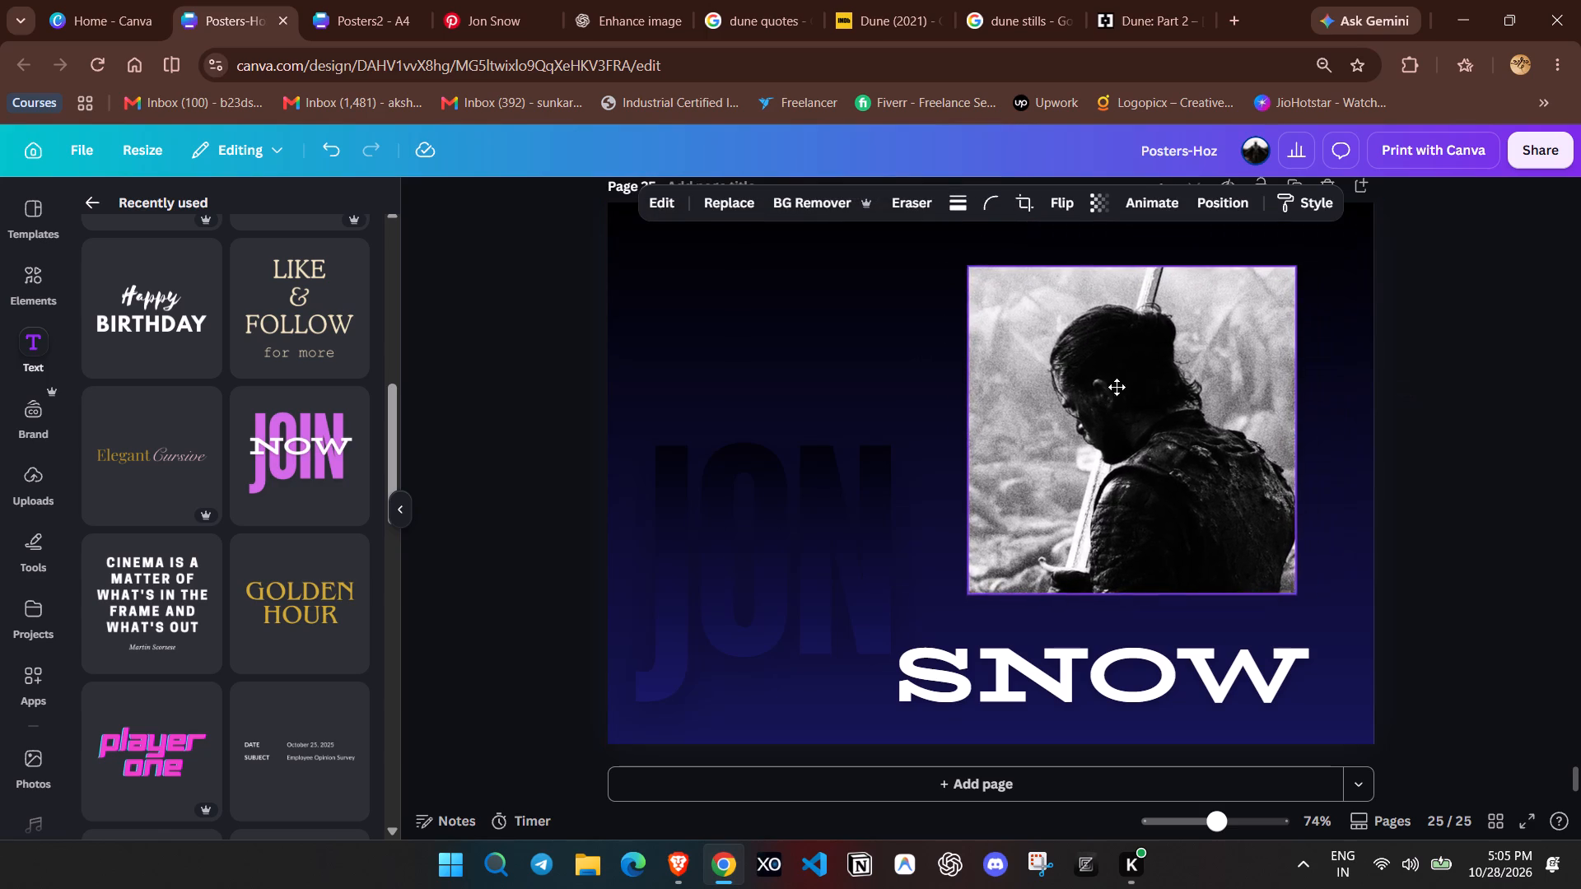
pyautogui.moveTo(1117, 387); pyautogui.dragTo(1061, 431)
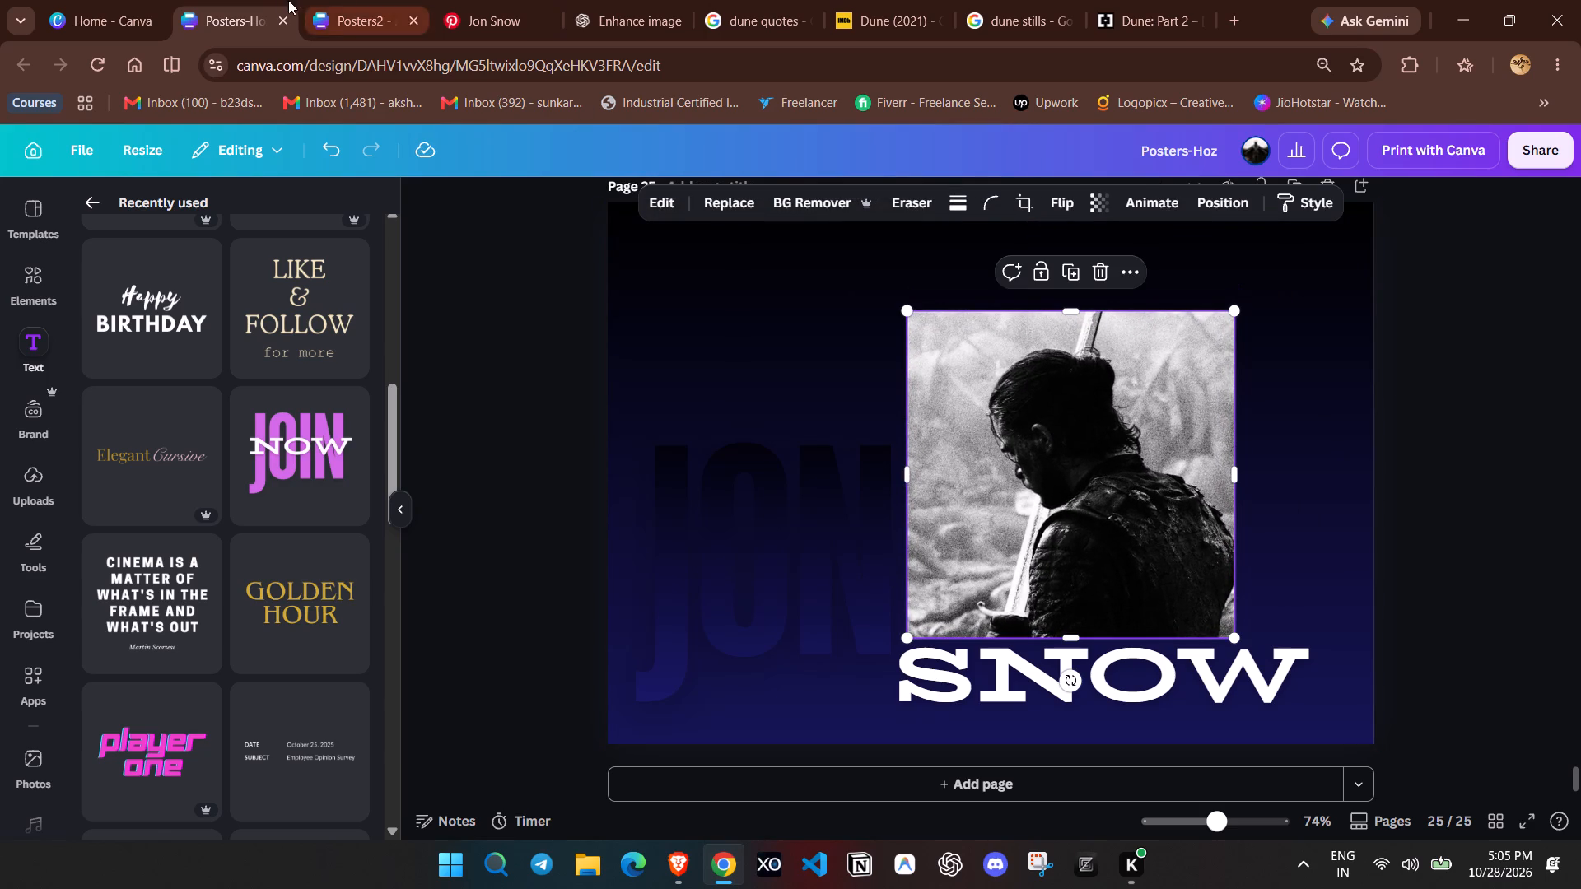
pyautogui.click(469, 0)
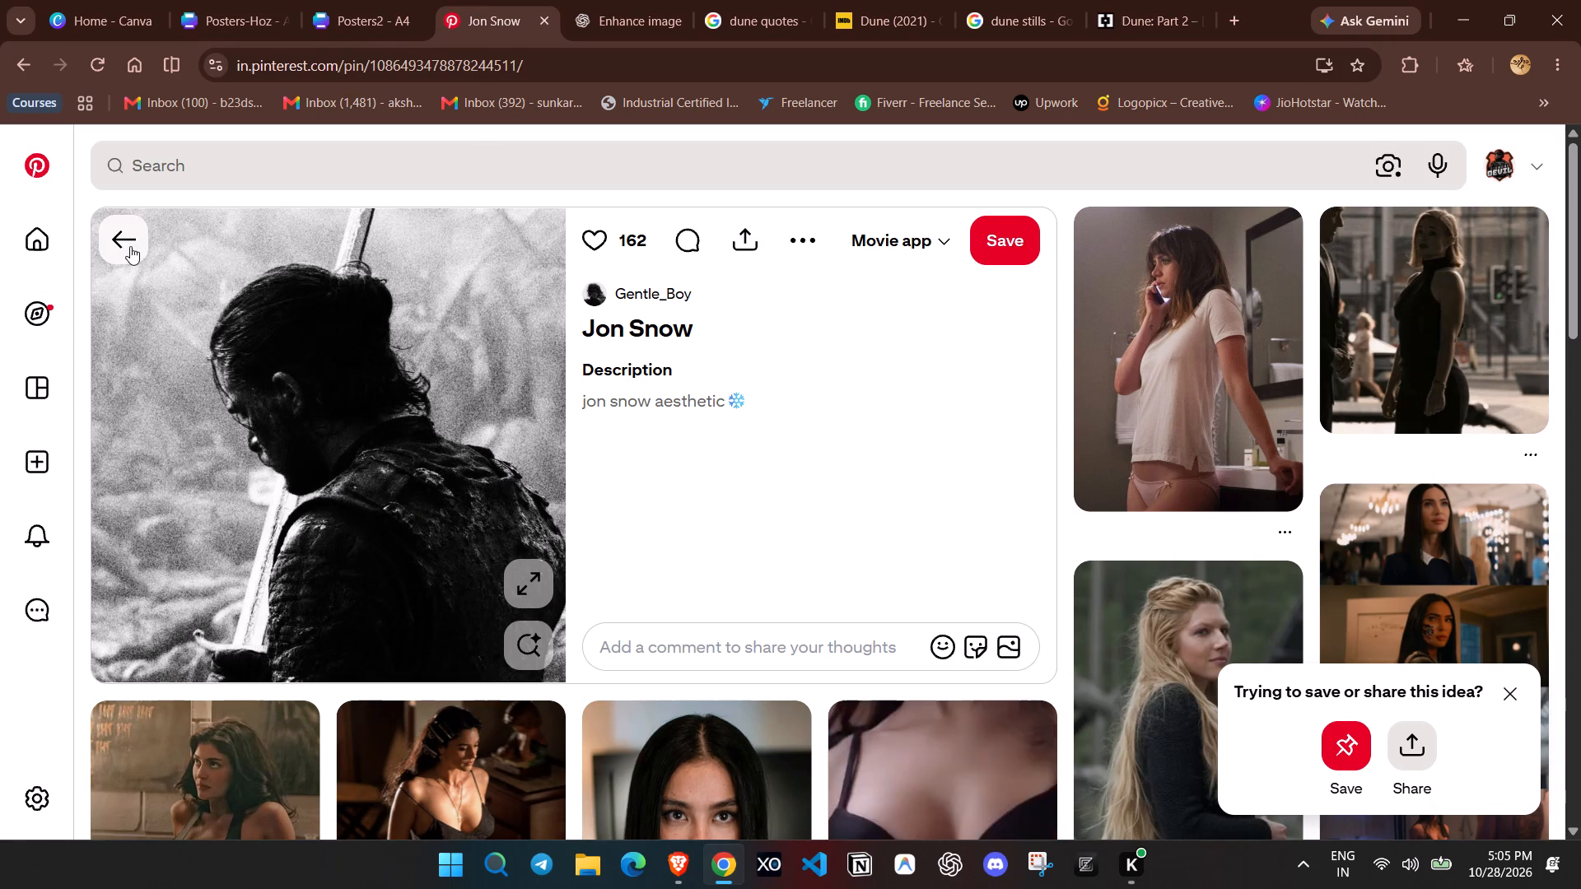
pyautogui.click(127, 244)
pyautogui.scroll(-2, 832, 482)
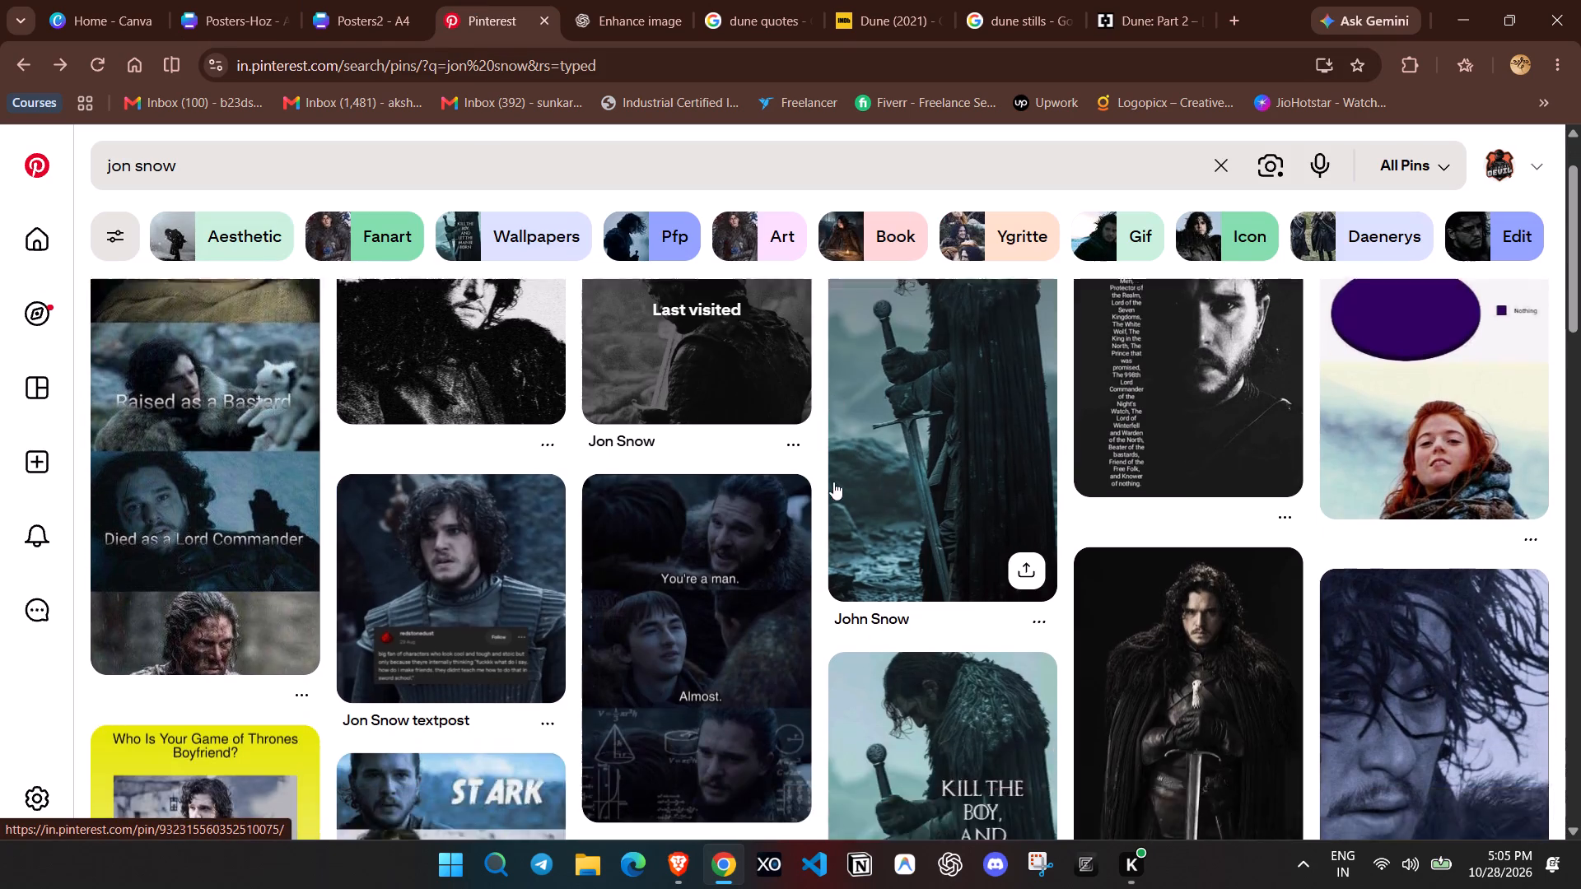
pyautogui.scroll(-5, 837, 480)
pyautogui.scroll(-2, 902, 538)
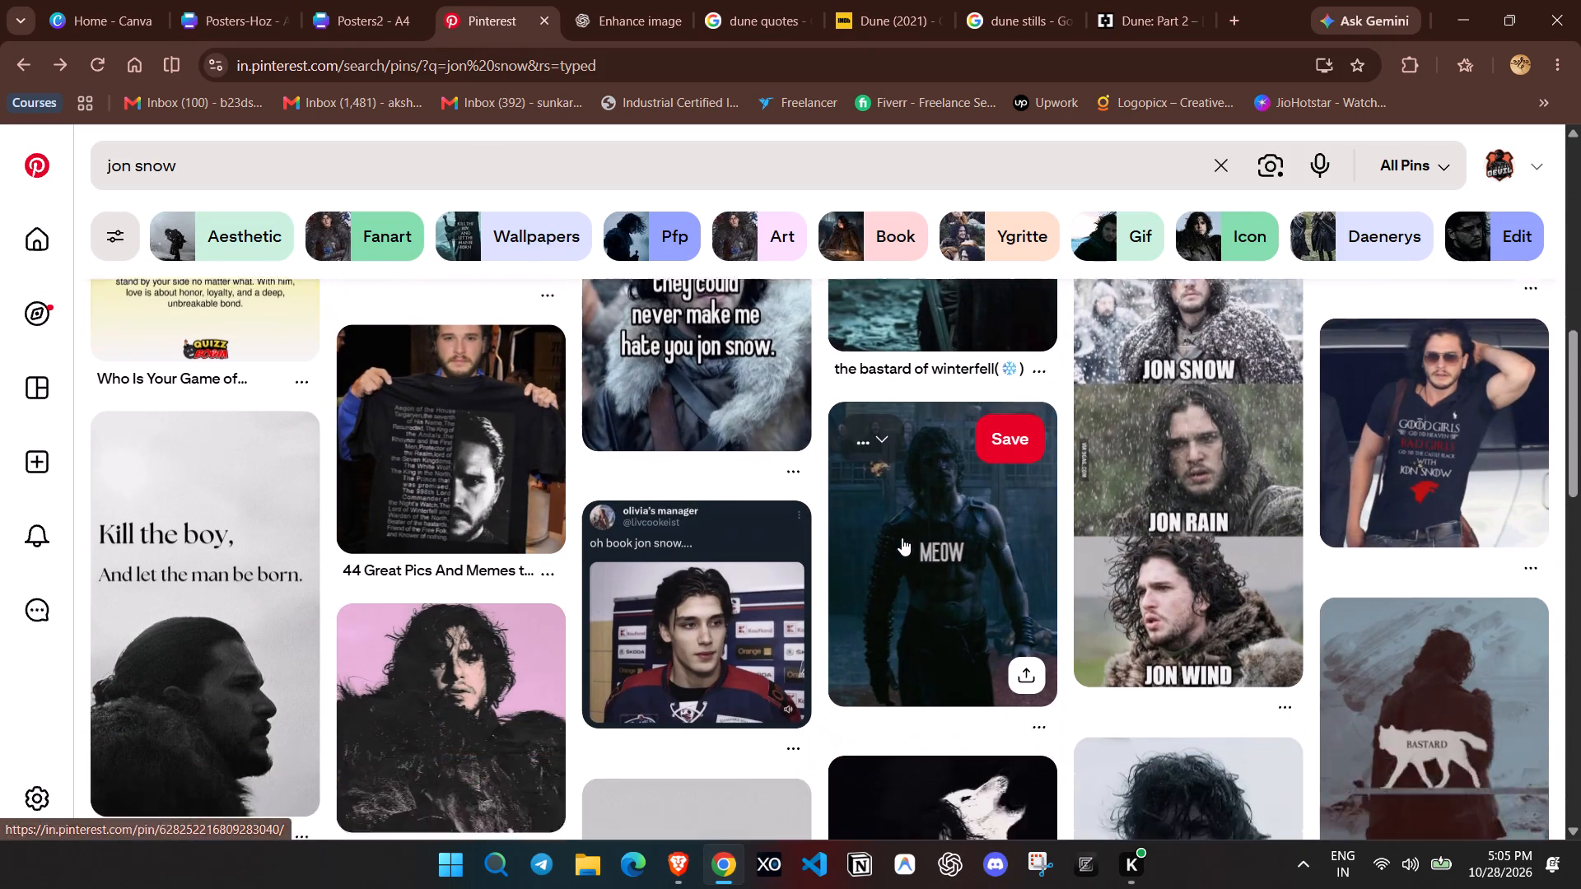
pyautogui.scroll(-4, 902, 533)
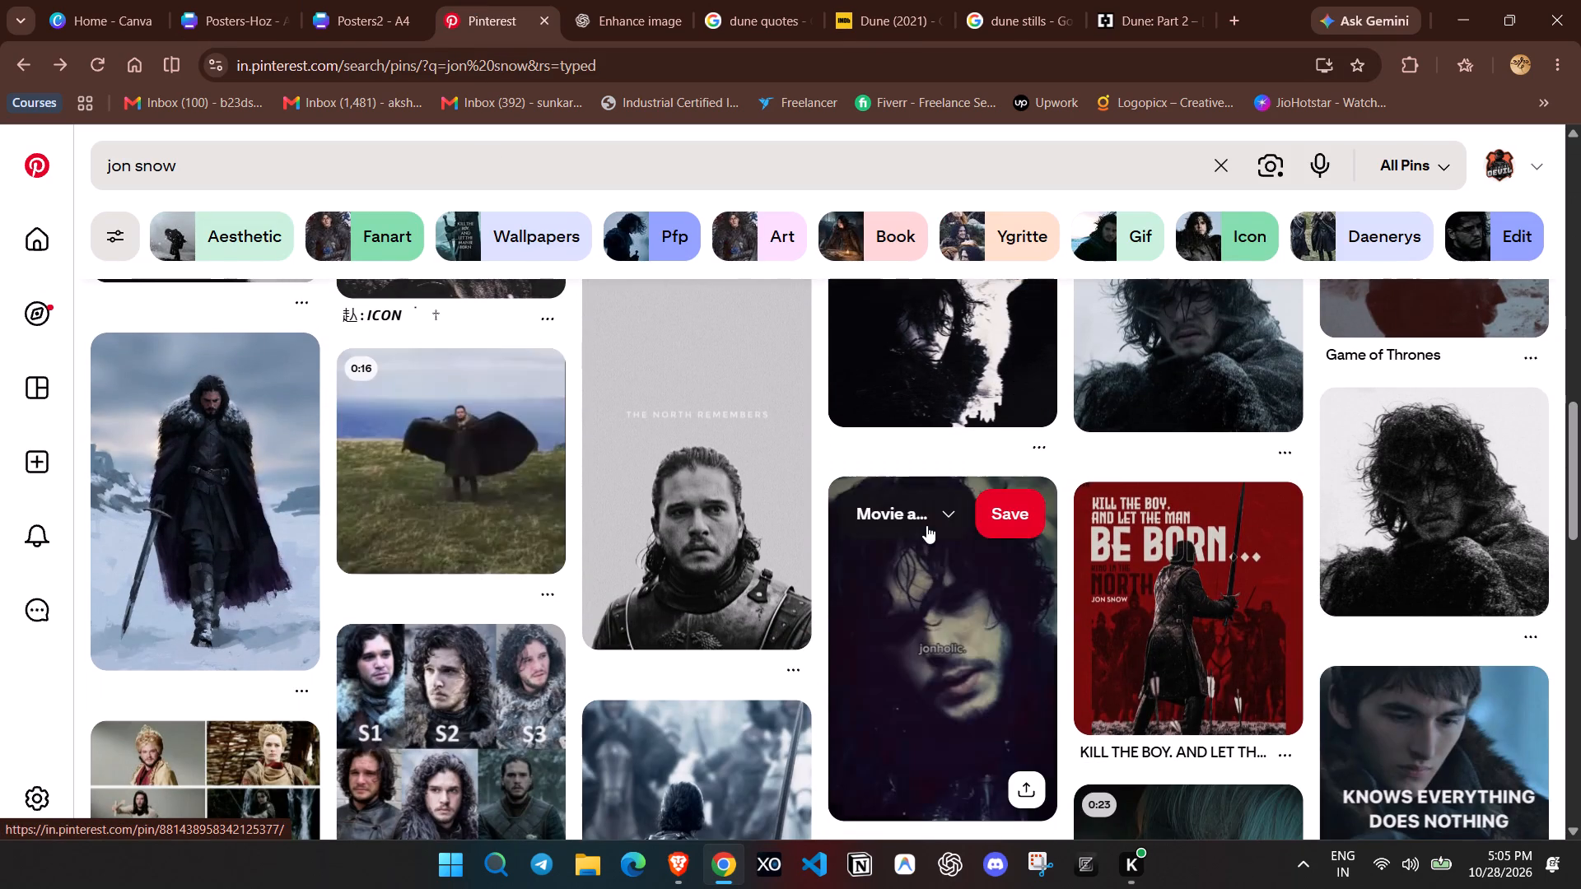
pyautogui.scroll(-4, 848, 444)
pyautogui.scroll(5, 859, 454)
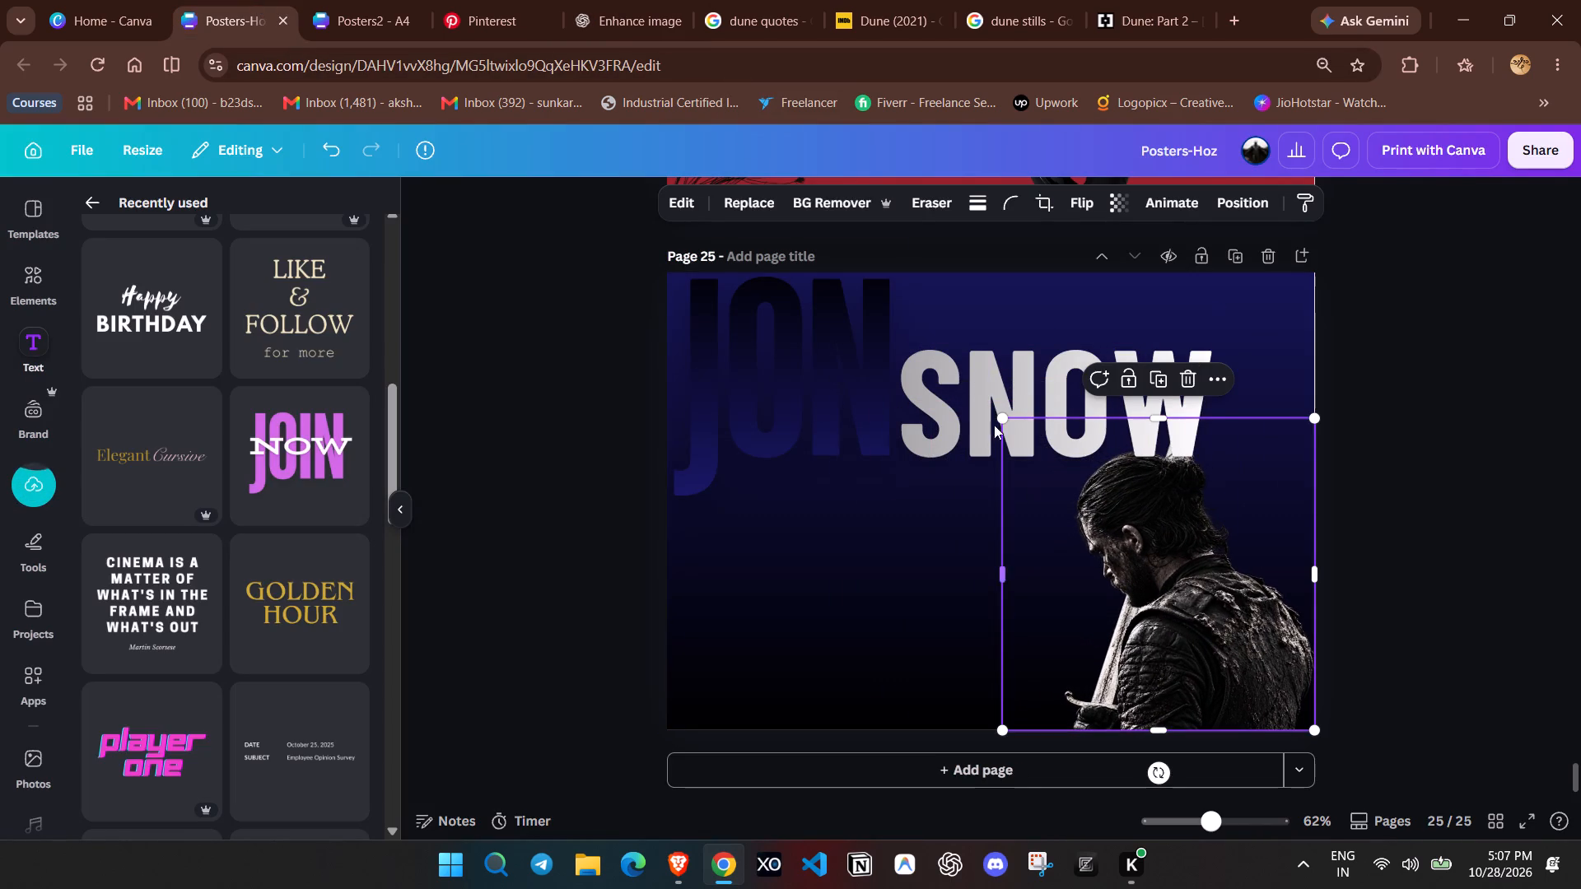
pyautogui.moveTo(997, 422); pyautogui.dragTo(876, 250)
pyautogui.click(1442, 407)
# Move SNOW beneath JON and send it backward so it sits behind the Jon Snow cutout.
pyautogui.moveTo(1077, 407); pyautogui.dragTo(901, 526)
pyautogui.rightClick(967, 500)
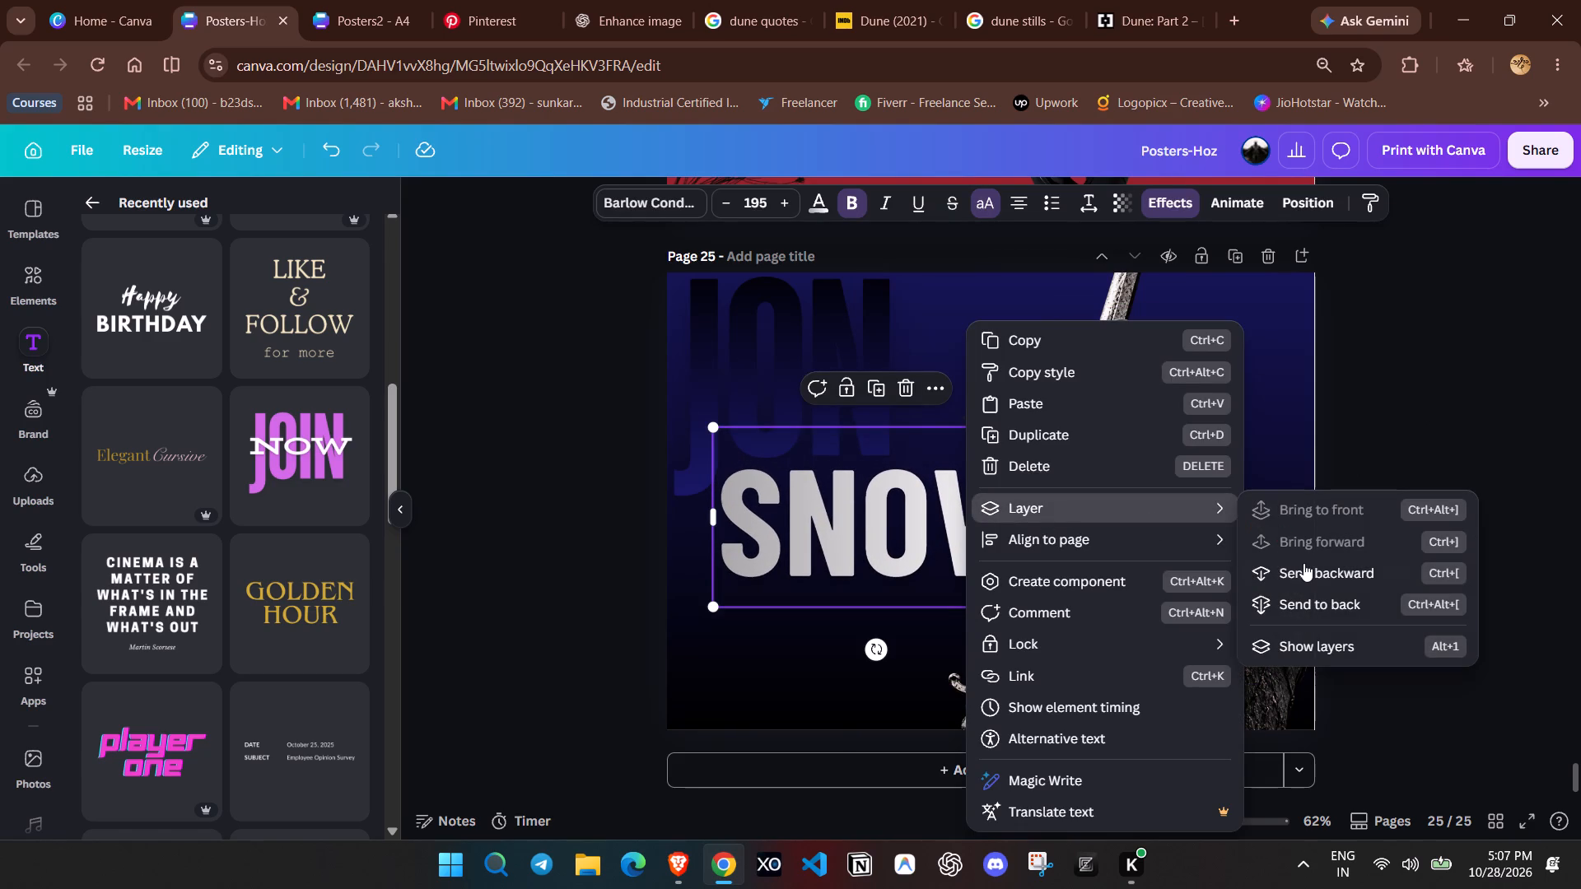
pyautogui.doubleClick(1308, 567)
pyautogui.doubleClick(1453, 366)
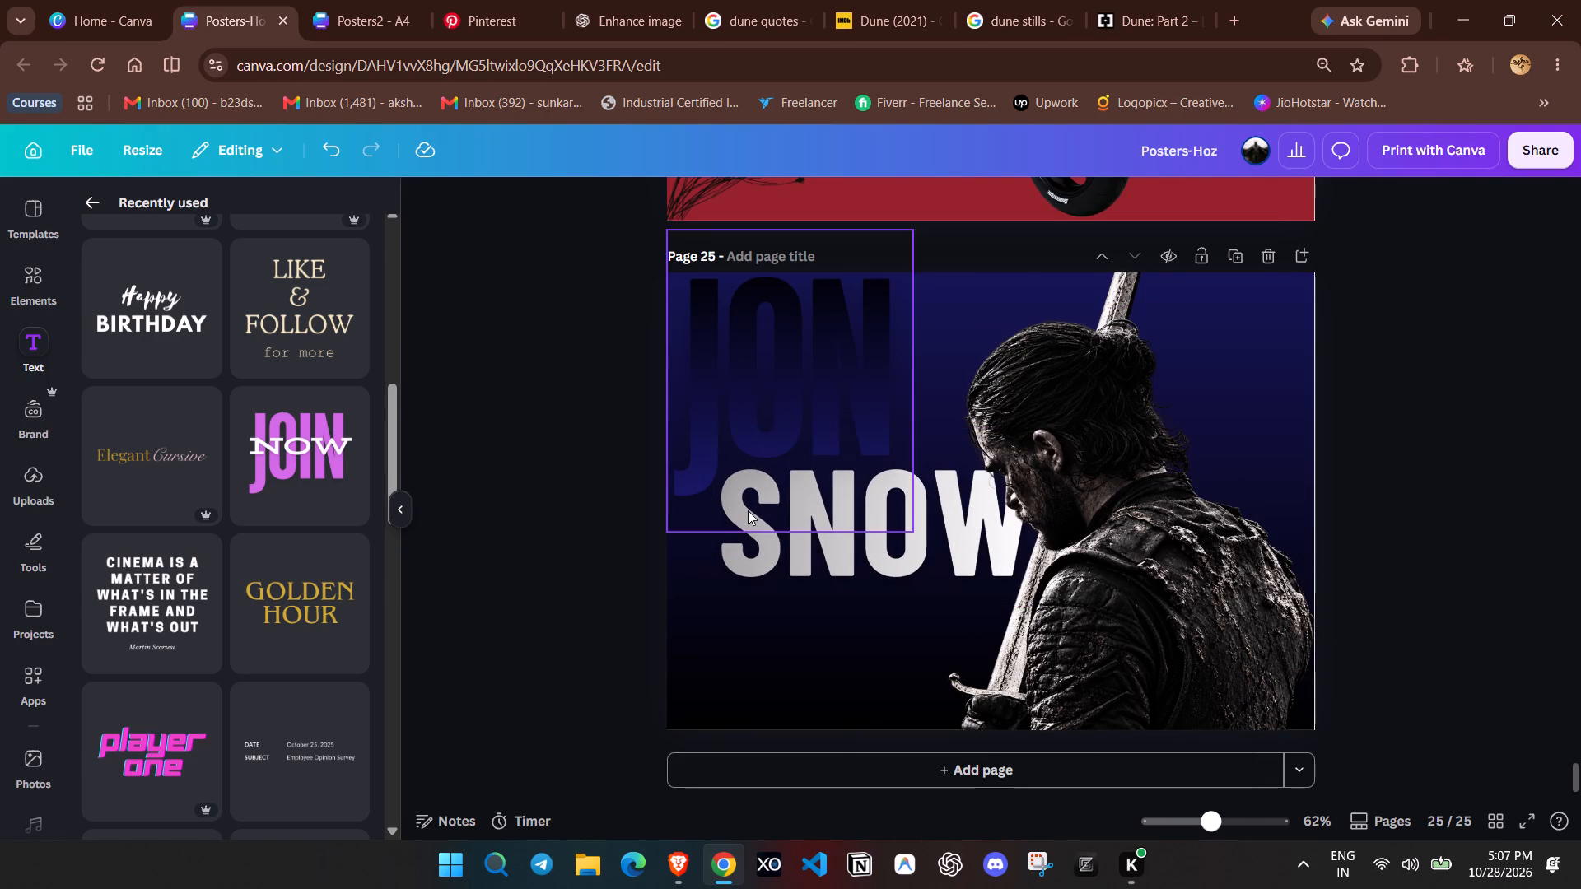
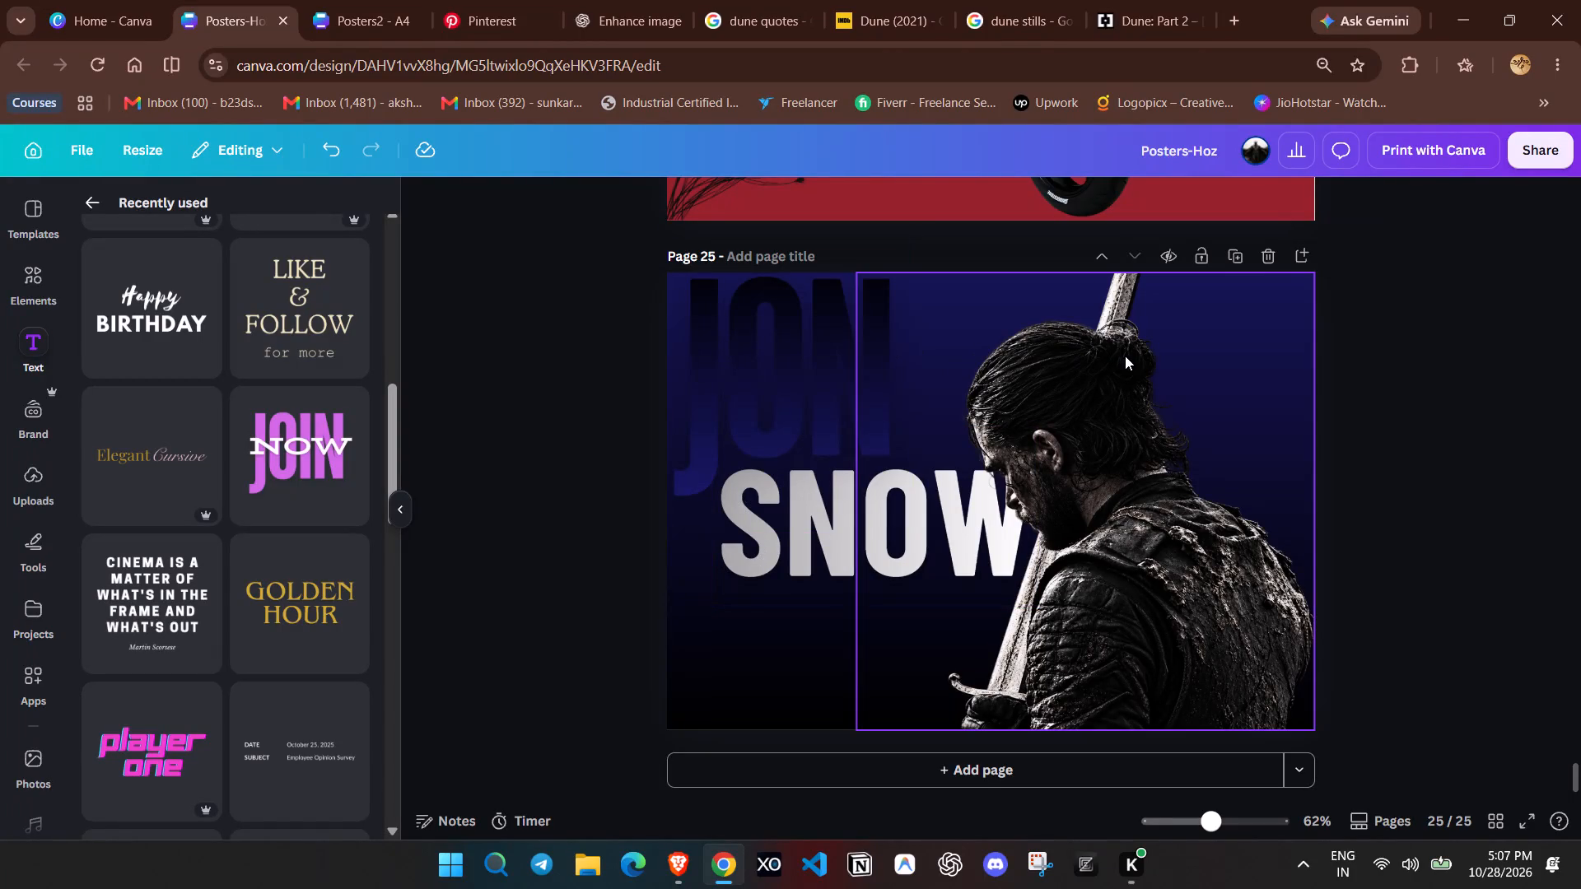
# Shift the Jon Snow cutout slightly outward so it overhangs the page's right edge a little.
pyautogui.moveTo(1175, 394); pyautogui.dragTo(1187, 399)
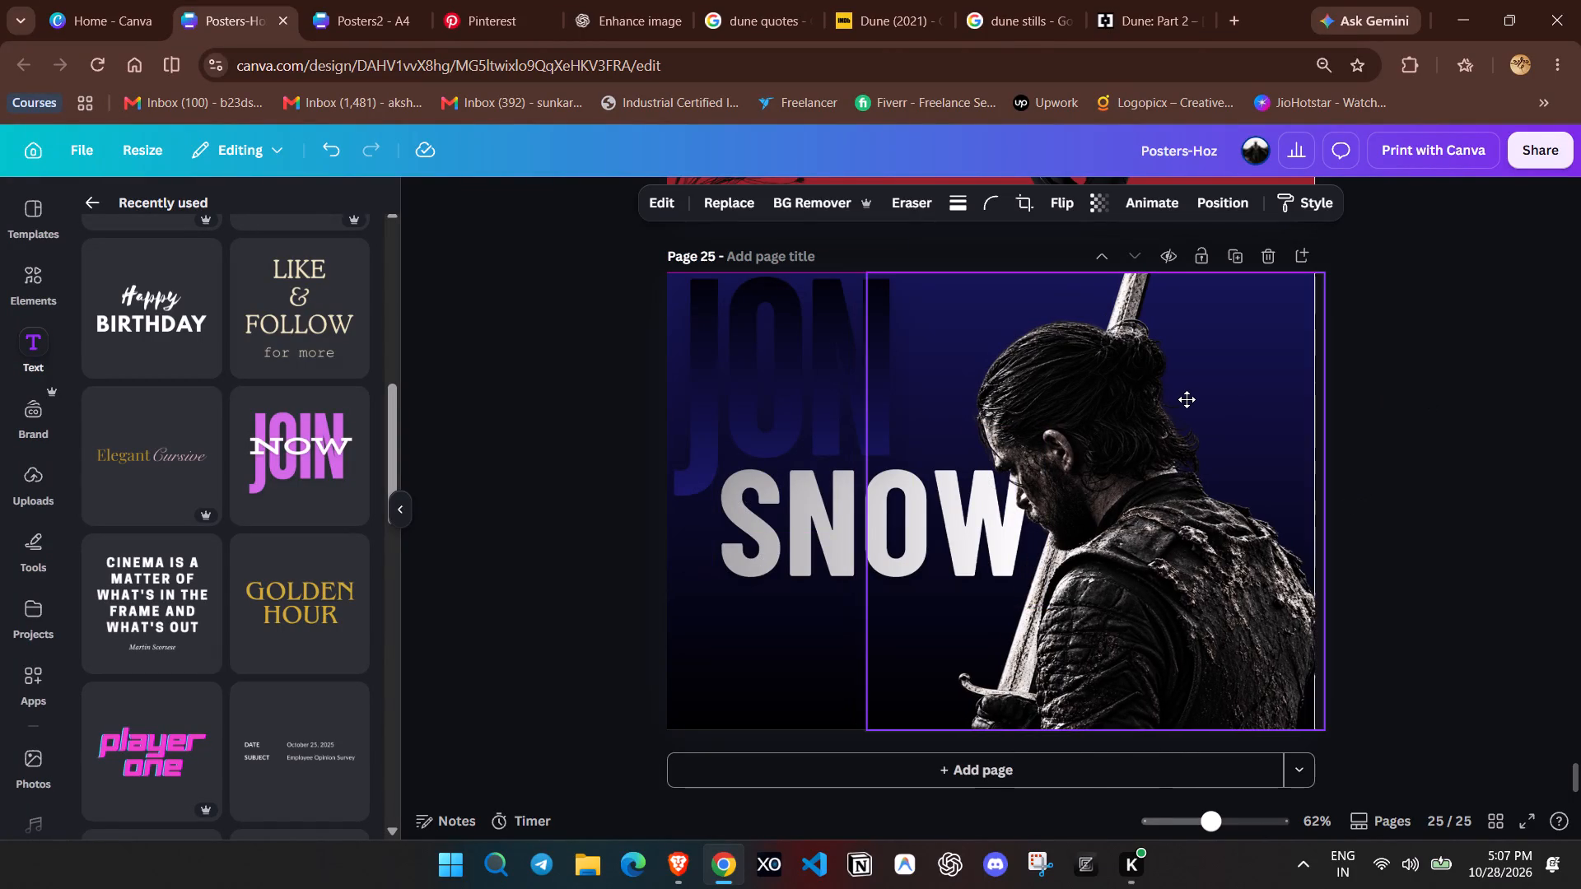
pyautogui.moveTo(1187, 399); pyautogui.dragTo(1188, 398)
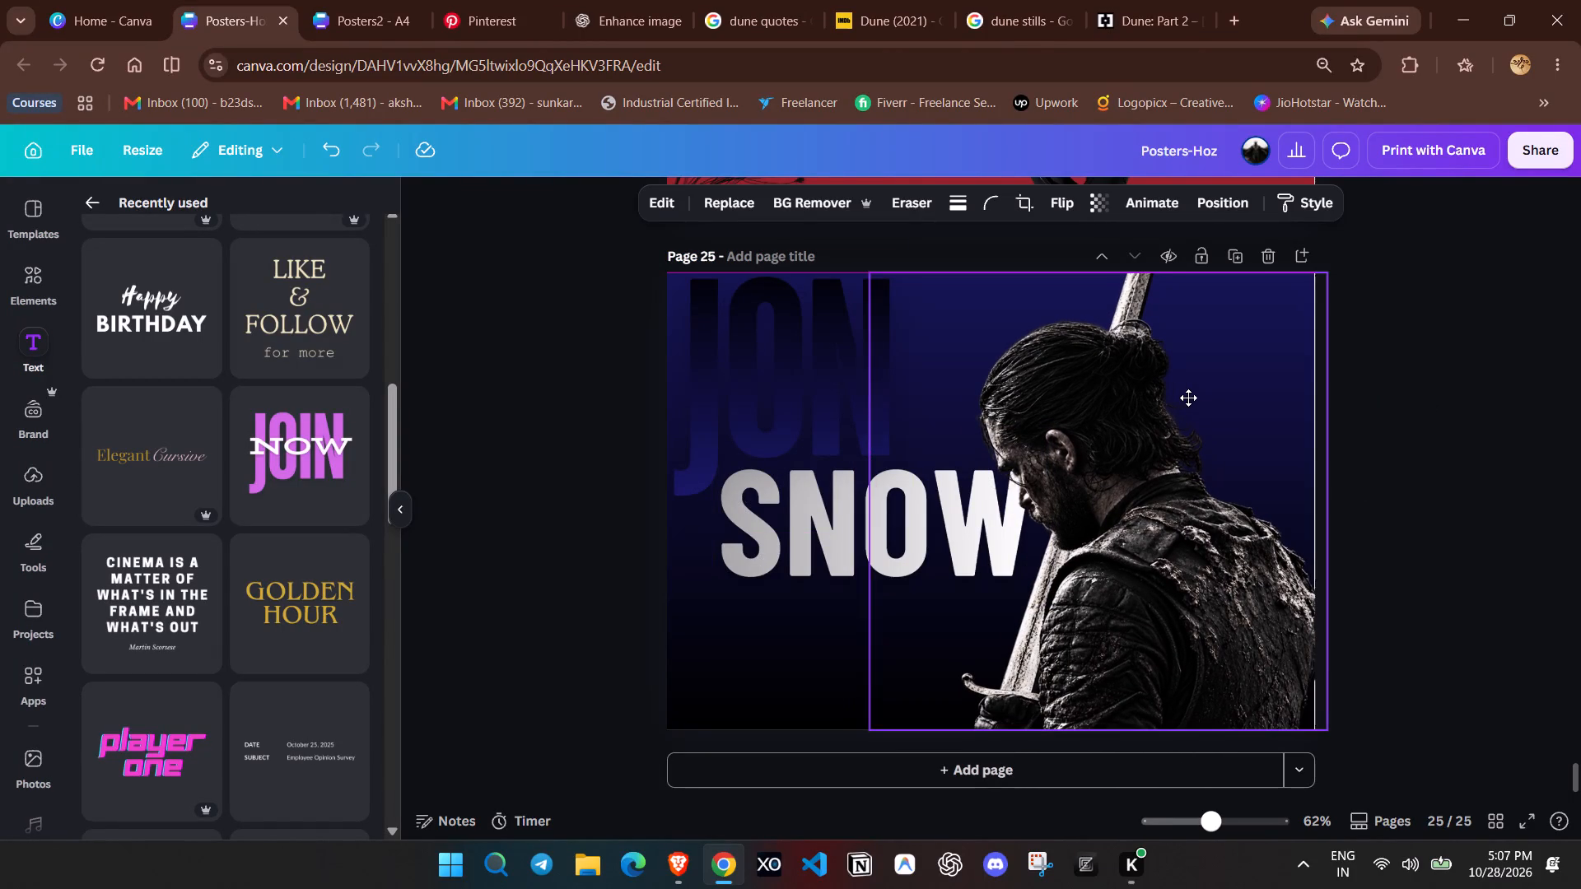
pyautogui.moveTo(1188, 398); pyautogui.dragTo(1191, 398)
pyautogui.doubleClick(1427, 455)
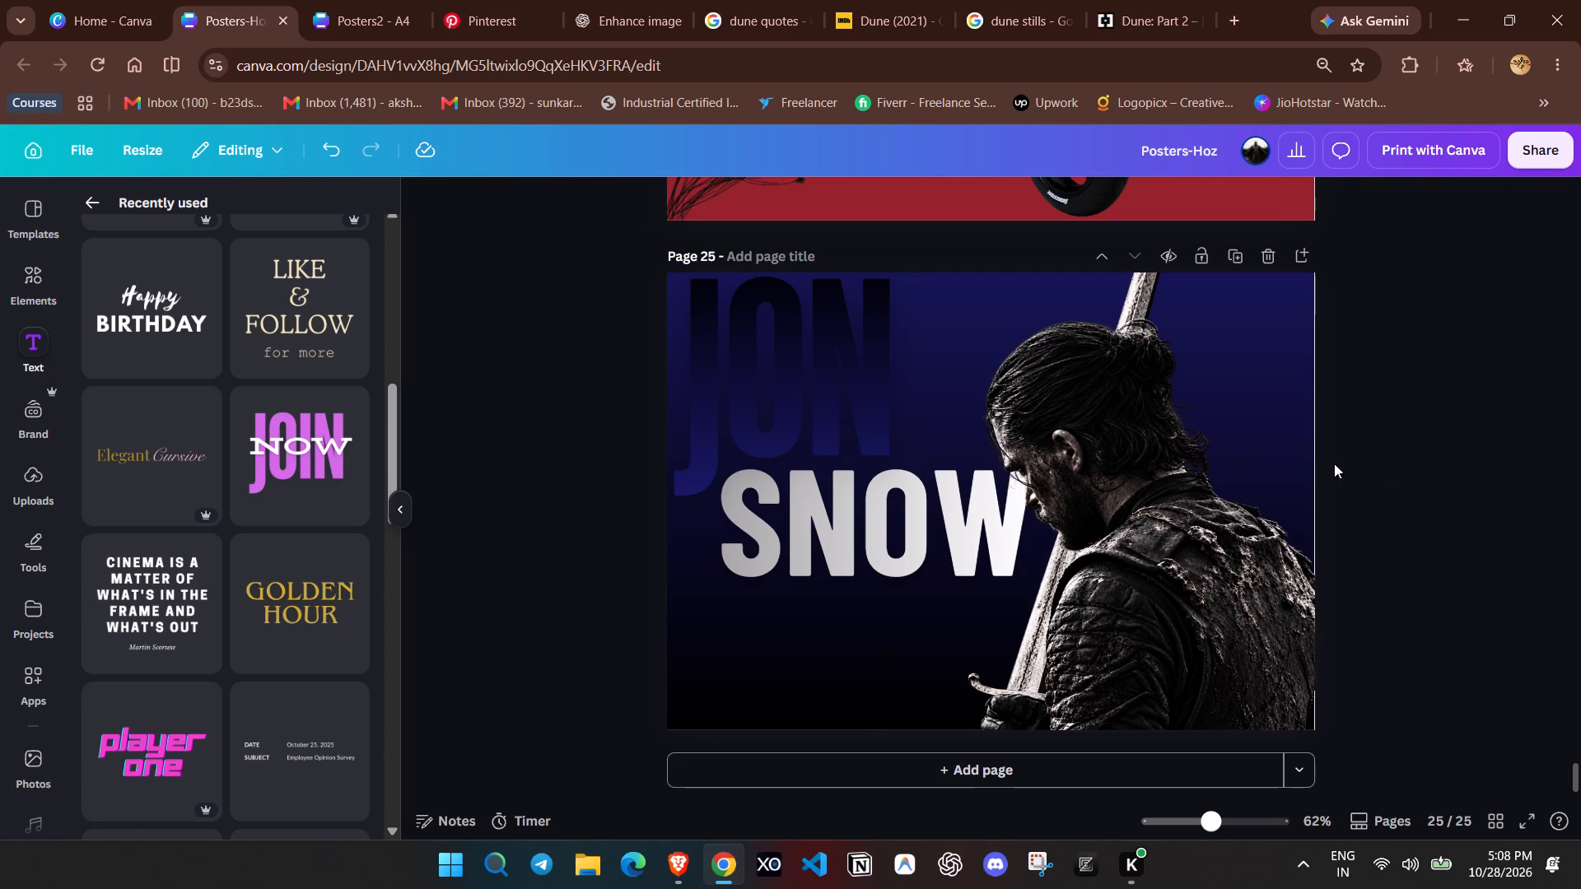
pyautogui.click(1160, 464)
pyautogui.click(874, 271)
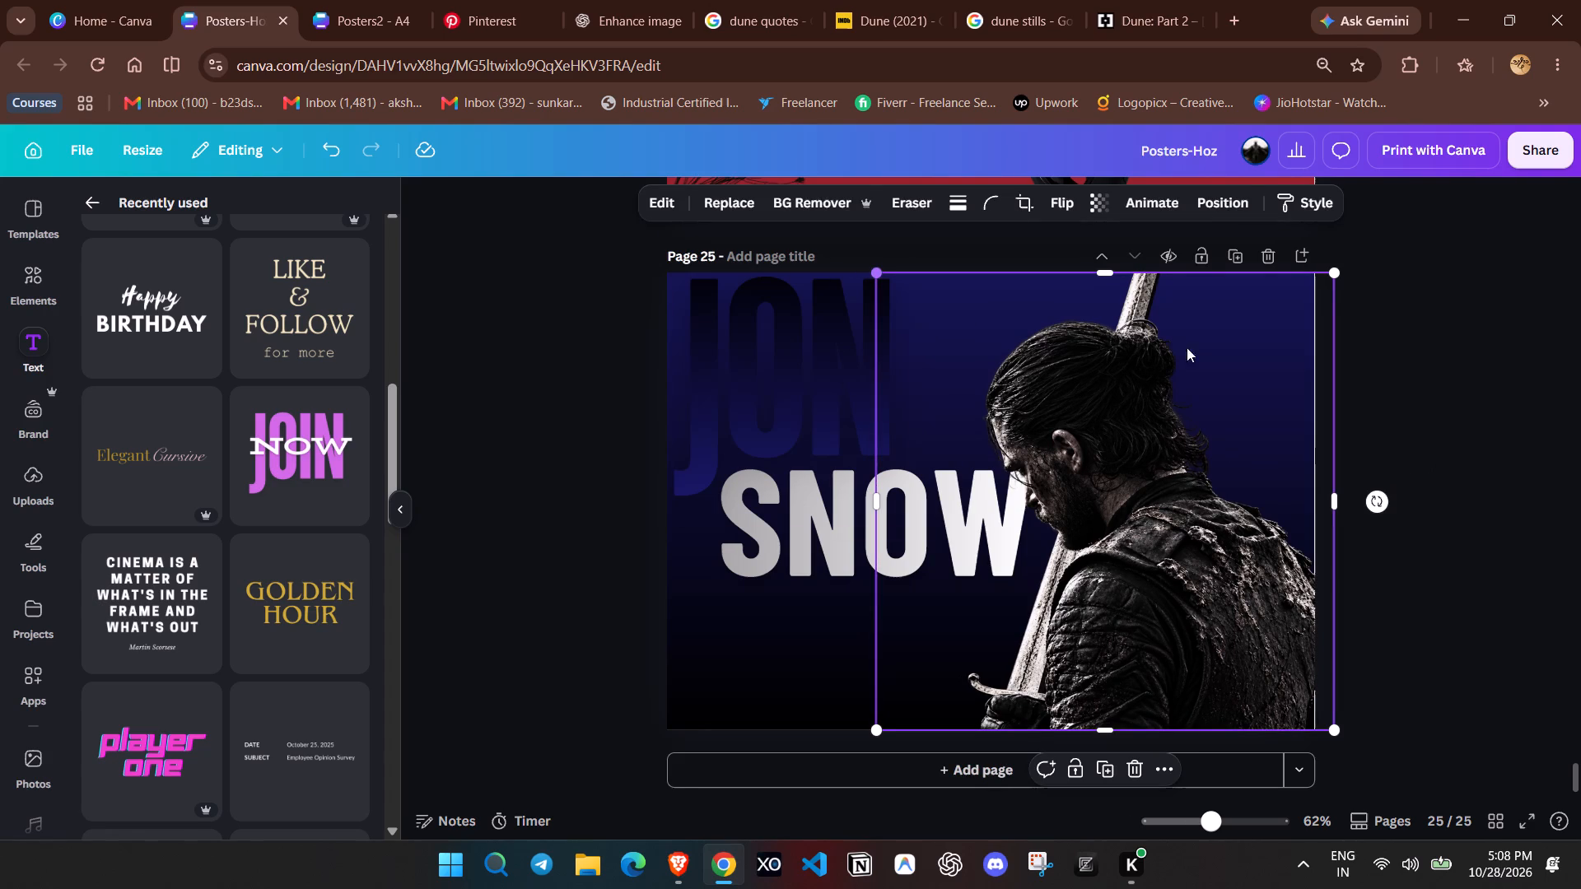
pyautogui.click(1226, 401)
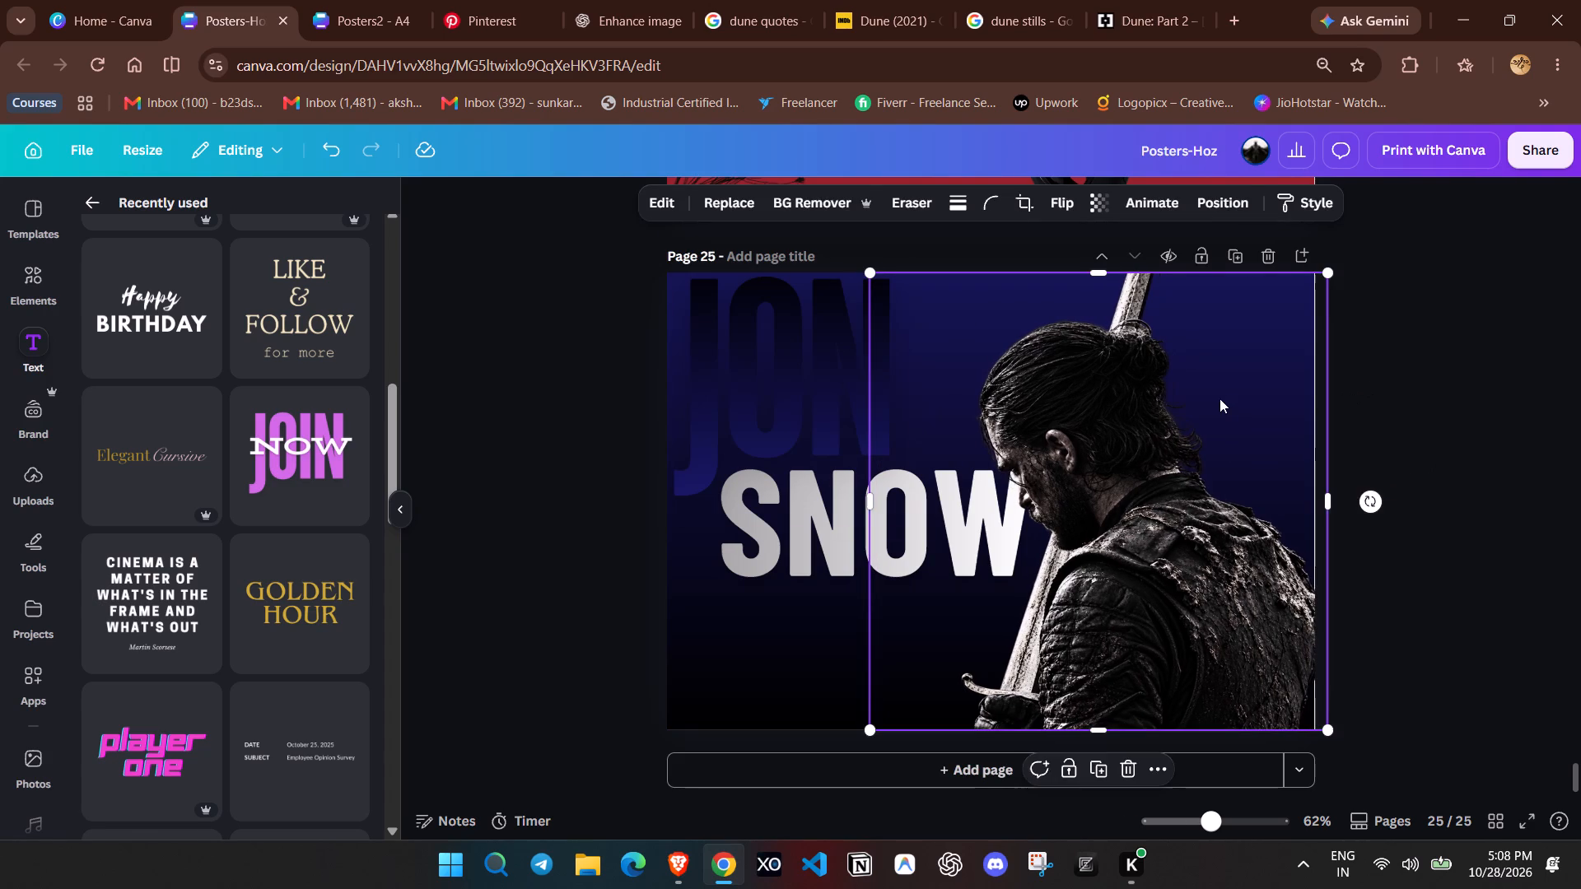
pyautogui.doubleClick(1375, 361)
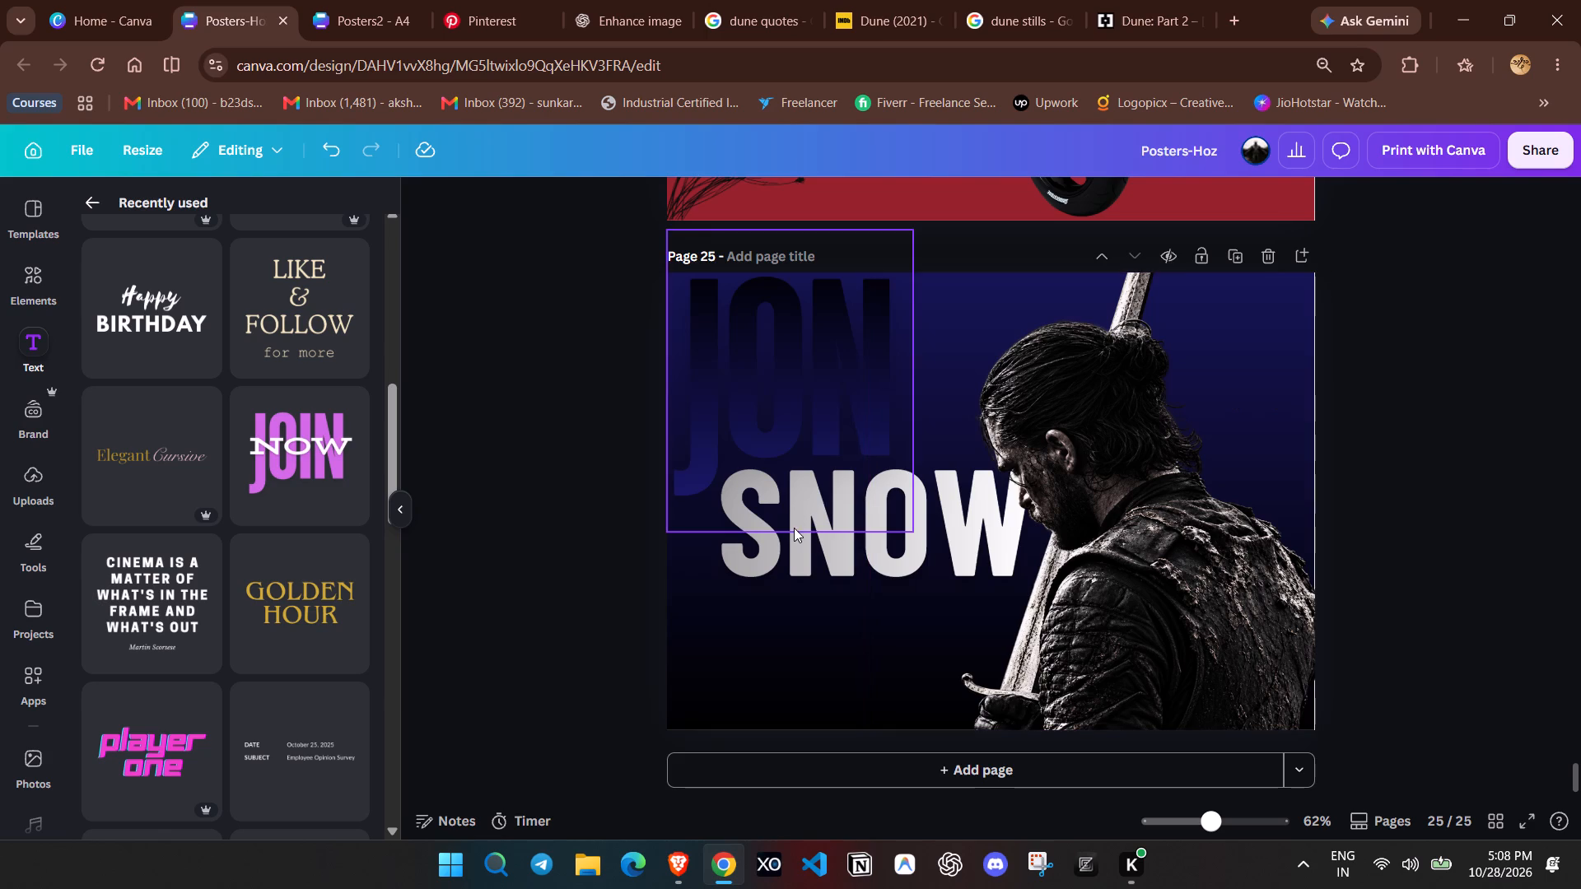
# Reduce the SNOW text to font size 190 and nudge it slightly upward.
pyautogui.click(796, 543)
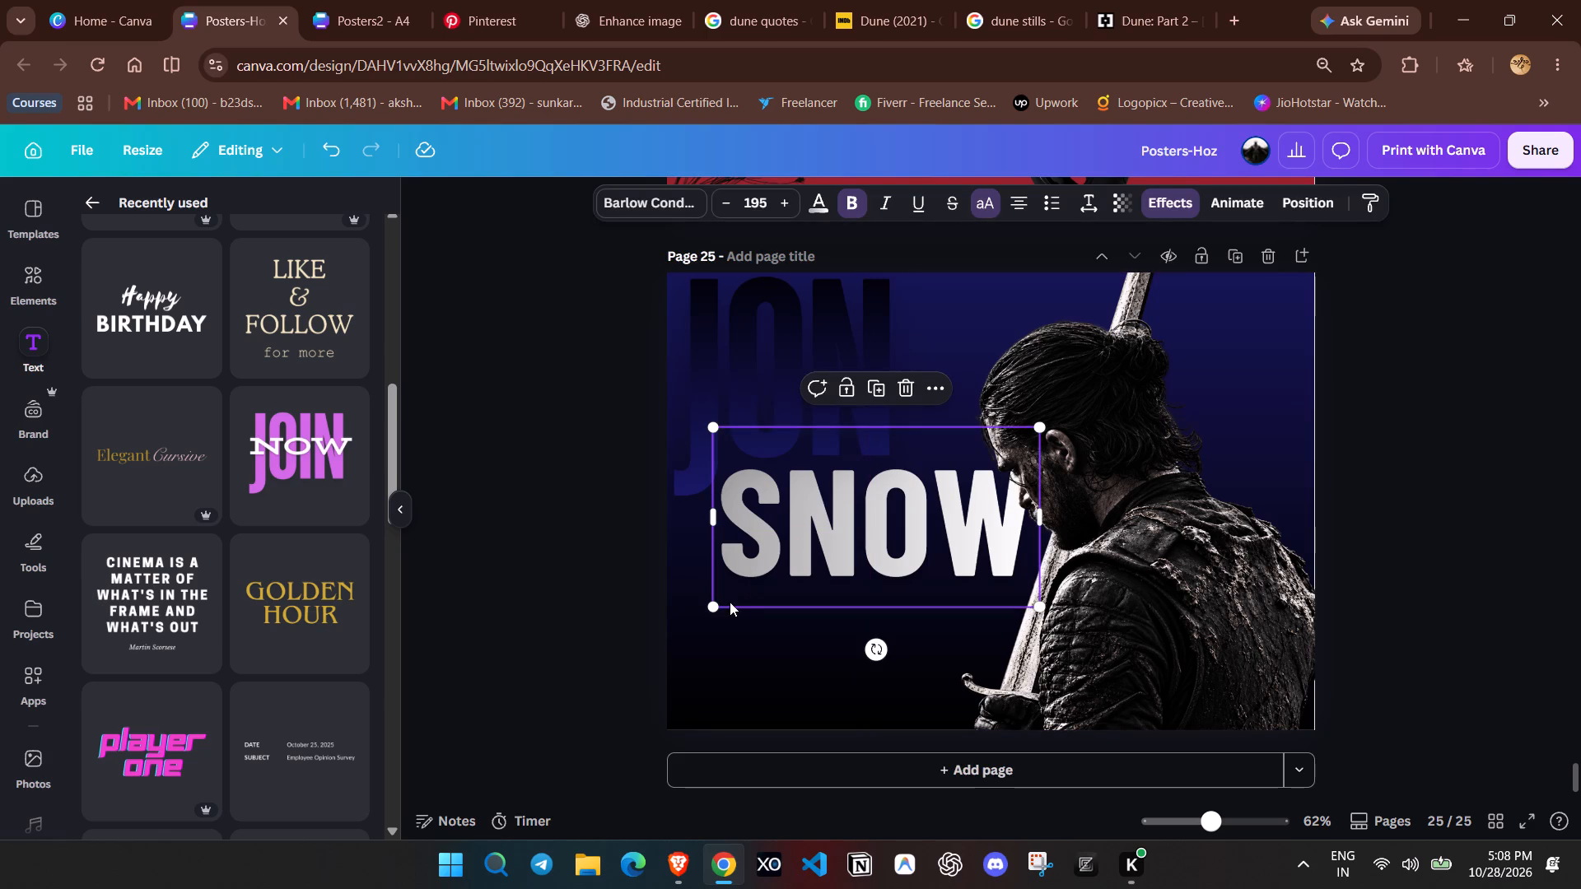
pyautogui.doubleClick(729, 216)
pyautogui.tripleClick(729, 216)
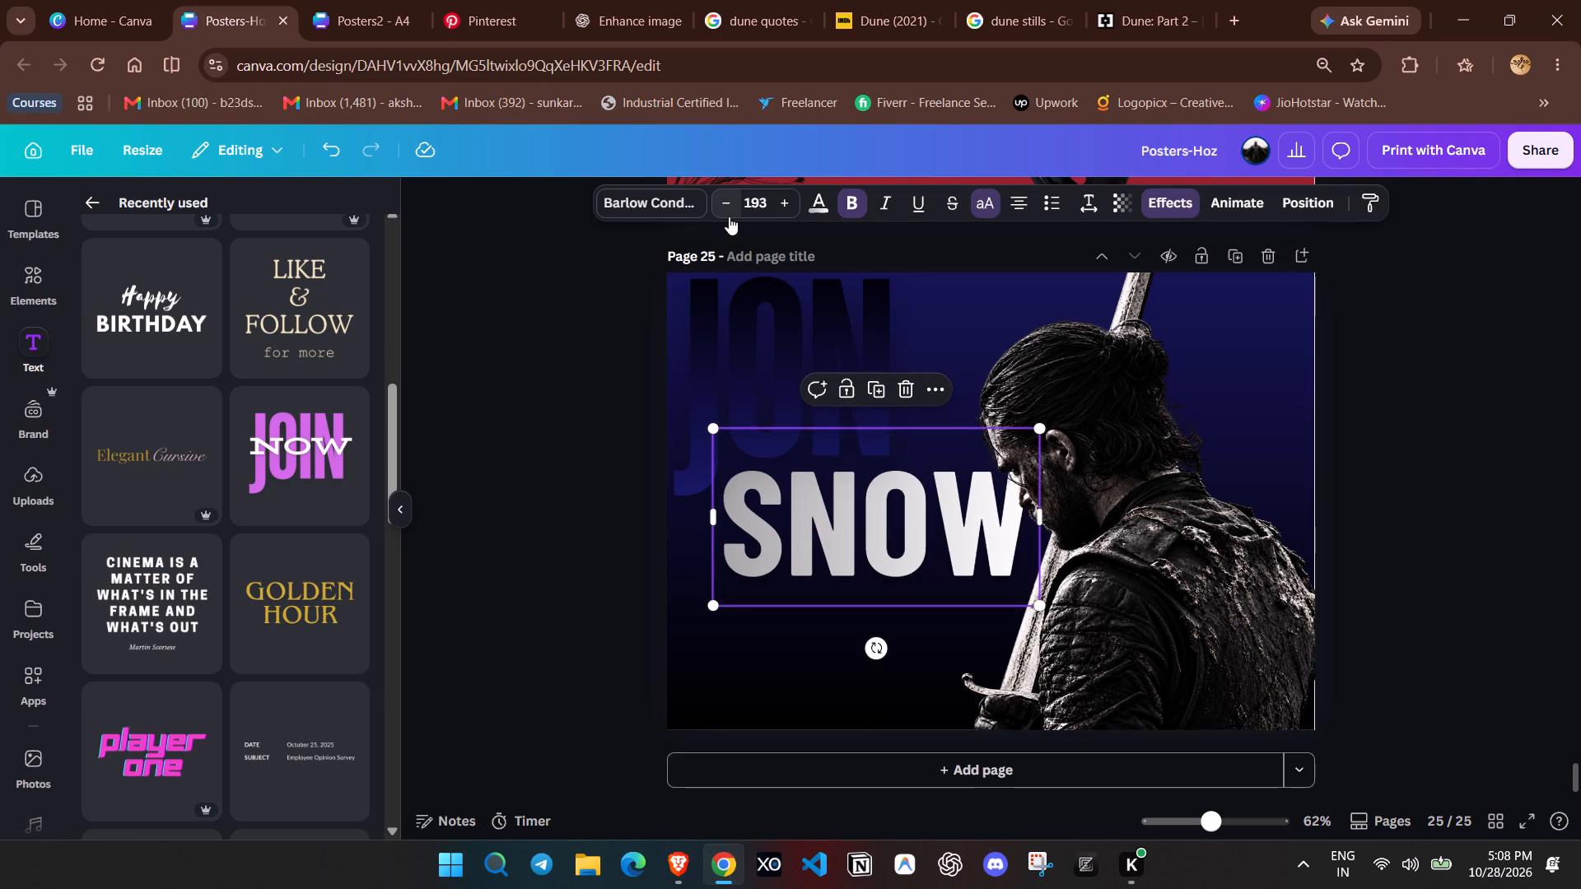
pyautogui.click(1040, 521)
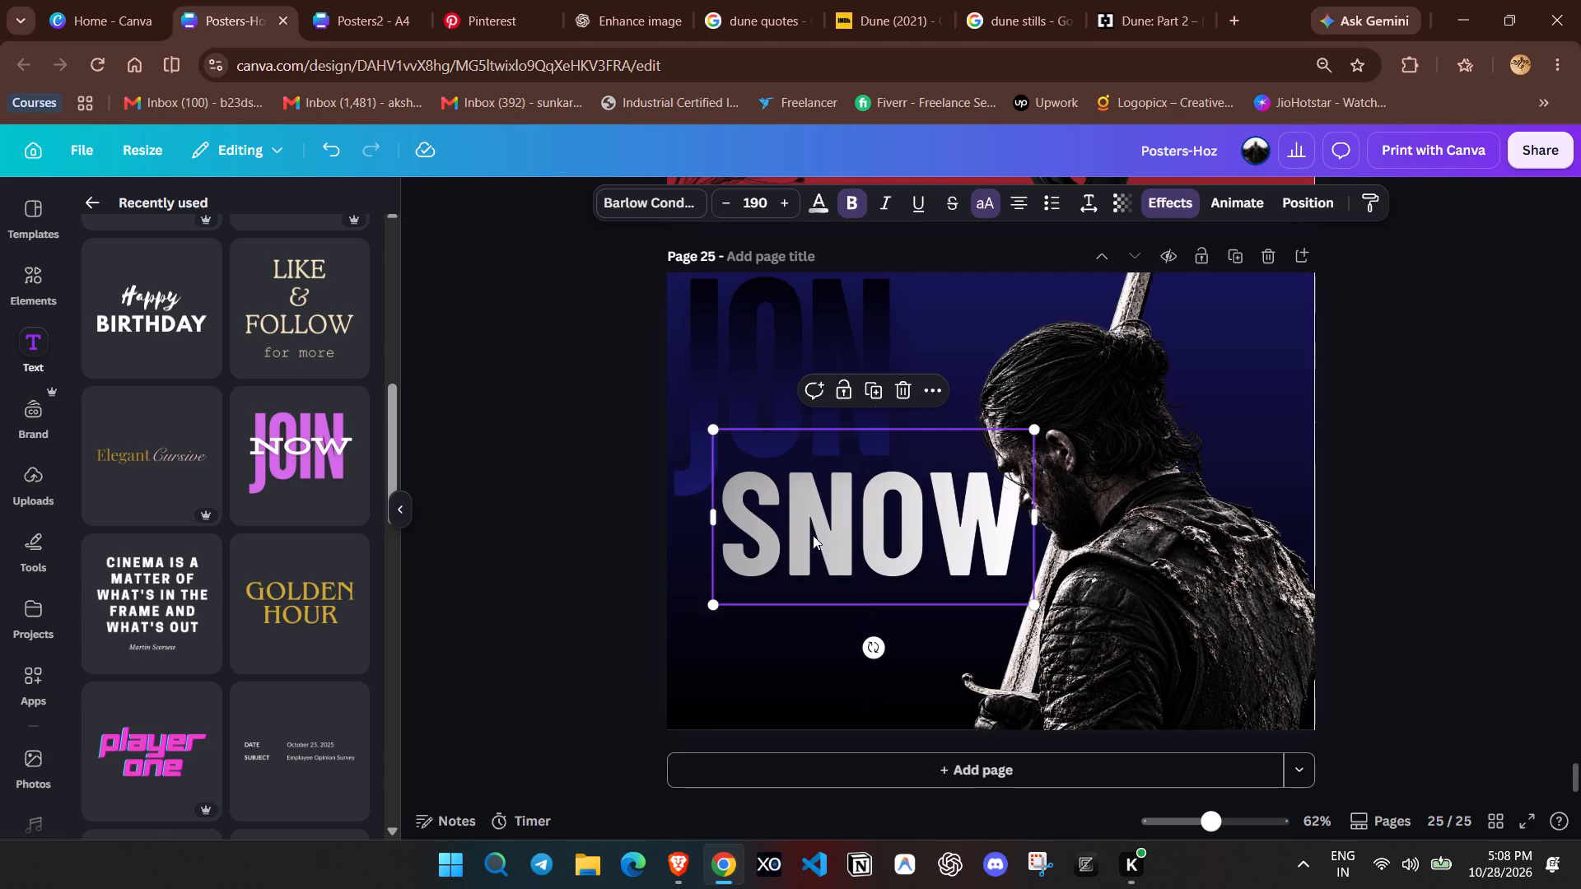
pyautogui.click(751, 491)
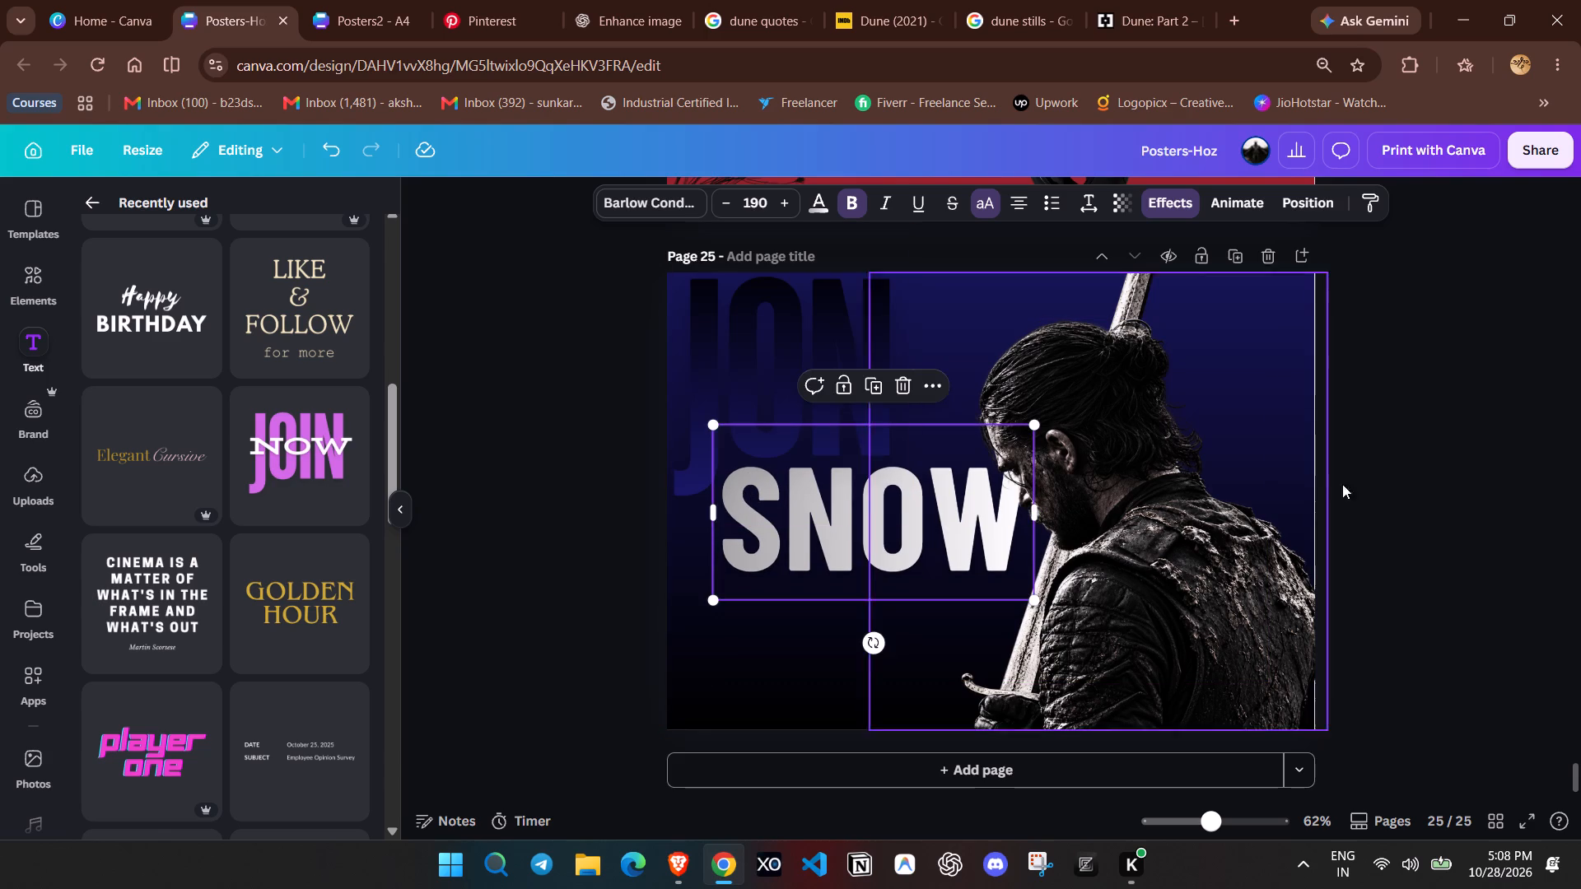
pyautogui.doubleClick(1468, 418)
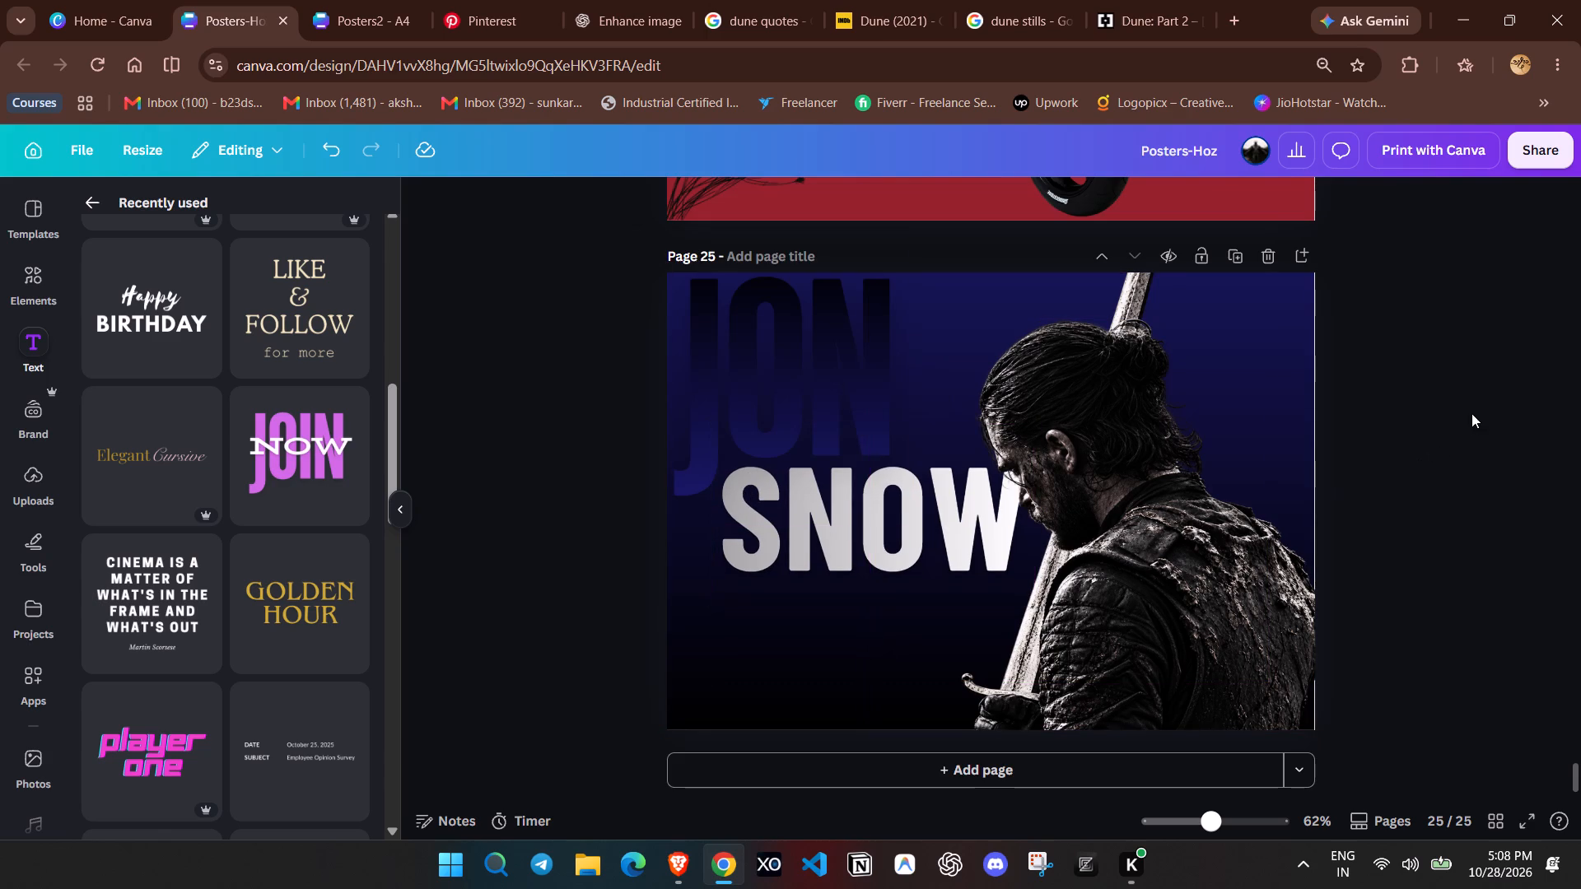
# Add the LIKE & FOLLOW text template to page 25, ungroup it and keep only its main heading, without the "for more" line.
pyautogui.scroll(1, 208, 349)
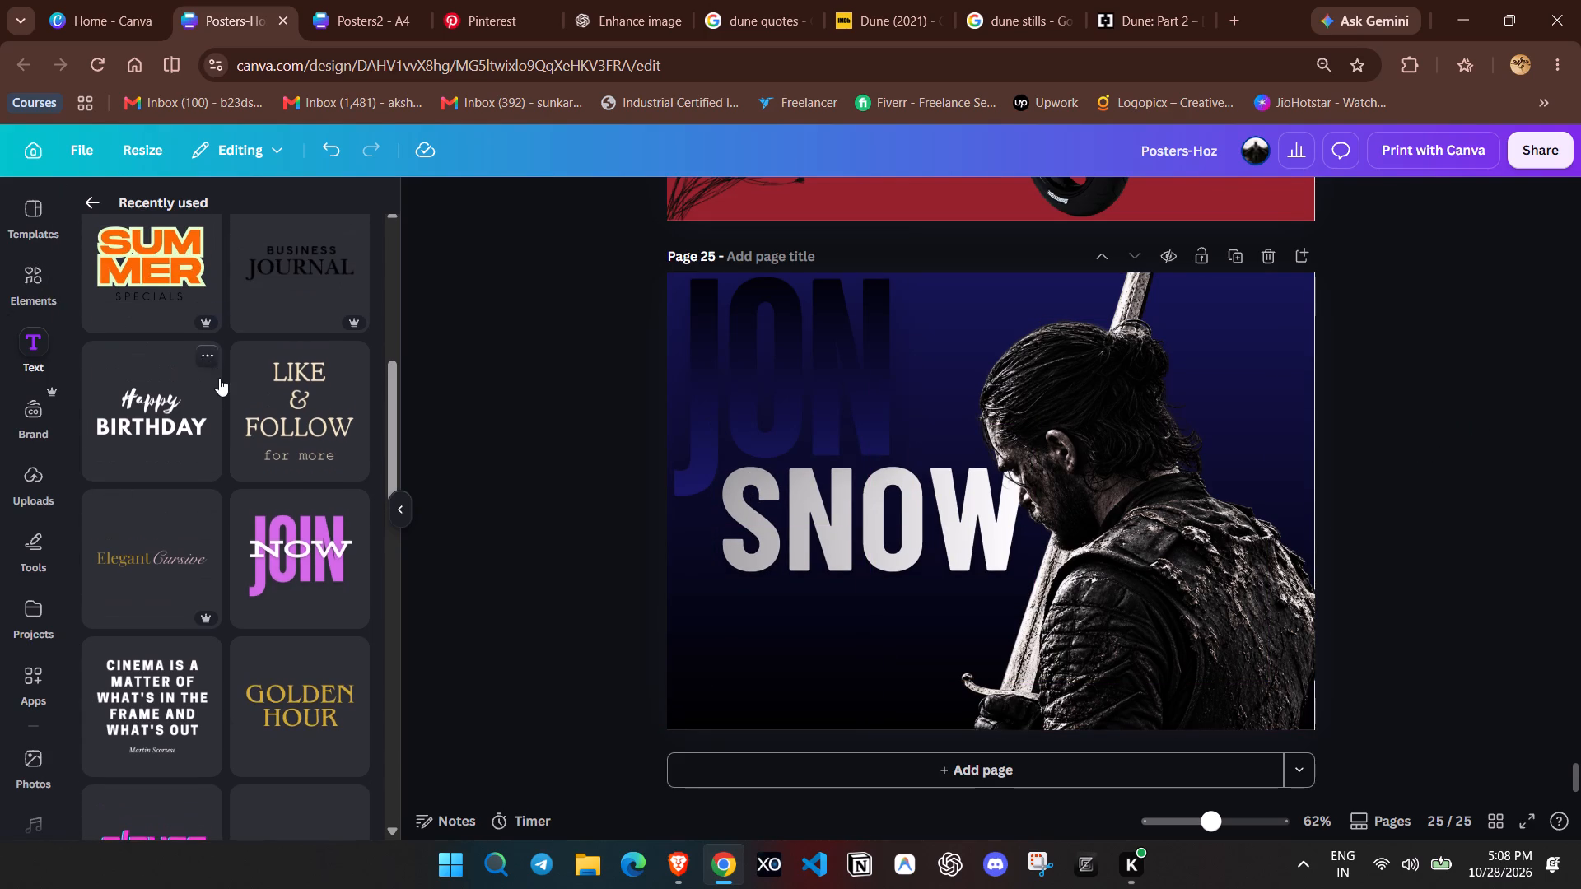
pyautogui.scroll(-1, 292, 422)
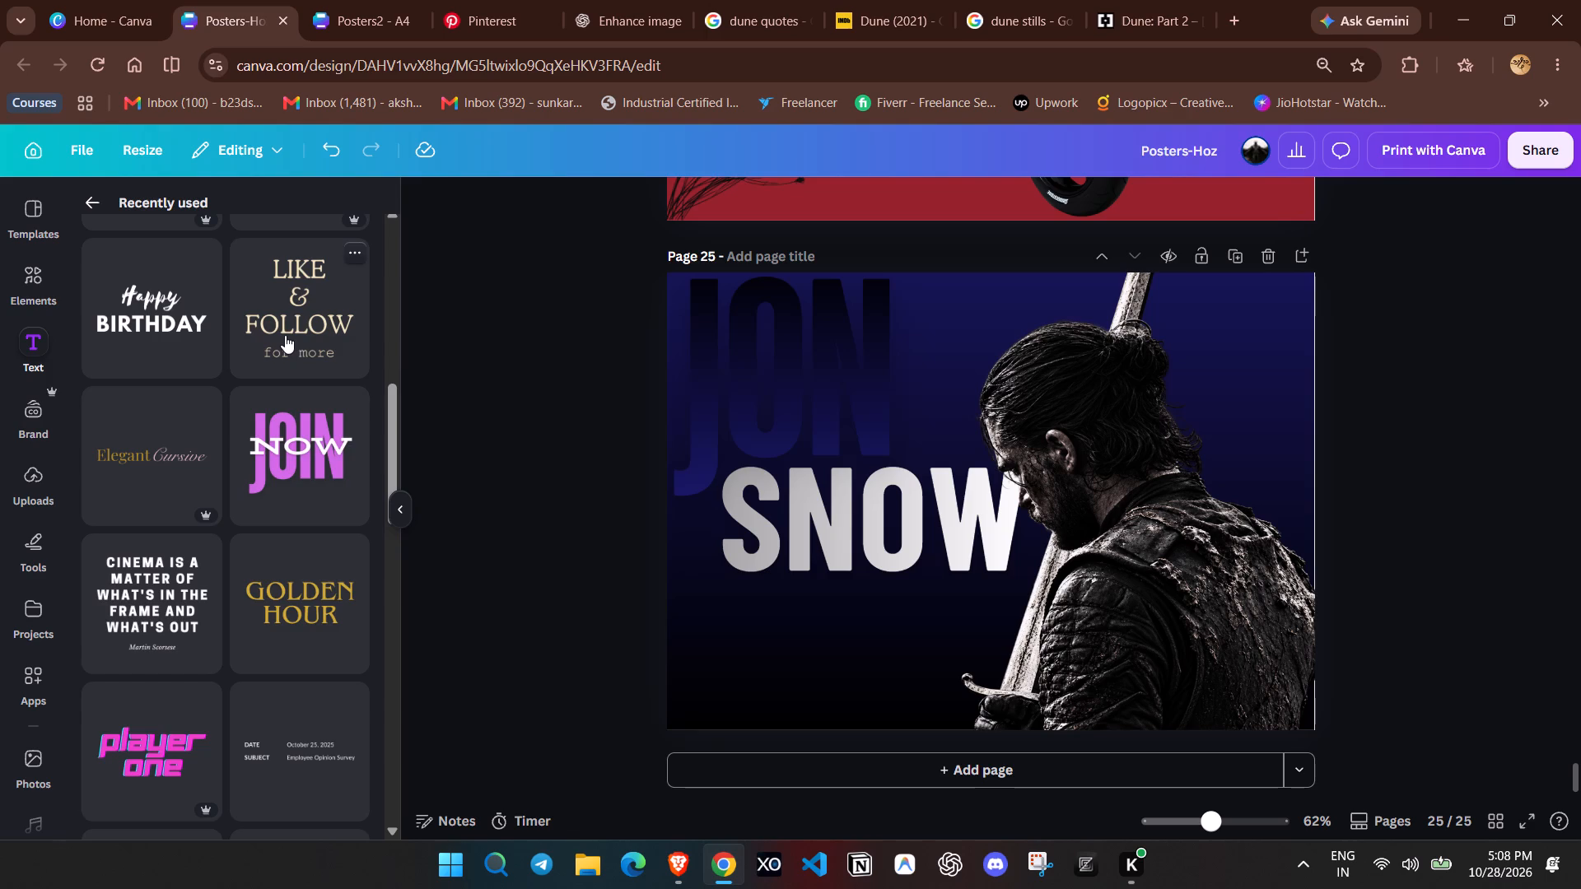
pyautogui.scroll(1, 297, 350)
pyautogui.click(298, 418)
pyautogui.moveTo(972, 454); pyautogui.dragTo(769, 477)
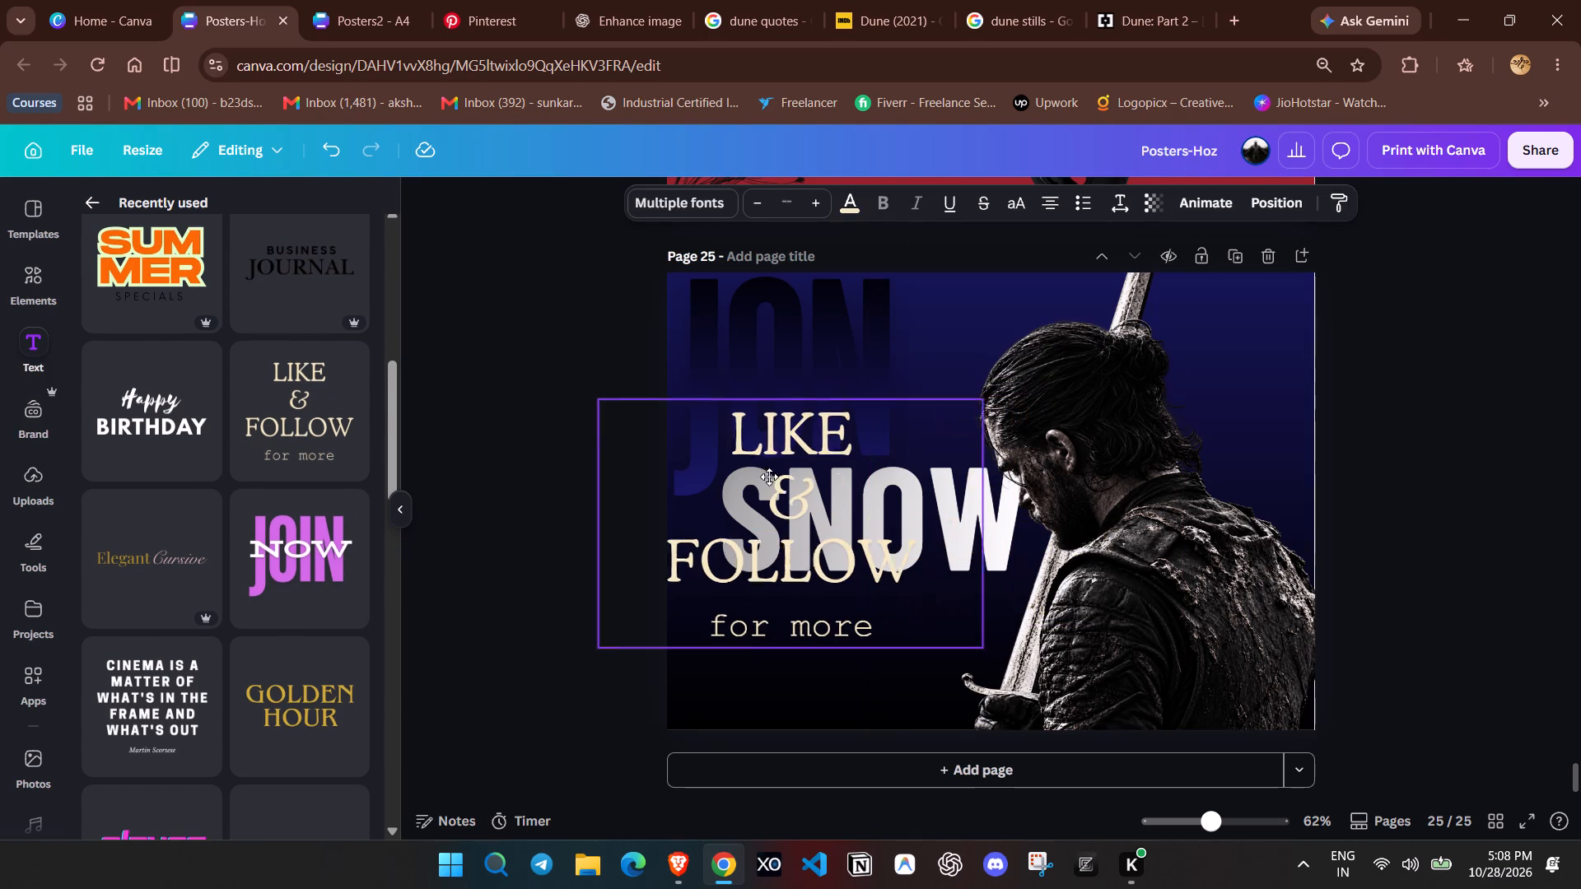
pyautogui.moveTo(769, 477); pyautogui.dragTo(769, 478)
pyautogui.click(691, 355)
pyautogui.click(730, 633)
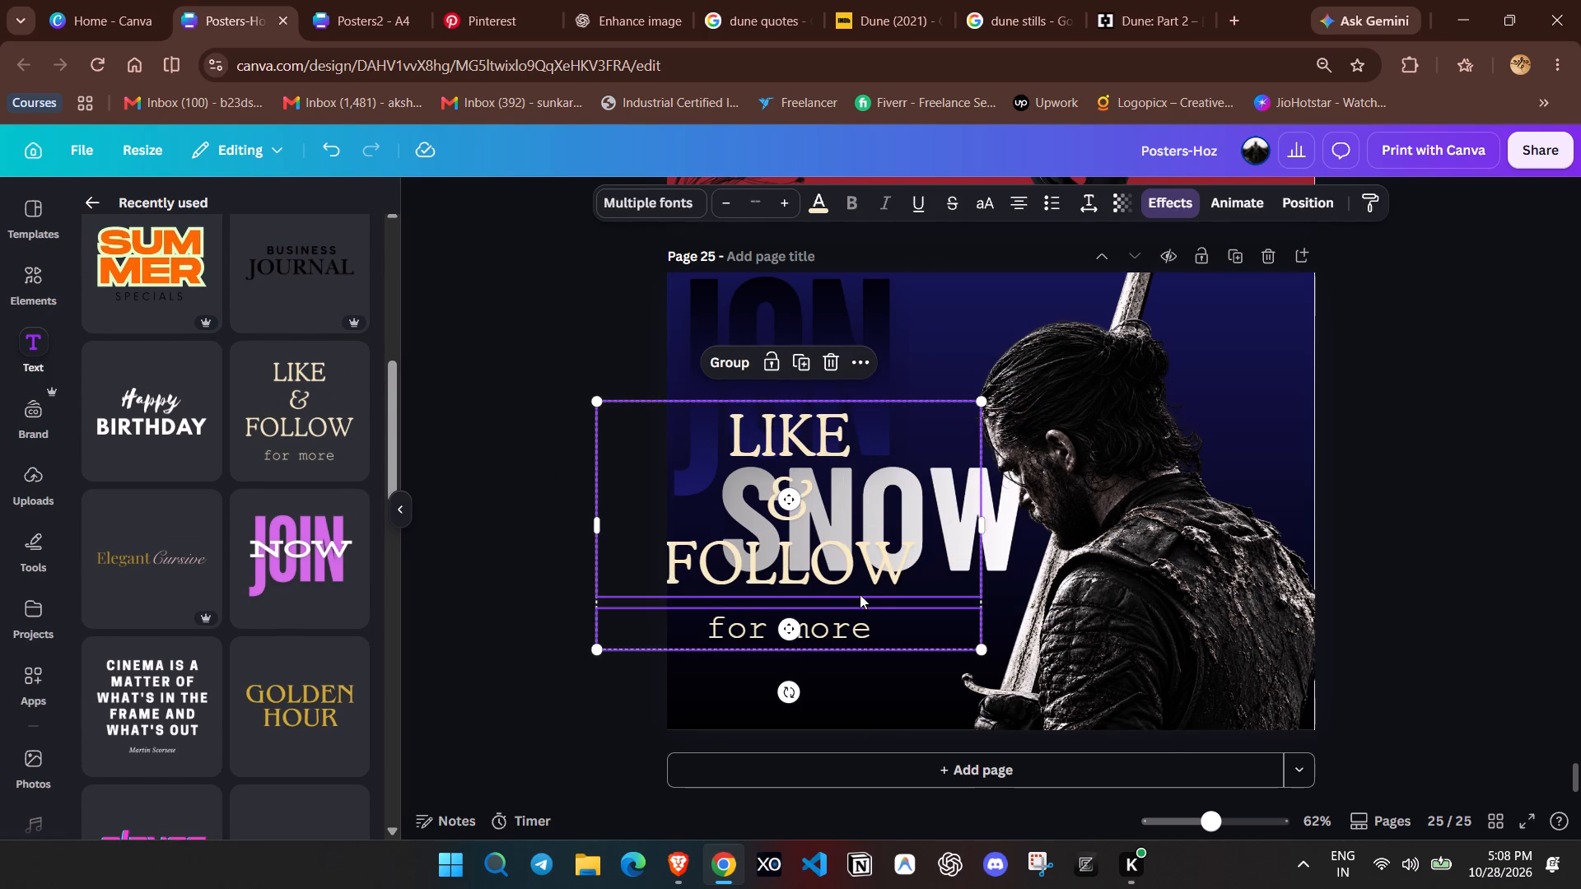
pyautogui.click(888, 698)
pyautogui.click(800, 613)
pyautogui.click(823, 575)
pyautogui.moveTo(803, 545); pyautogui.dragTo(838, 622)
# Replace the heading text with "THE KING IN THE NORTH.", fit it on a single line and shrink it to about size 38.
pyautogui.click(838, 622)
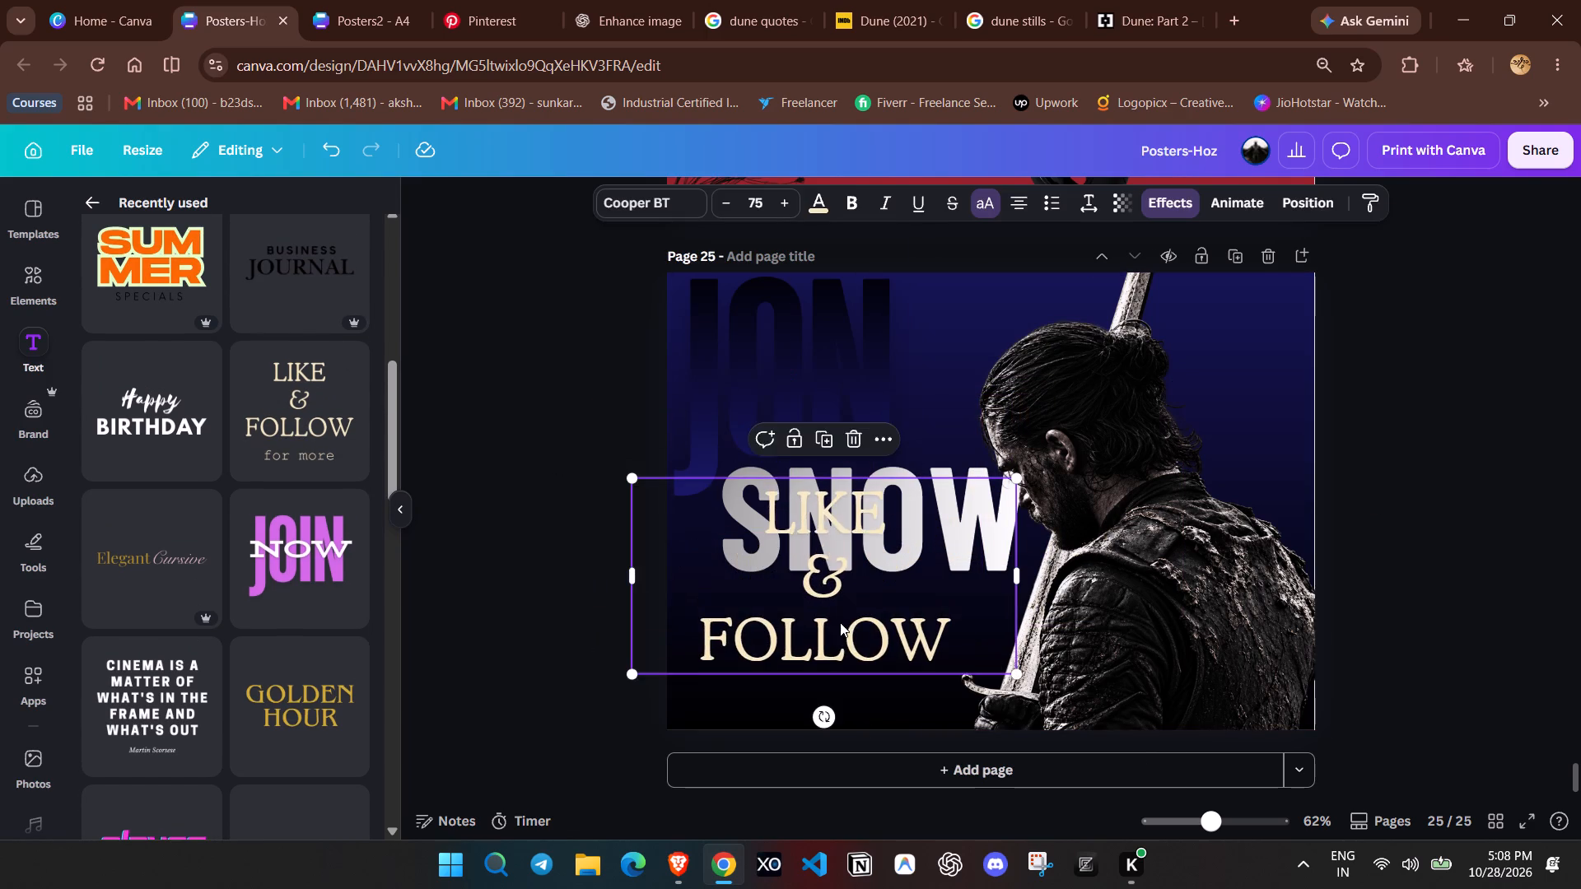
pyautogui.write('the kind')
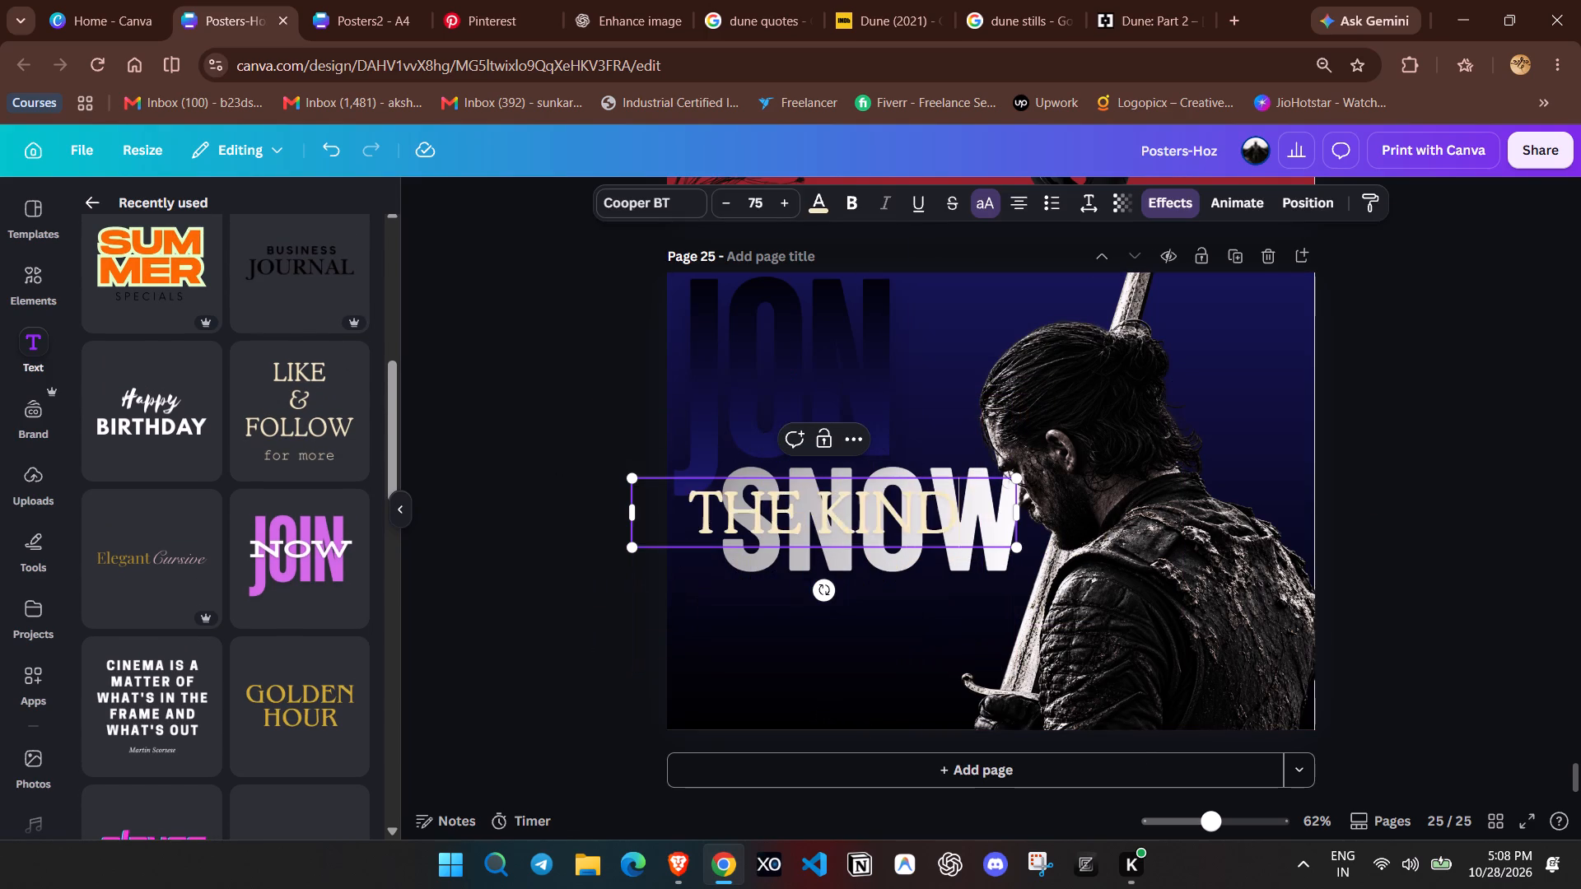
pyautogui.press('BackSpace')
pyautogui.write('g o')
pyautogui.press('BackSpace')
pyautogui.write('i the')
pyautogui.press('space')
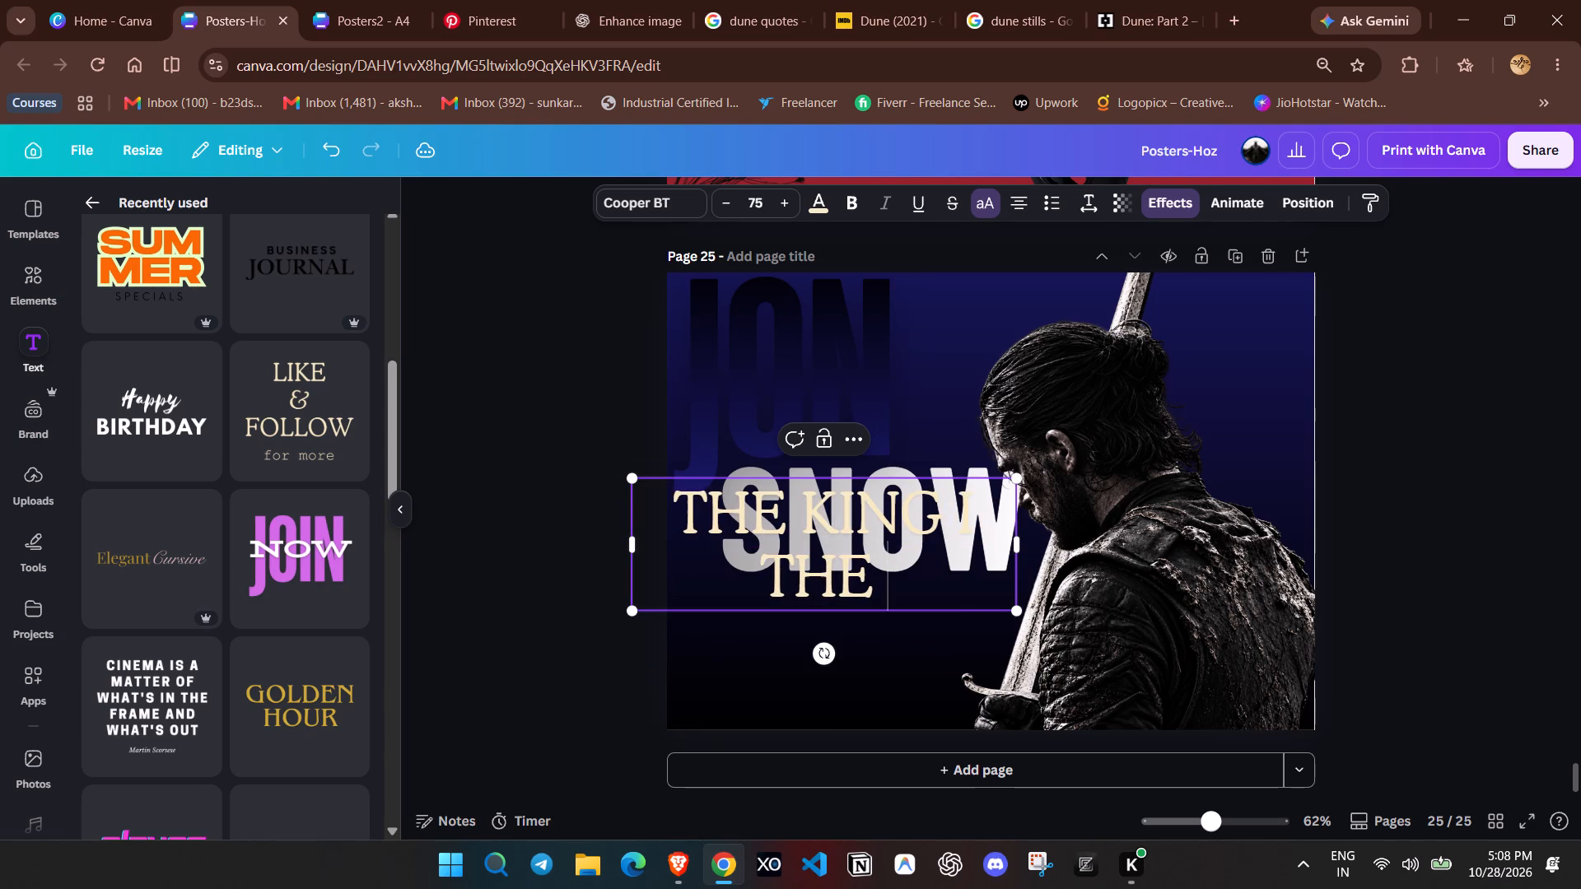
pyautogui.write('north.')
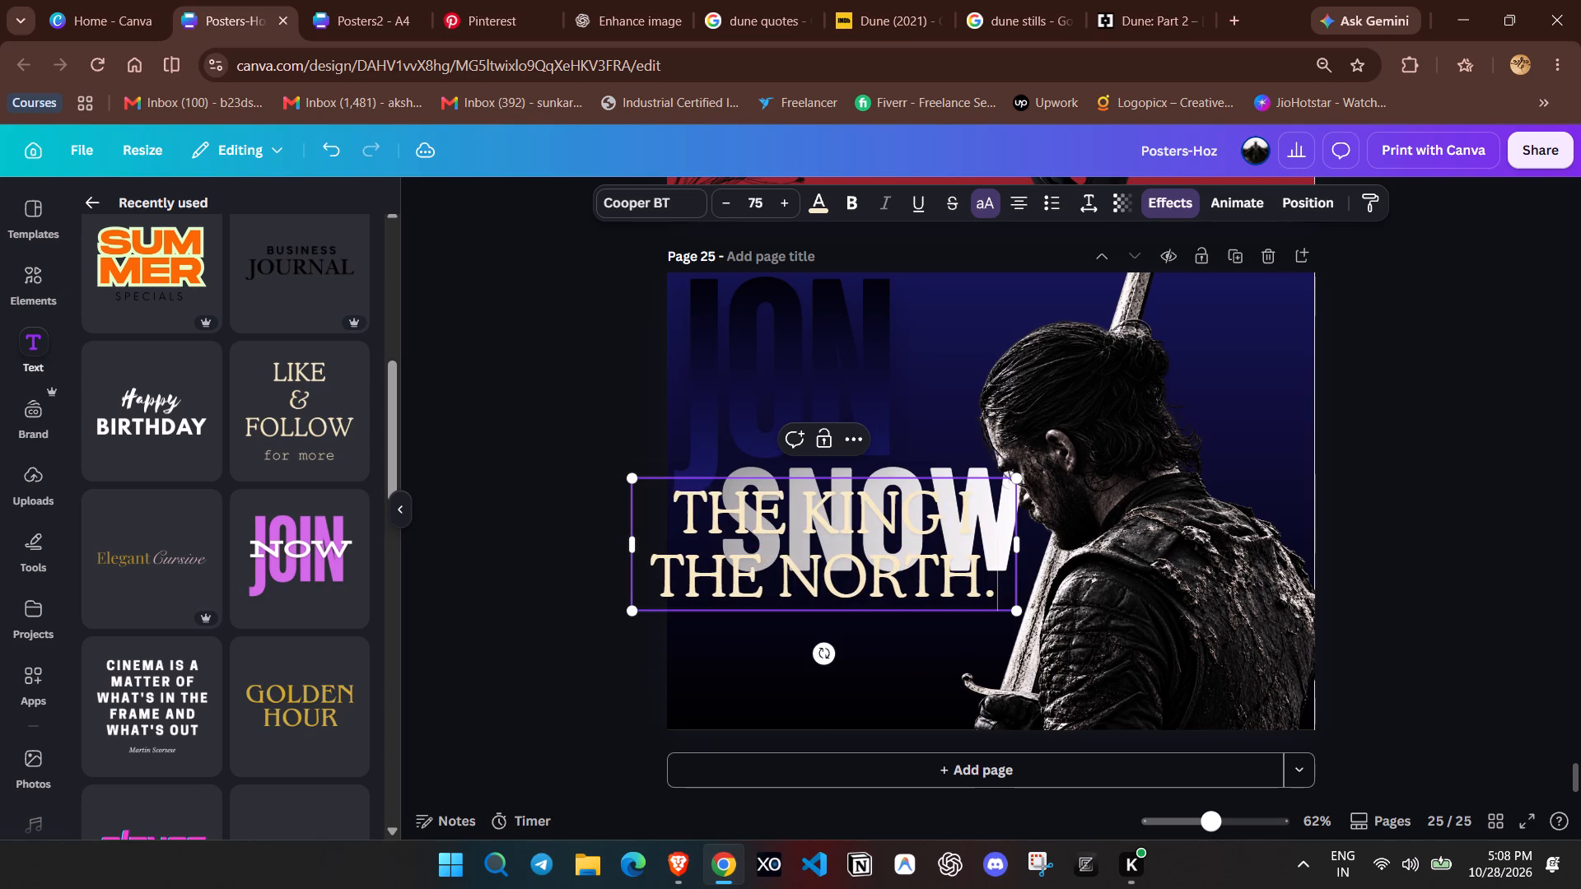
pyautogui.moveTo(1022, 546); pyautogui.dragTo(1090, 543)
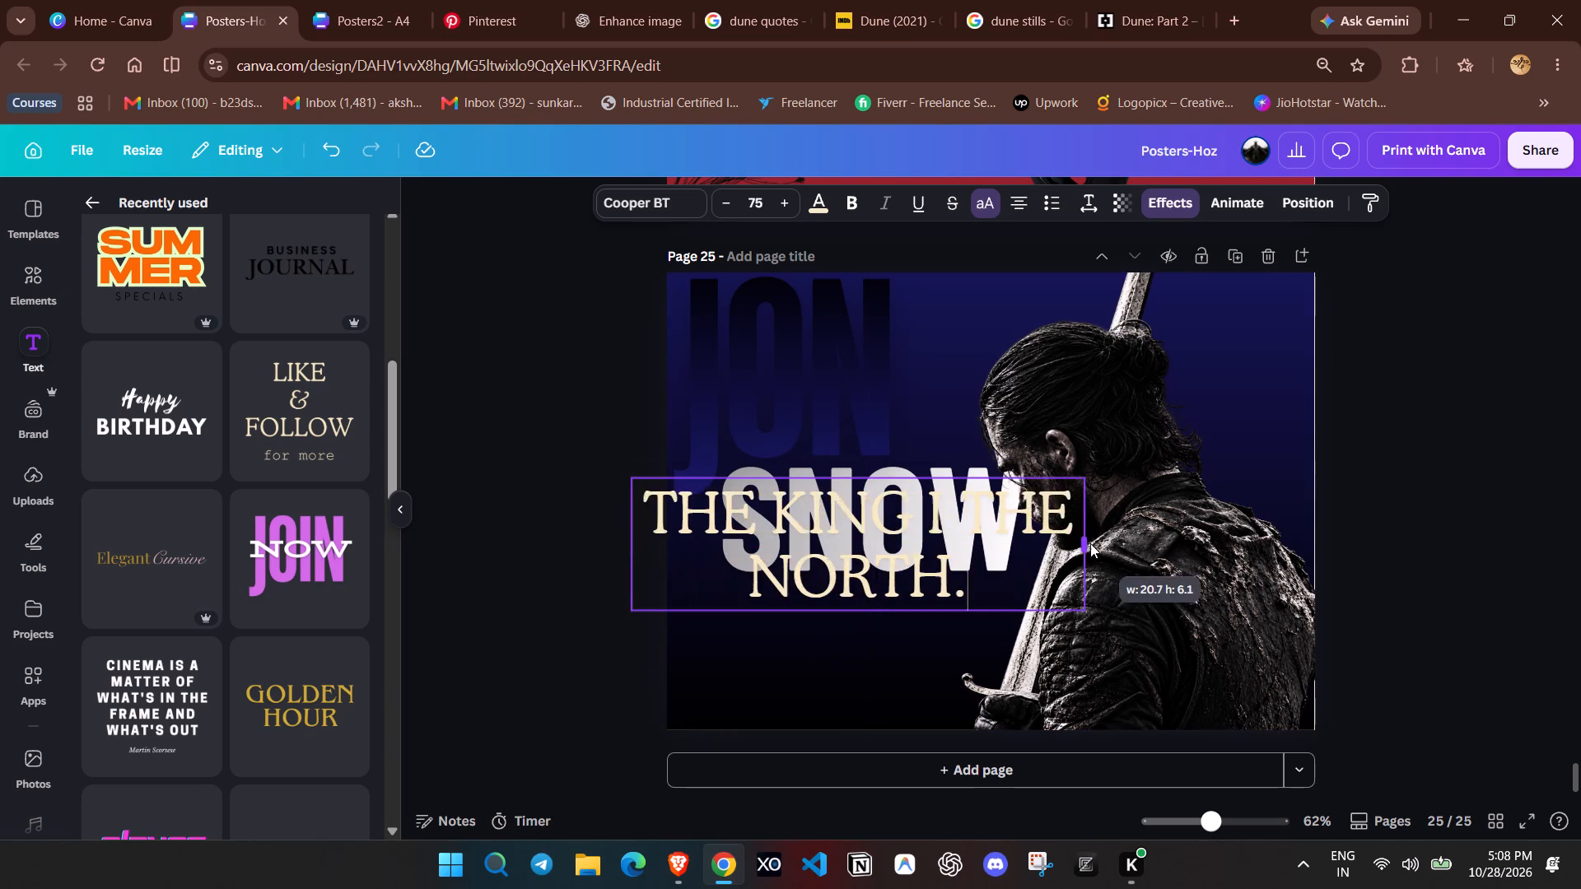
pyautogui.moveTo(1090, 543); pyautogui.dragTo(1323, 514)
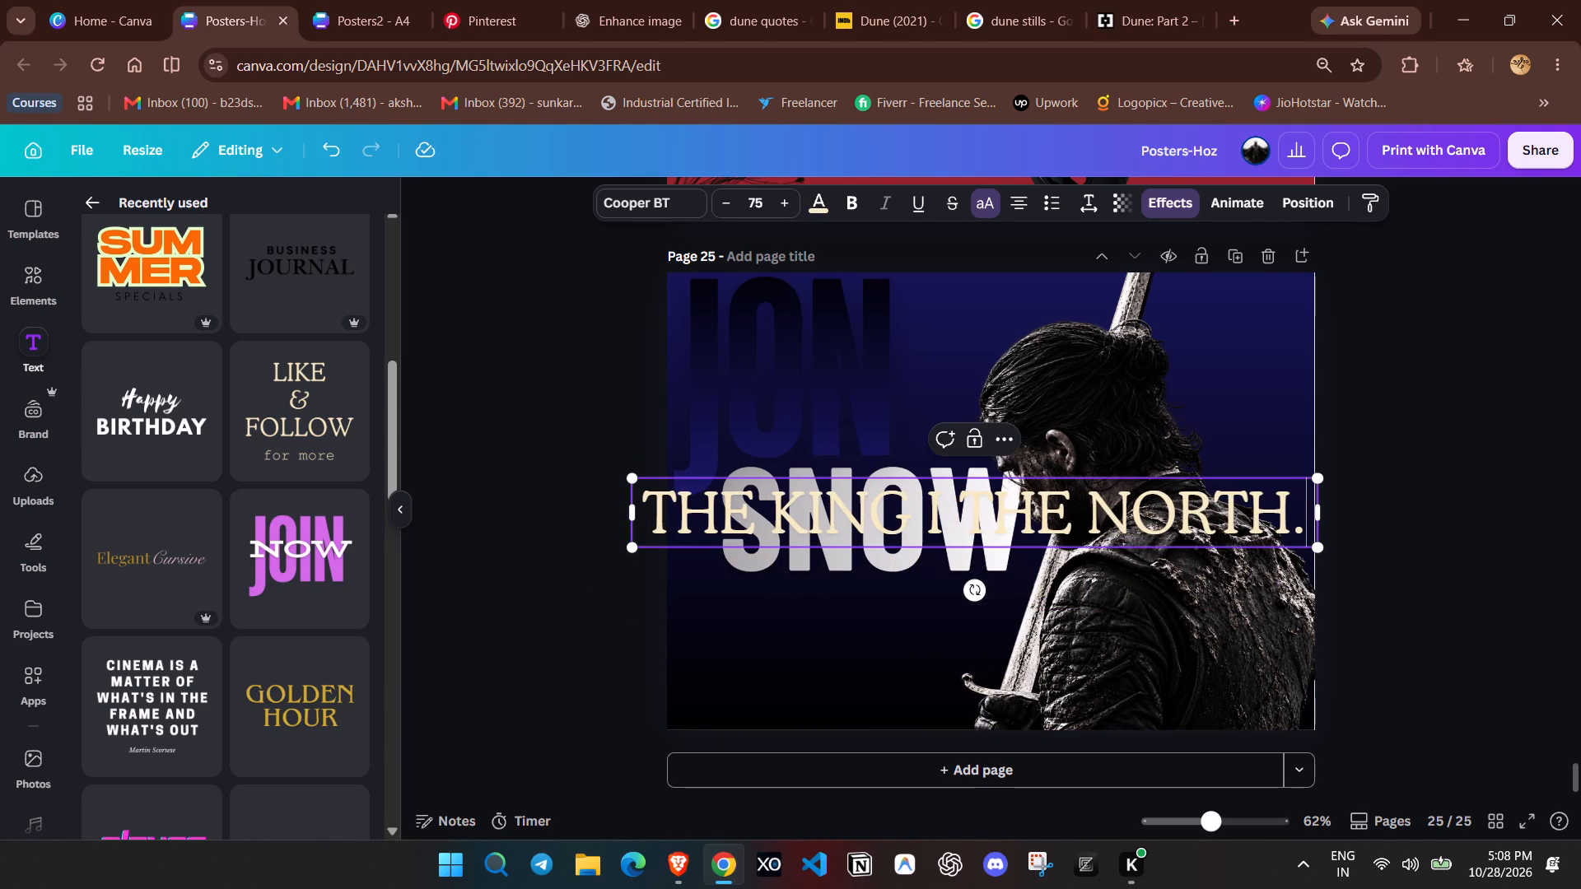
pyautogui.moveTo(629, 472); pyautogui.dragTo(962, 532)
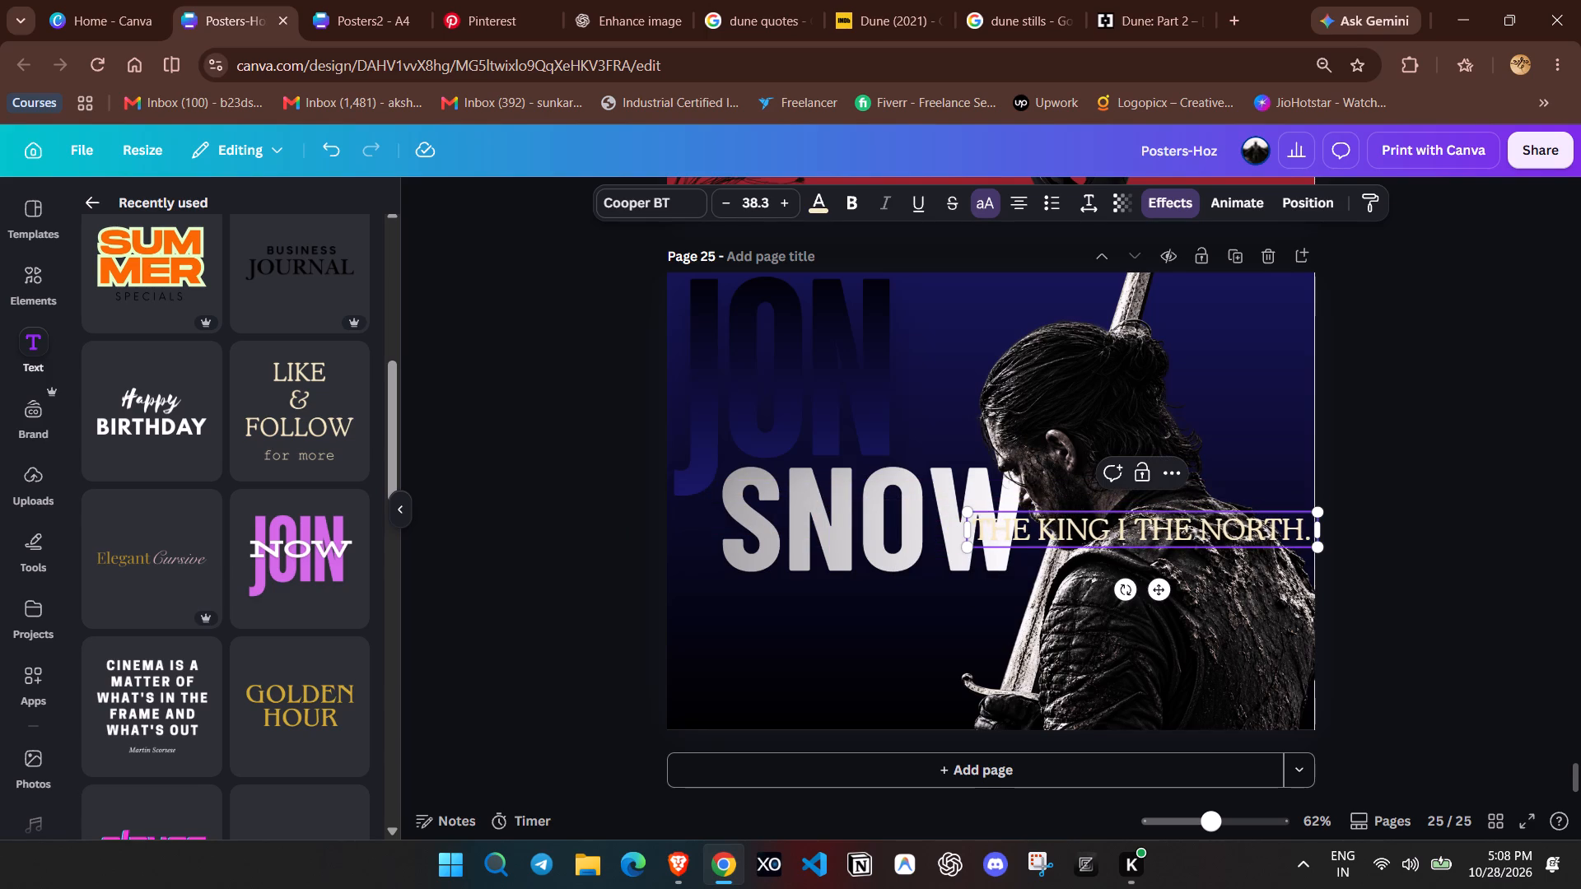
pyautogui.click(1130, 533)
pyautogui.press('n')
pyautogui.moveTo(1323, 532); pyautogui.dragTo(1345, 531)
pyautogui.click(1450, 457)
# Place the THE KING IN THE NORTH tagline centred just beneath SNOW and set its font size to 29.
pyautogui.moveTo(1275, 523); pyautogui.dragTo(978, 598)
pyautogui.moveTo(1042, 589); pyautogui.dragTo(1027, 593)
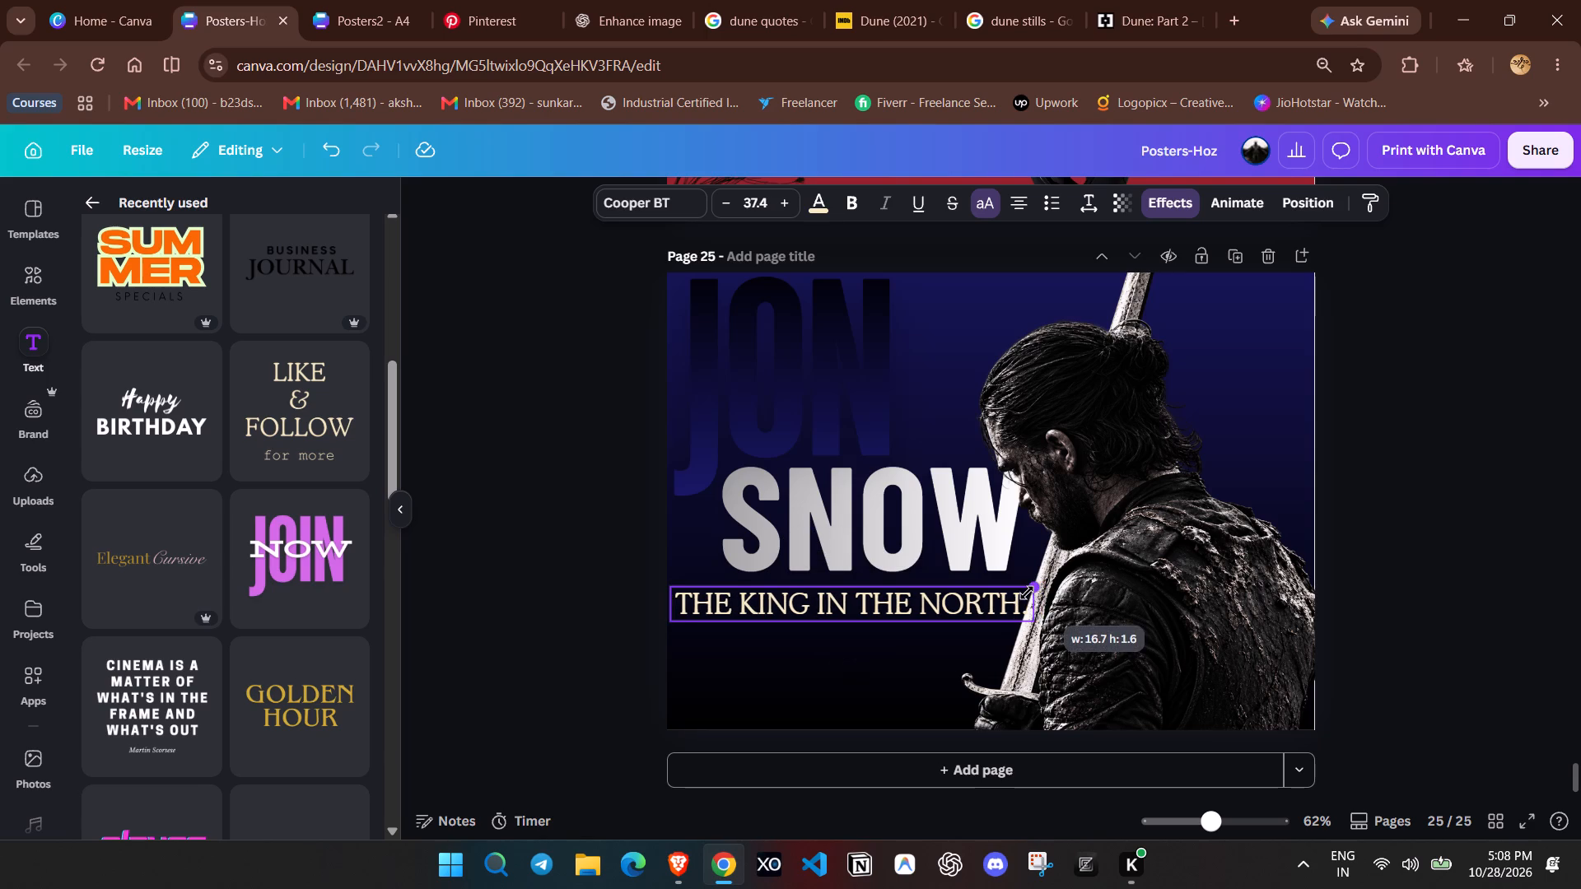
pyautogui.moveTo(1027, 593); pyautogui.dragTo(958, 616)
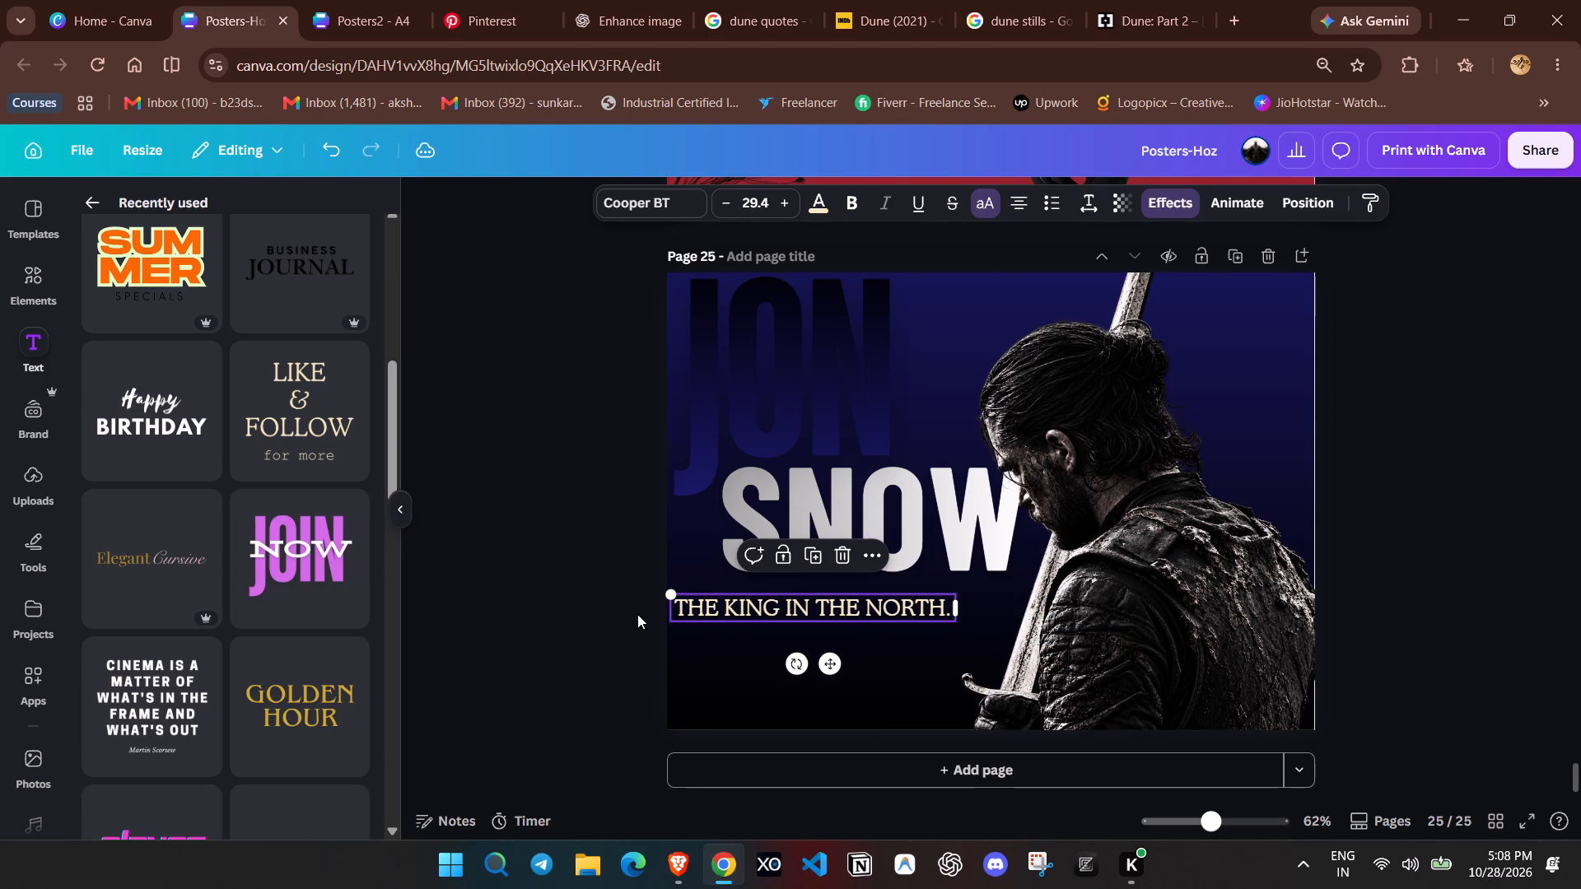
pyautogui.click(749, 201)
pyautogui.write('29')
pyautogui.press('Return')
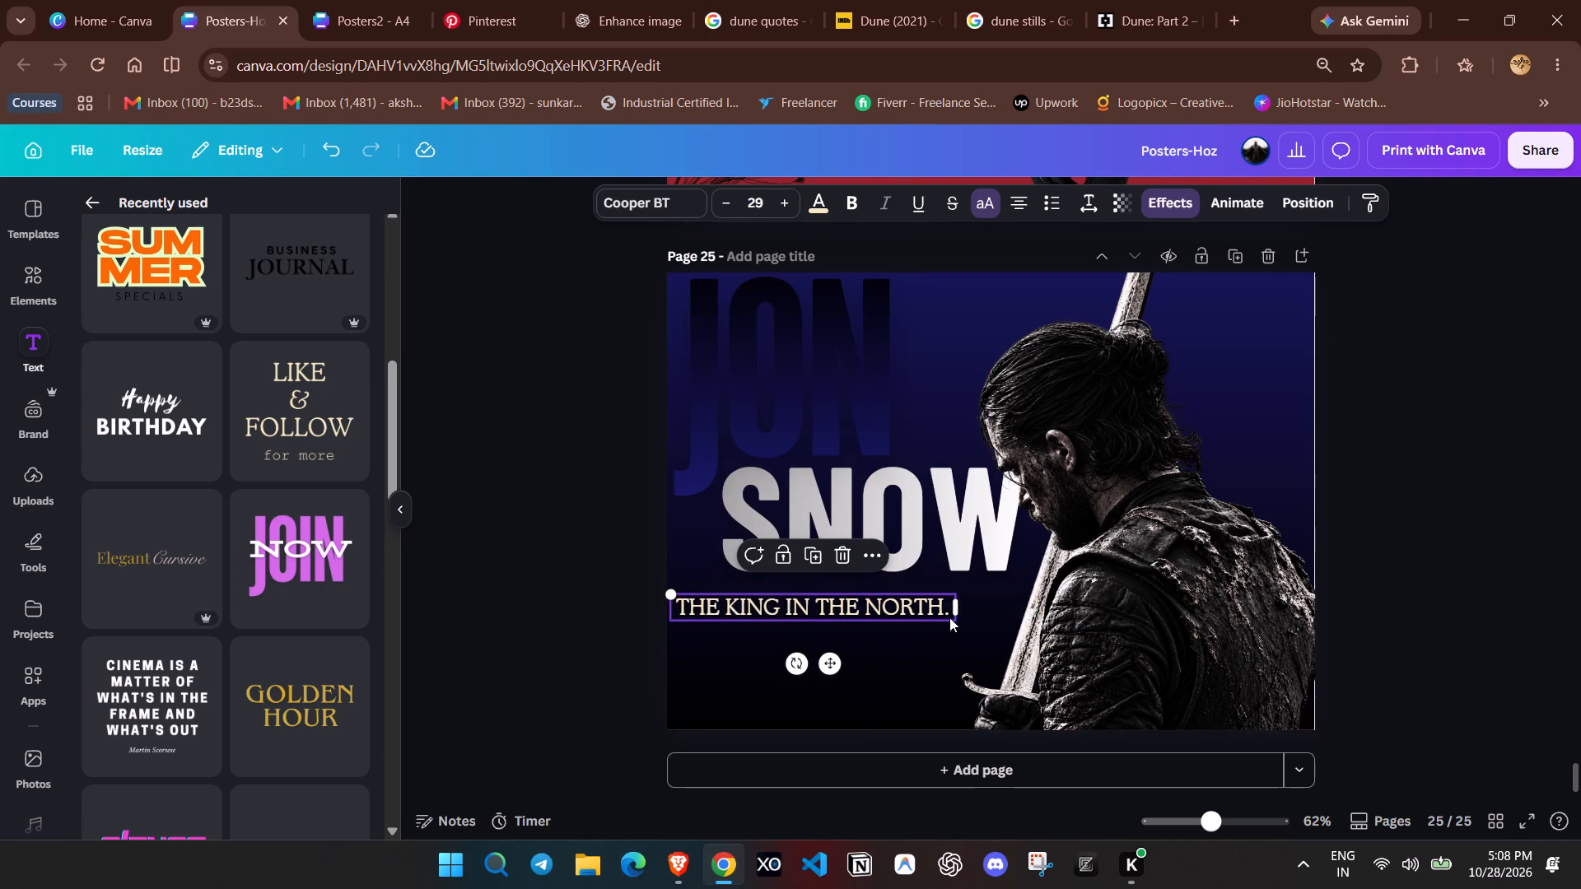
pyautogui.moveTo(960, 607); pyautogui.dragTo(955, 599)
pyautogui.click(1371, 561)
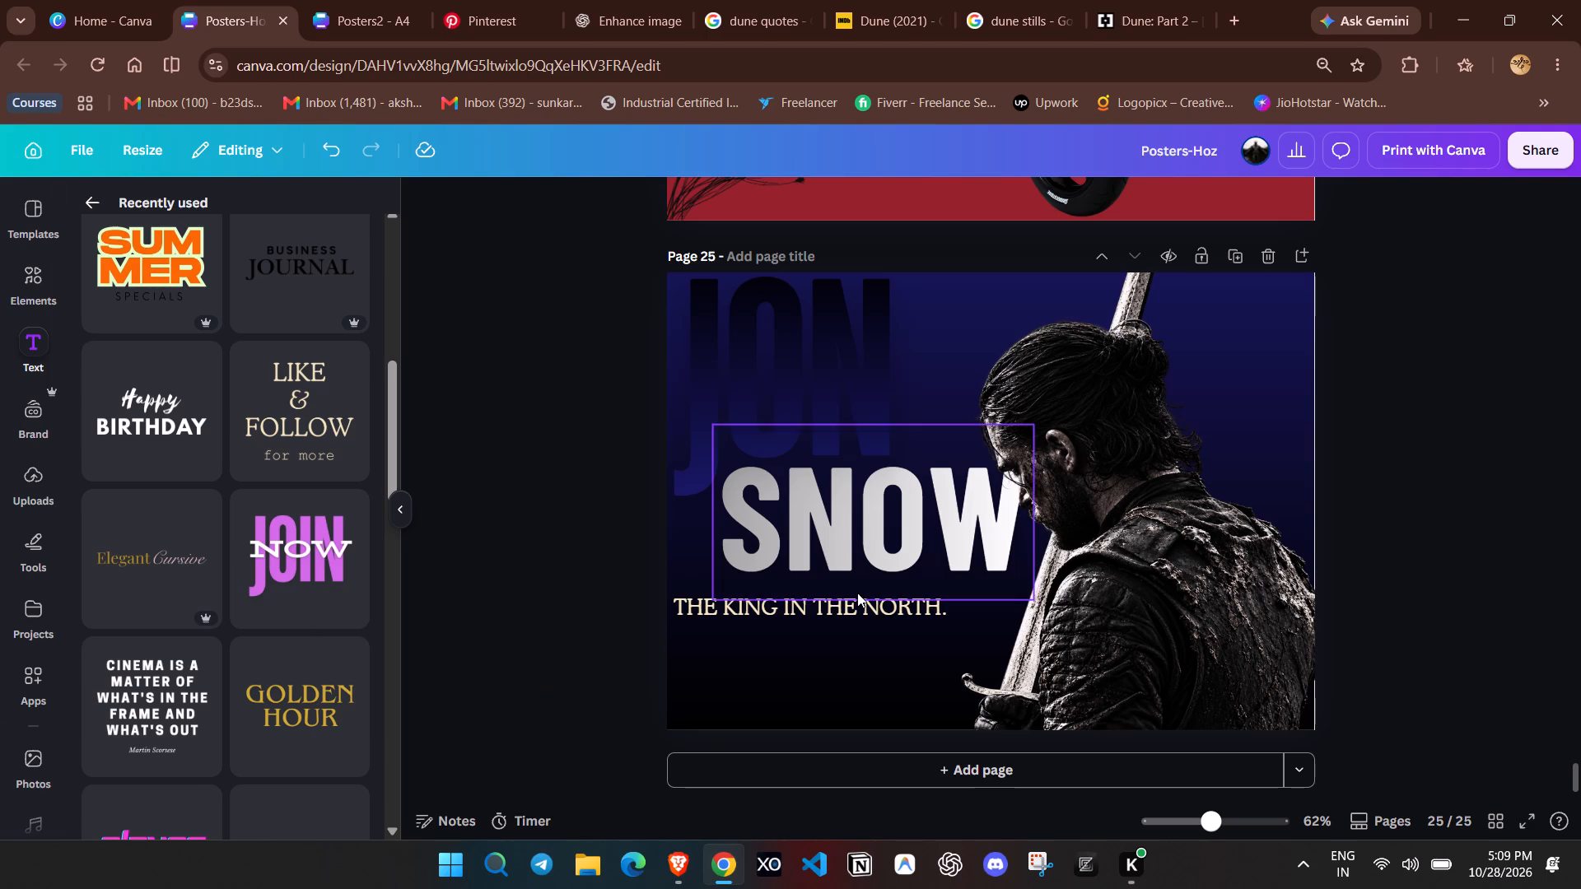
pyautogui.moveTo(767, 614); pyautogui.dragTo(827, 603)
# Try several text colours on the tagline and settle on the darker solid grey.
pyautogui.click(814, 196)
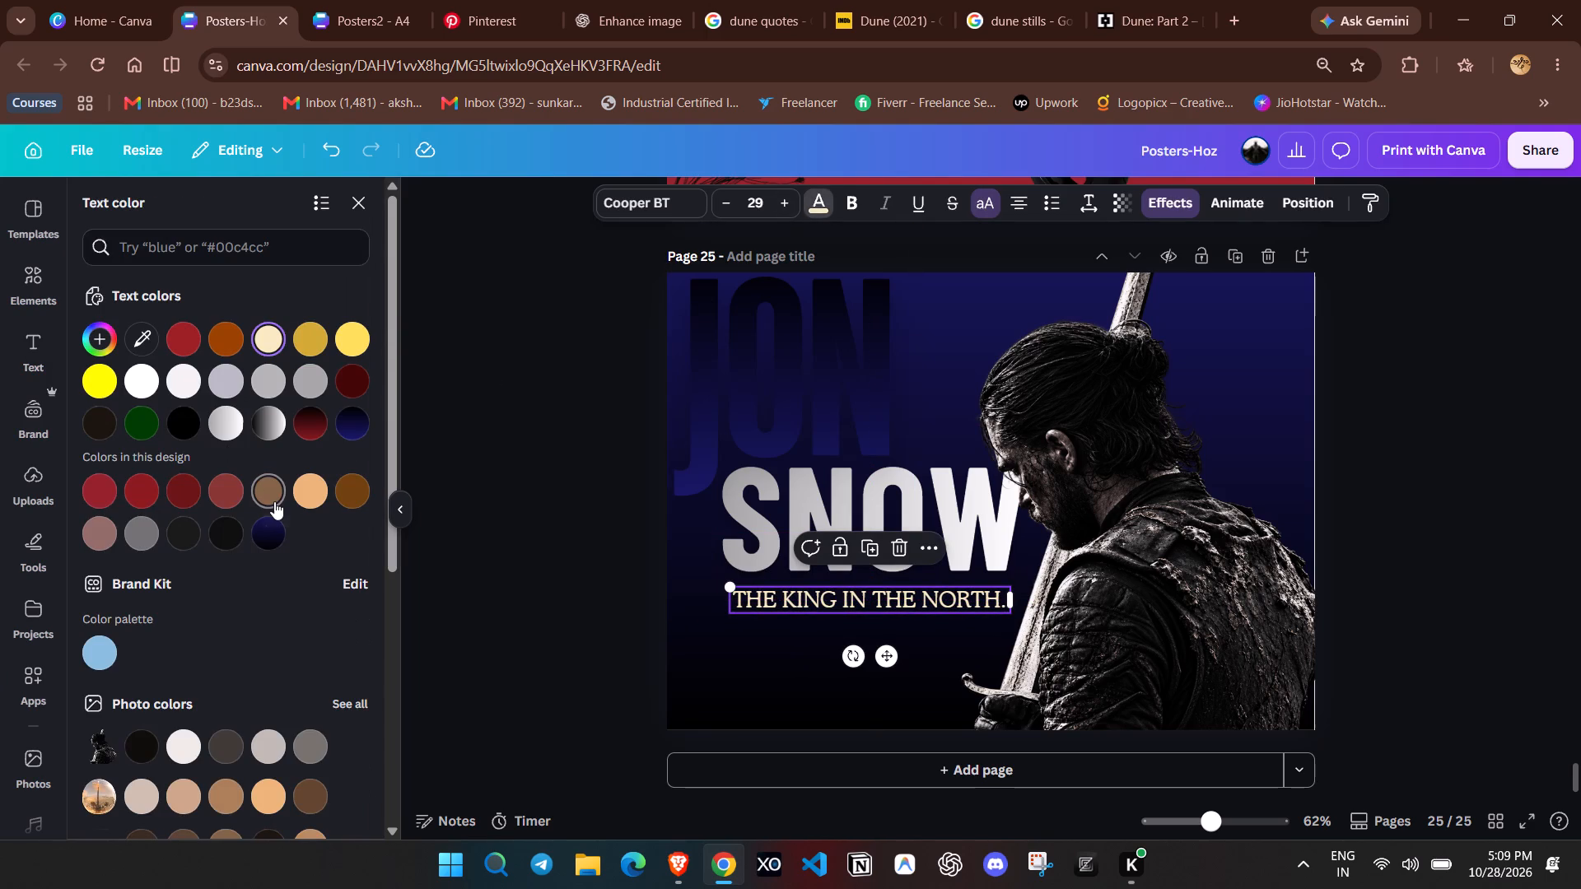
pyautogui.click(274, 501)
pyautogui.click(272, 528)
pyautogui.click(312, 416)
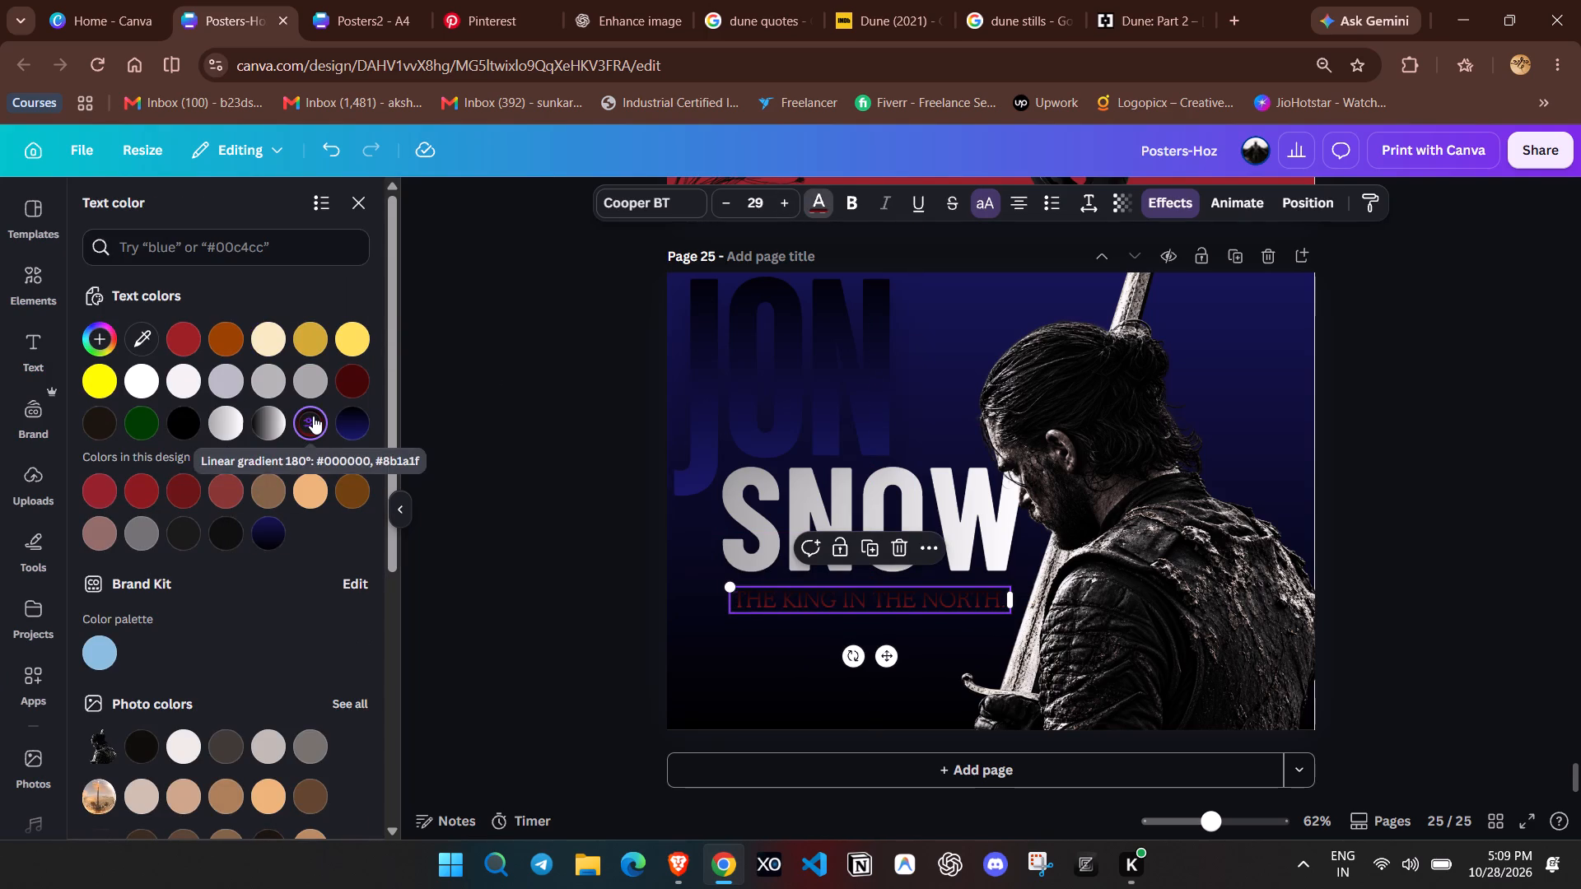
pyautogui.click(310, 372)
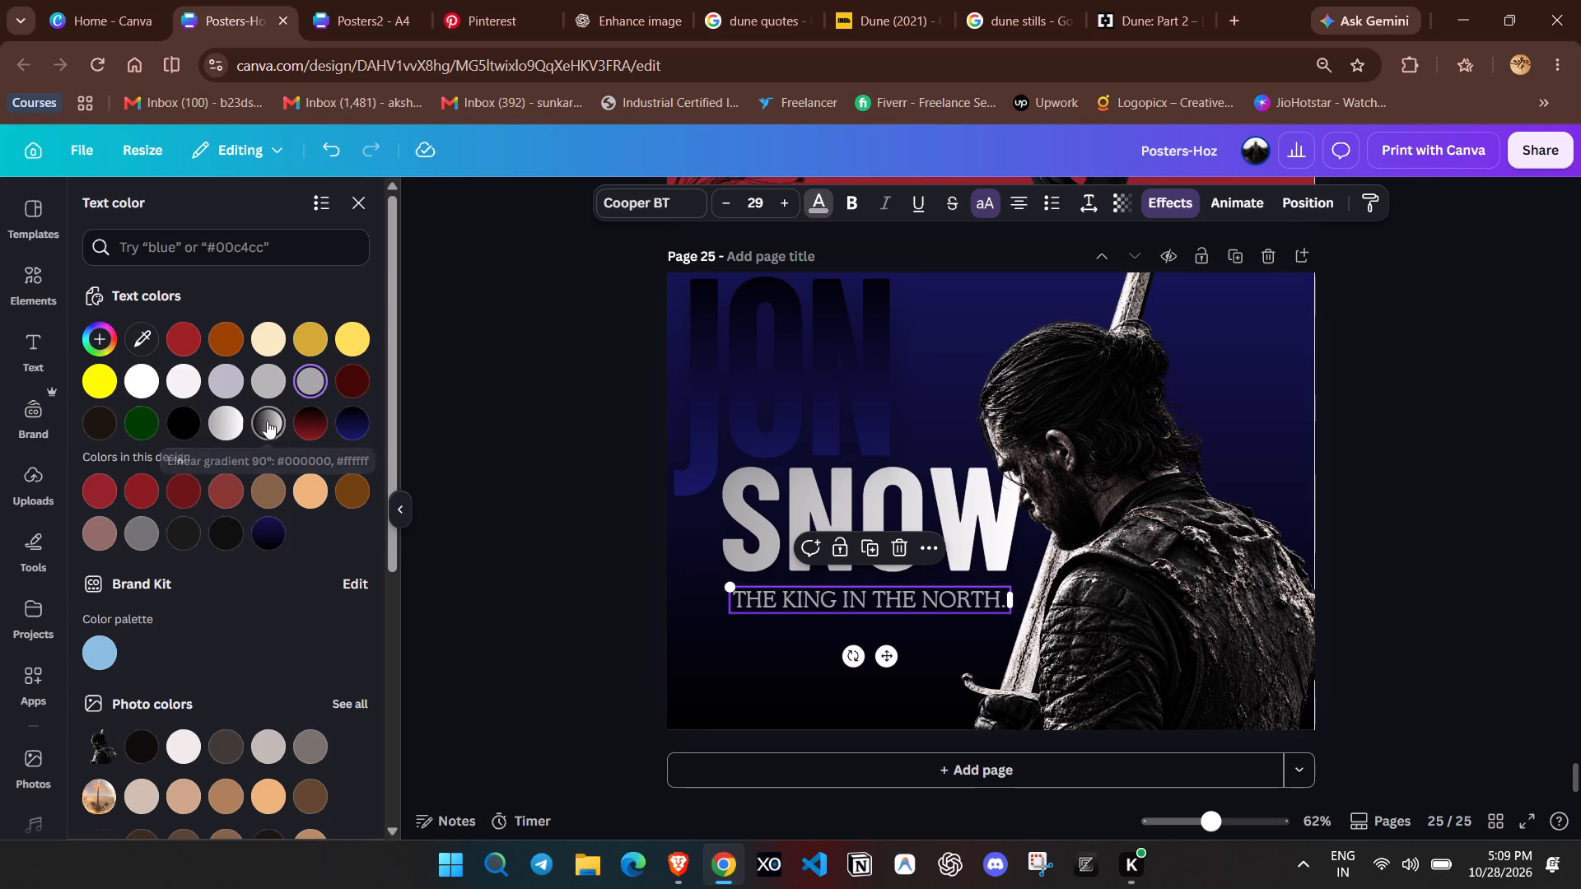
pyautogui.click(267, 421)
pyautogui.click(306, 393)
pyautogui.click(269, 382)
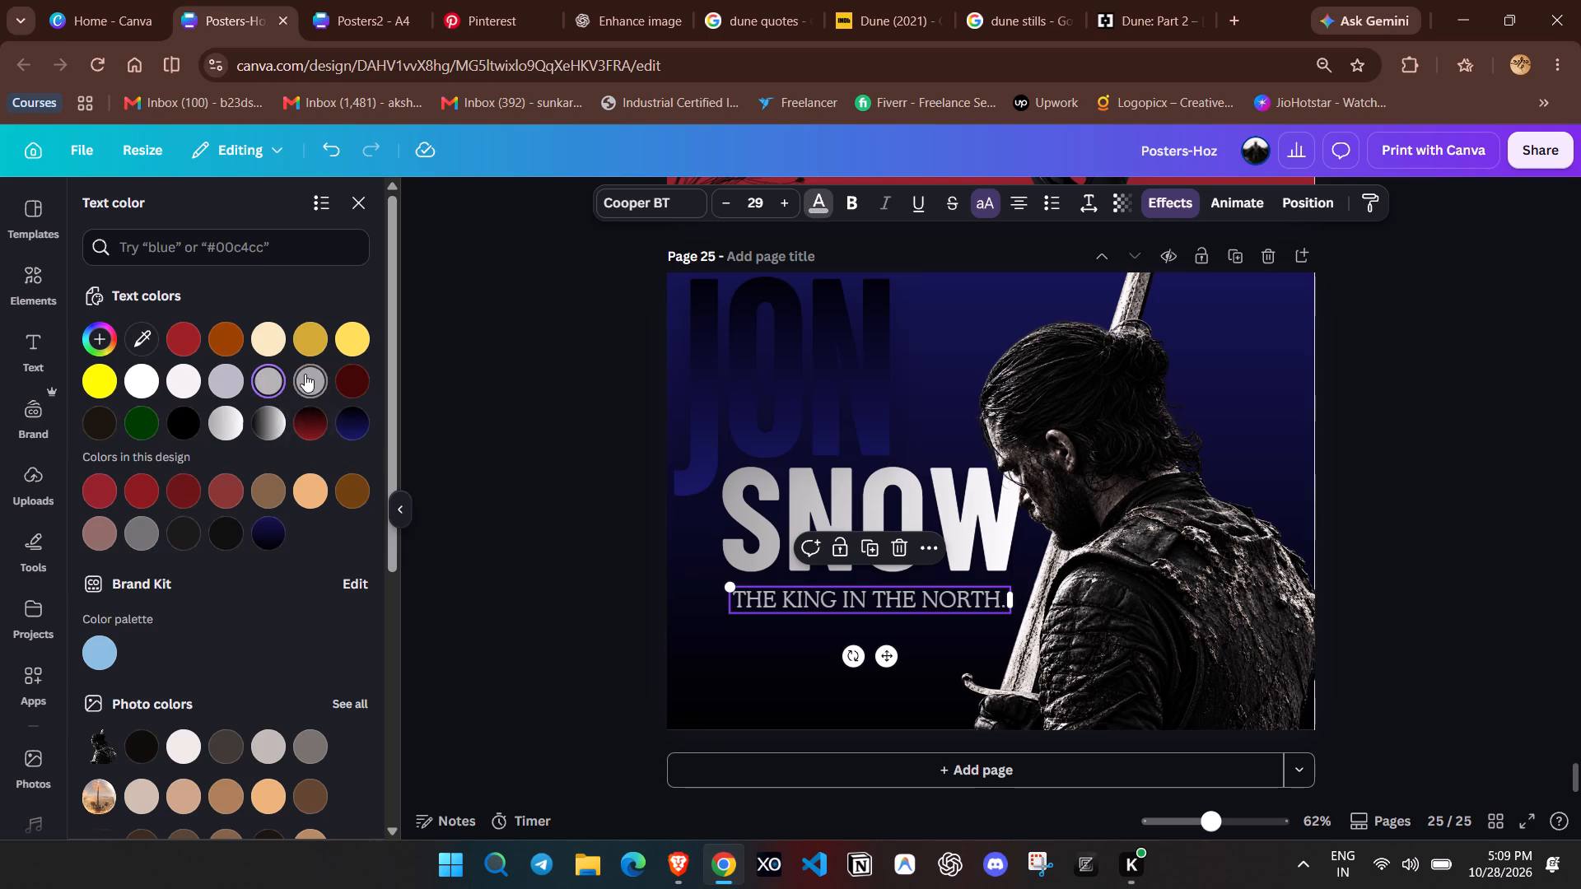
pyautogui.click(305, 374)
pyautogui.doubleClick(431, 368)
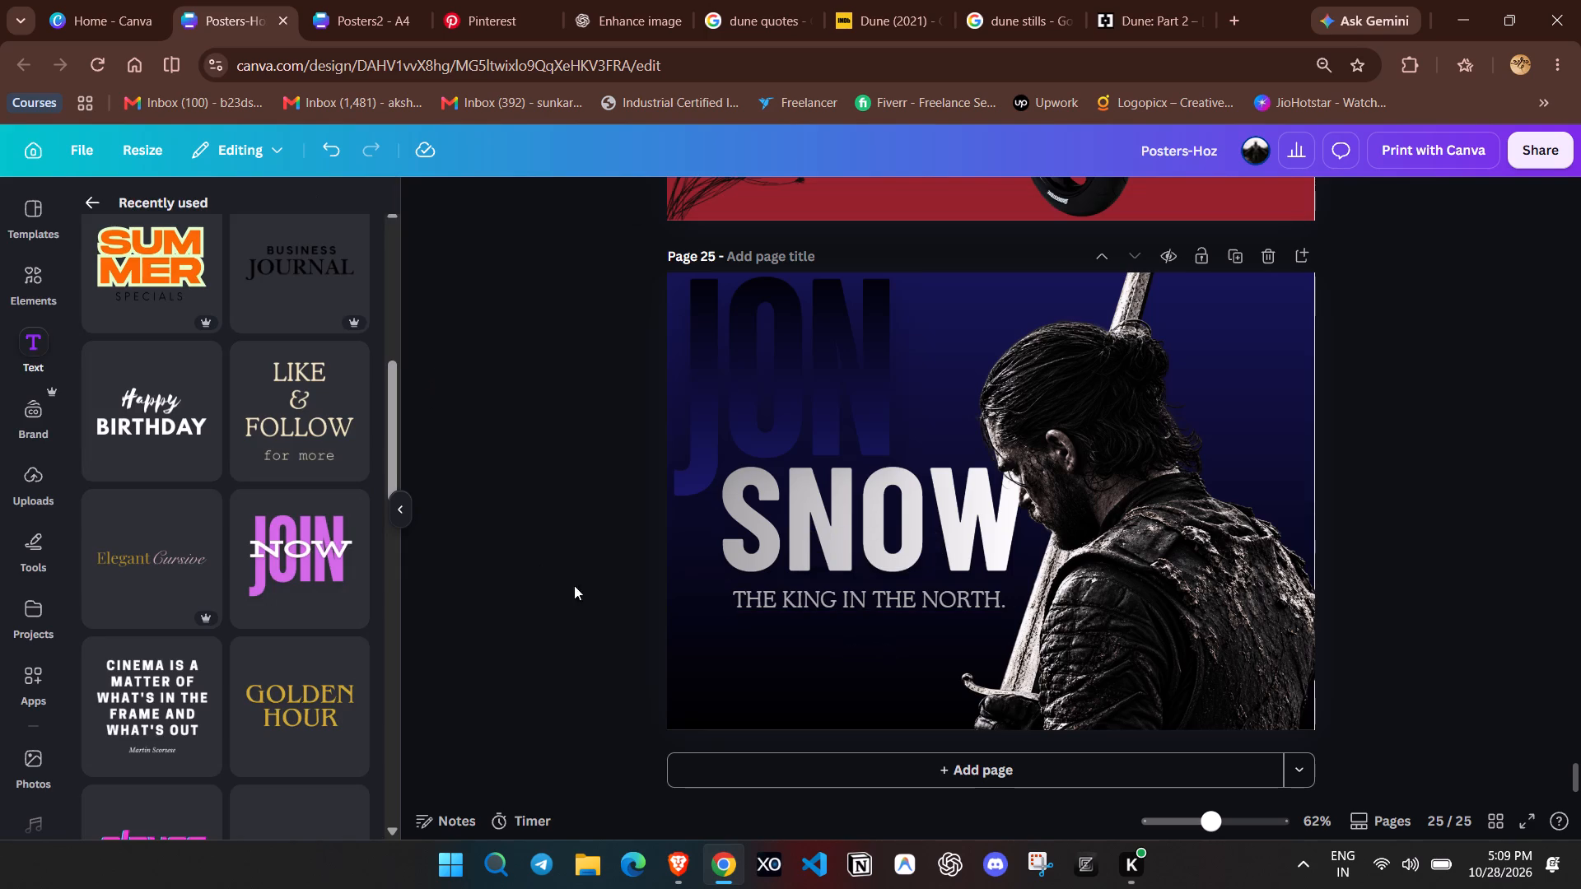
# Enlarge the THE KING IN THE NORTH tagline to font size 30 so it spans nearly the full width of SNOW.
pyautogui.moveTo(1219, 825); pyautogui.dragTo(1239, 834)
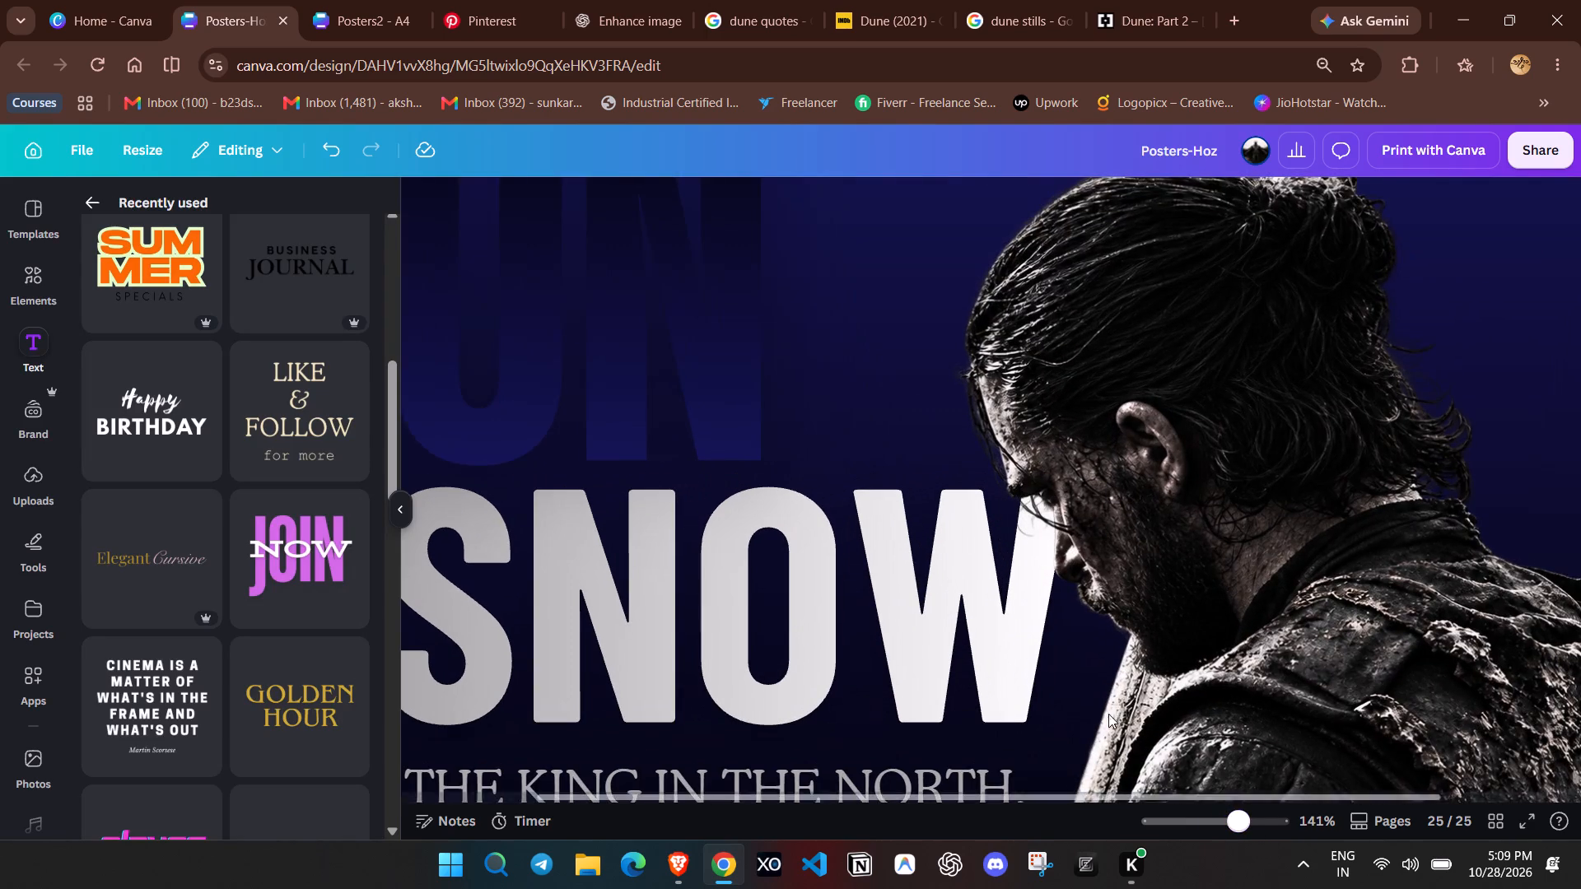
pyautogui.scroll(-1, 885, 564)
pyautogui.click(401, 511)
pyautogui.click(369, 709)
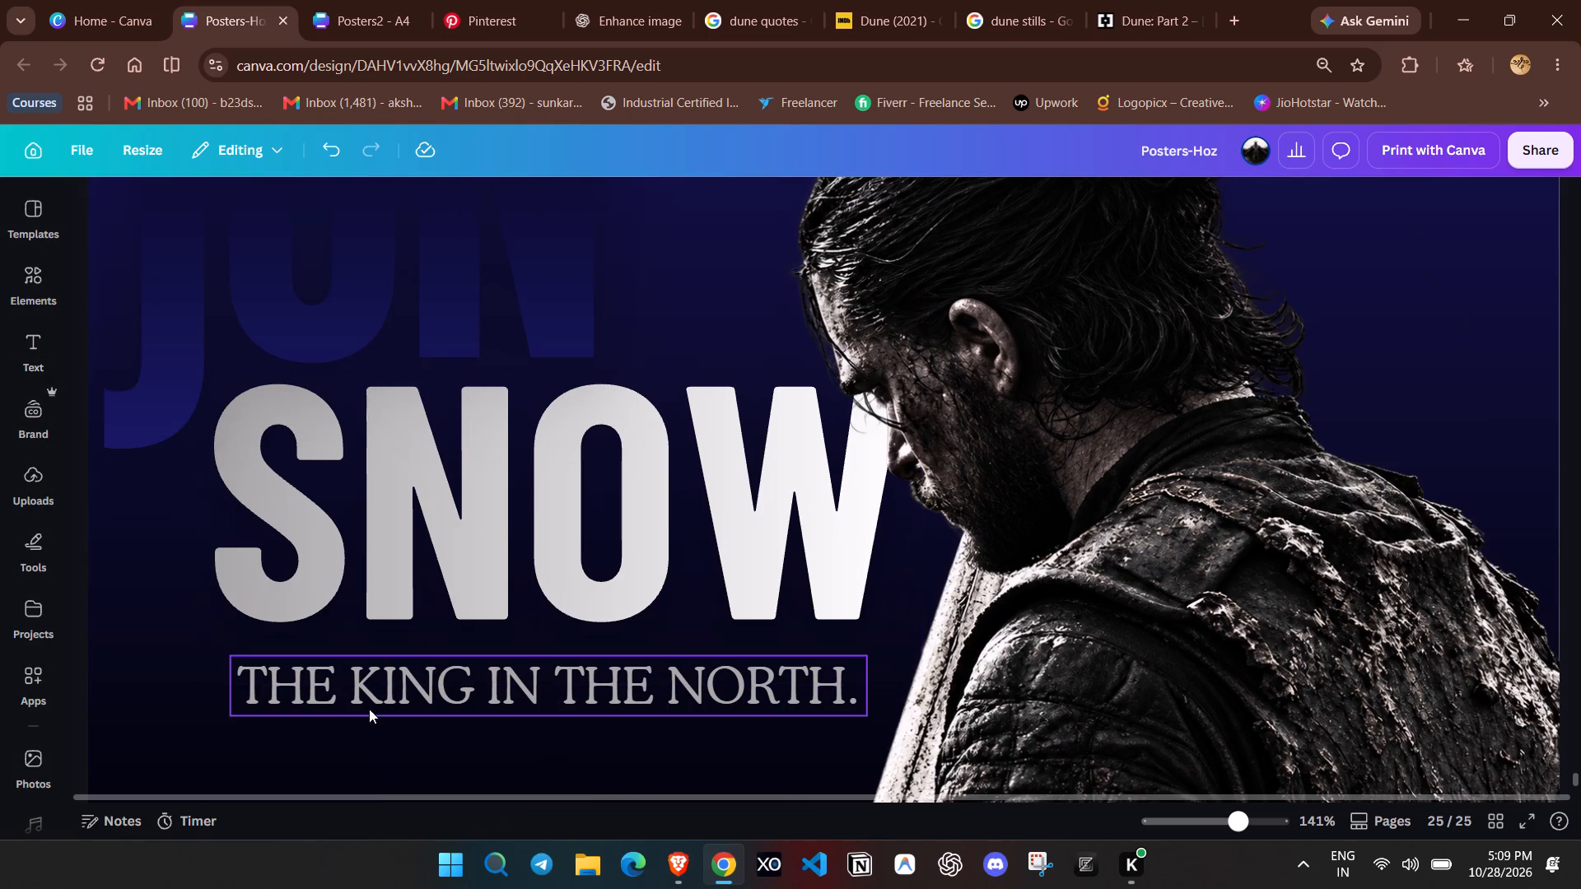
pyautogui.moveTo(230, 659); pyautogui.dragTo(216, 639)
pyautogui.moveTo(867, 655); pyautogui.dragTo(876, 655)
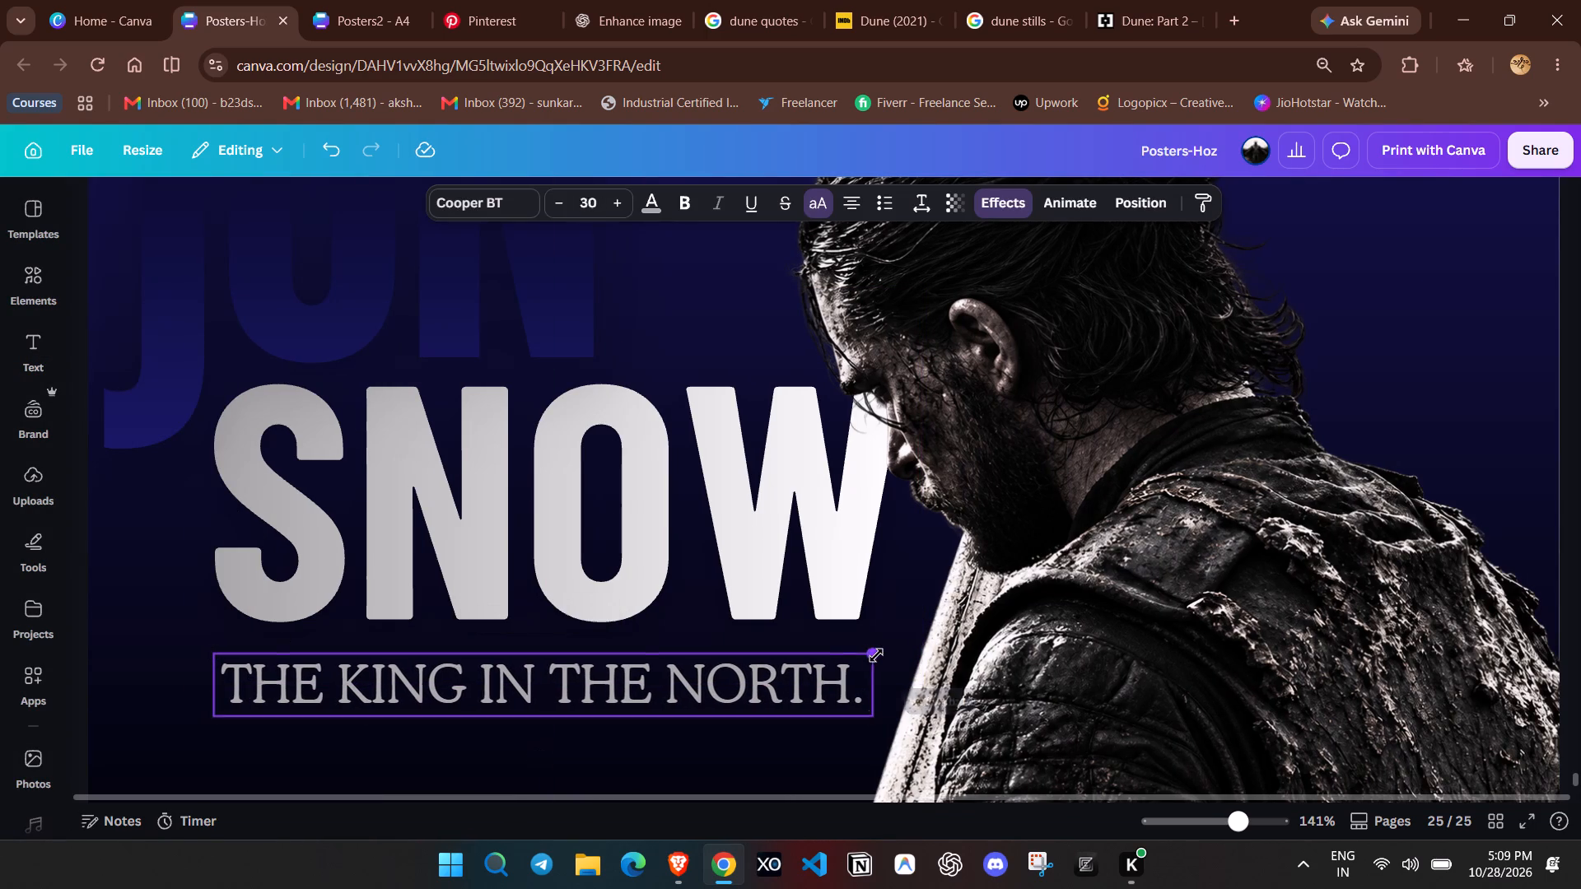
pyautogui.moveTo(876, 655); pyautogui.dragTo(873, 643)
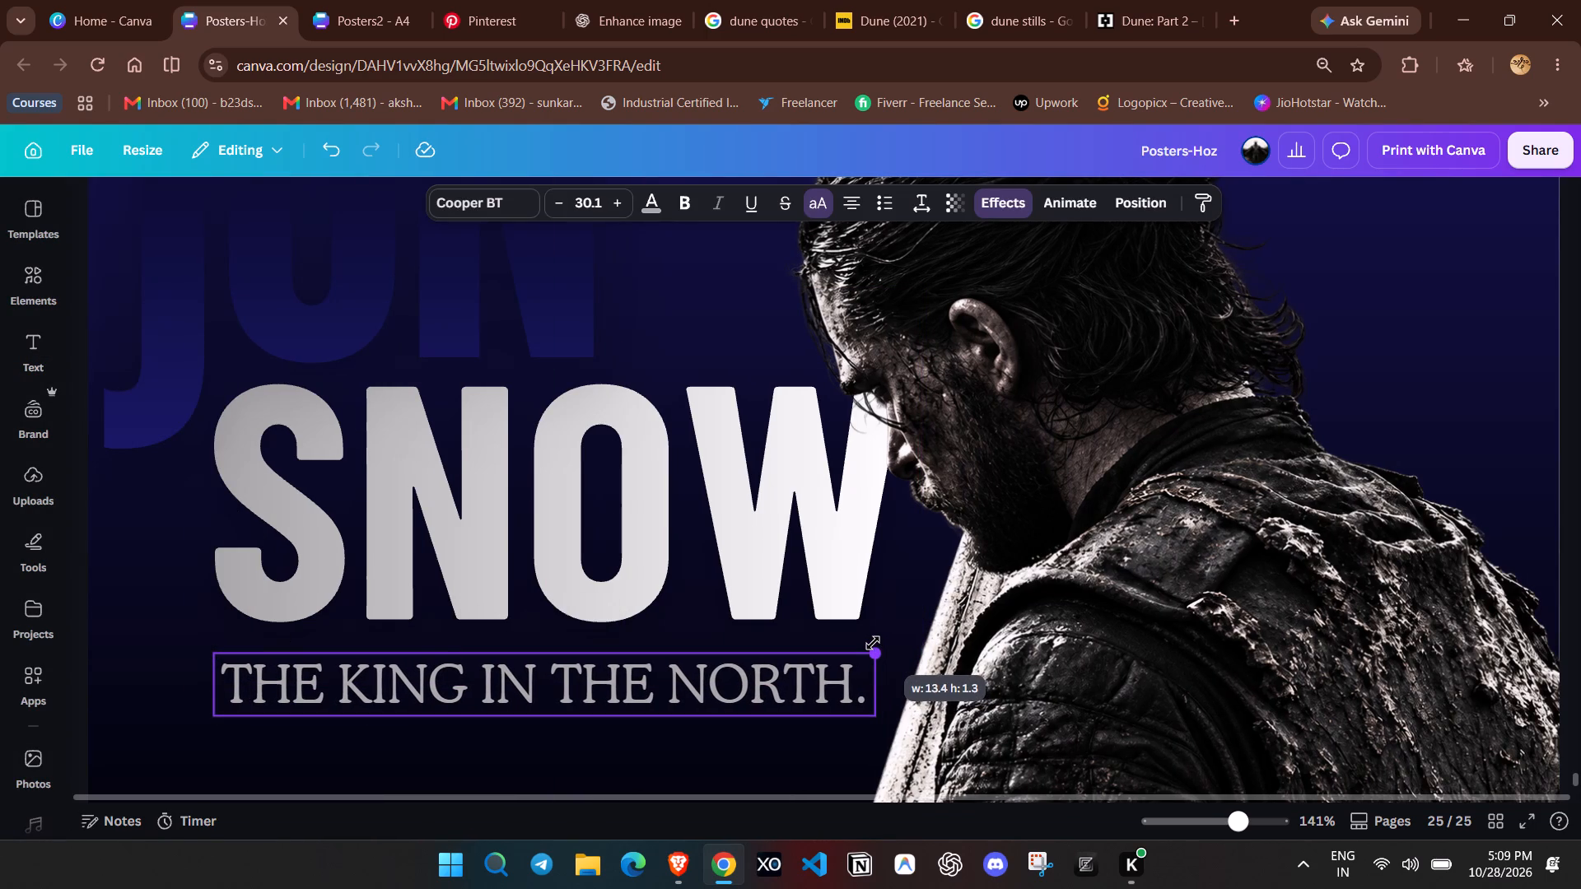
pyautogui.moveTo(873, 643); pyautogui.dragTo(871, 643)
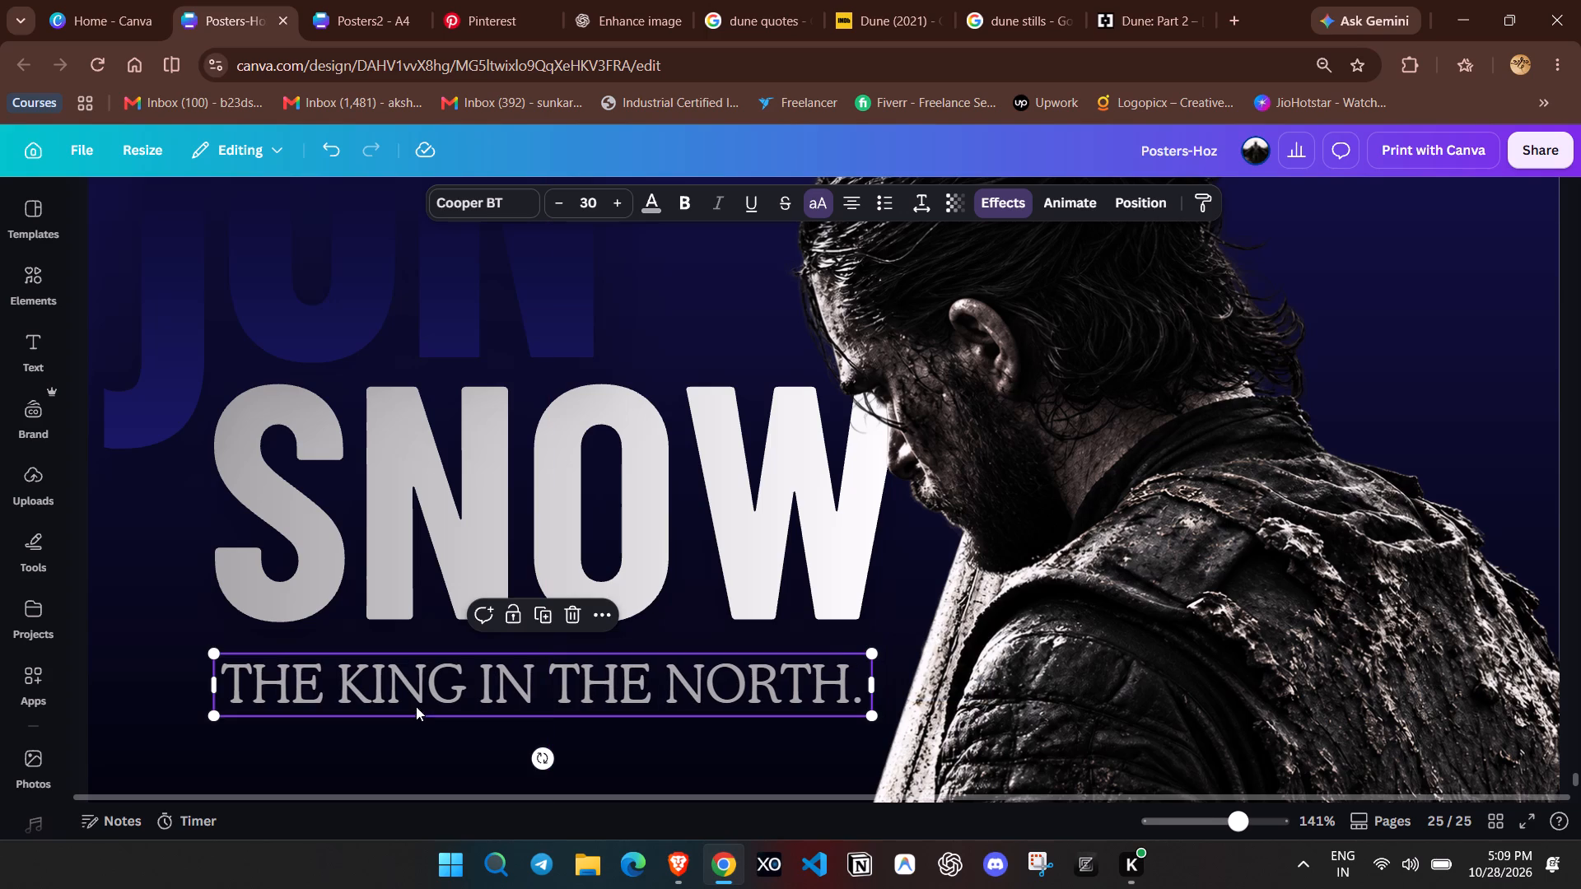
pyautogui.click(1580, 443)
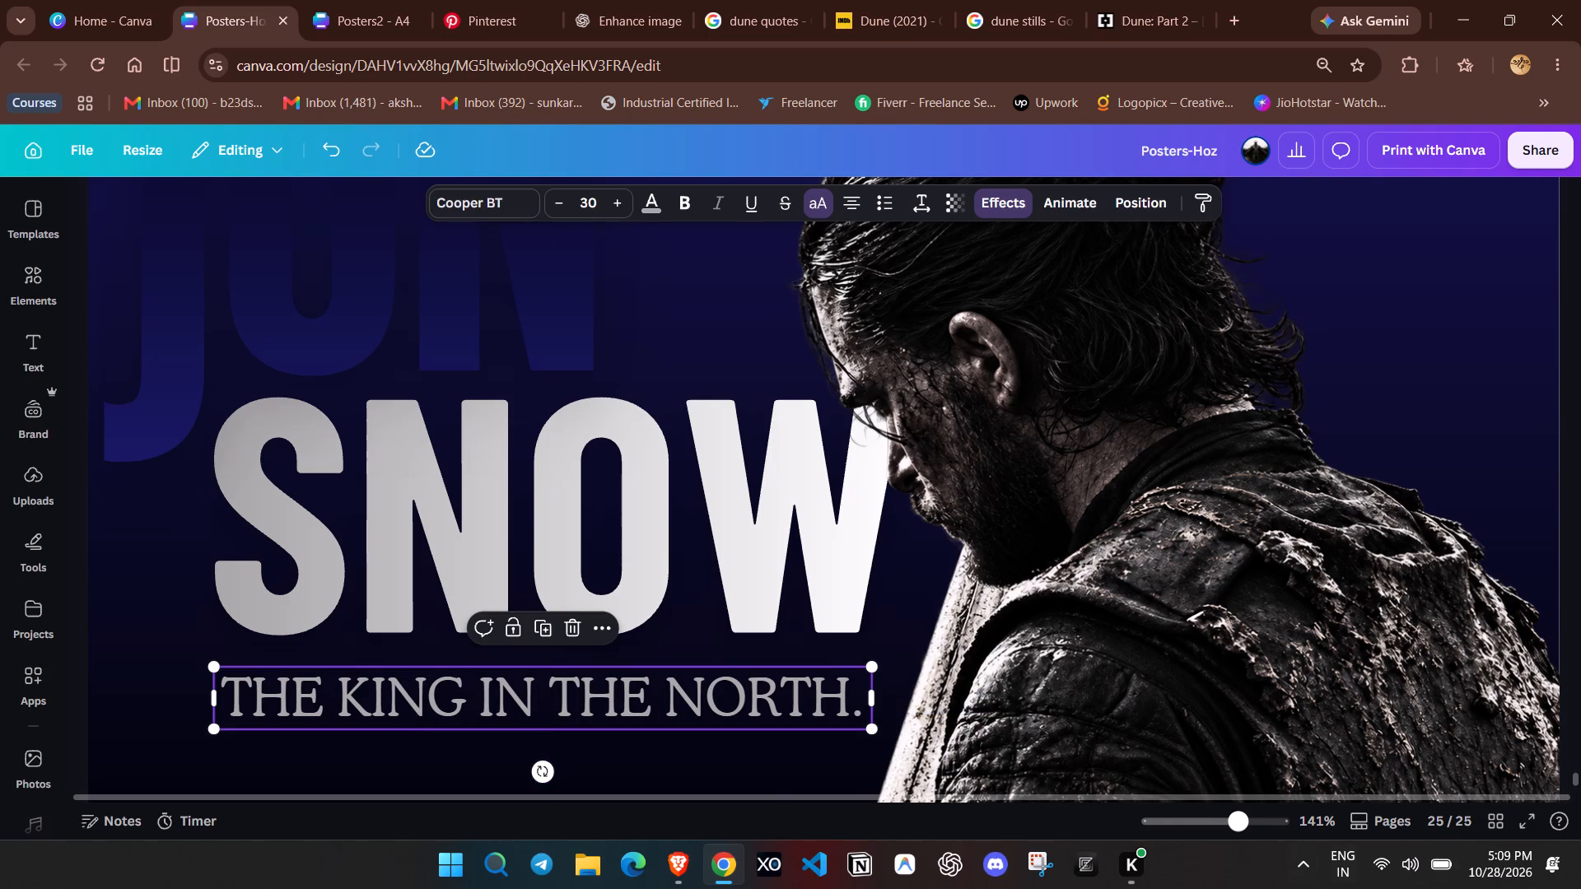
pyautogui.moveTo(1229, 838); pyautogui.dragTo(1207, 834)
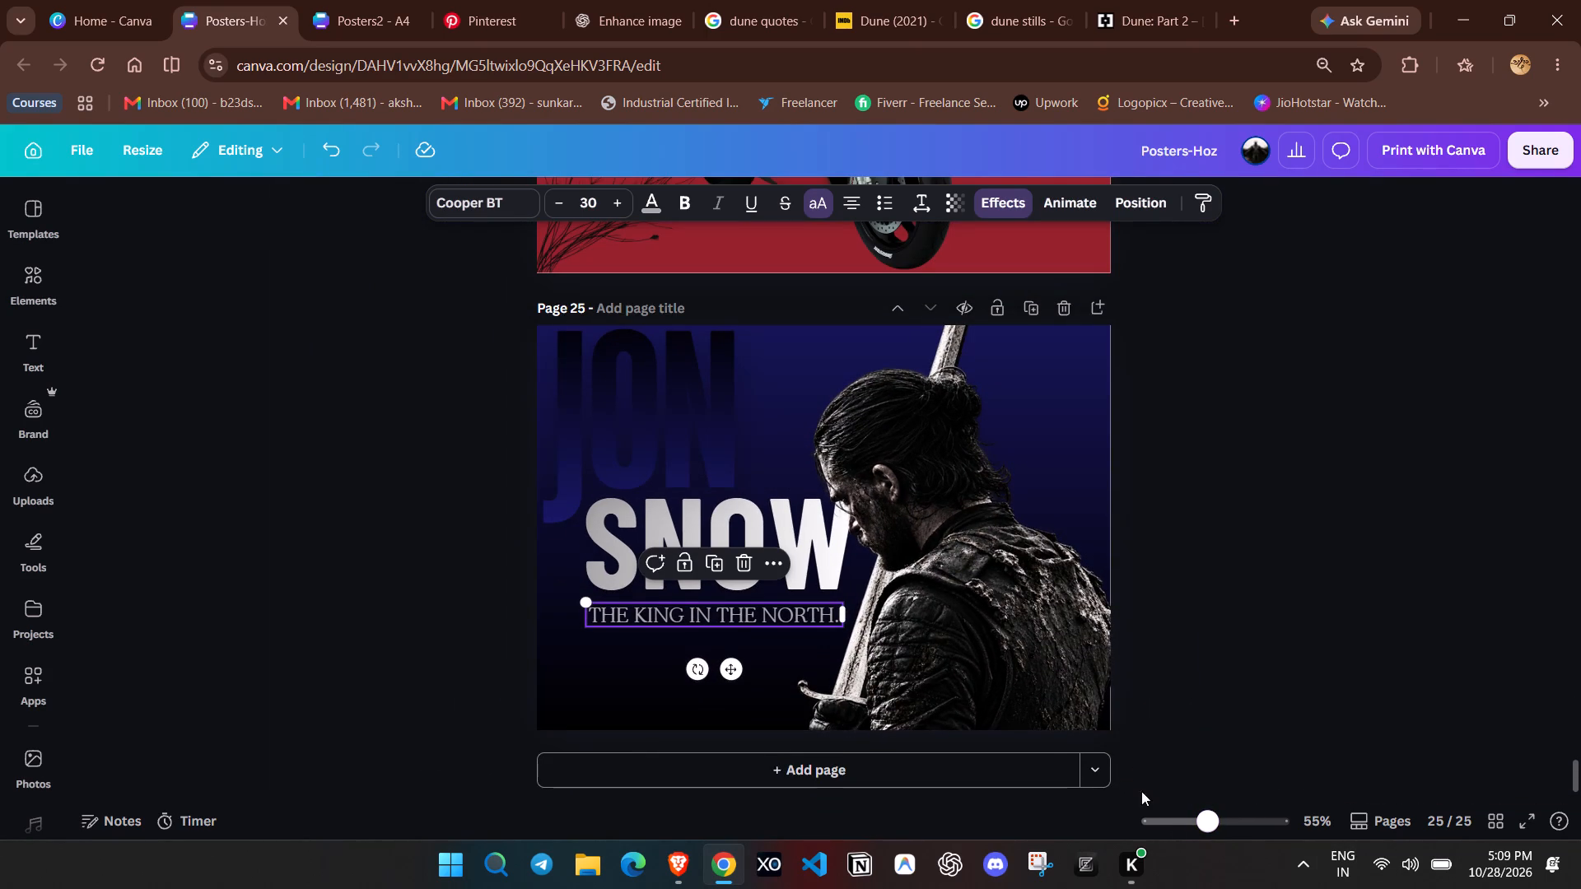
pyautogui.click(1238, 530)
# Nudge the tagline slightly to the right to centre it beneath SNOW, and check the whole poster.
pyautogui.moveTo(1206, 824); pyautogui.dragTo(1236, 827)
pyautogui.scroll(-3, 1028, 645)
pyautogui.click(342, 527)
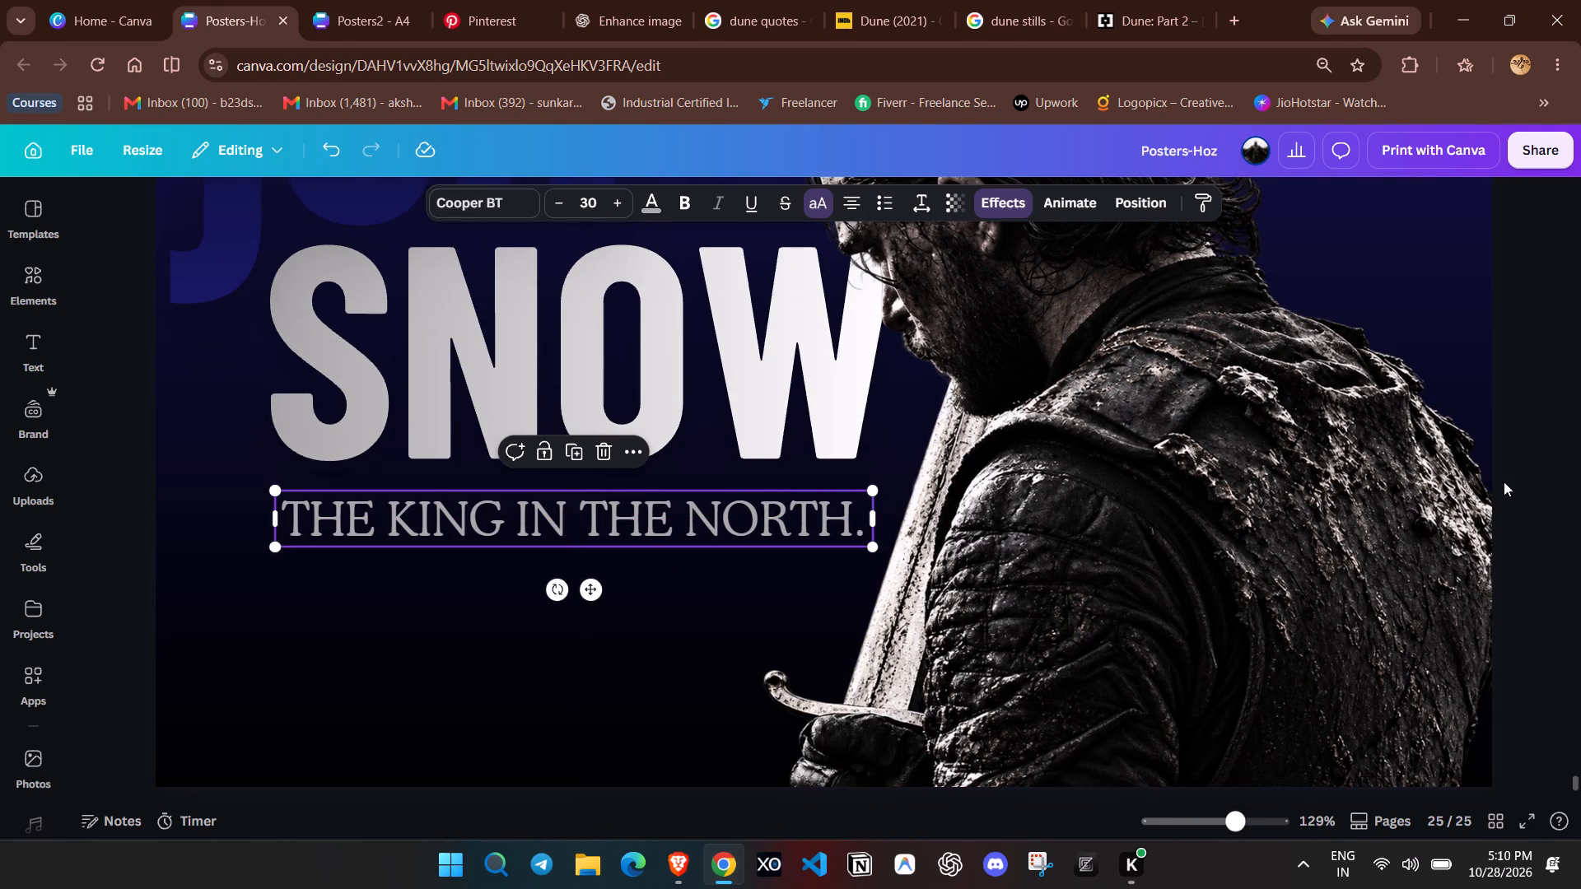
pyautogui.click(1543, 448)
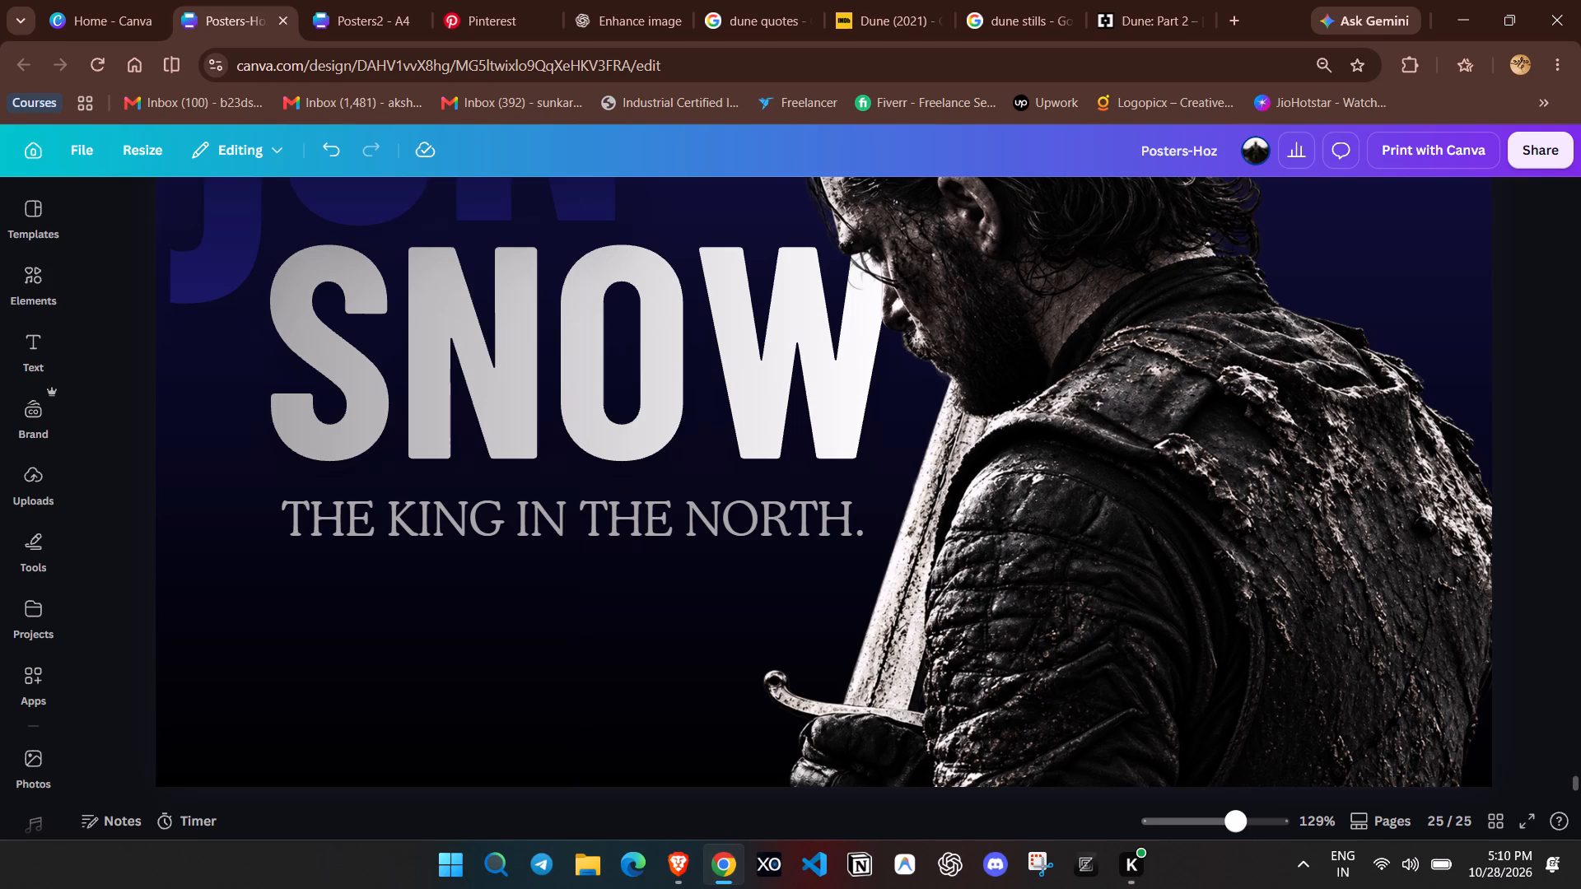
pyautogui.moveTo(1220, 812); pyautogui.dragTo(1210, 826)
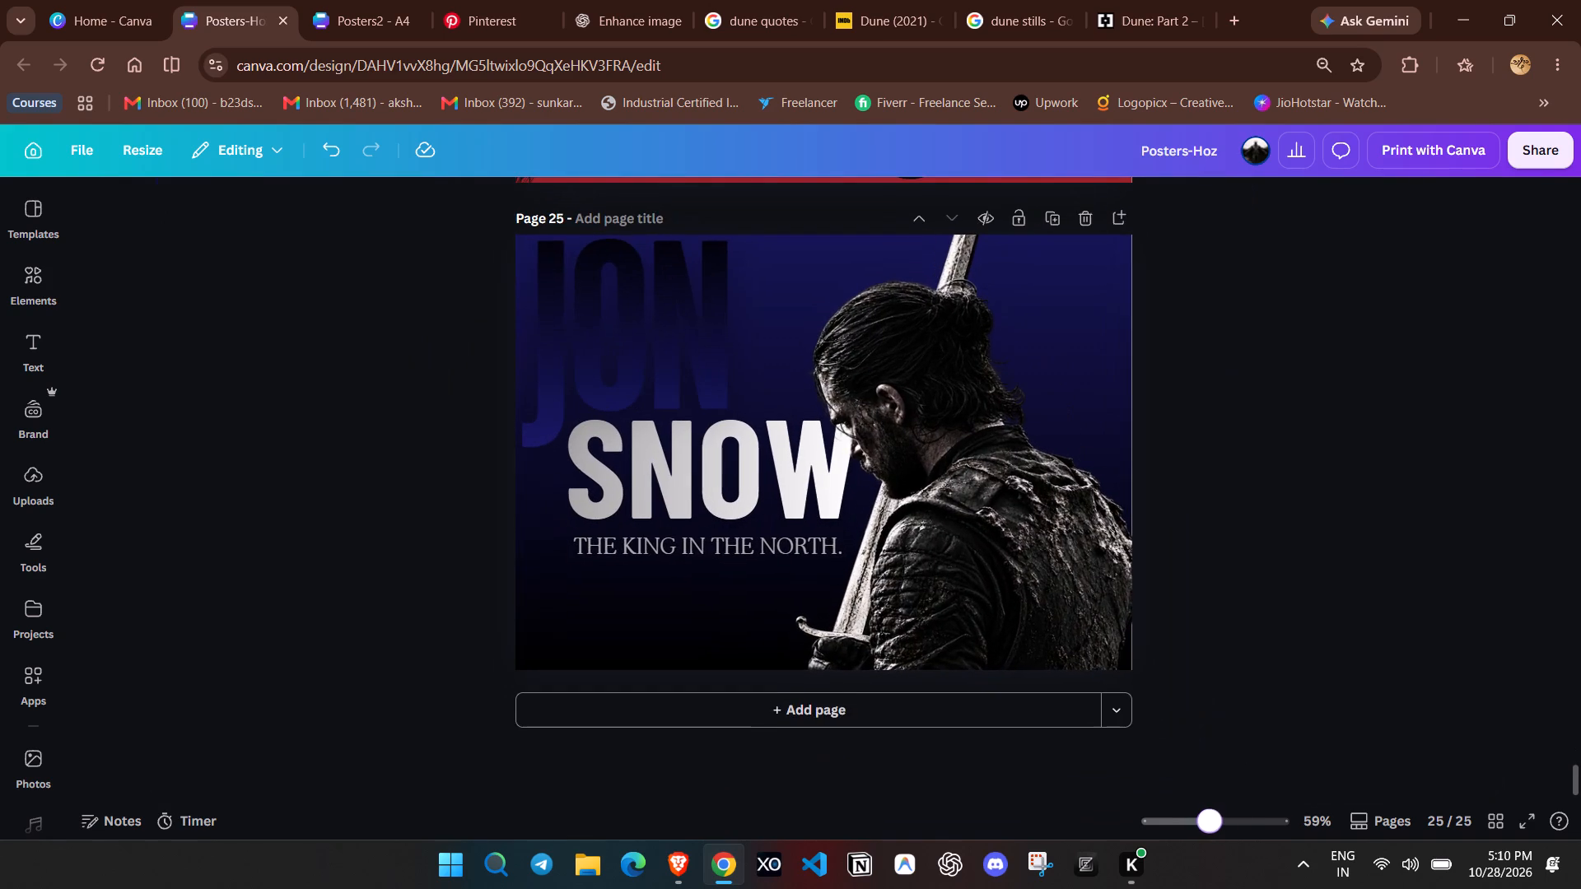
pyautogui.click(1299, 676)
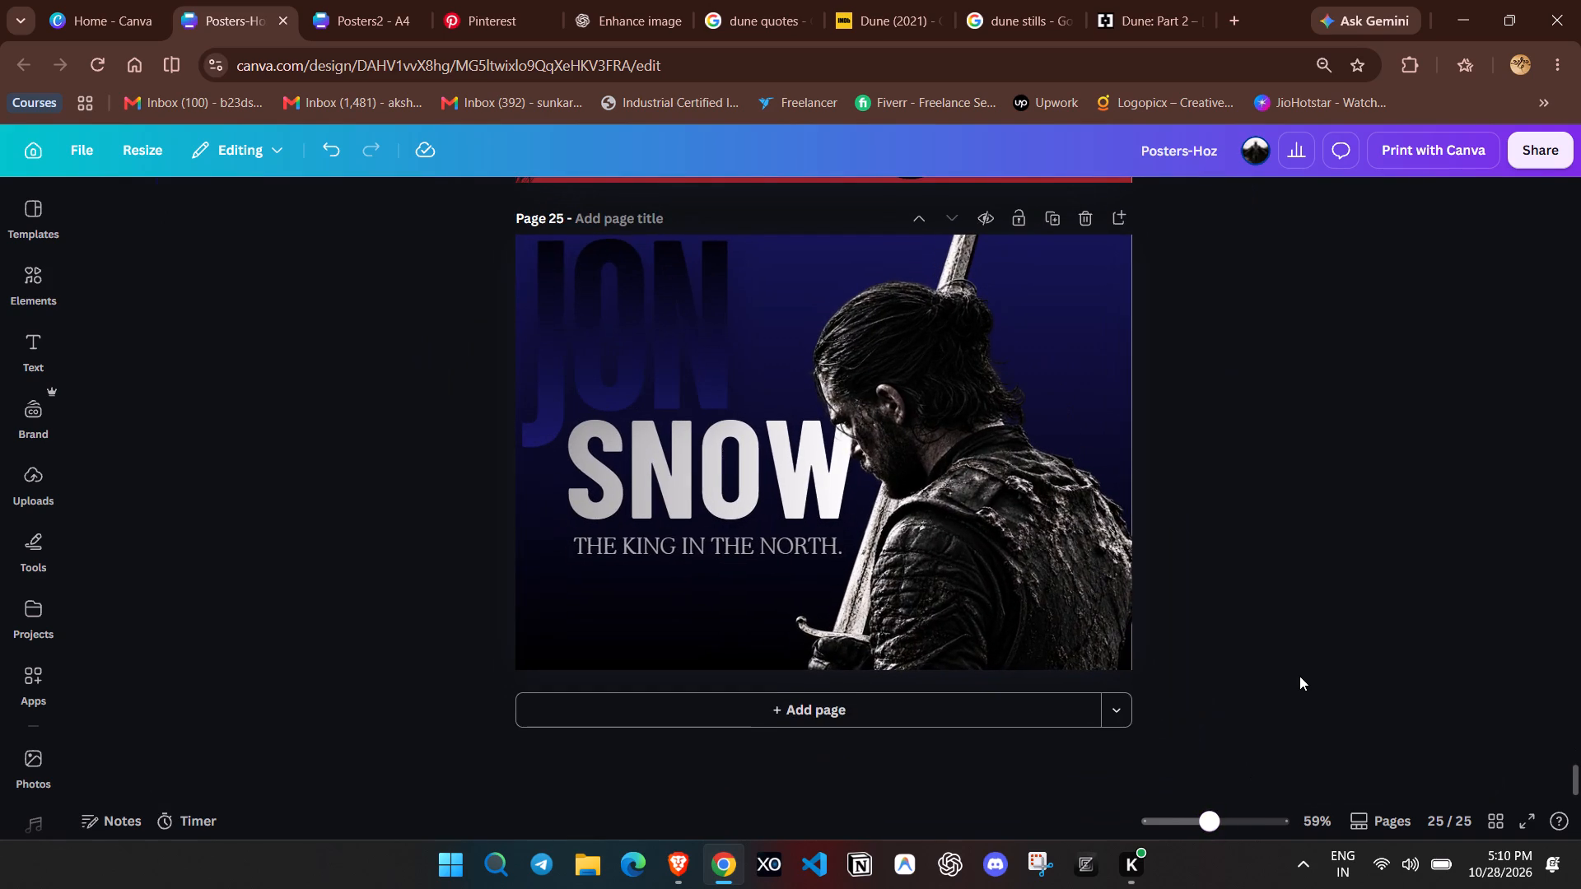